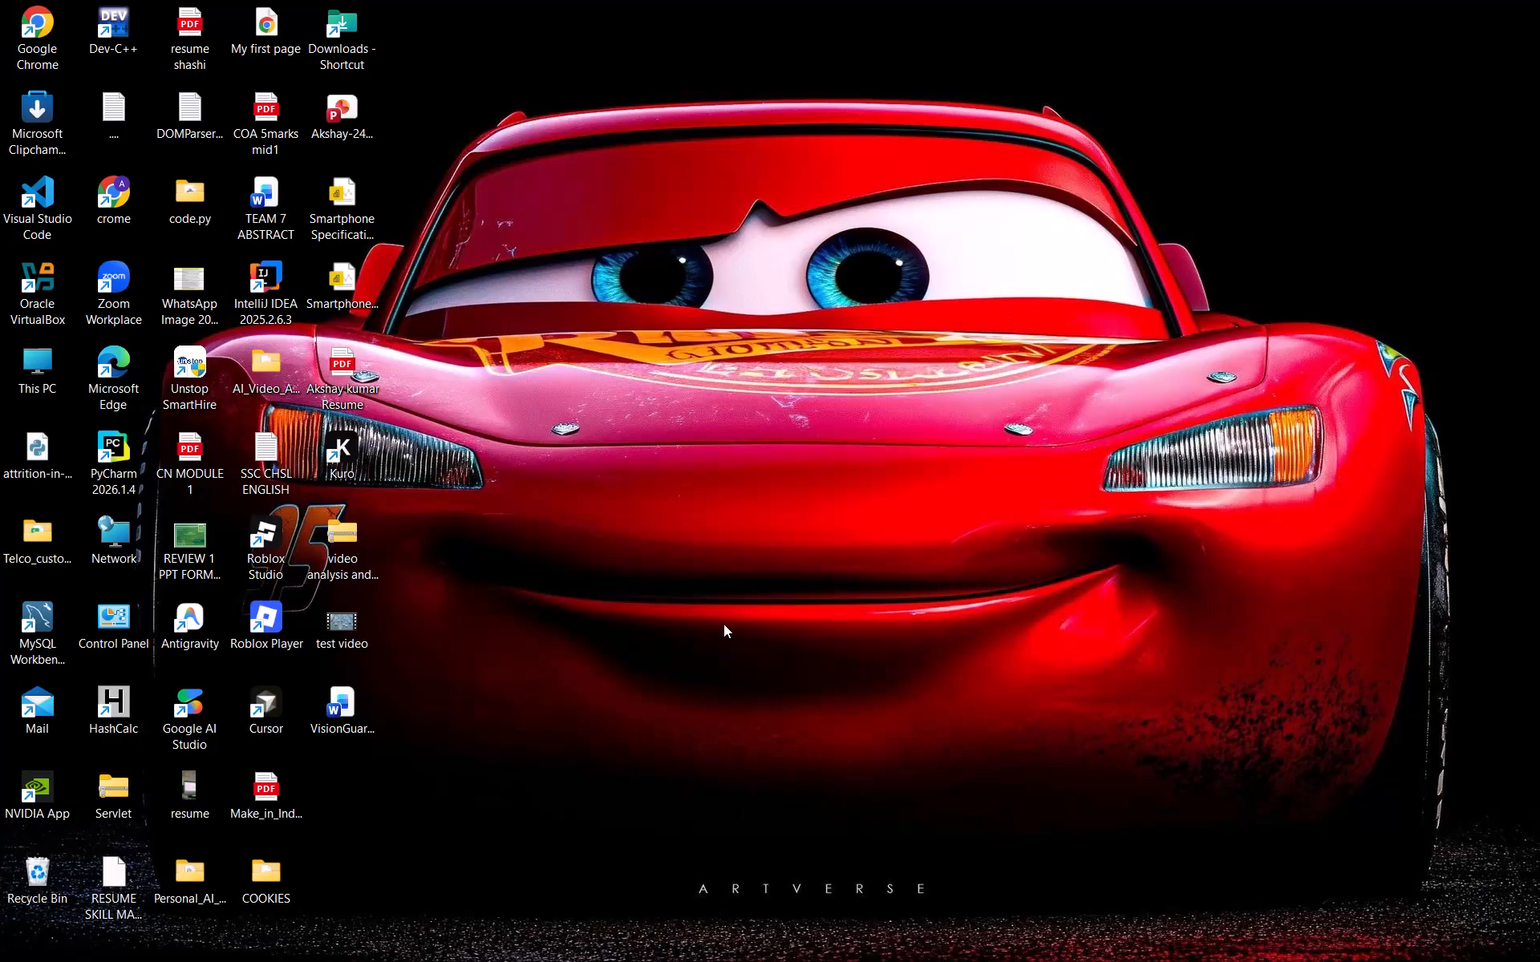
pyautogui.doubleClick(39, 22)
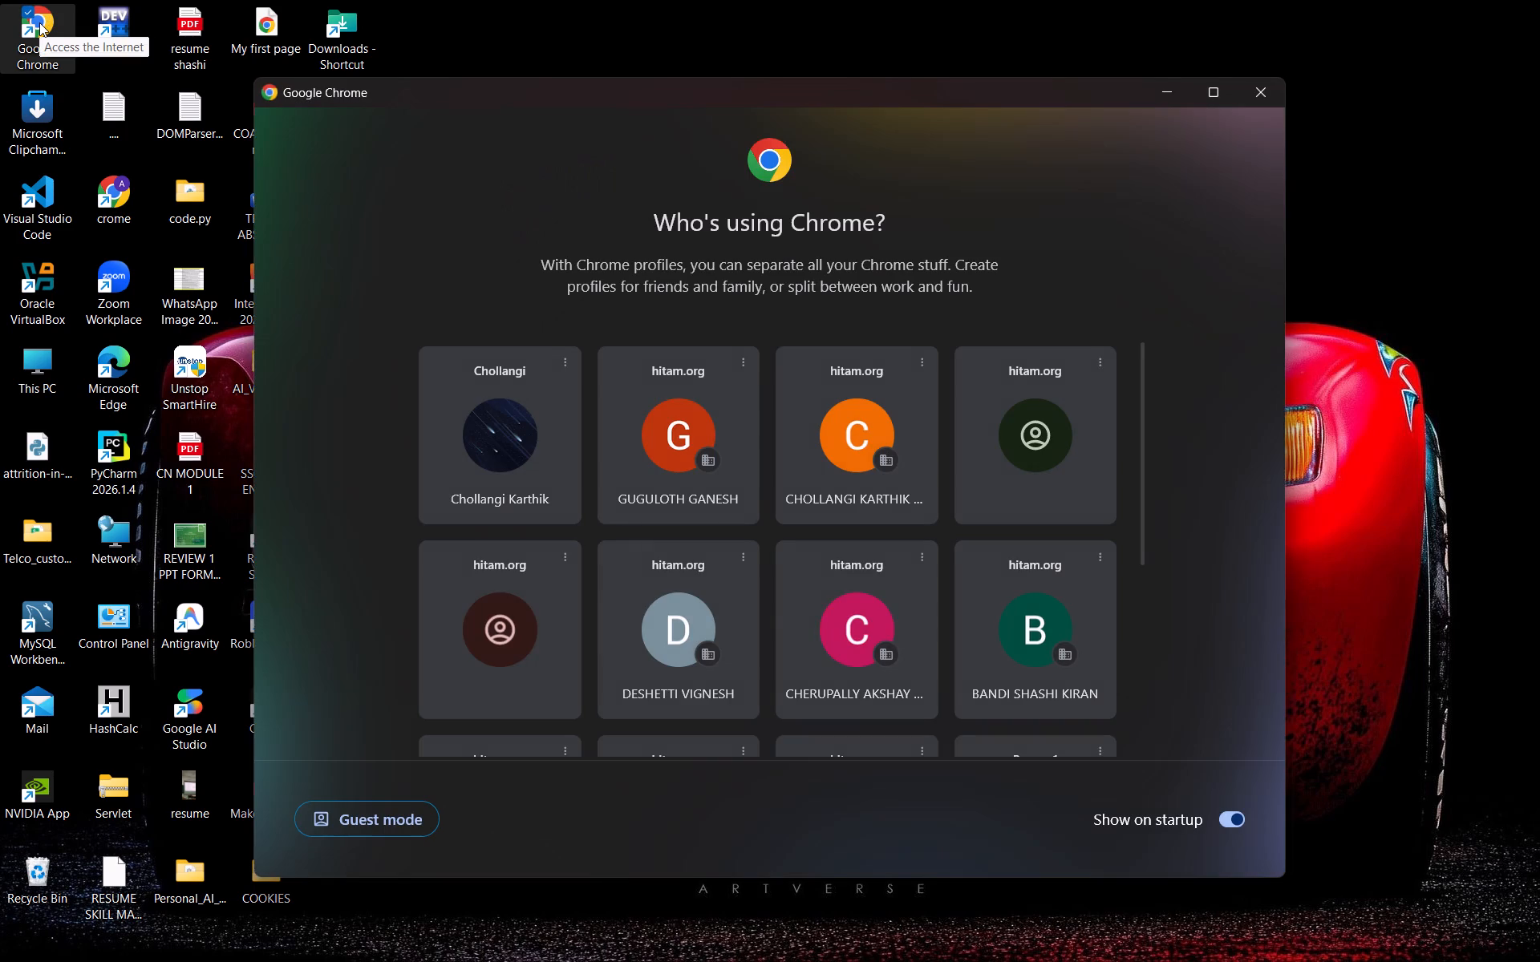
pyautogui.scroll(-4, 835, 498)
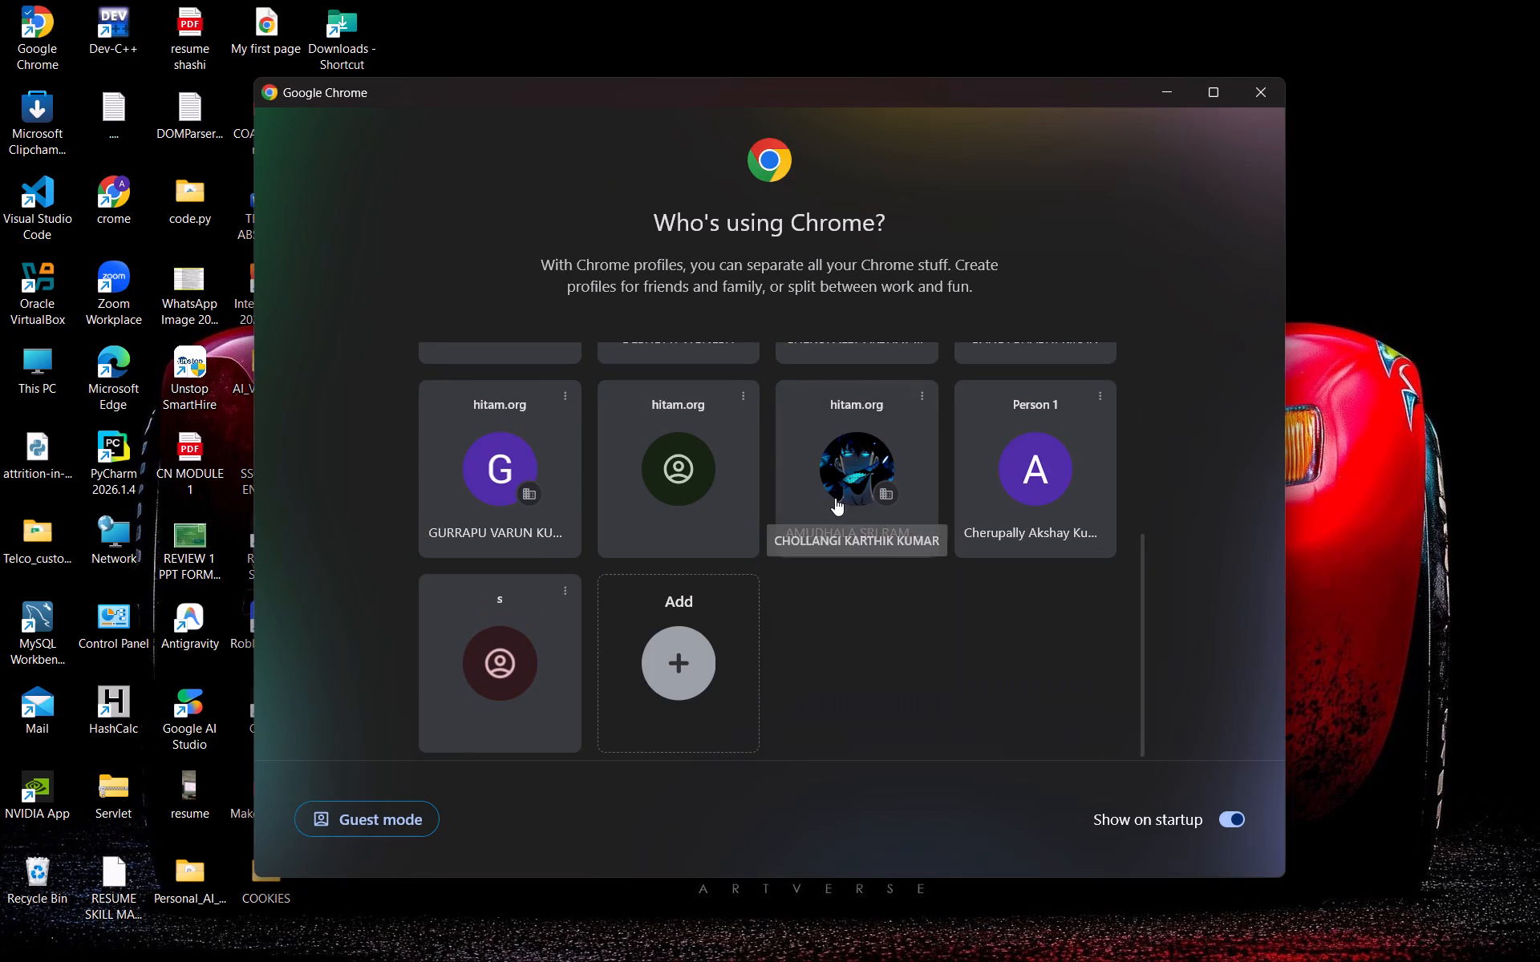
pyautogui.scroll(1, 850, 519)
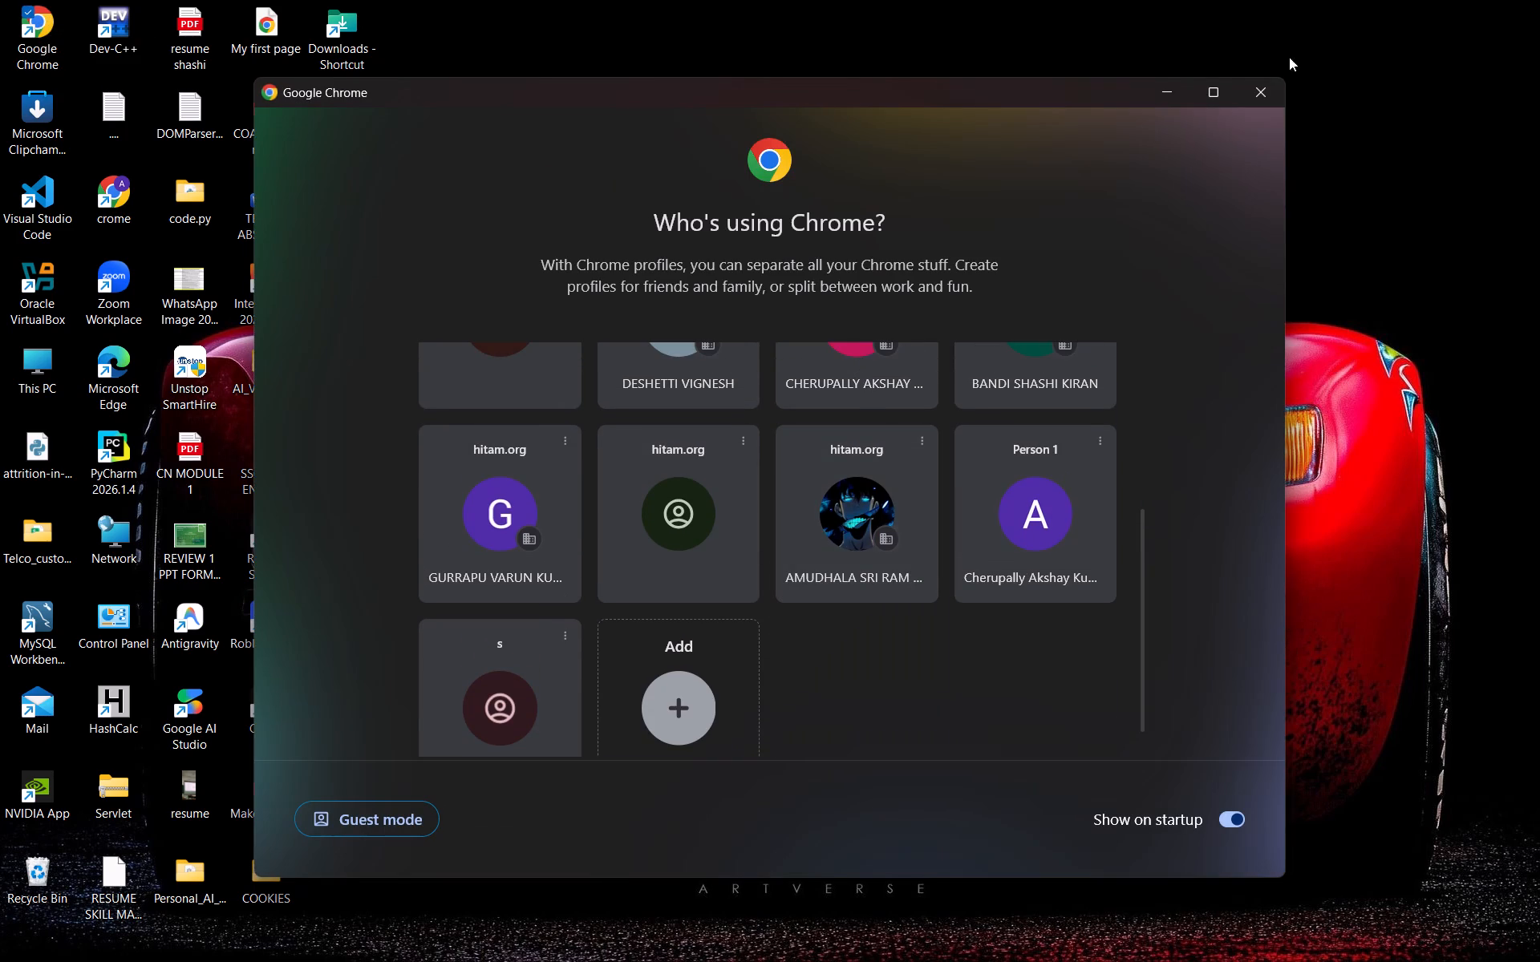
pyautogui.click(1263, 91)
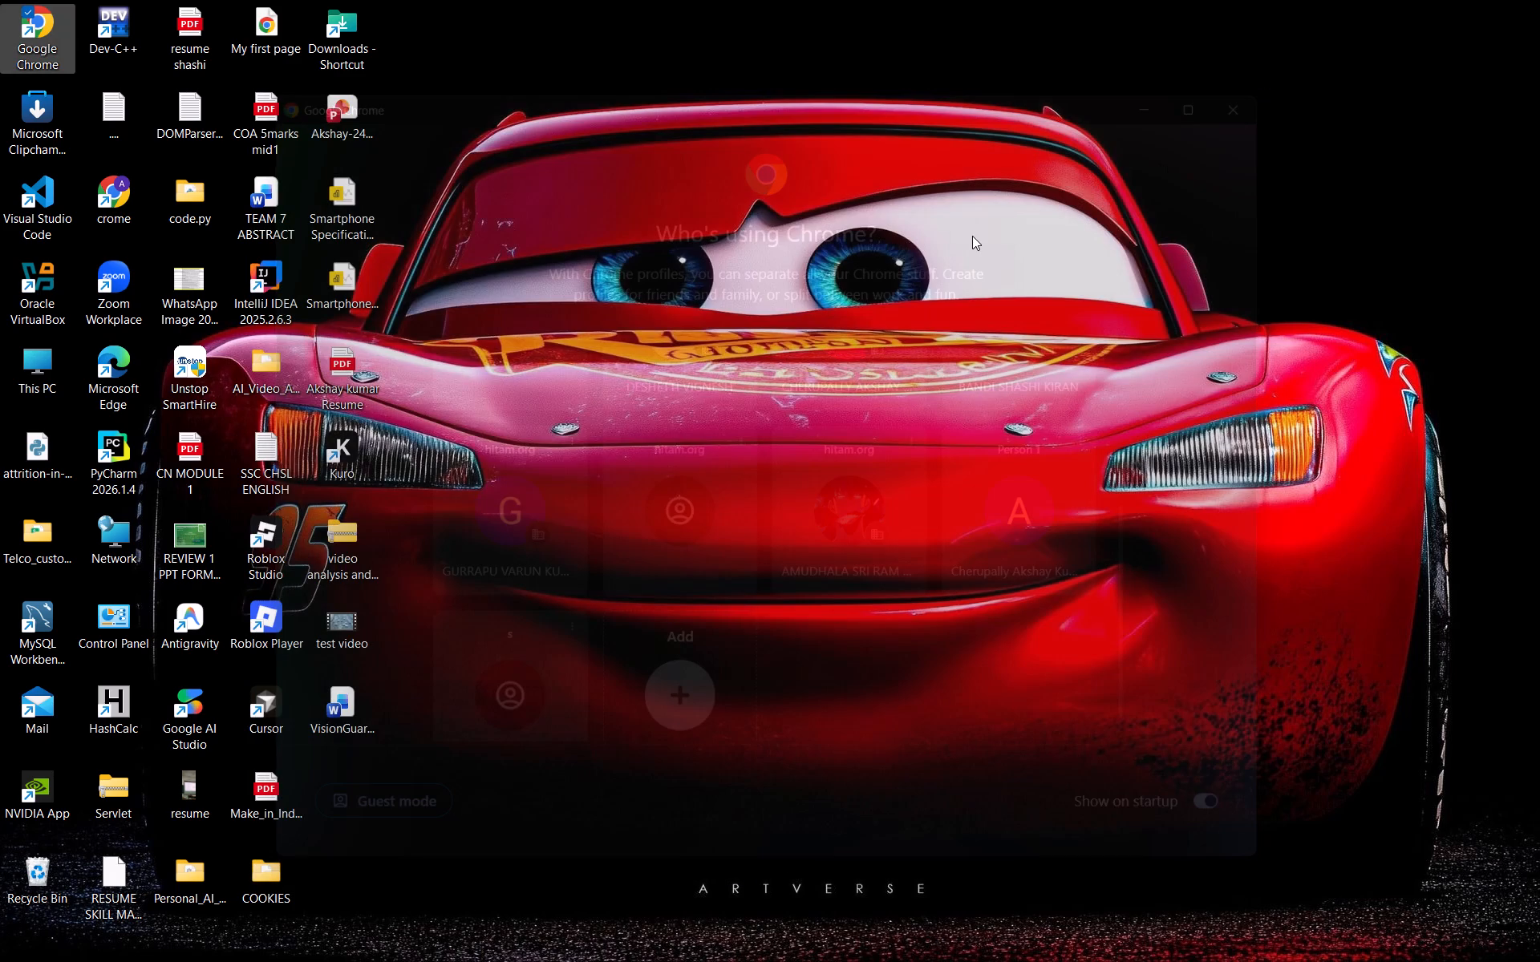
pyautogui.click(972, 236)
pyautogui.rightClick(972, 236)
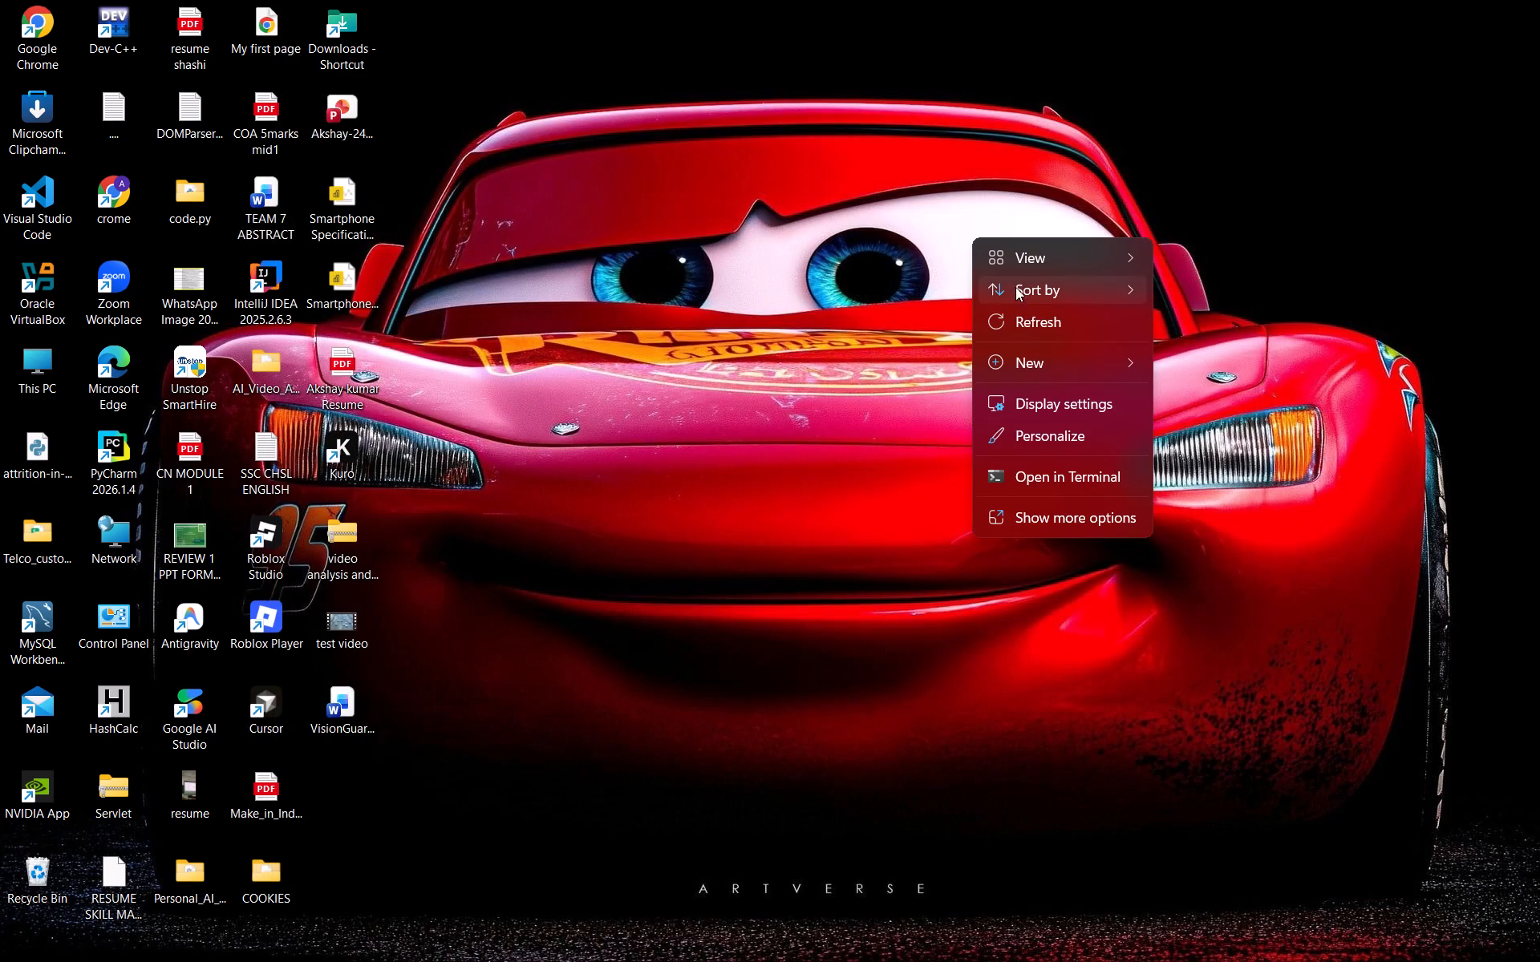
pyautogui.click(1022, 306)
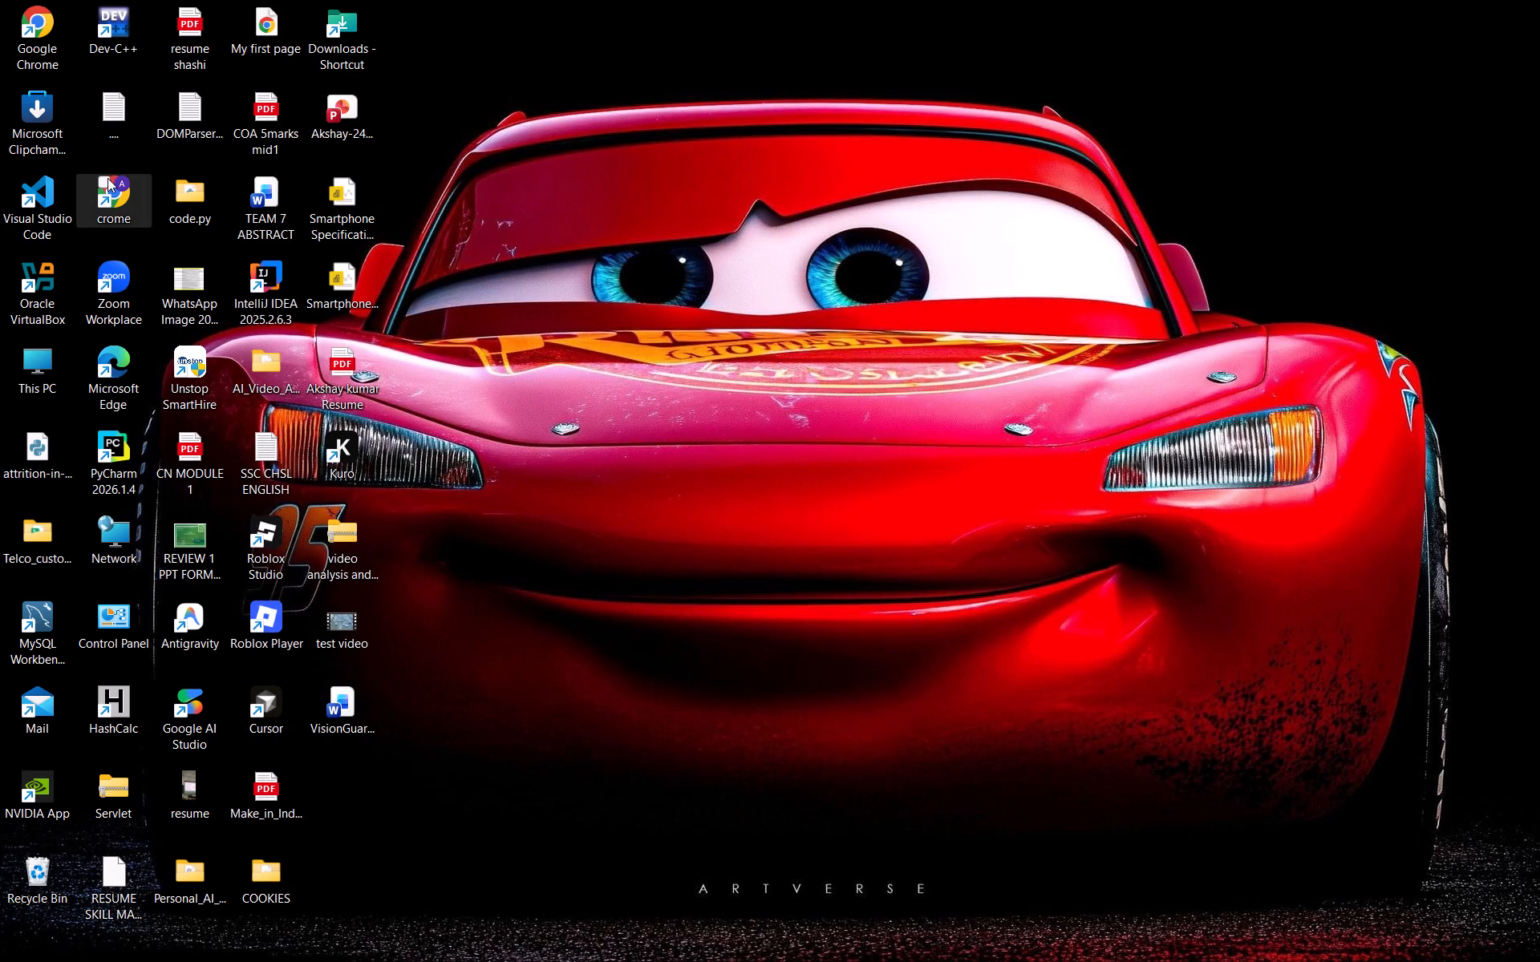
# Open Chrome through the desktop shortcut named crome.
pyautogui.doubleClick(115, 186)
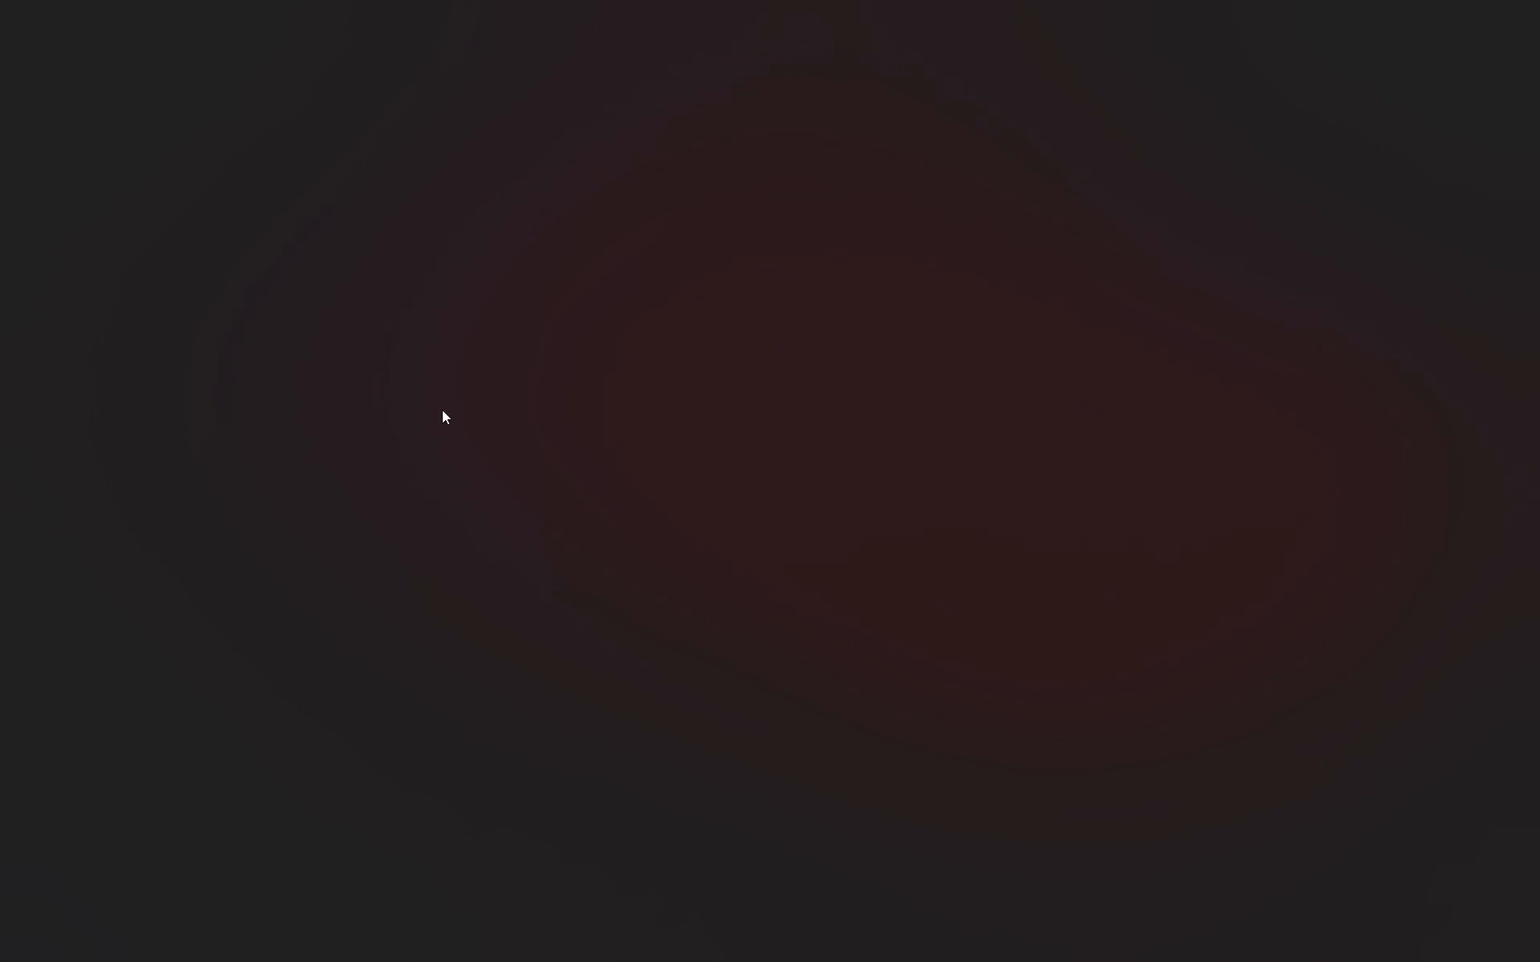
# Search the web for kaggle.
pyautogui.click(488, 53)
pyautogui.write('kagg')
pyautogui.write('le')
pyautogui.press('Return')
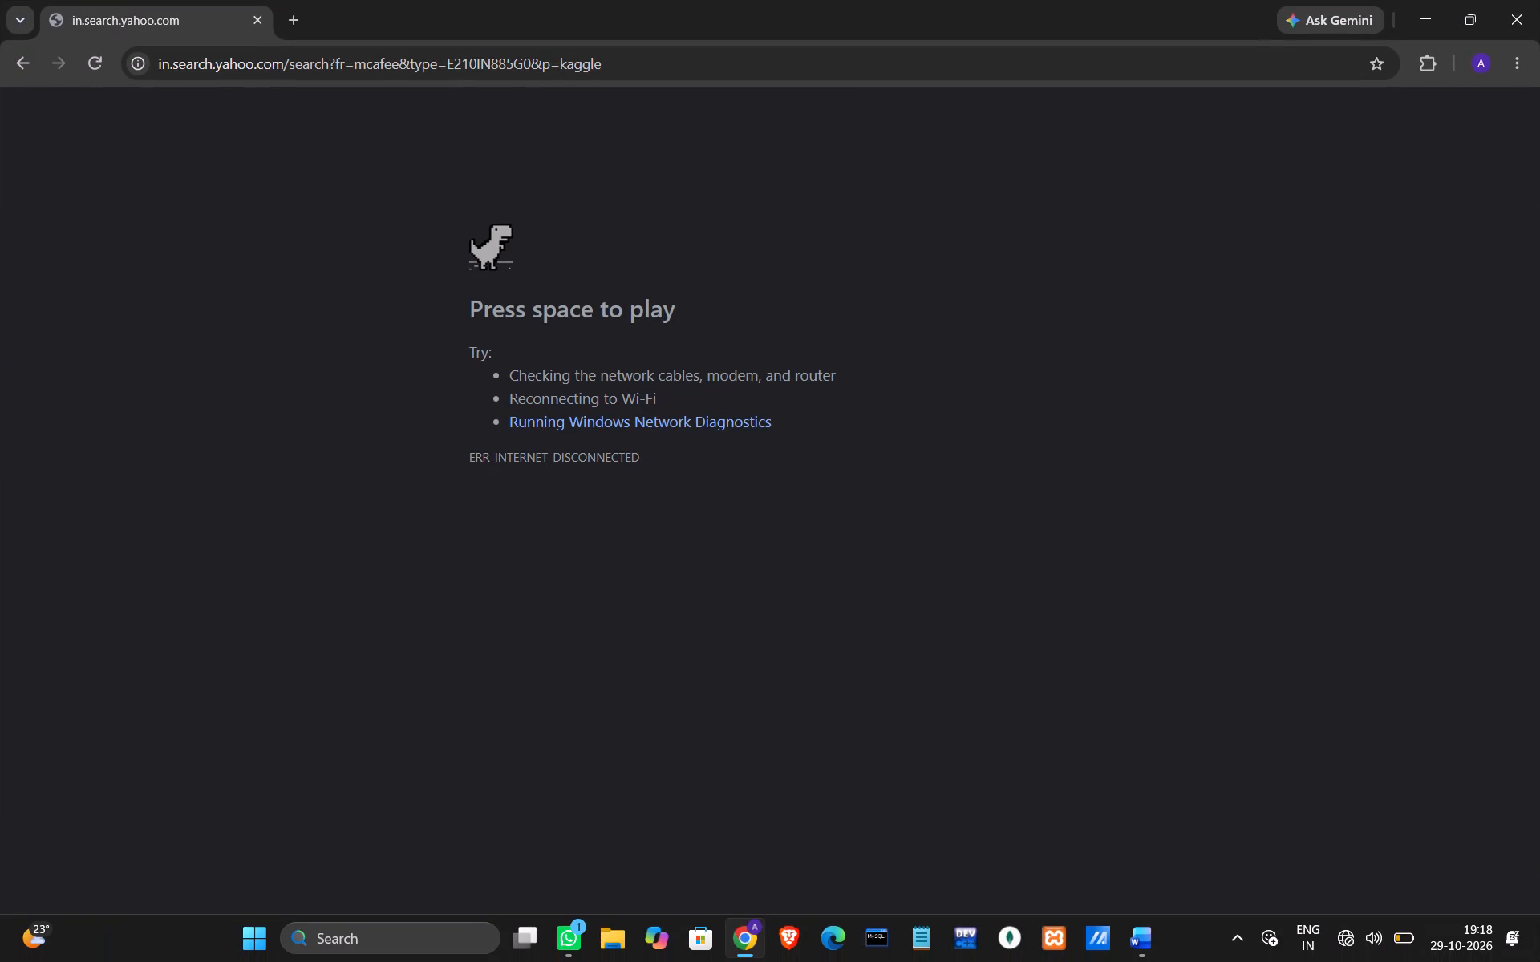
# Connect the computer to the STANZA_SPECTRA Wi-Fi network and return to the browser page.
pyautogui.click(1349, 951)
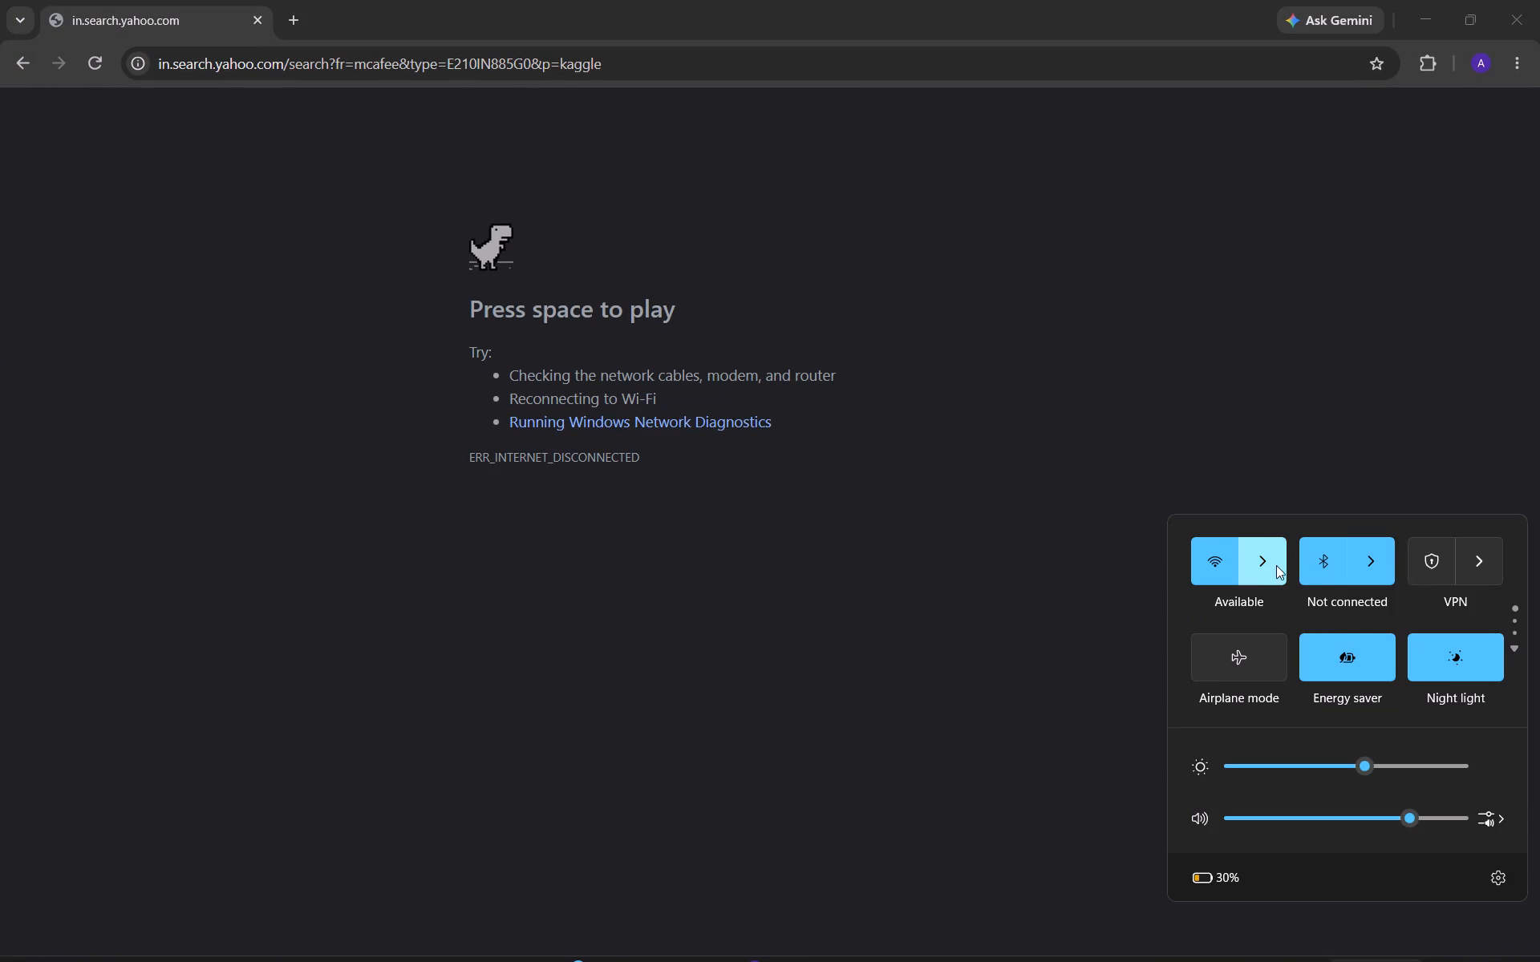
pyautogui.click(1266, 565)
pyautogui.click(1291, 580)
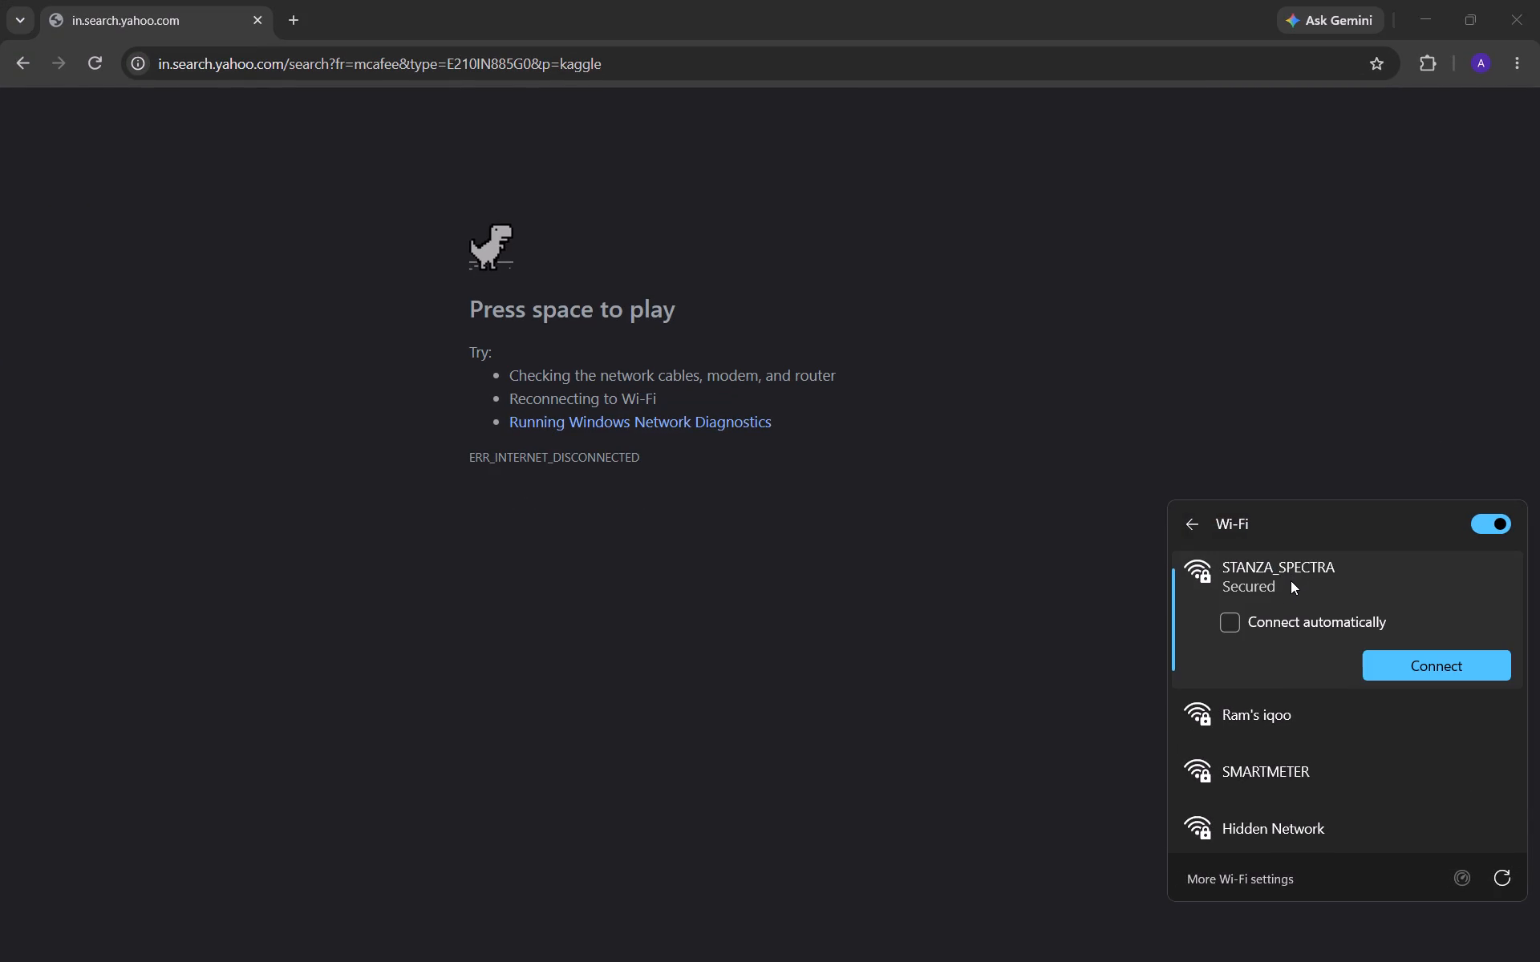
pyautogui.click(1442, 665)
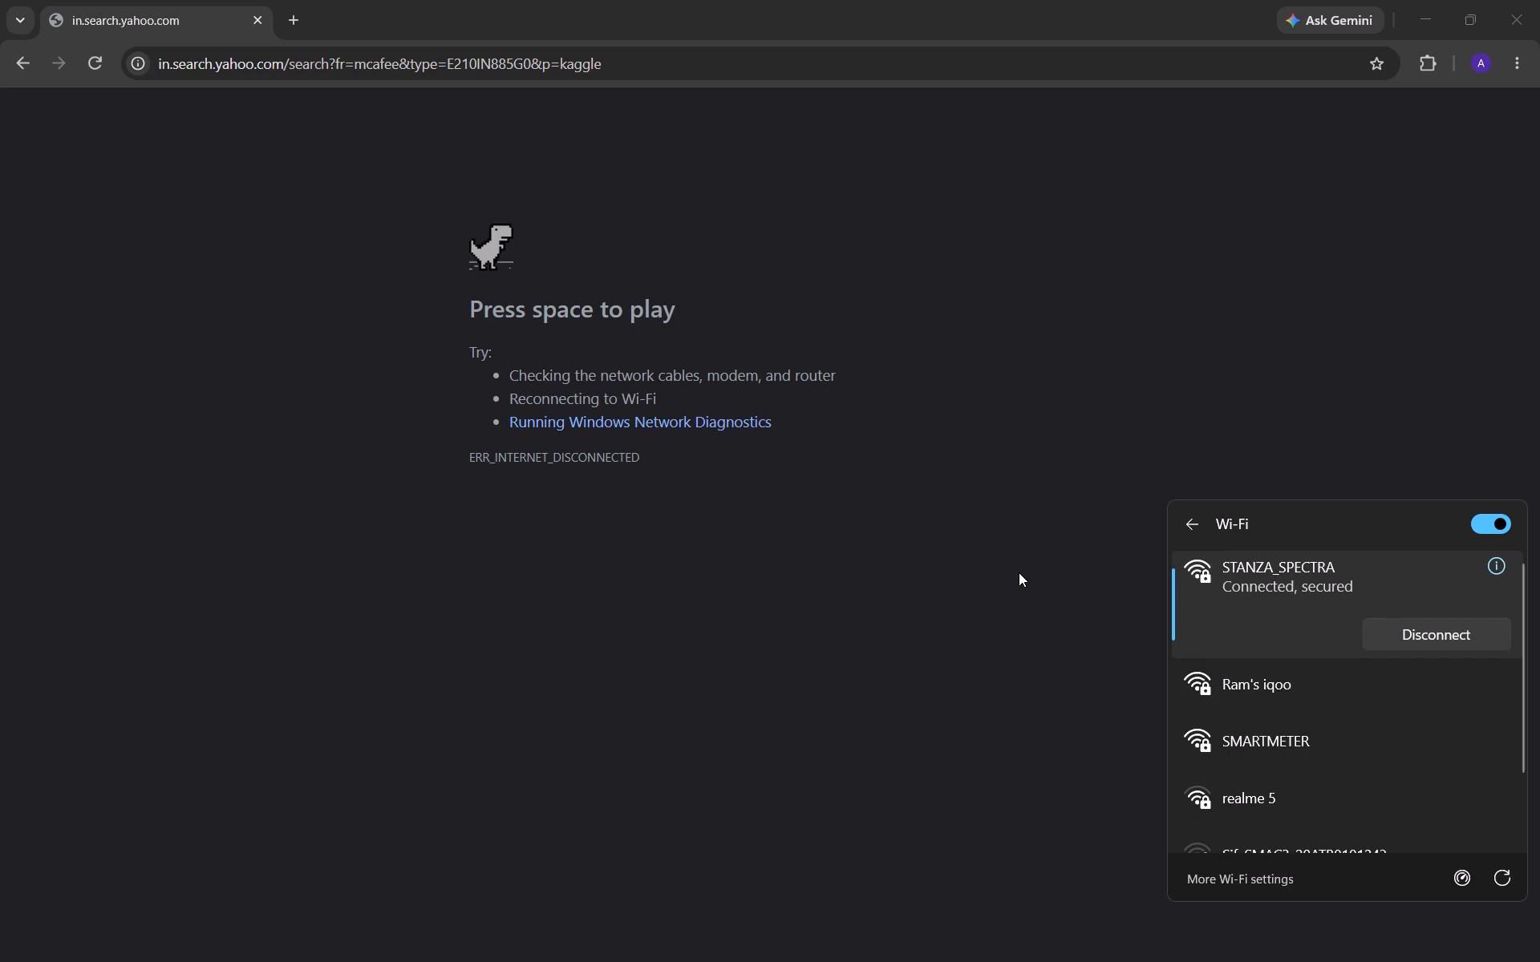
pyautogui.click(857, 503)
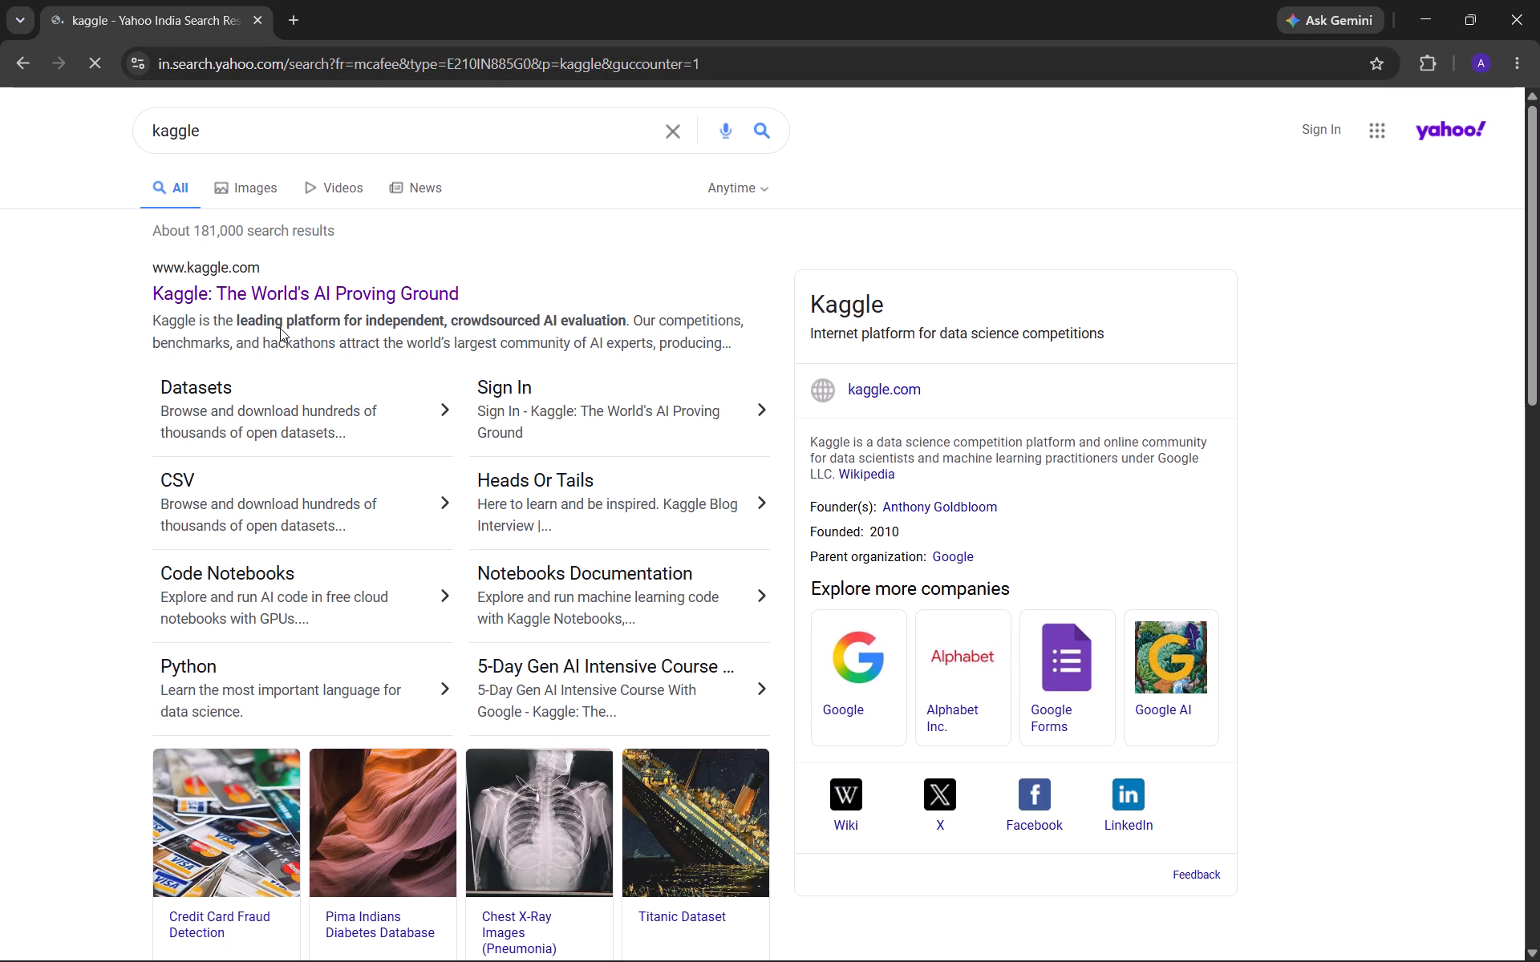
# Open the Kaggle website from the search result titled Kaggle: The World's AI Proving Ground.
pyautogui.click(256, 287)
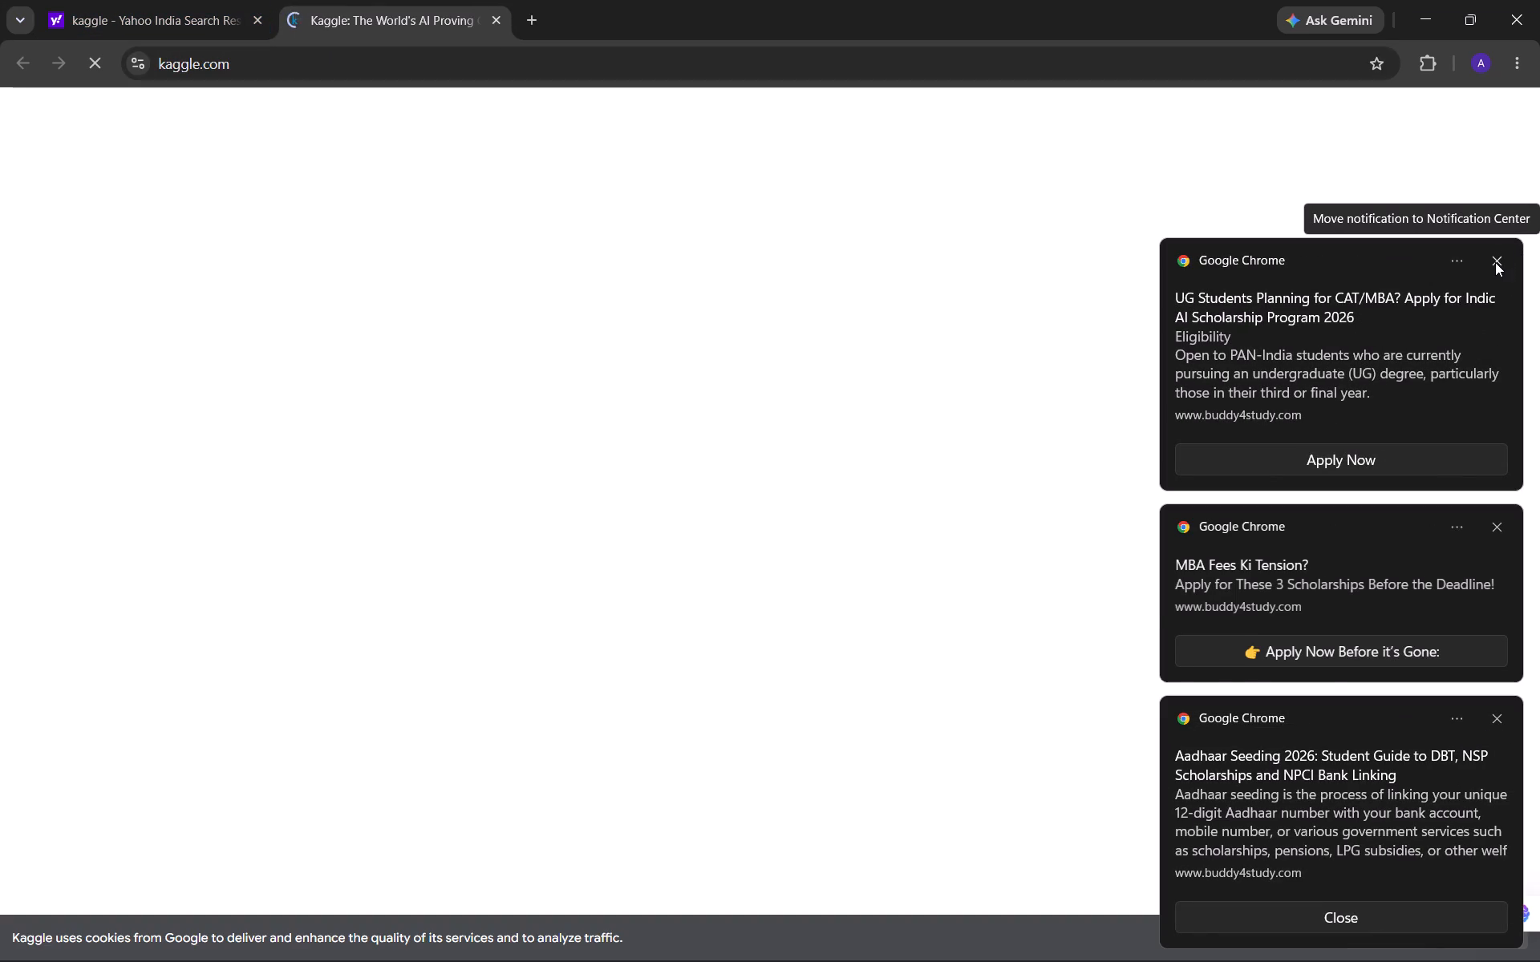
# Dismiss the buddy4study scholarship notifications covering the Kaggle page.
pyautogui.click(1495, 261)
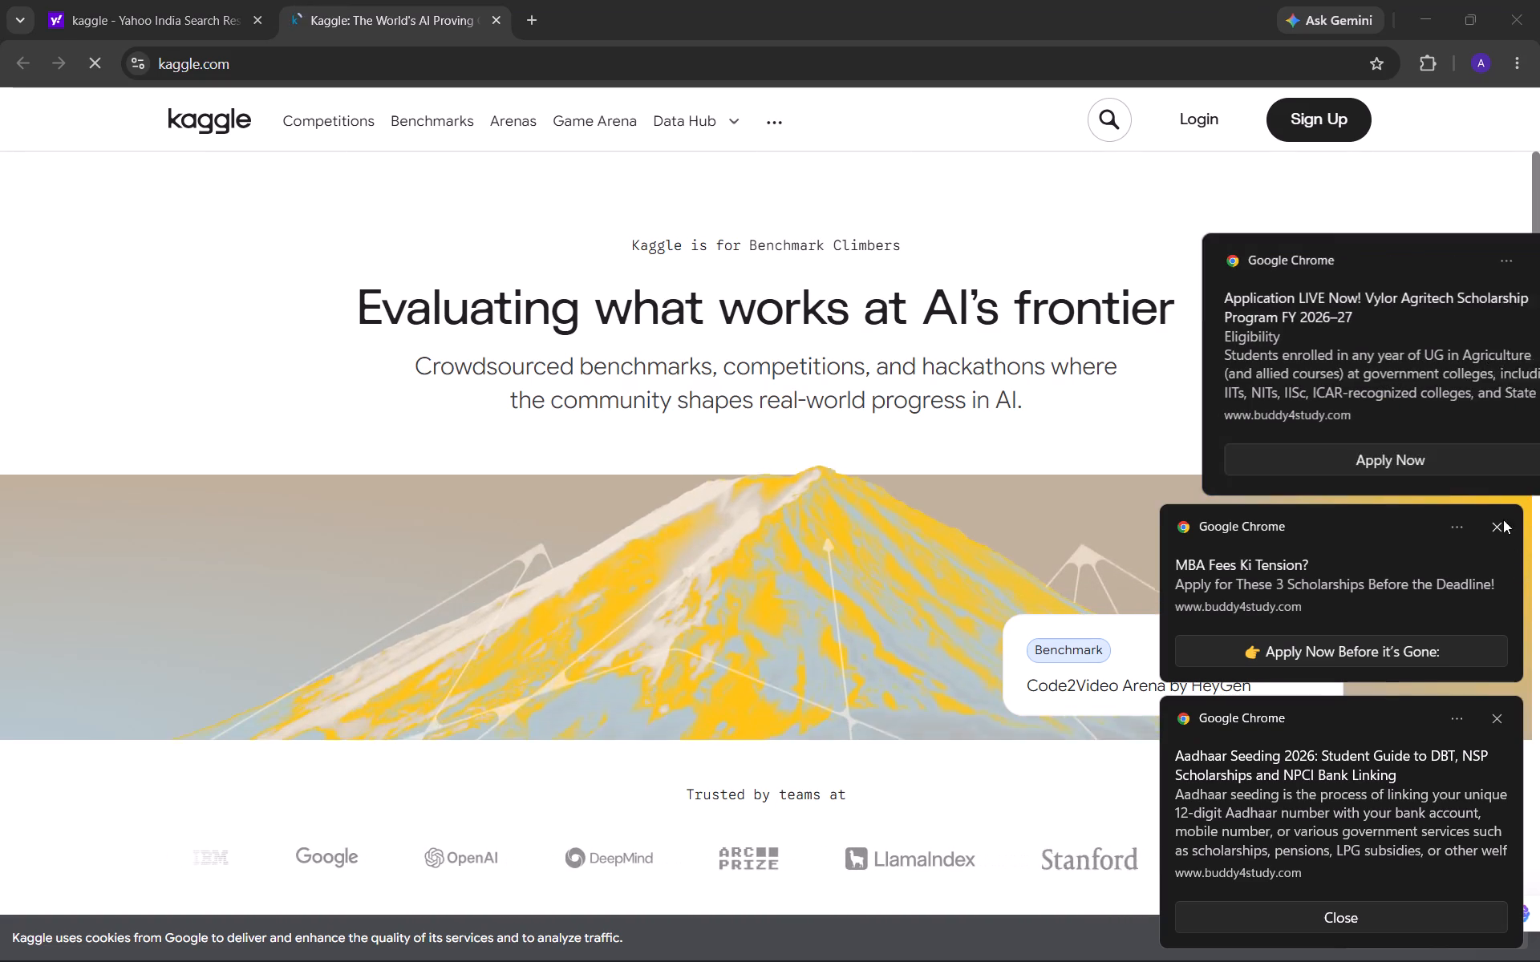
# Dismiss the three buddy4study scholarship notifications covering the Kaggle home page.
pyautogui.click(1491, 258)
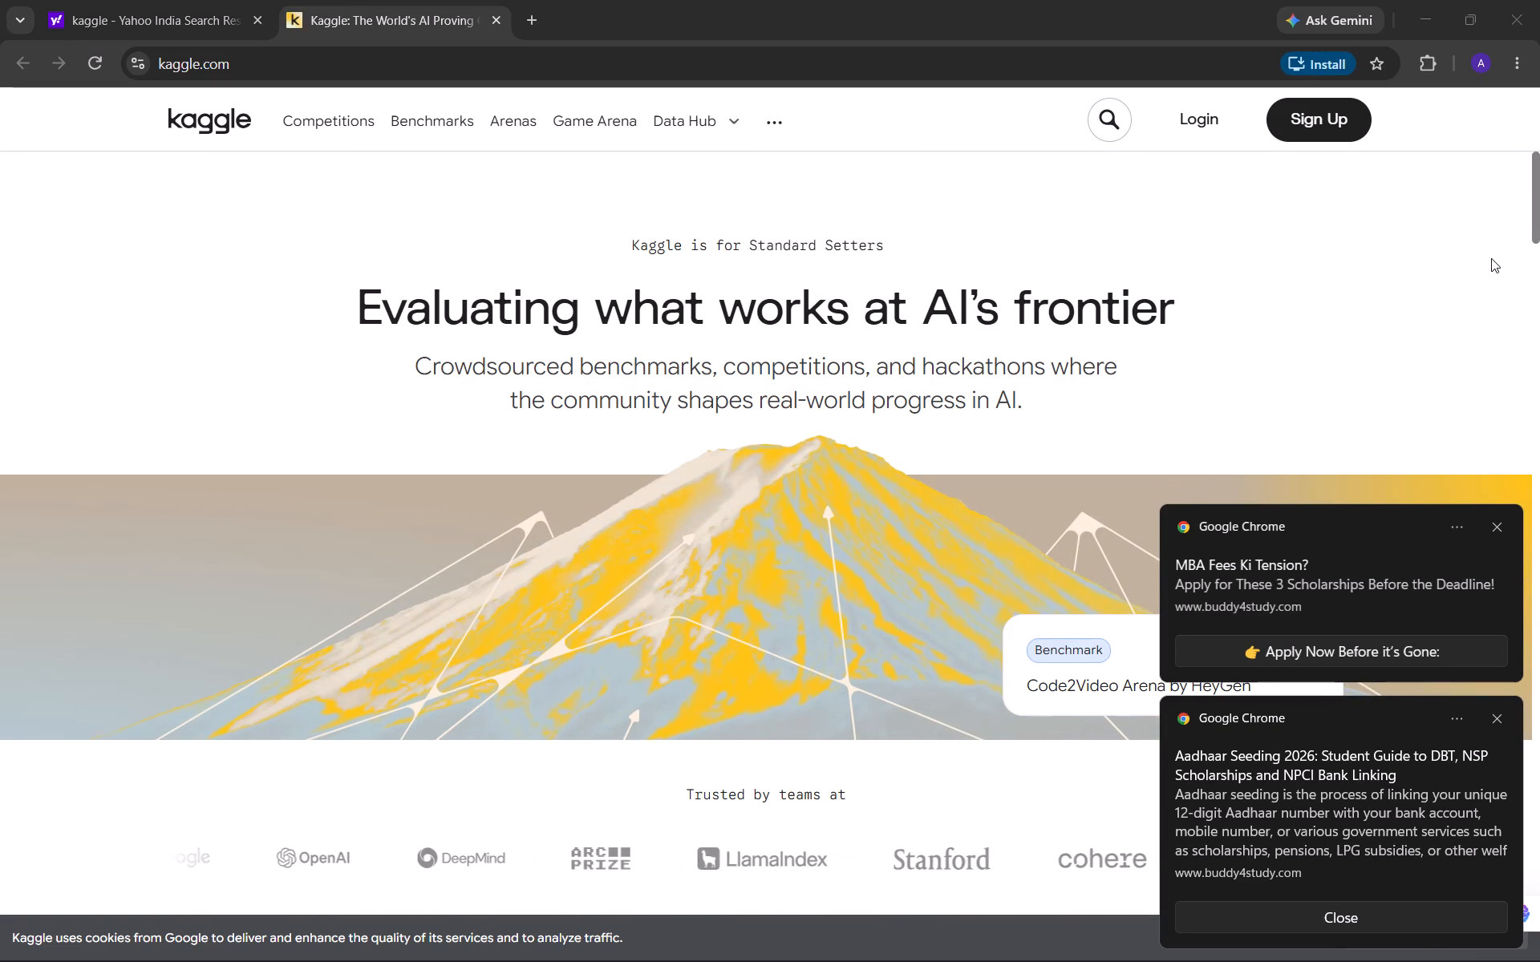
pyautogui.click(1491, 258)
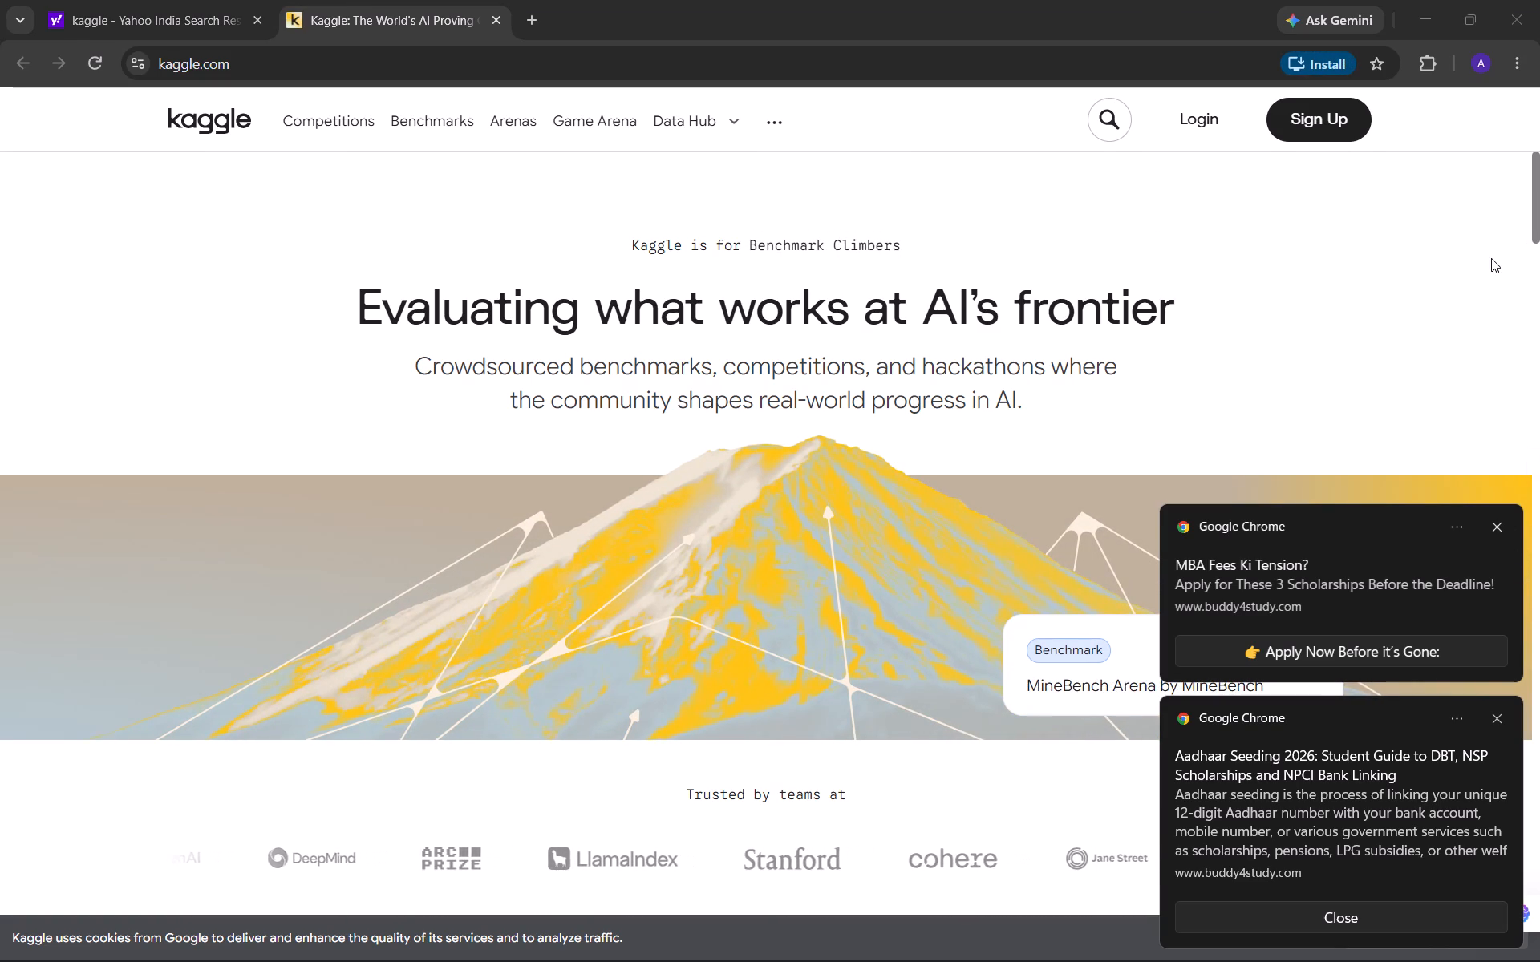
pyautogui.click(1501, 526)
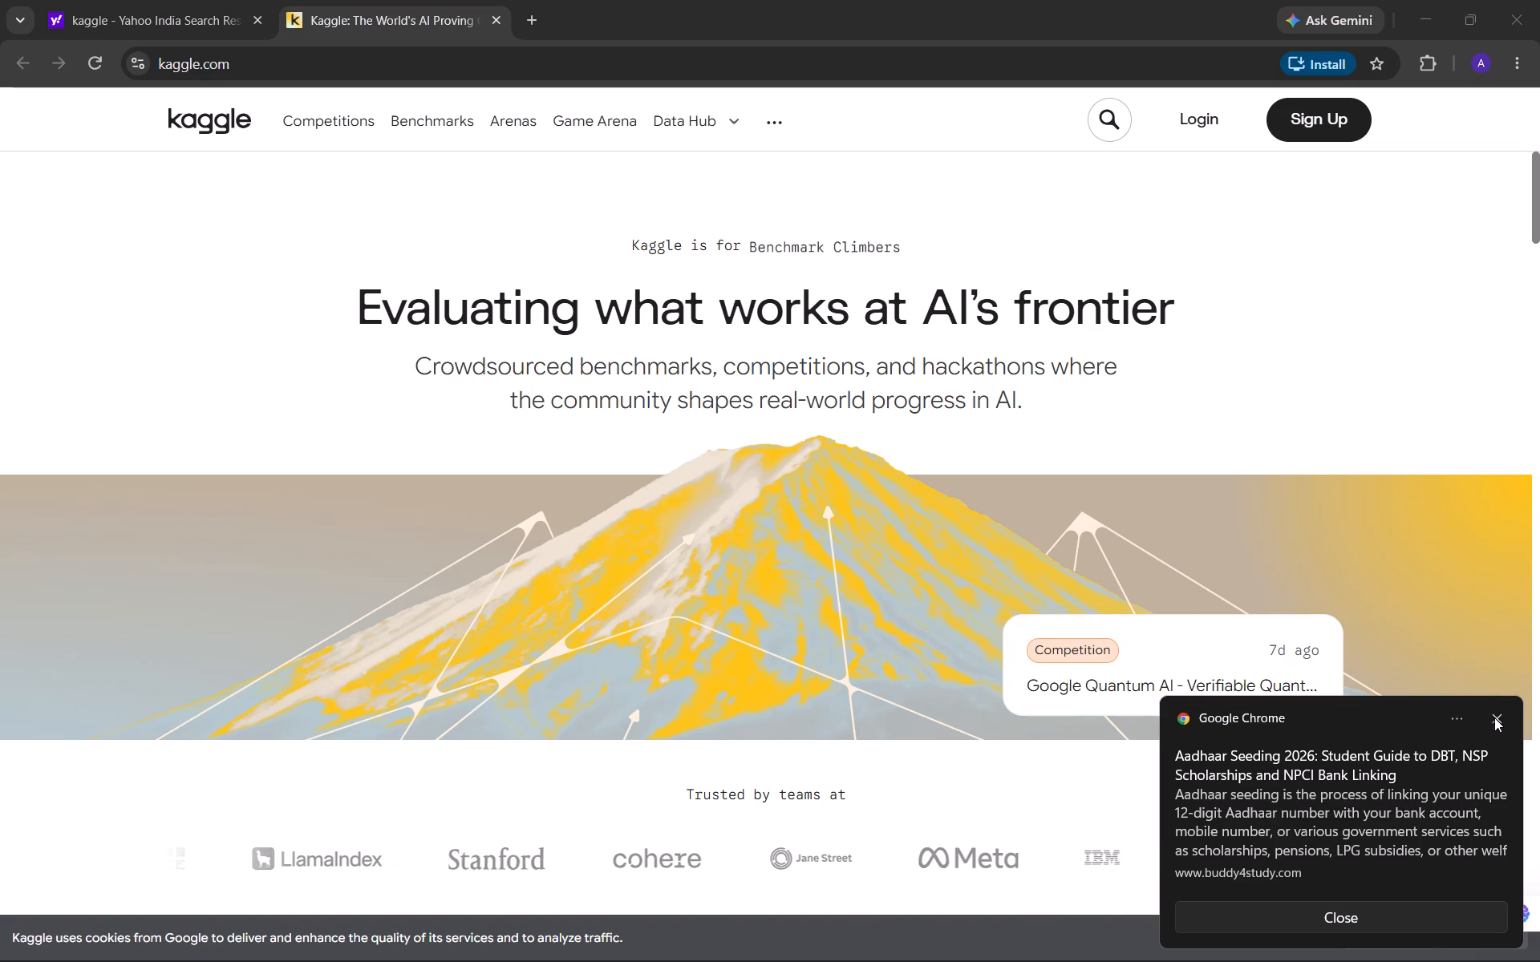
pyautogui.click(1495, 719)
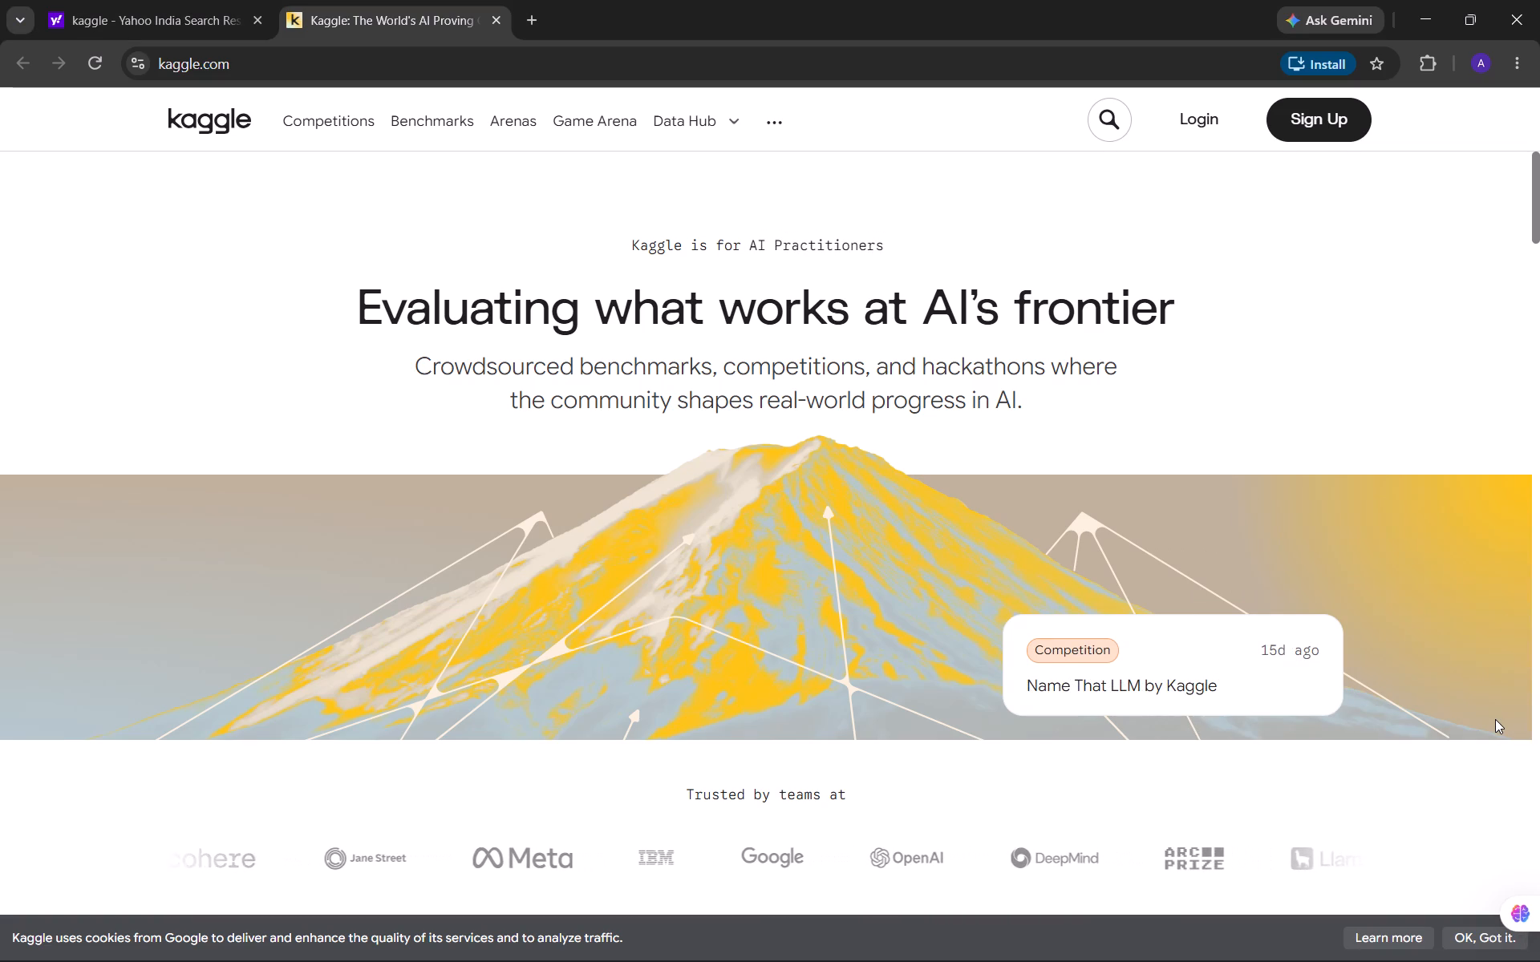
# Close the Kaggle home page tab and open Kaggle's Datasets page from the Yahoo search results.
pyautogui.click(492, 18)
pyautogui.scroll(-1, 456, 206)
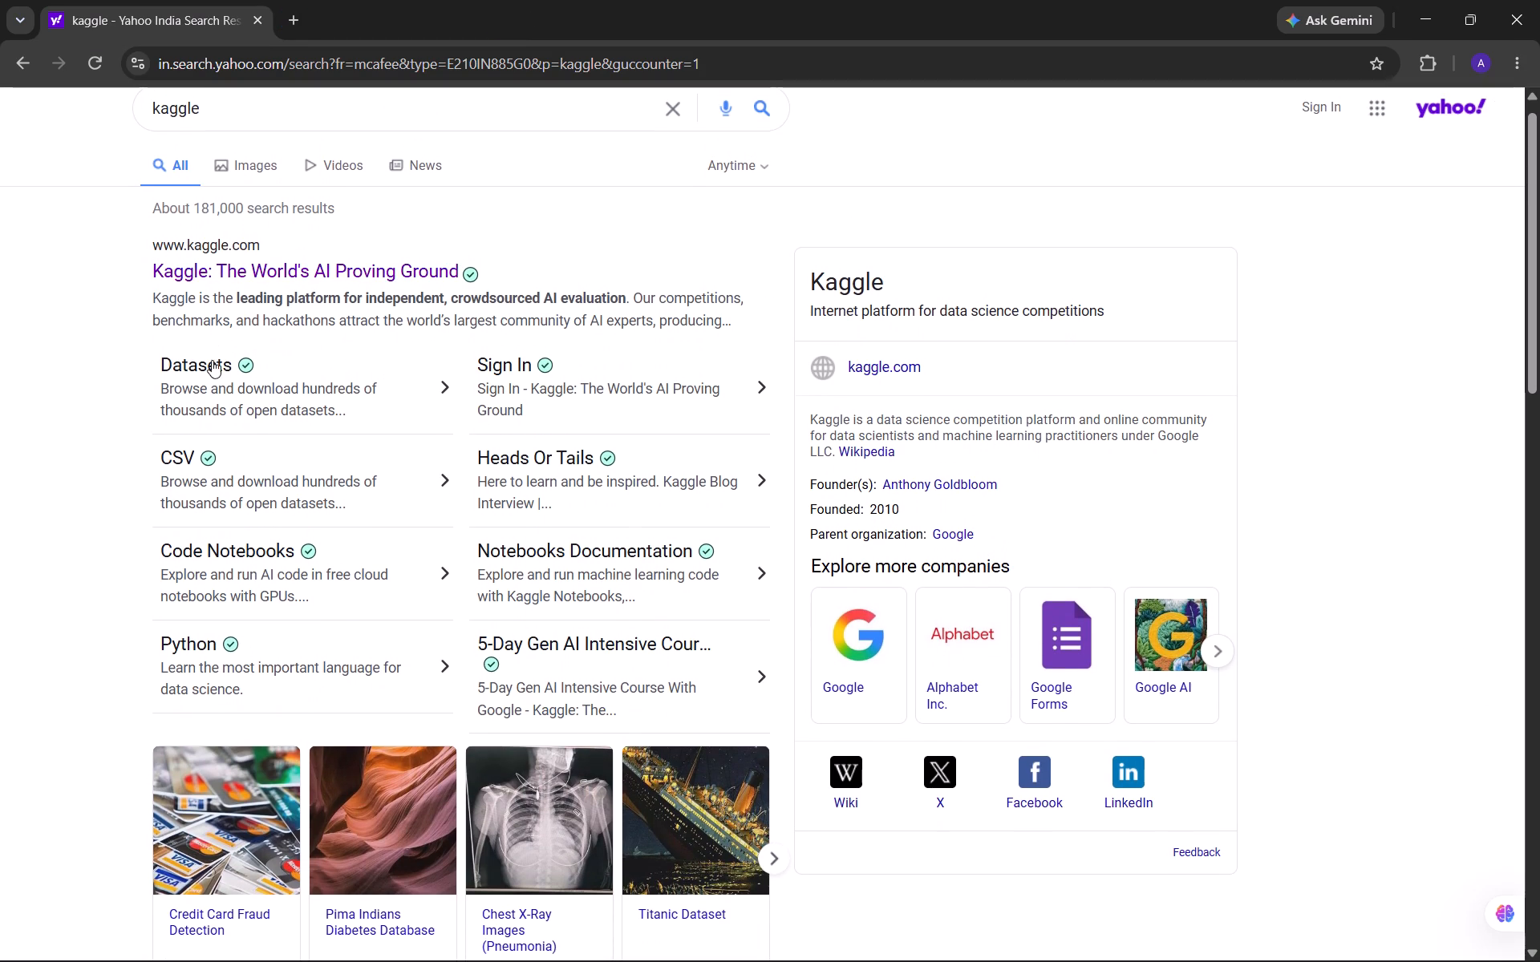
pyautogui.click(210, 366)
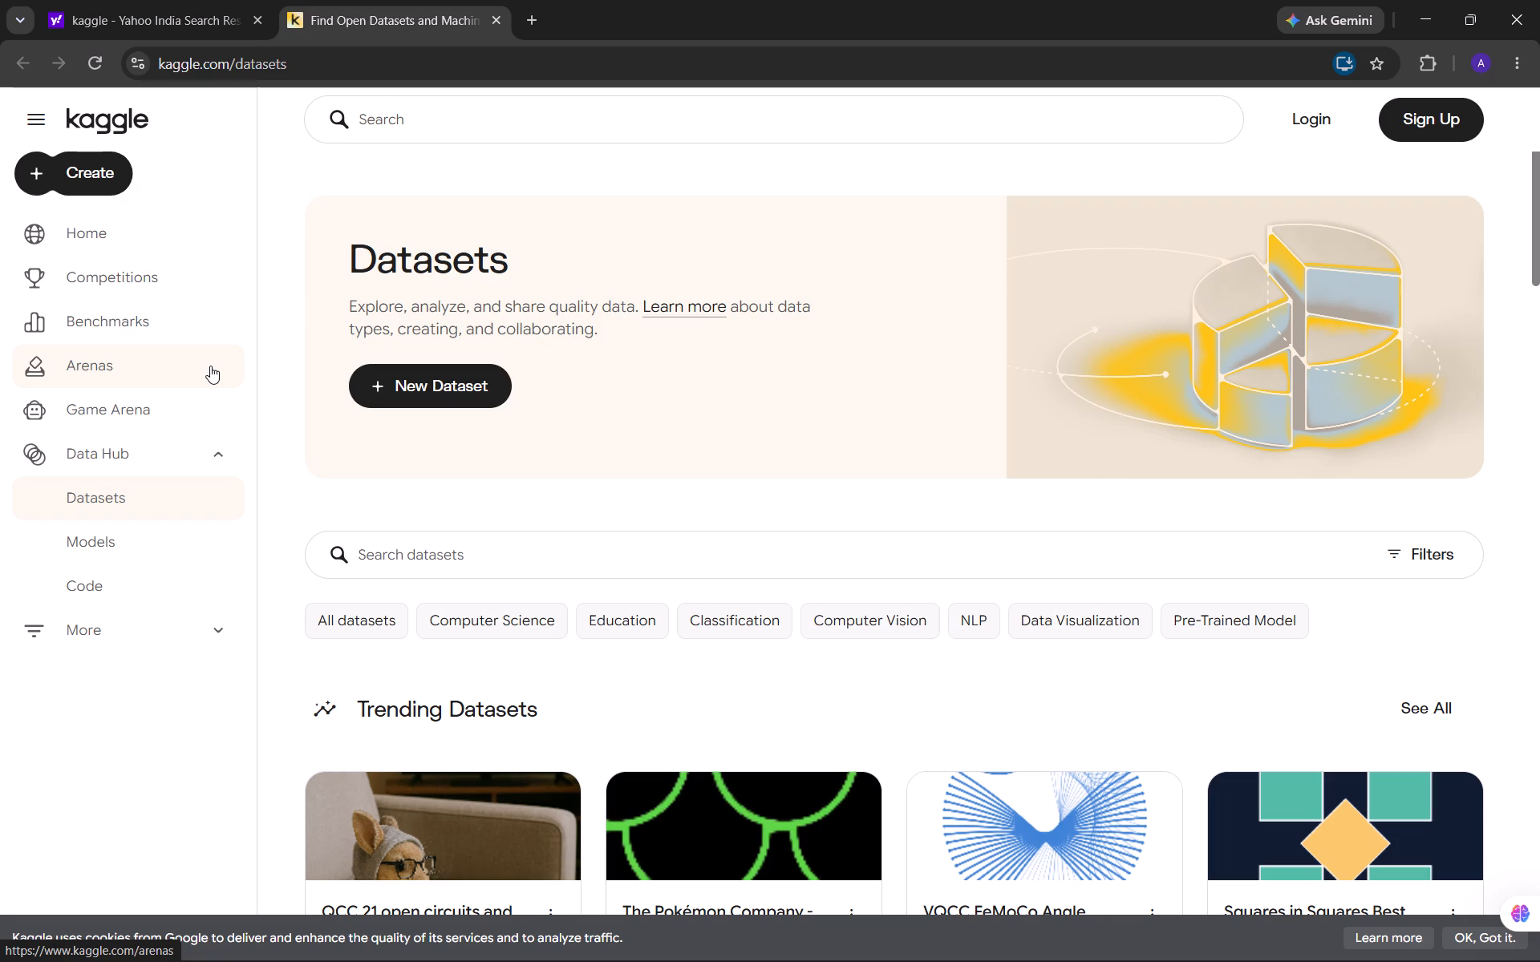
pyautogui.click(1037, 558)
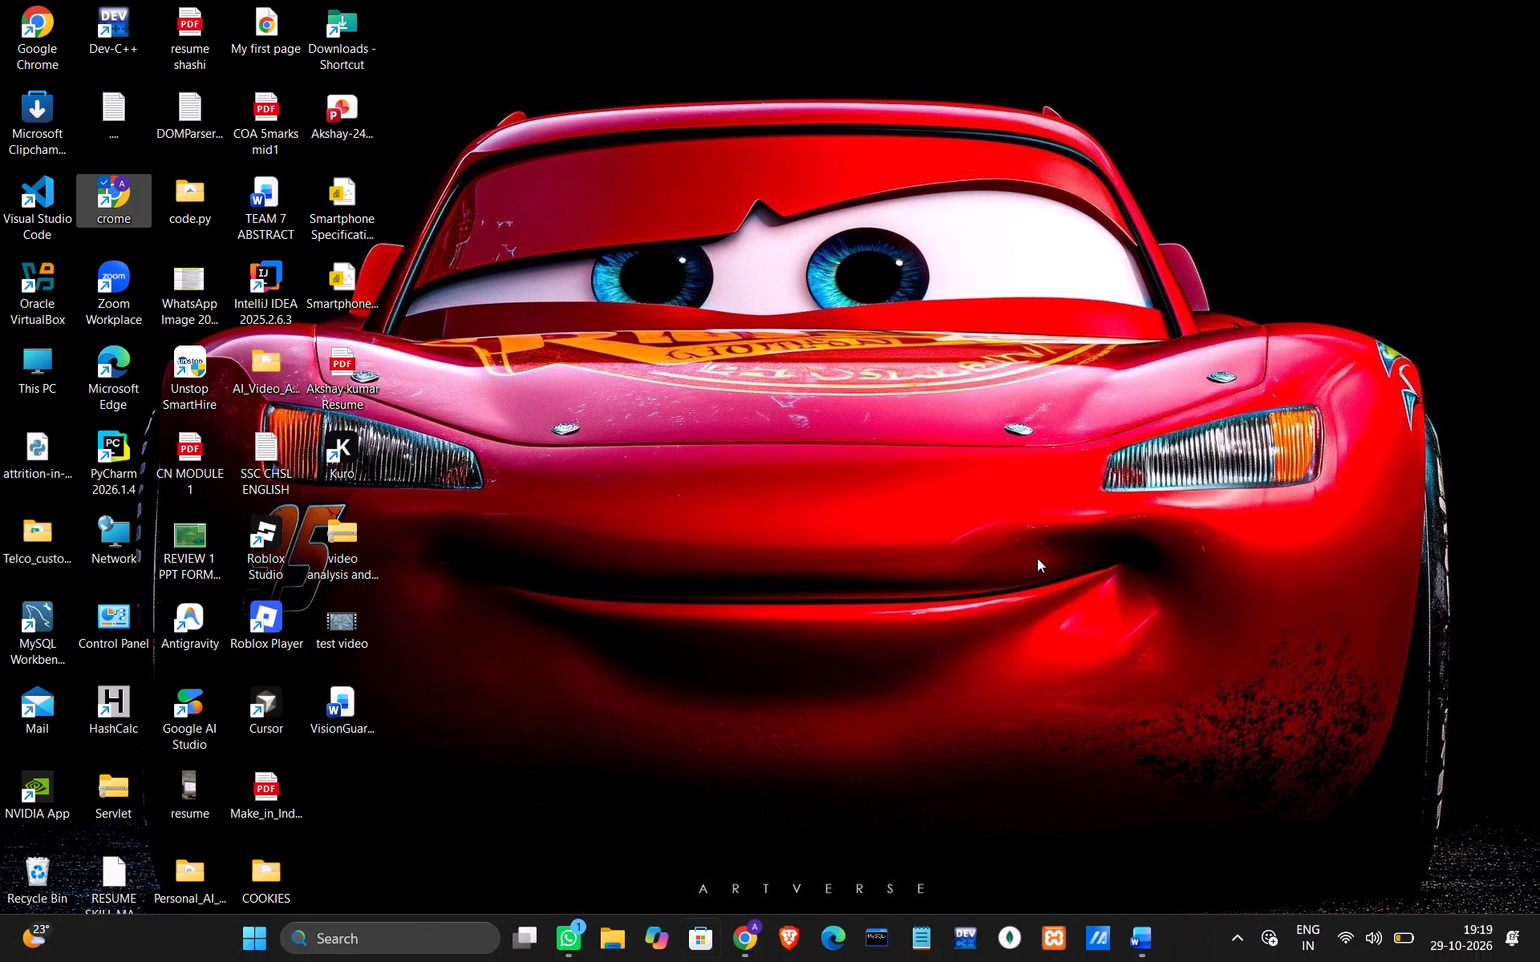
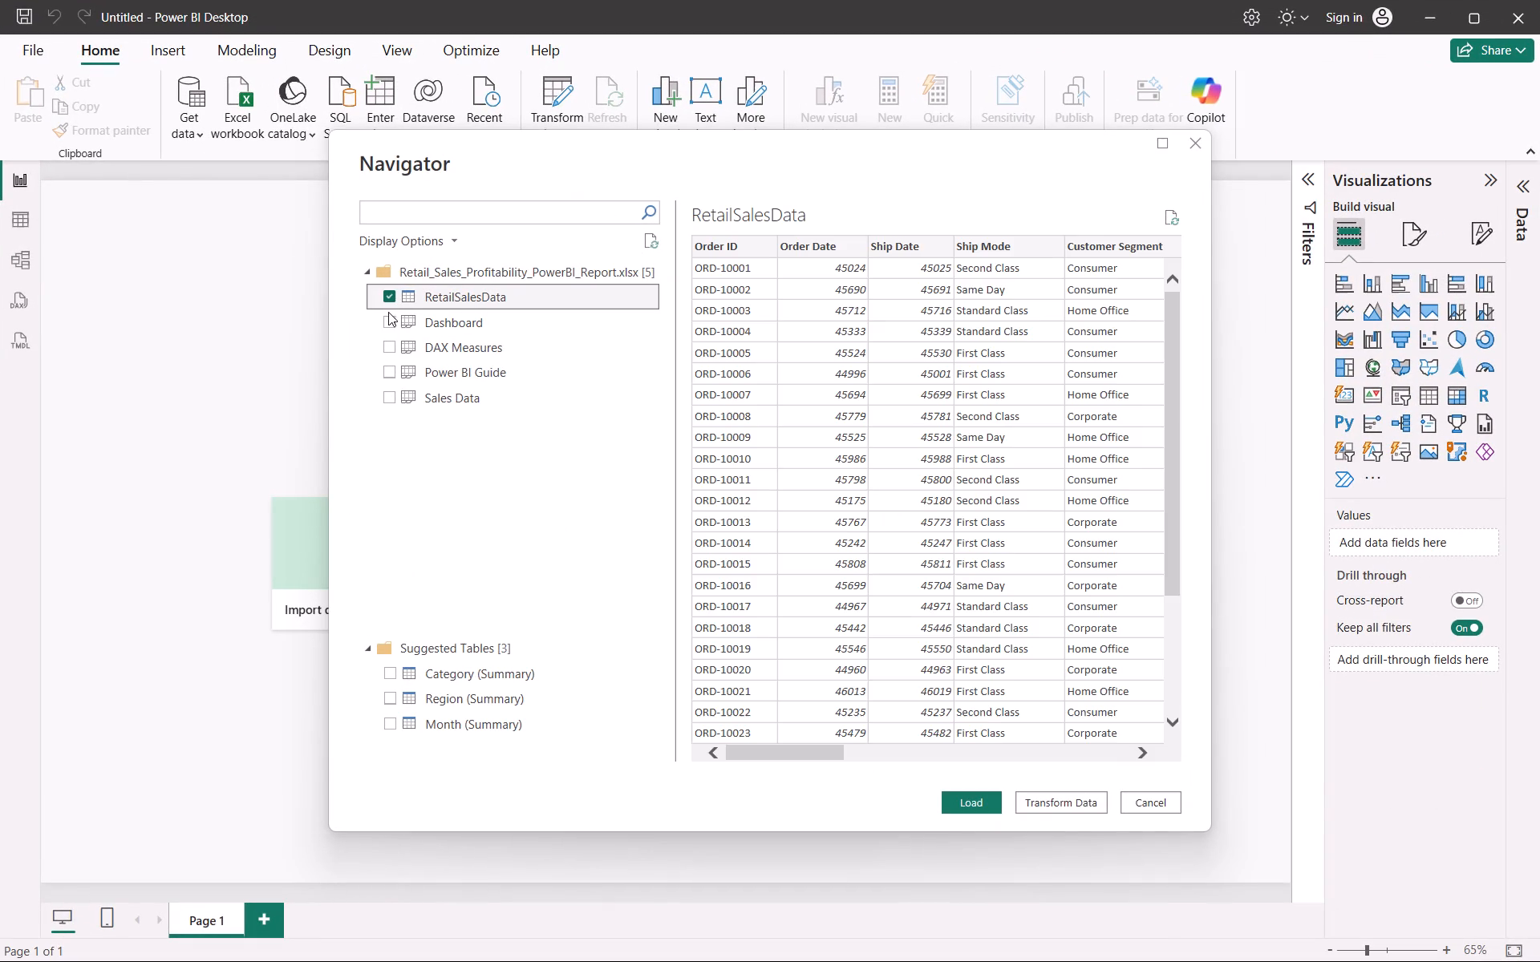
pyautogui.click(390, 325)
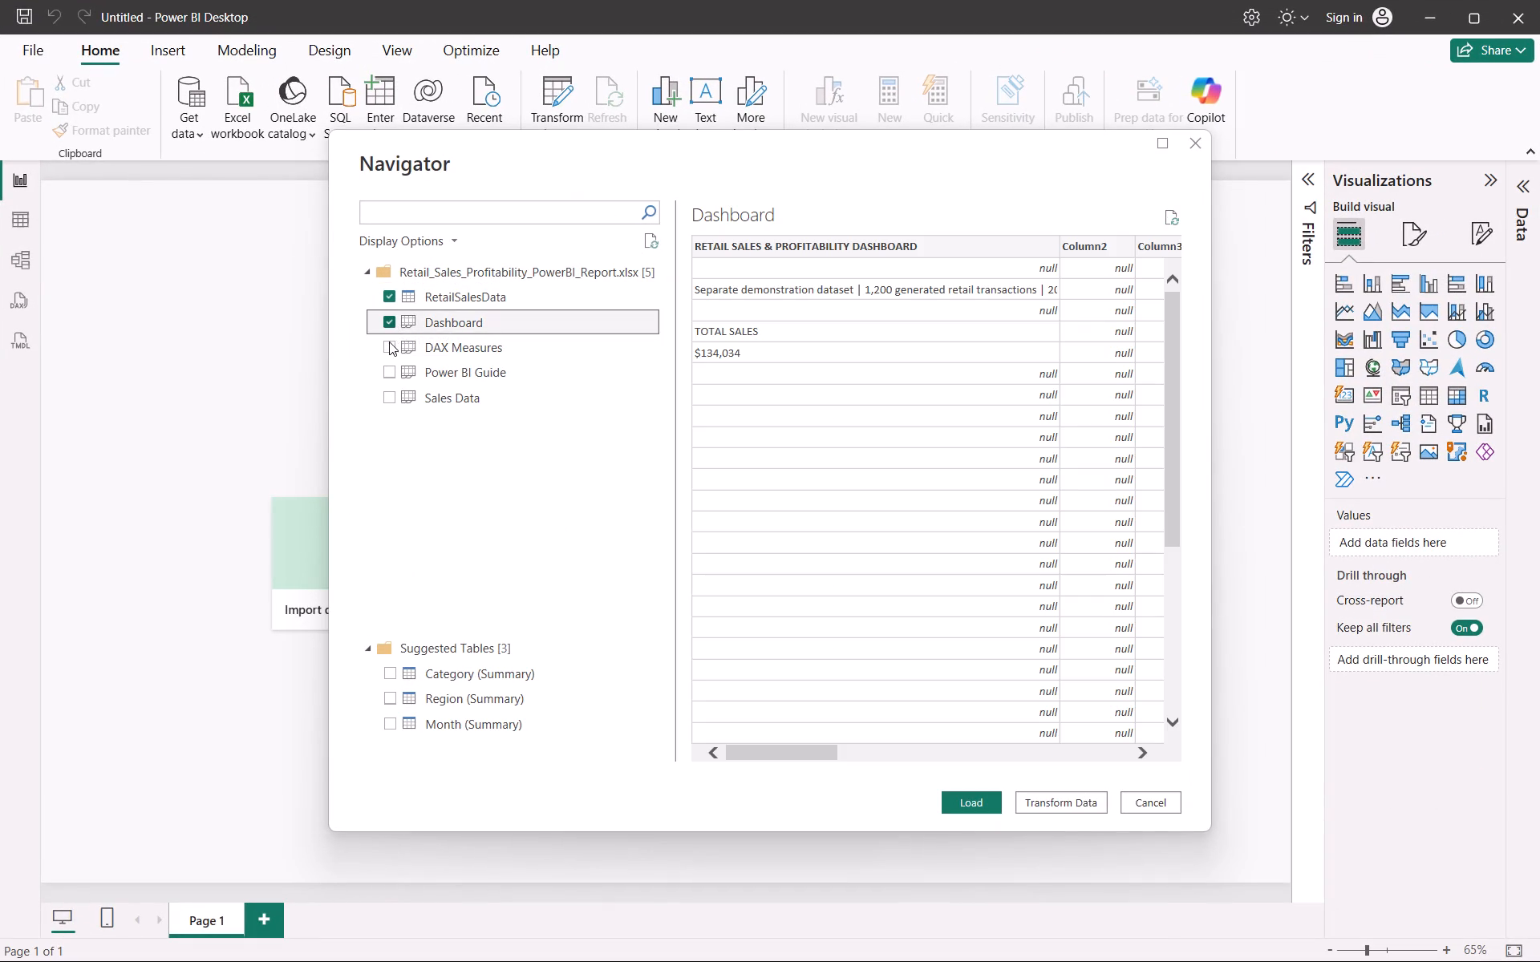
pyautogui.click(391, 322)
pyautogui.click(389, 671)
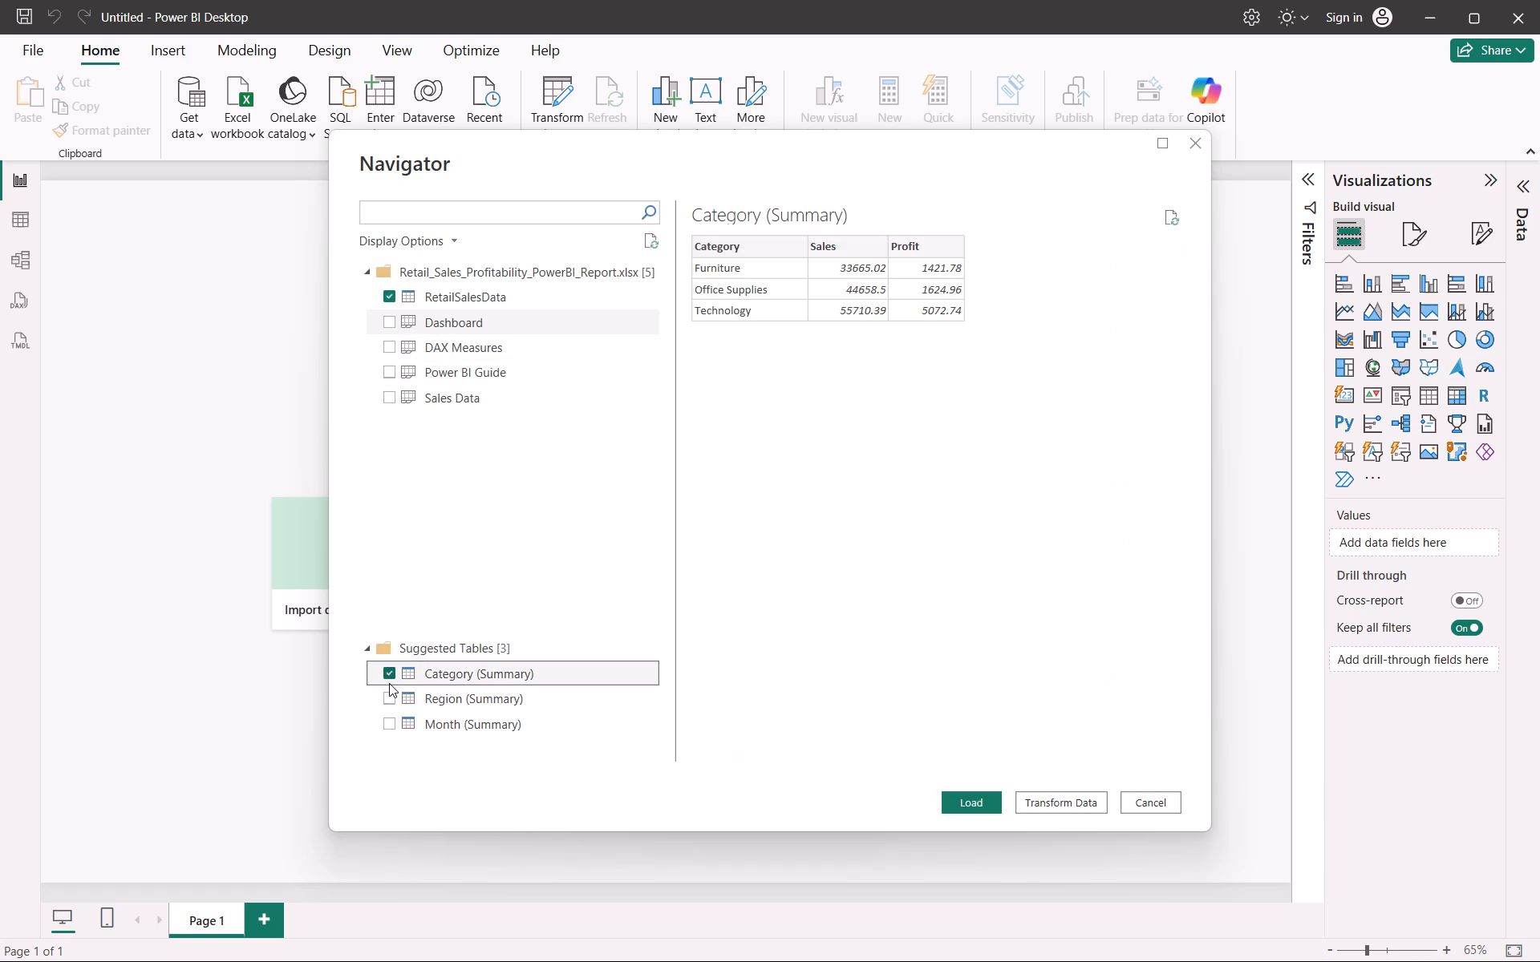
pyautogui.click(388, 700)
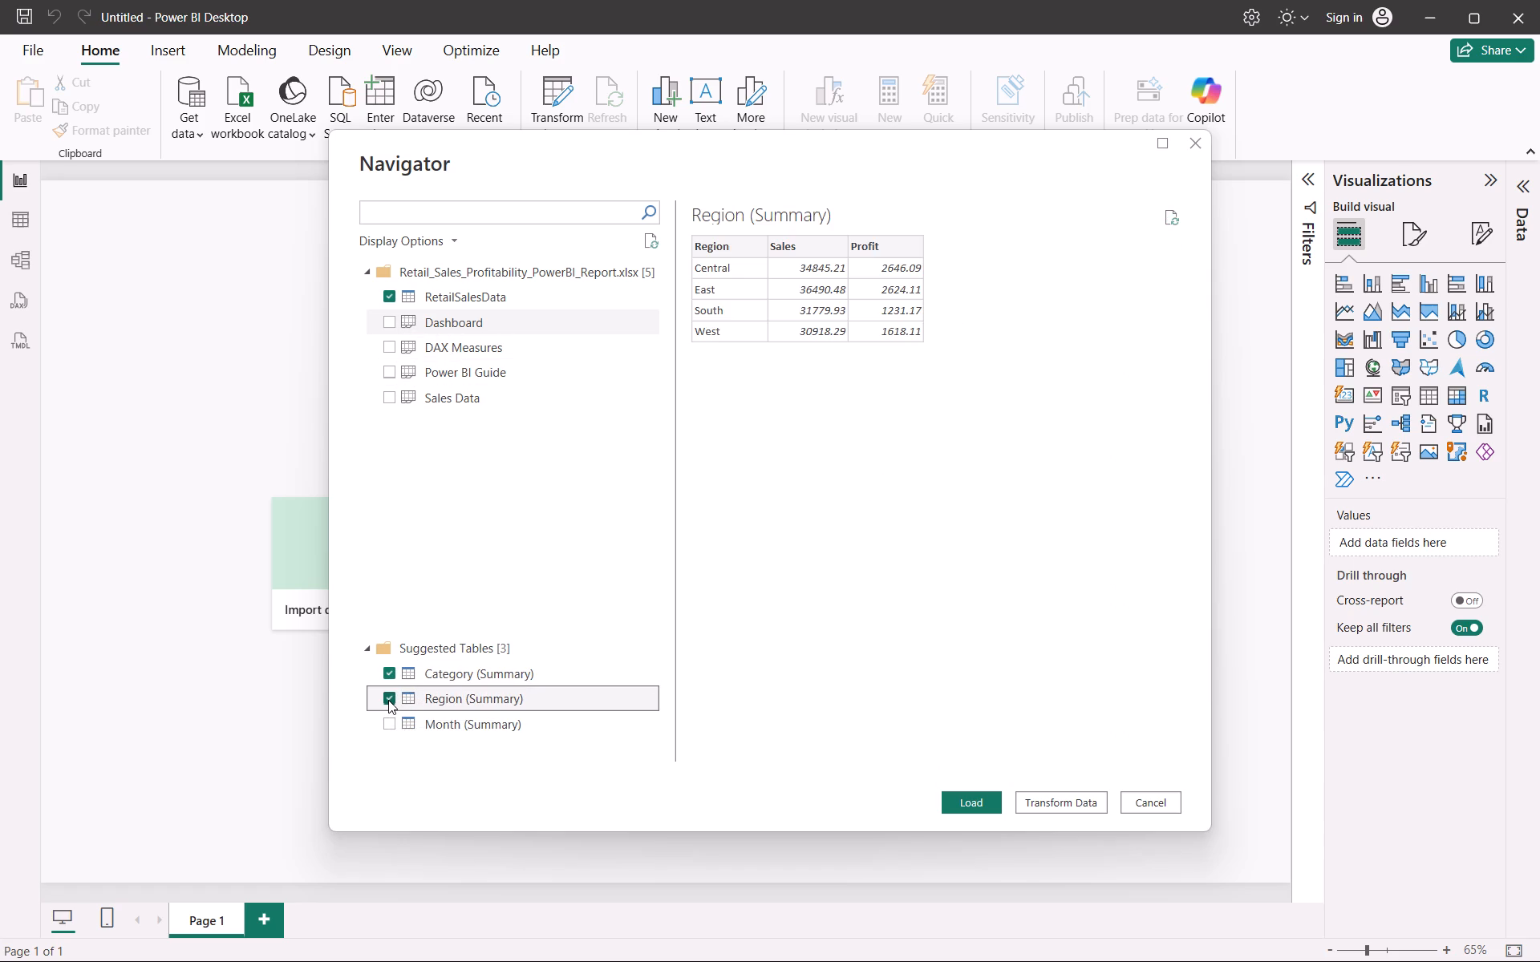
pyautogui.click(388, 724)
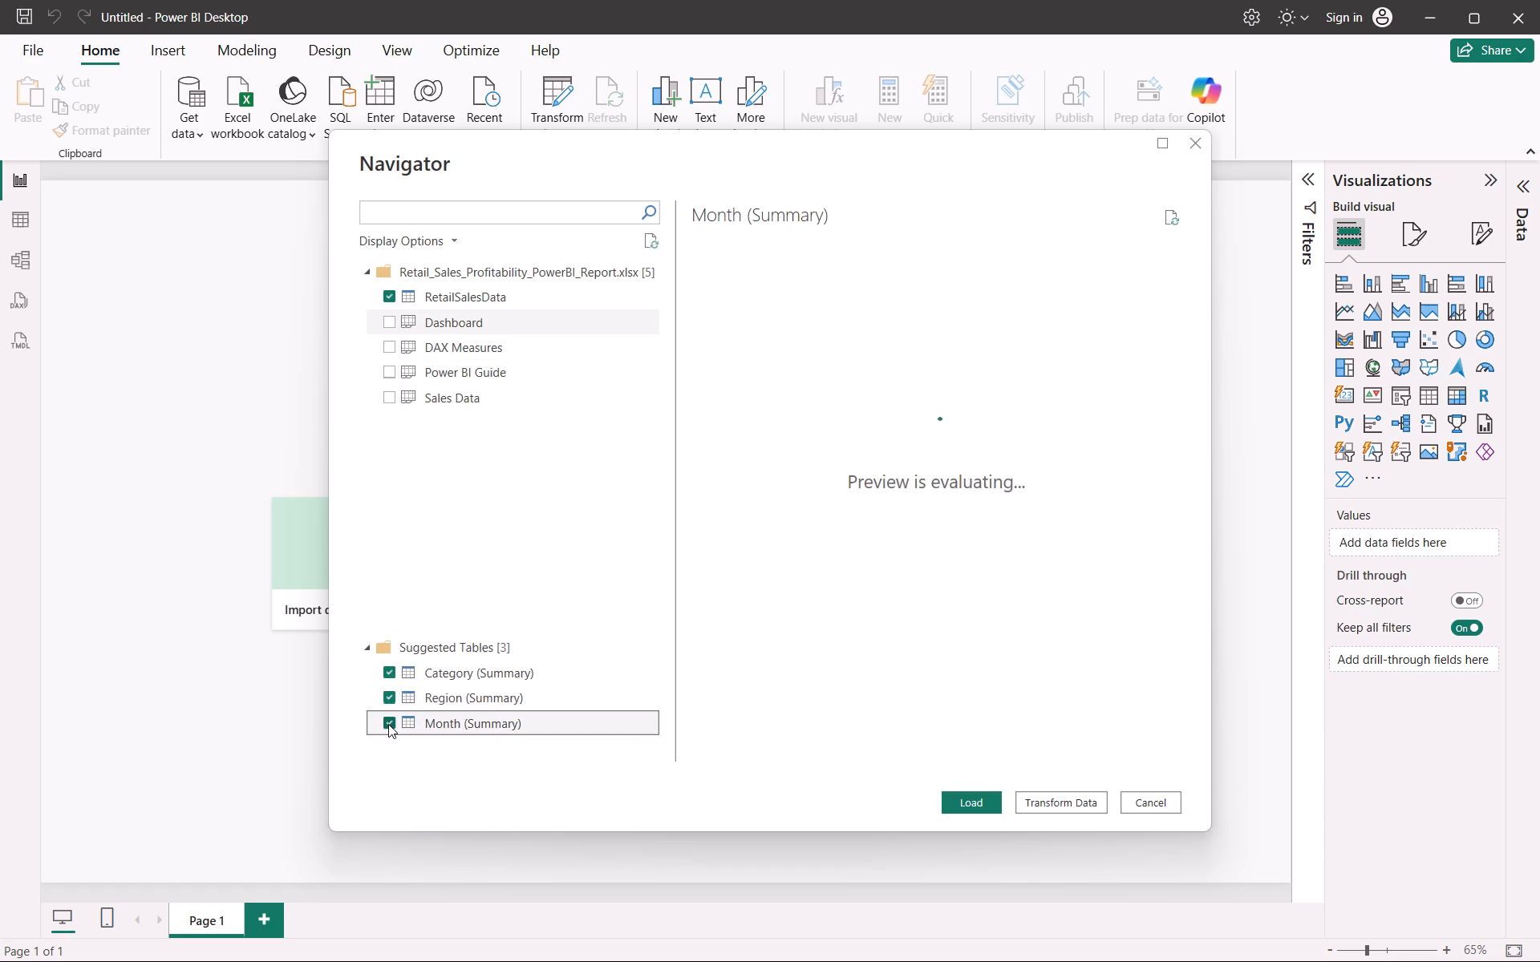
pyautogui.click(388, 397)
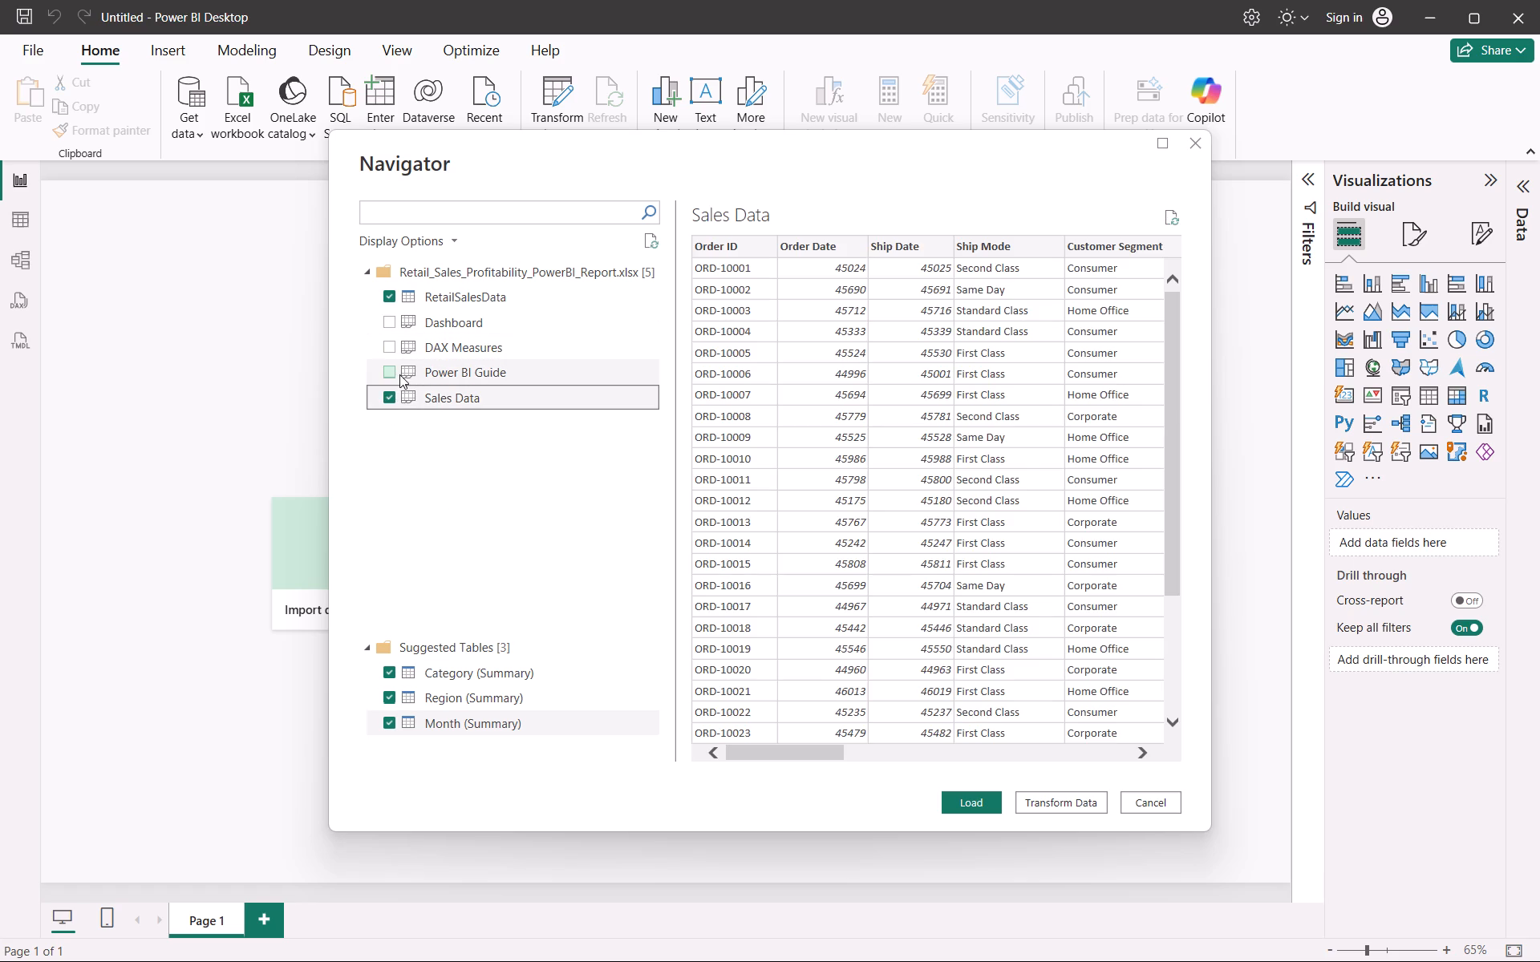
pyautogui.click(389, 373)
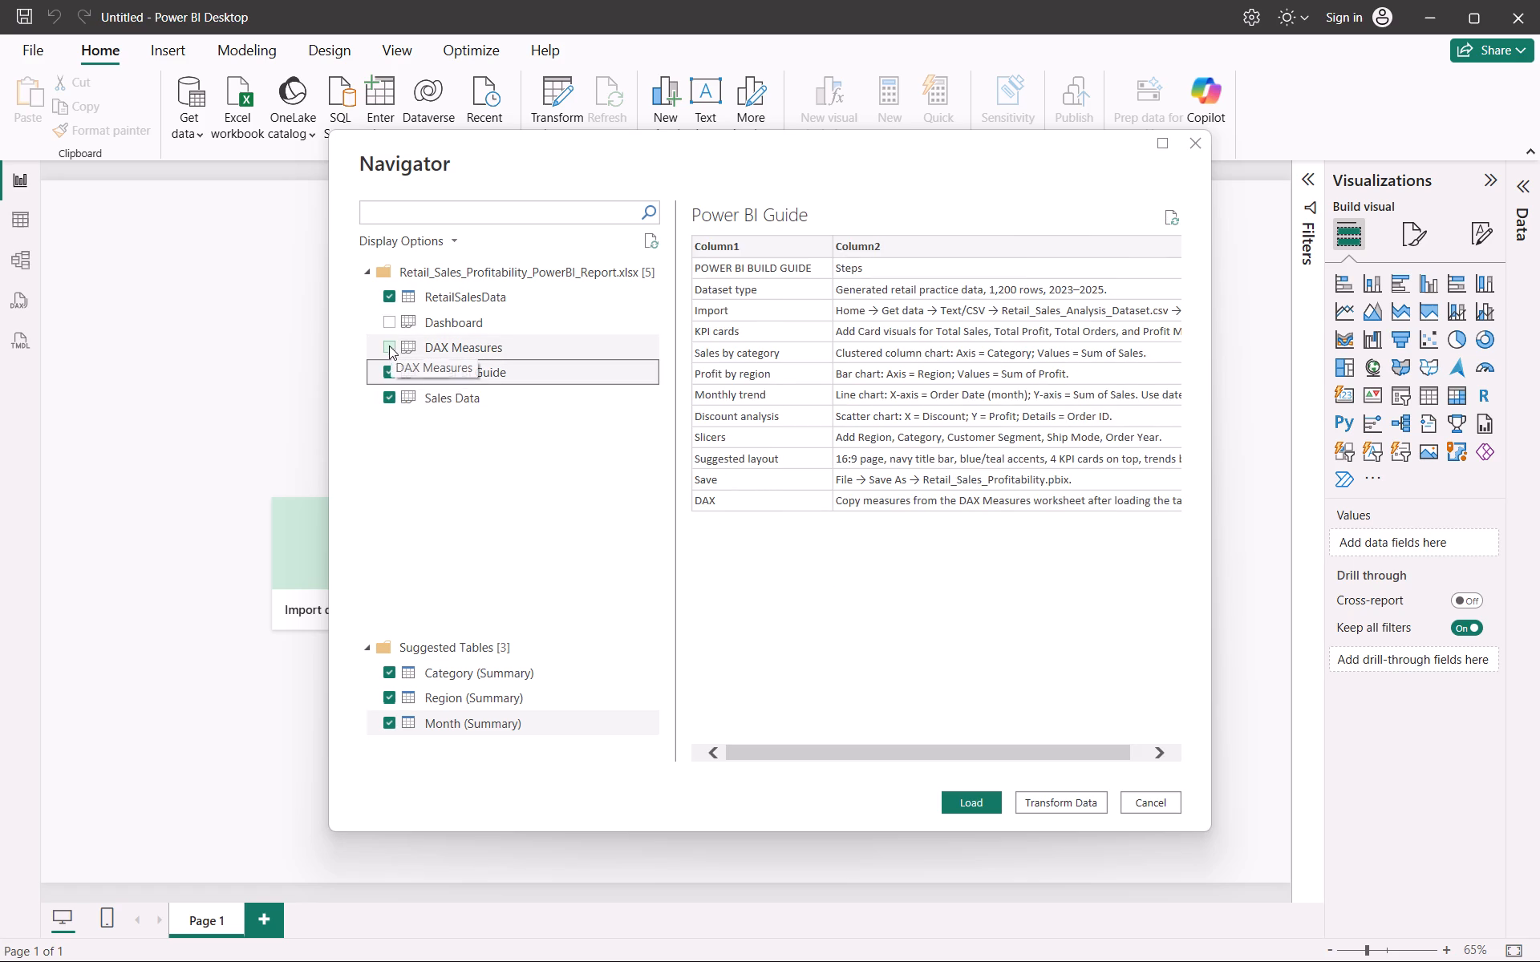
pyautogui.click(387, 350)
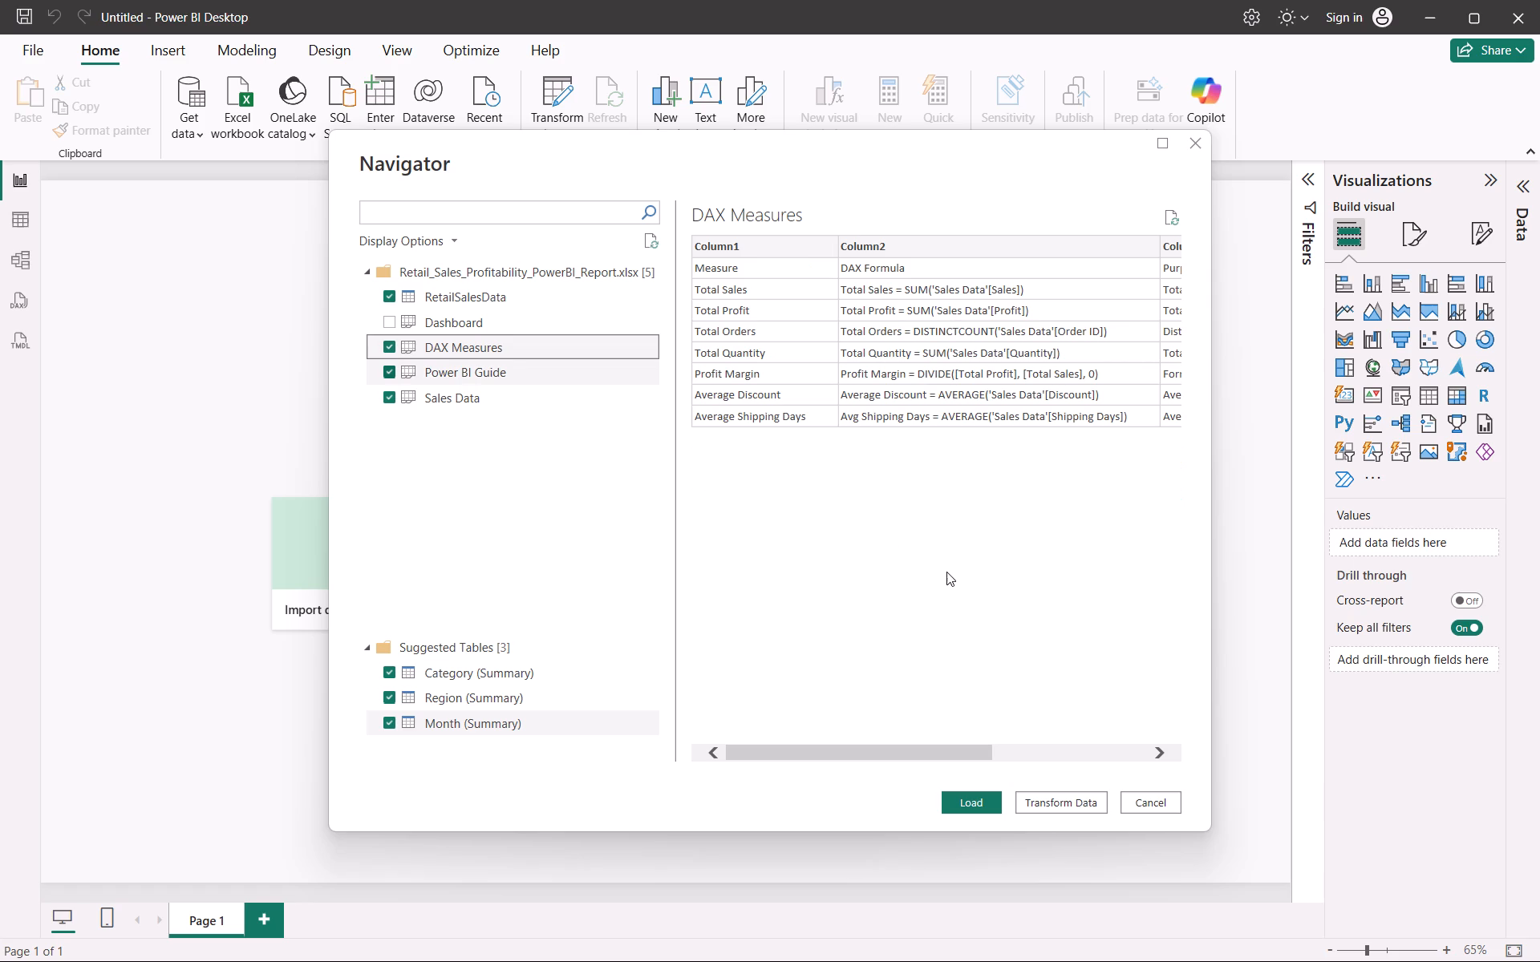
pyautogui.click(388, 347)
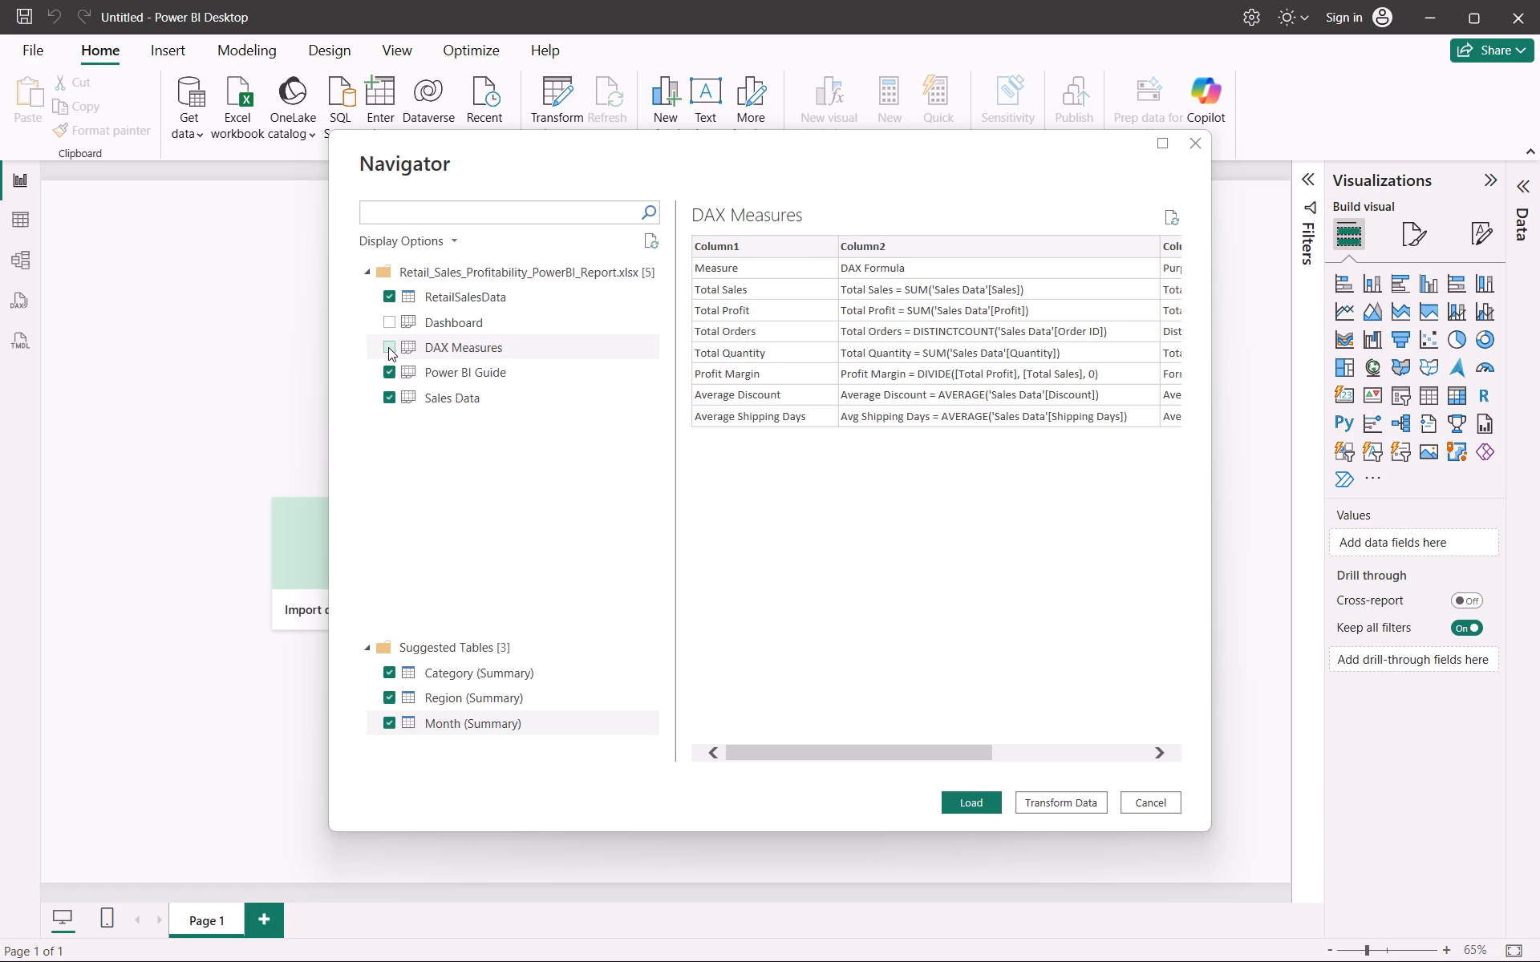
pyautogui.click(971, 802)
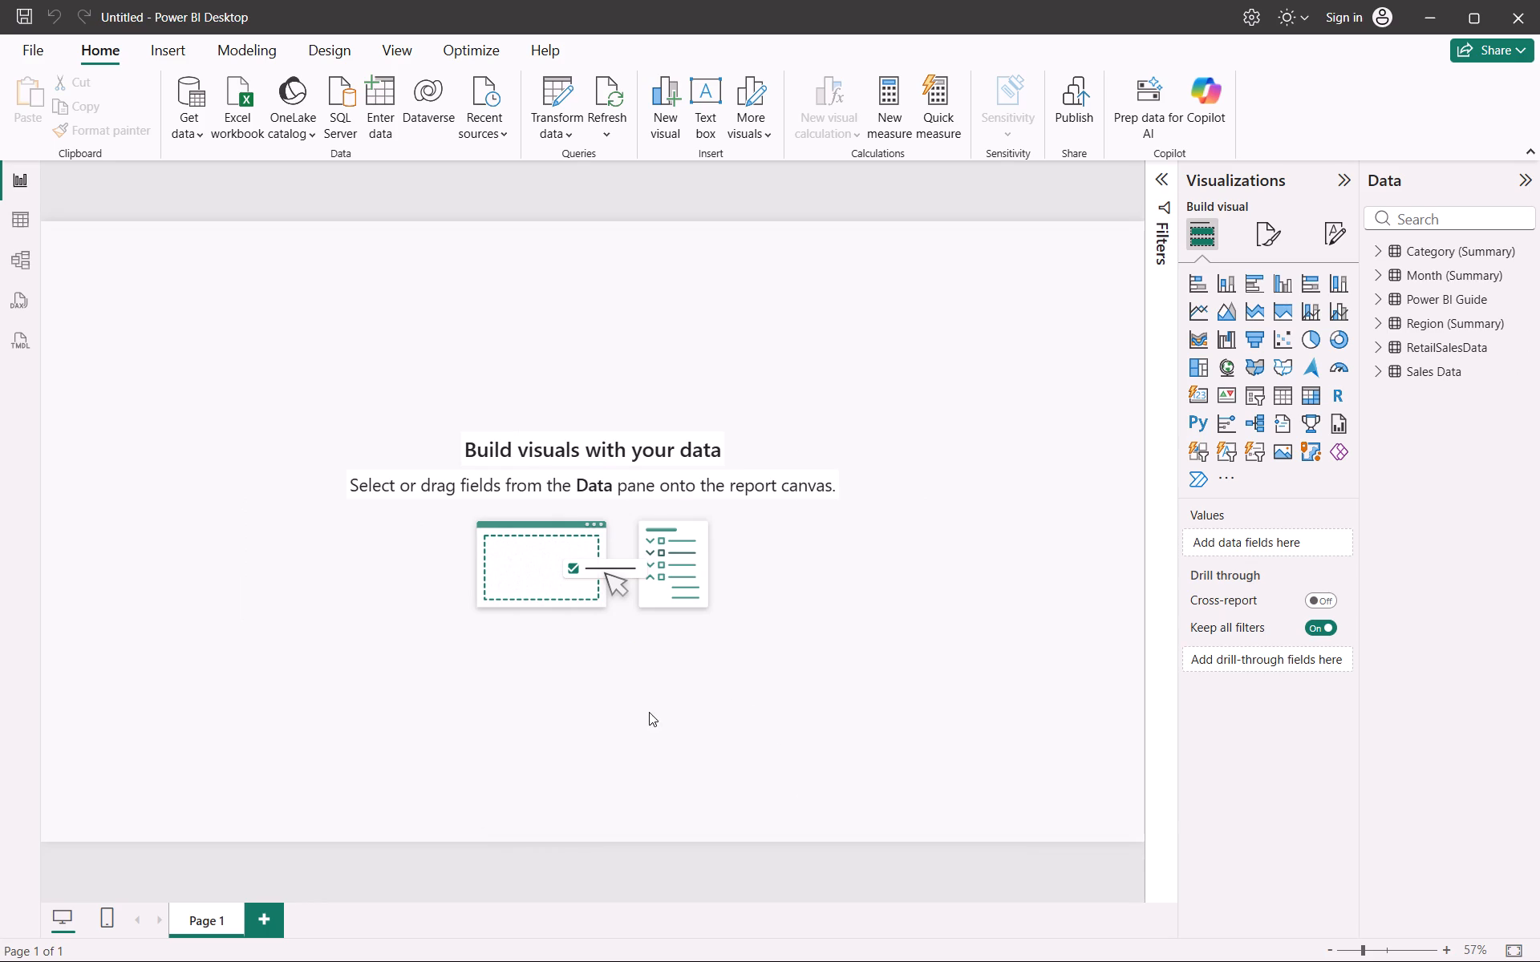
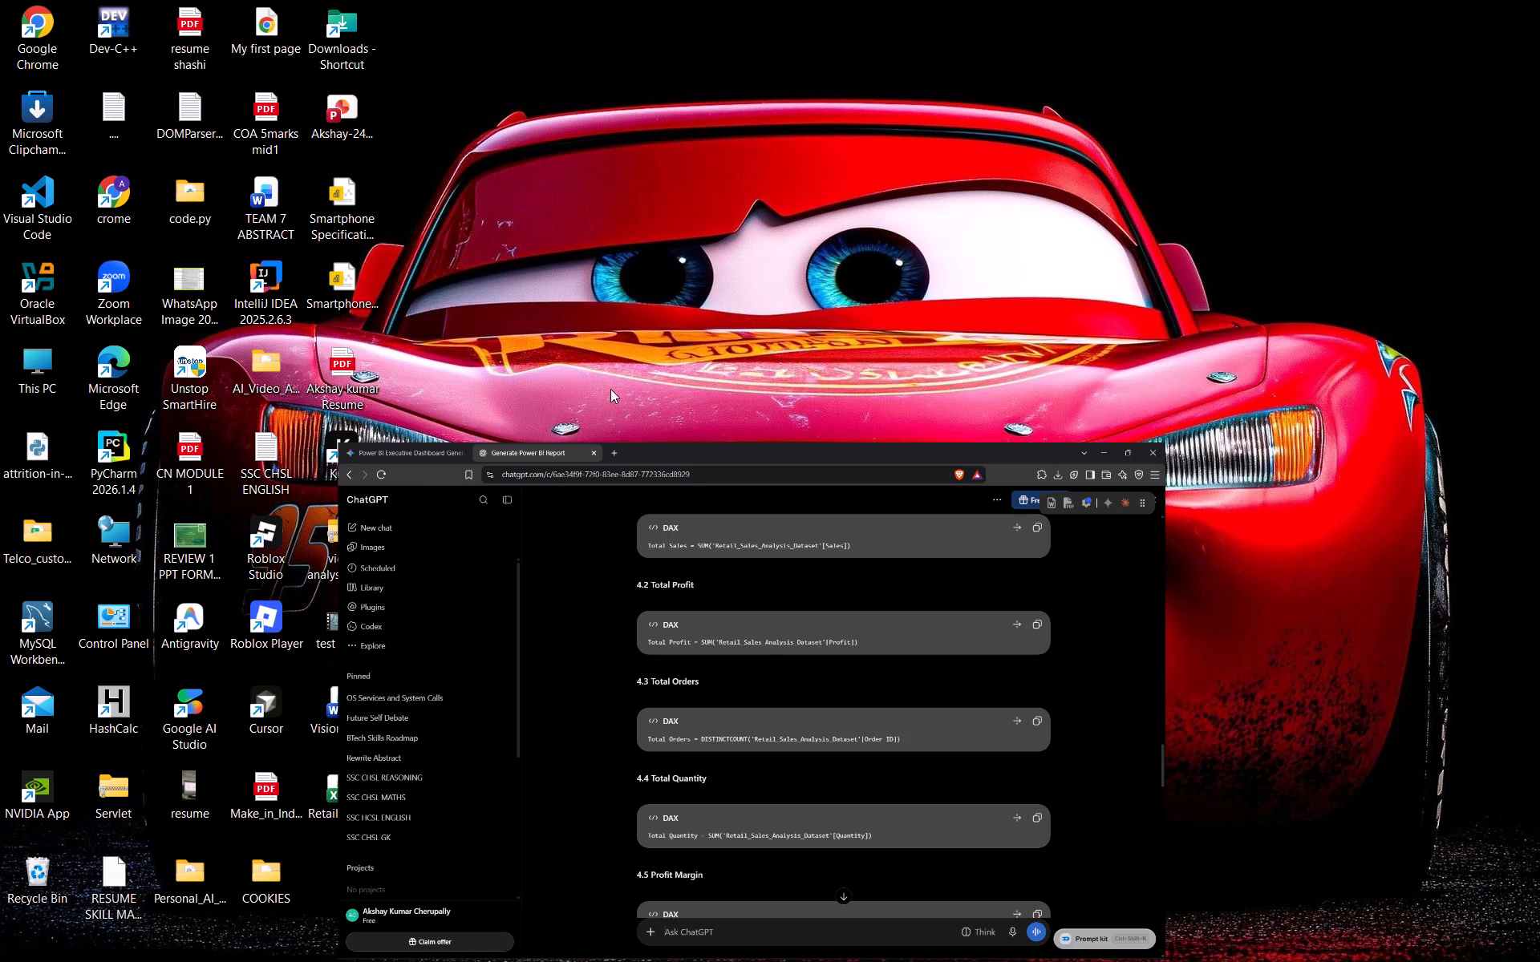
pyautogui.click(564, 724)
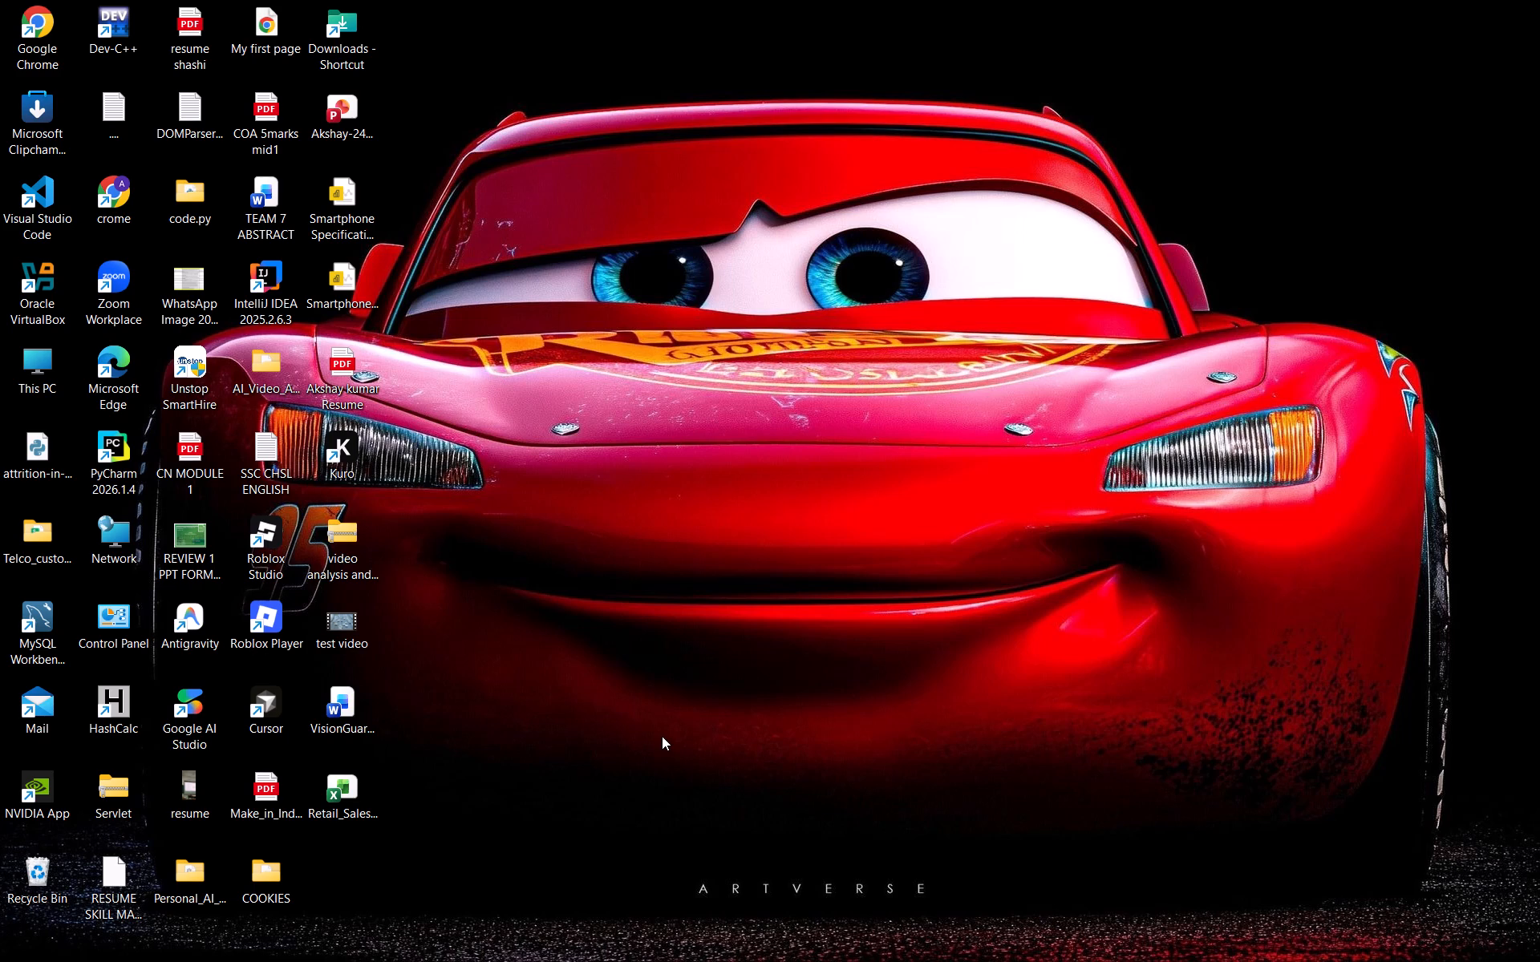
# Launch Google Chrome with the hitam.org profile that has the pink C avatar and go to kaggle.com/datasets.
pyautogui.click(675, 329)
pyautogui.doubleClick(51, 42)
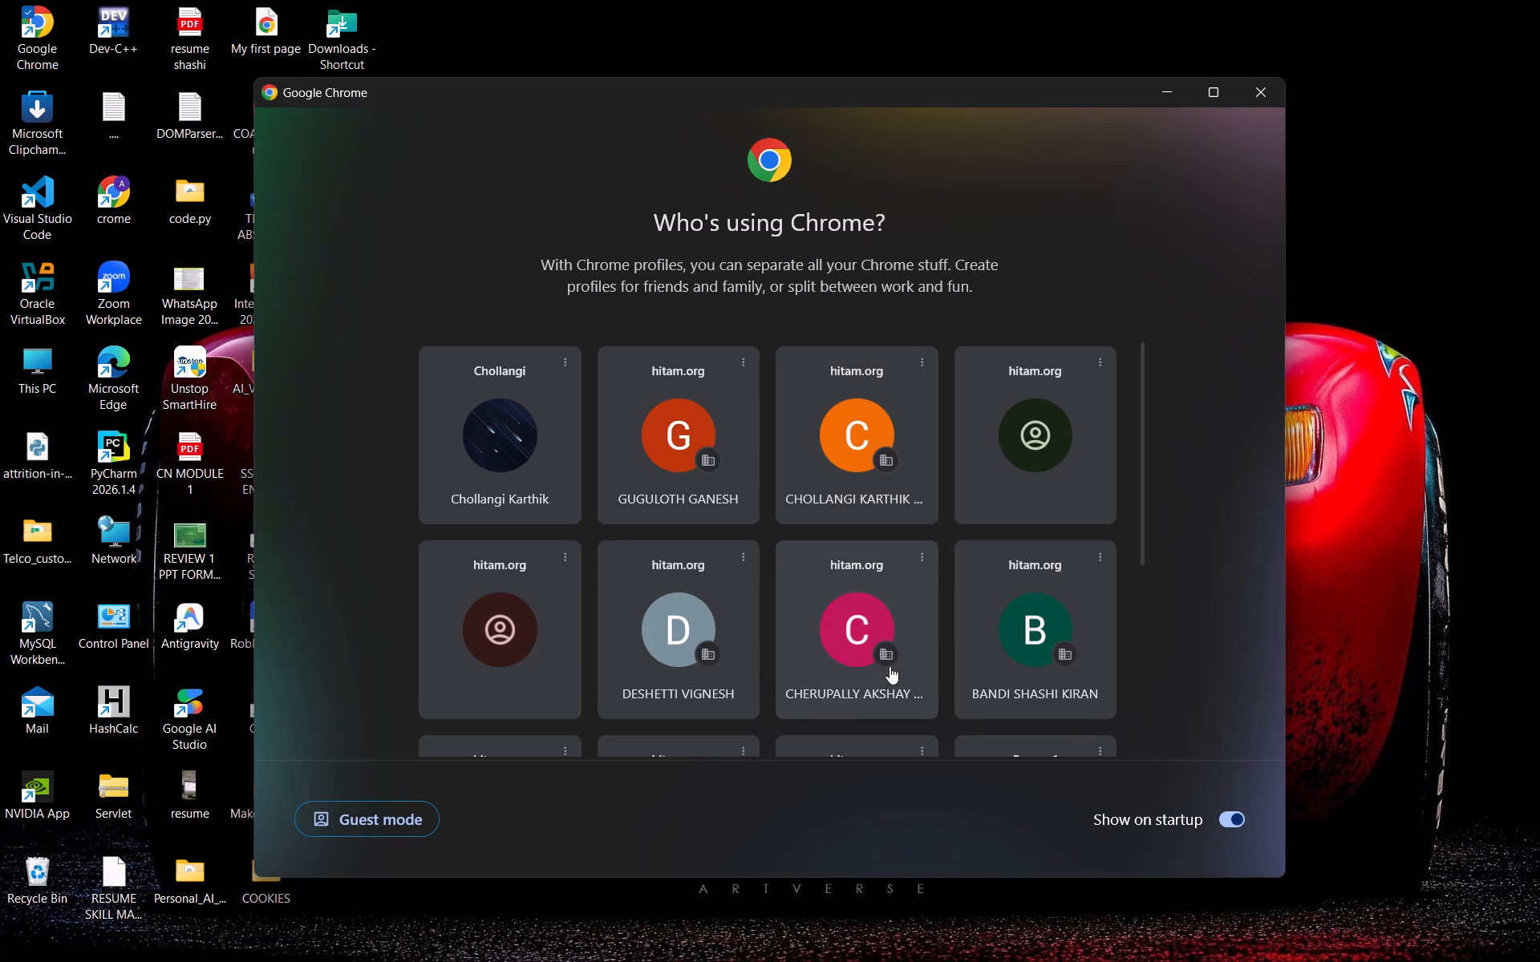
pyautogui.click(886, 664)
pyautogui.write('kagg')
pyautogui.press('Right')
pyautogui.press('Return')
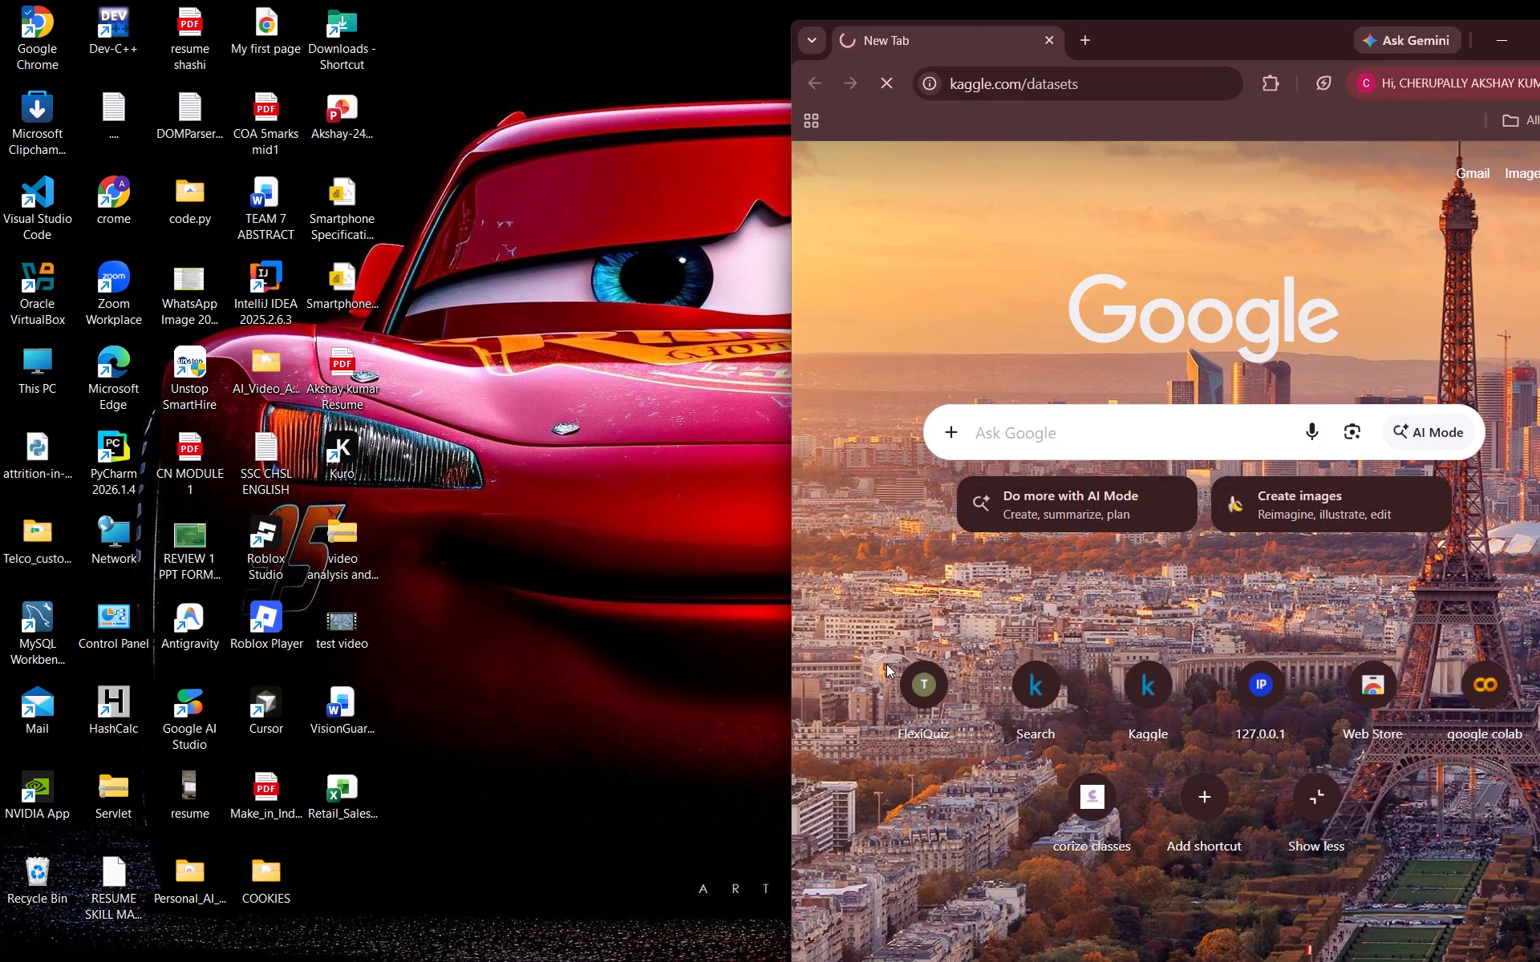
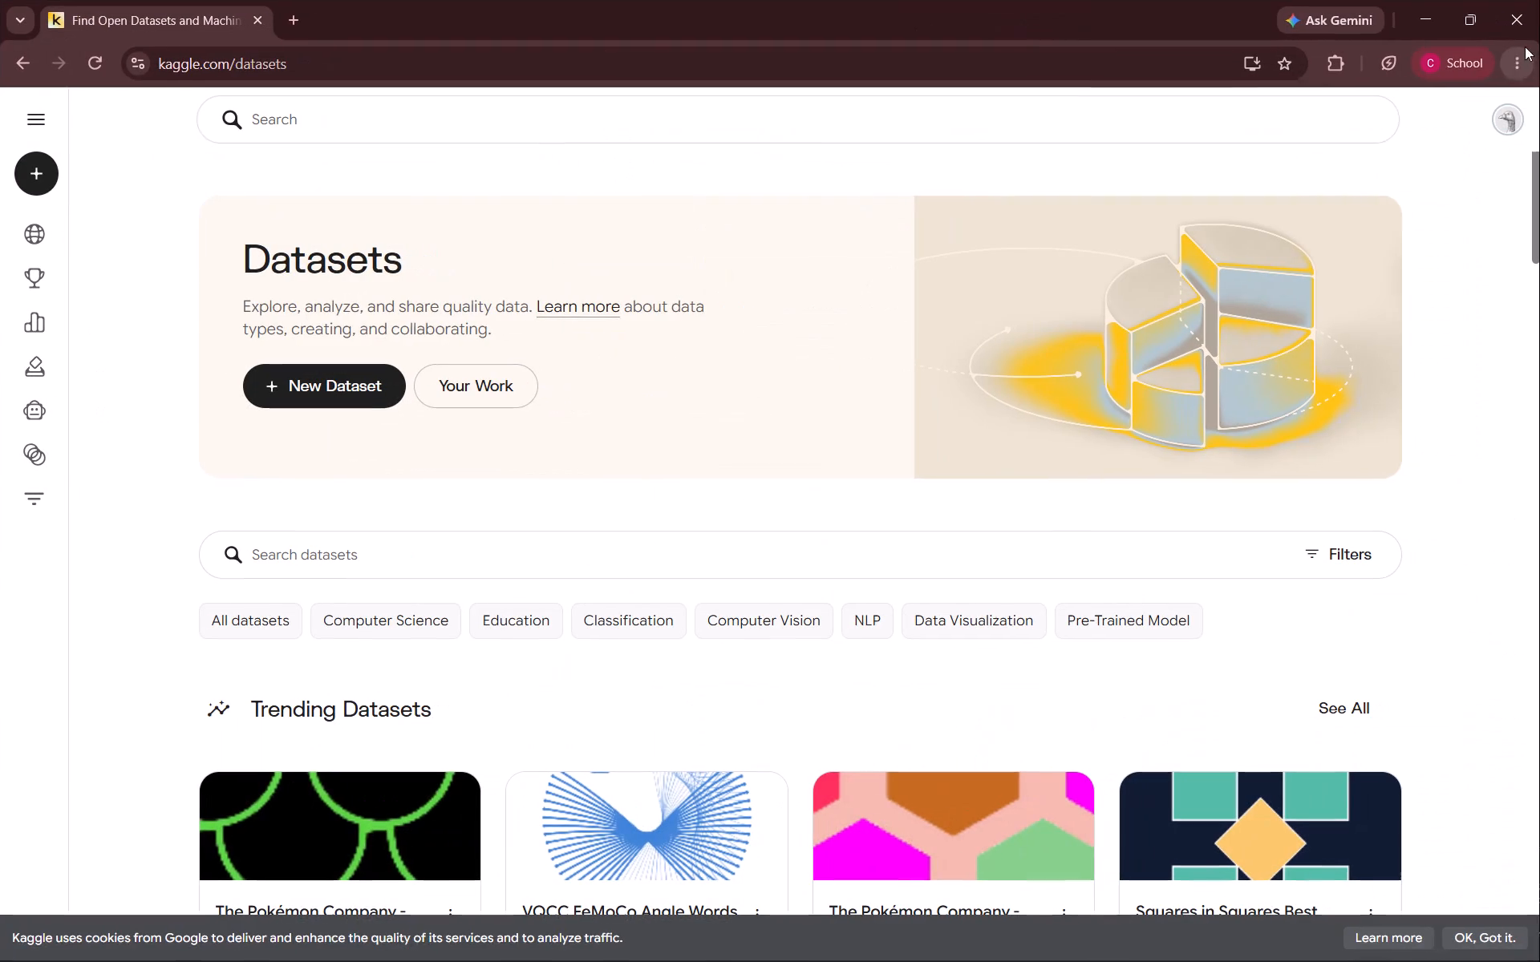
# Open Kaggle's site-wide search.
pyautogui.click(543, 133)
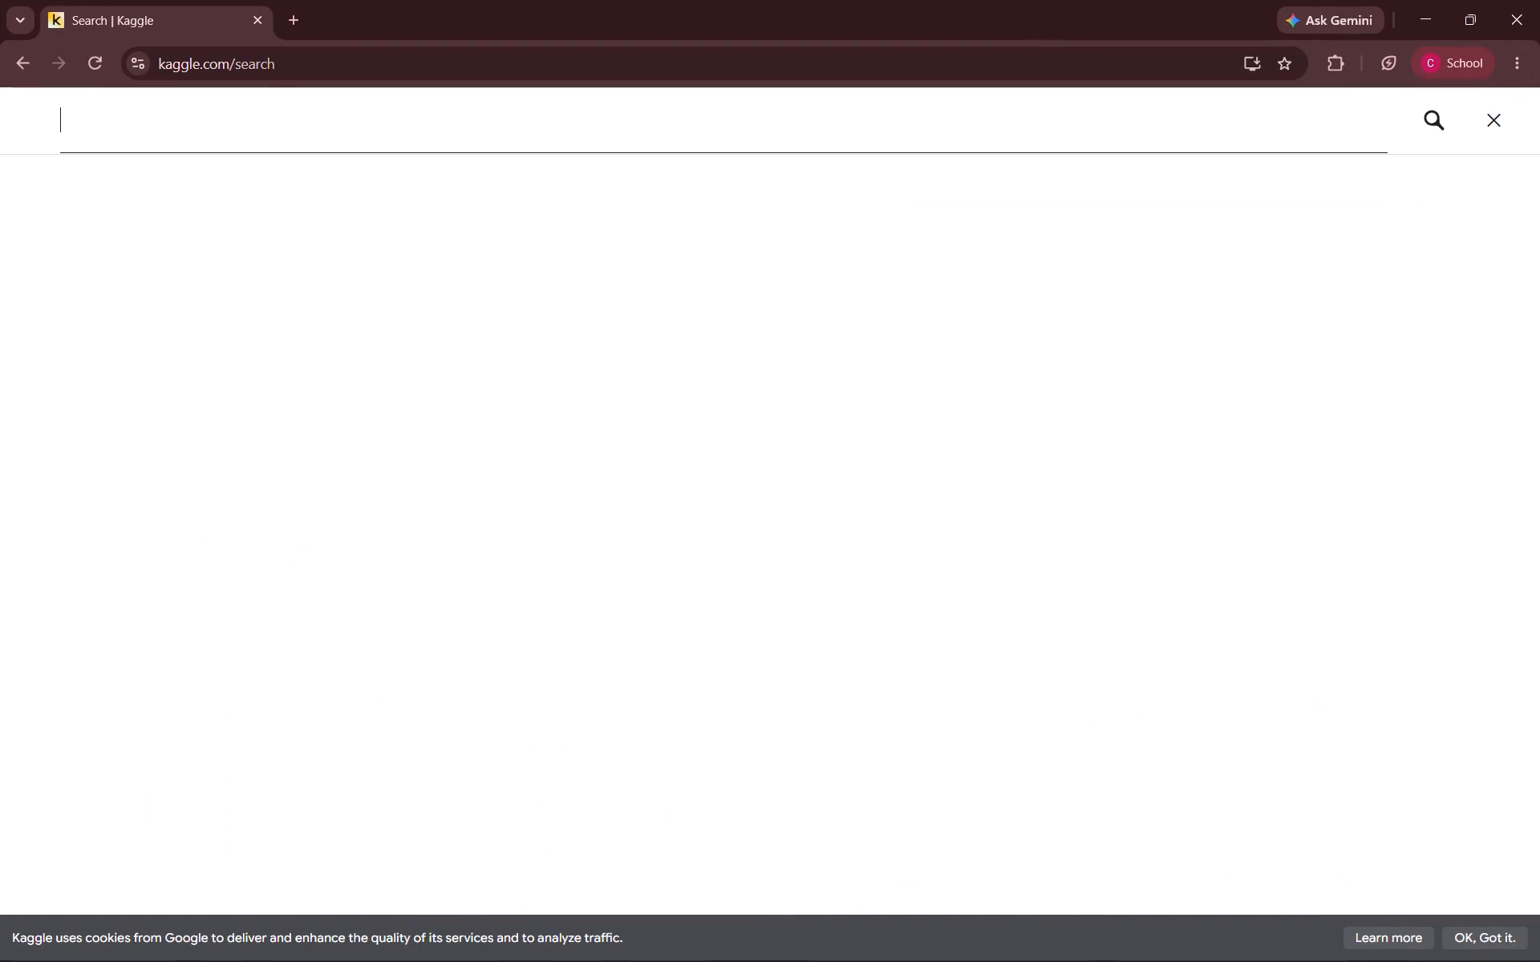
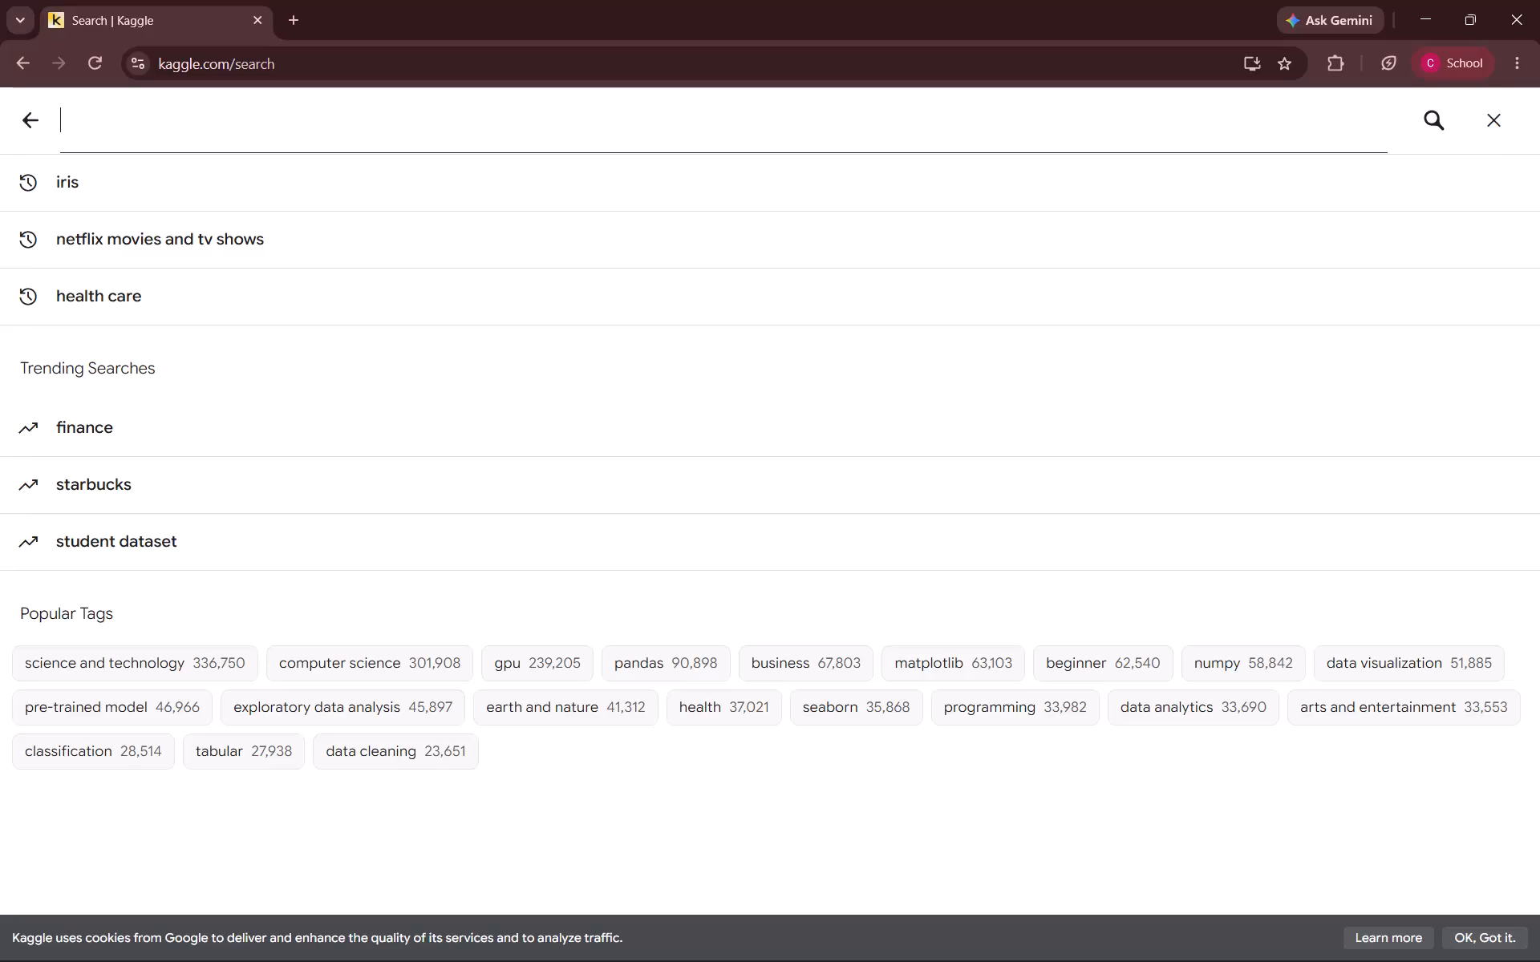
# Search Kaggle for "sample superstore sales dataset" and view all results for that query.
pyautogui.write('sample superstor')
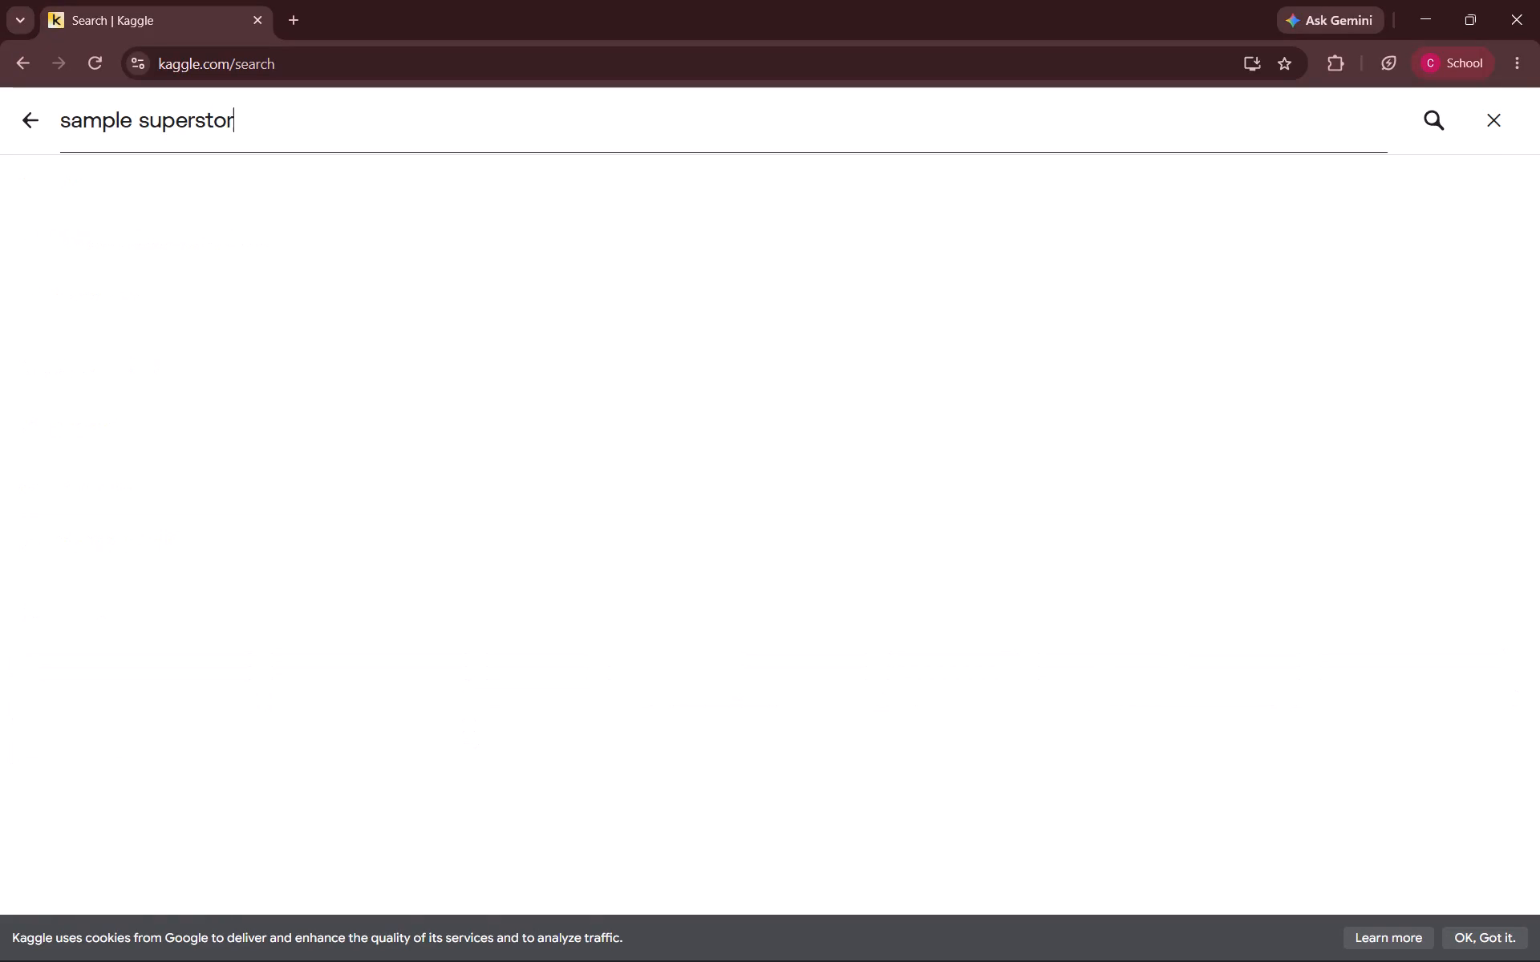
pyautogui.write('e sa')
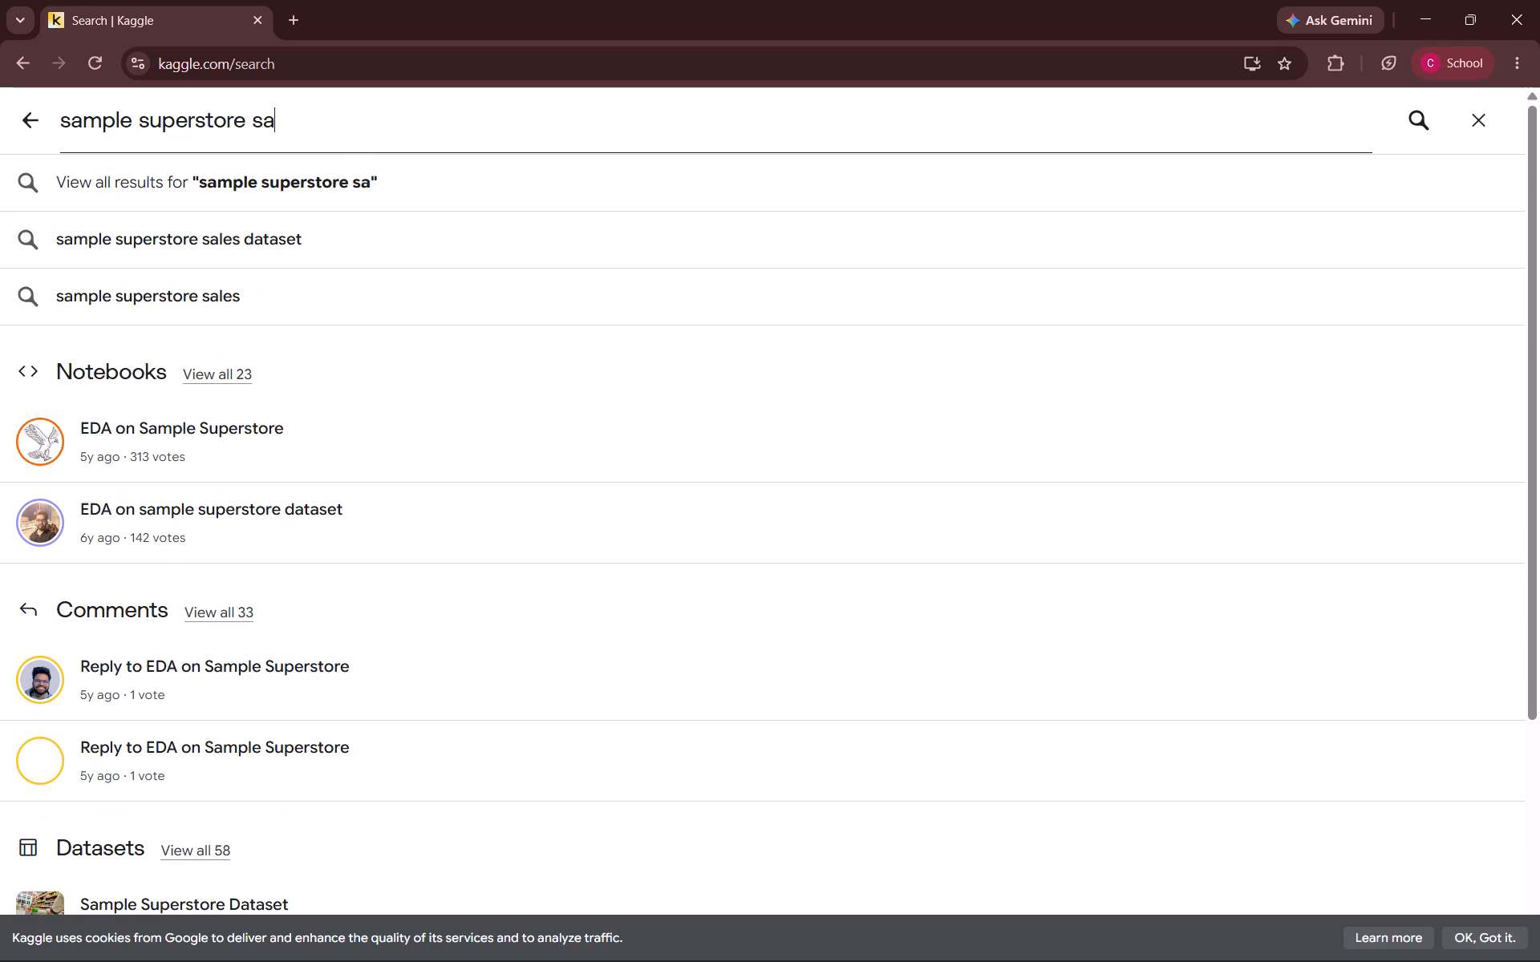
pyautogui.press('l')
pyautogui.write('es')
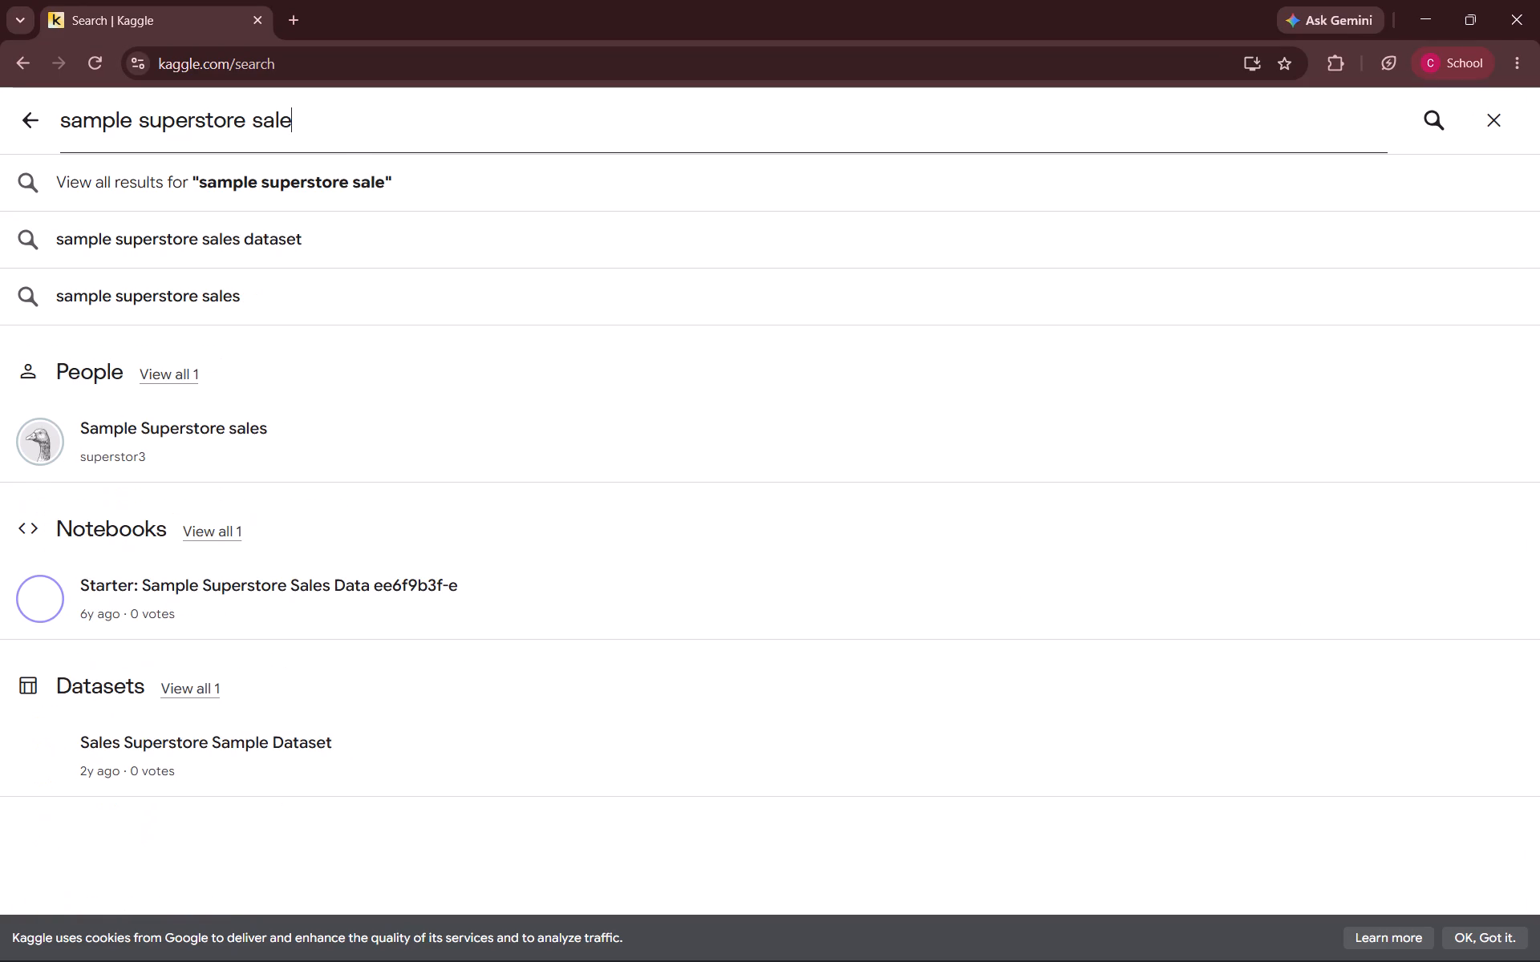
pyautogui.press('space')
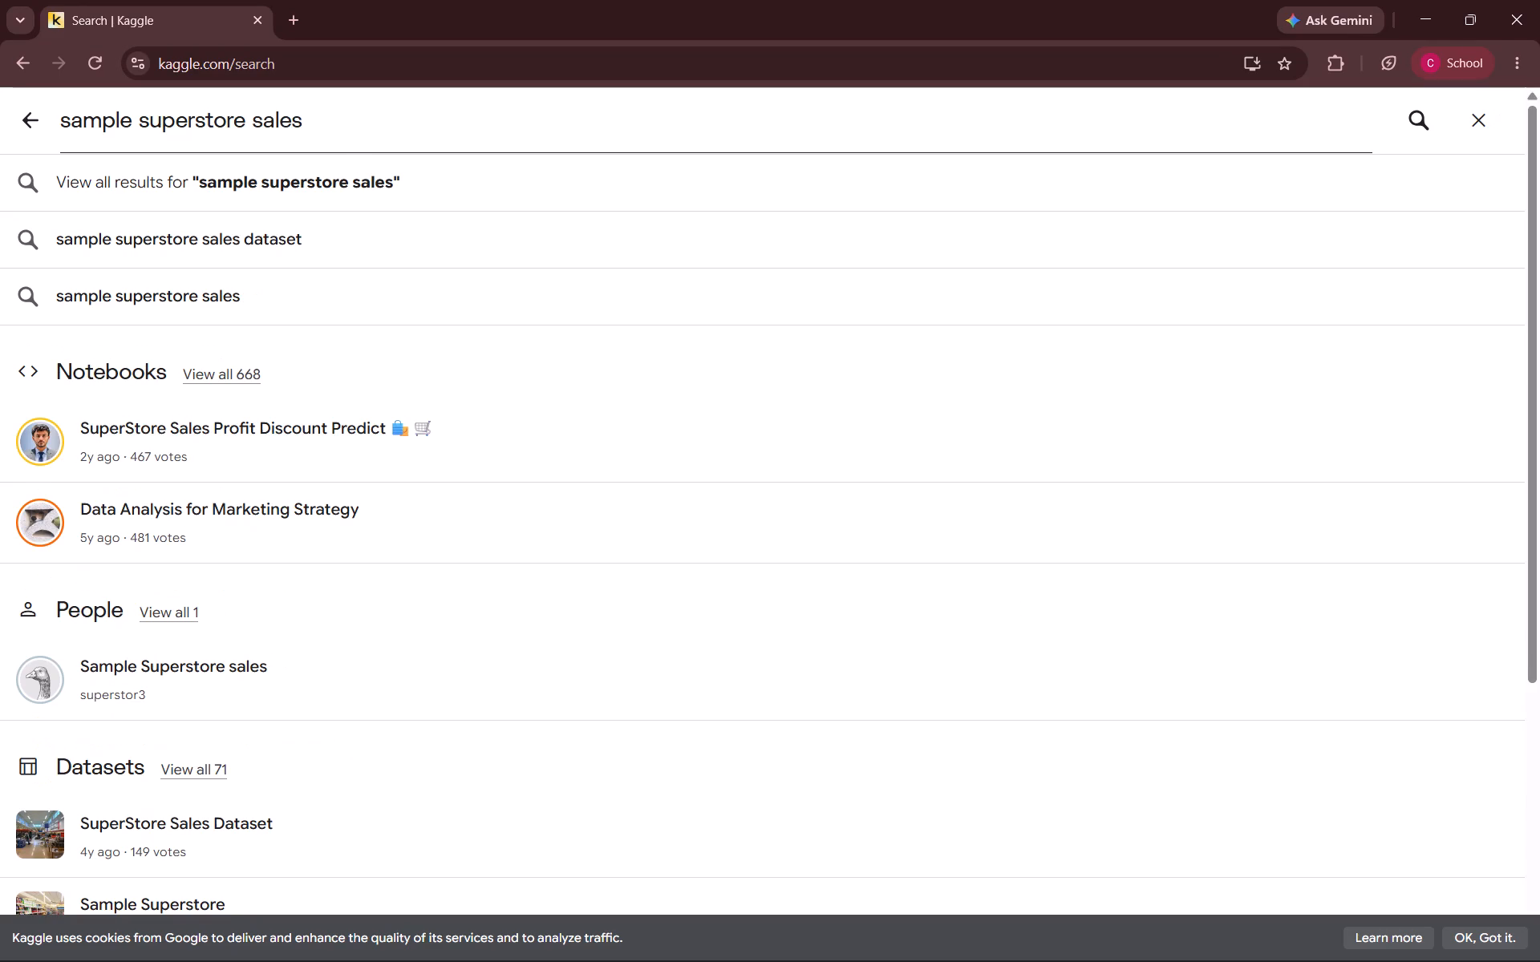
pyautogui.write('da')
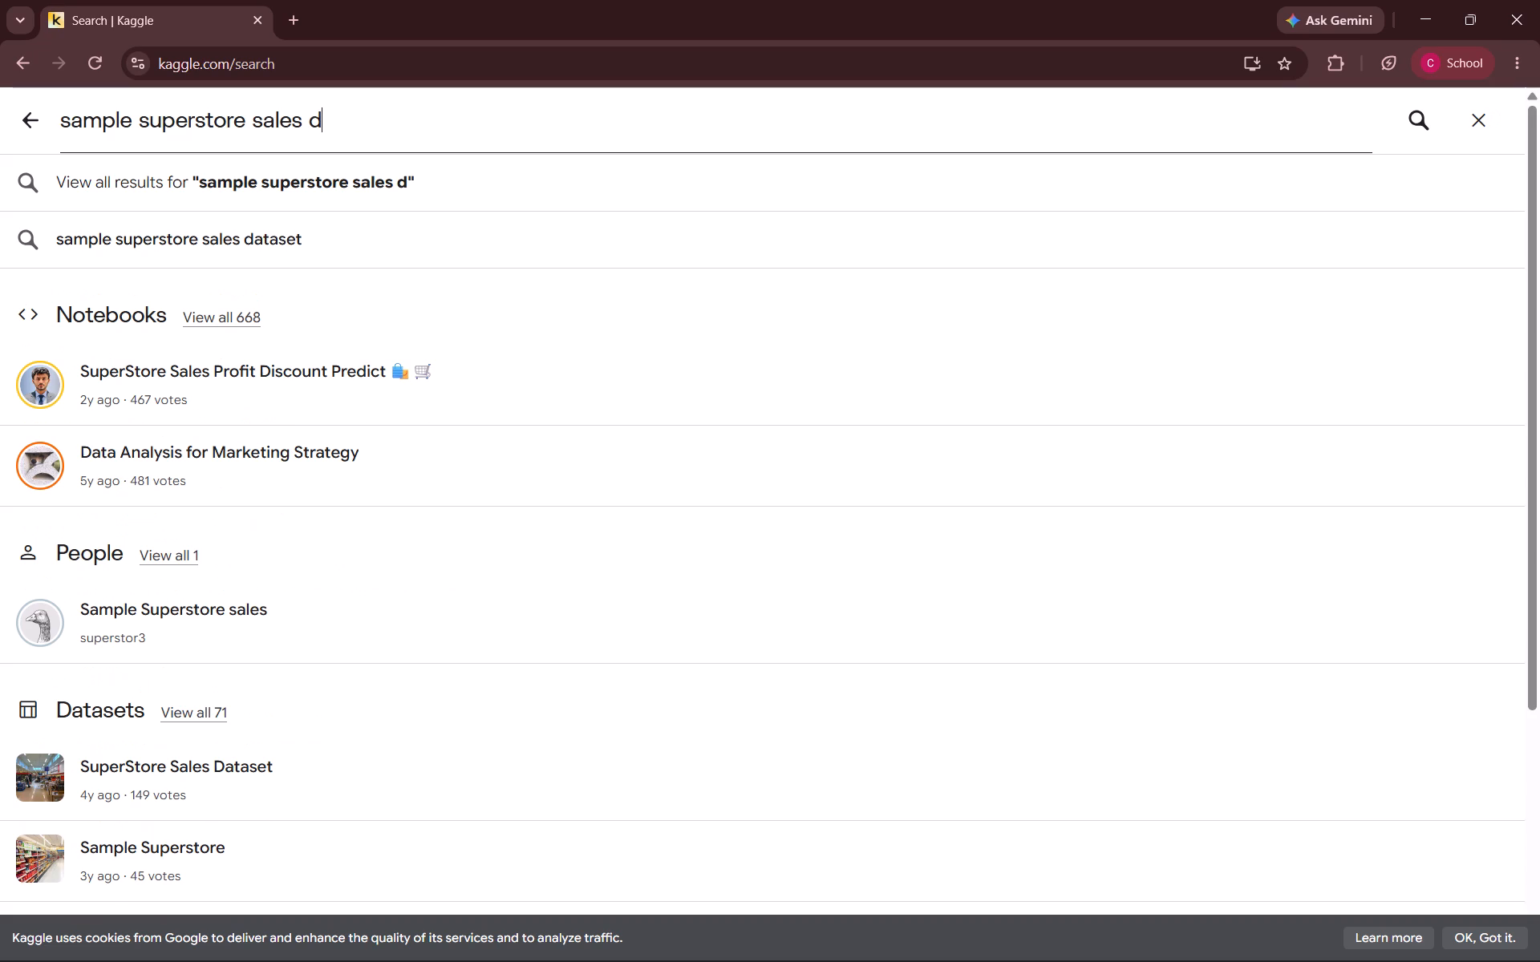
pyautogui.write('ta')
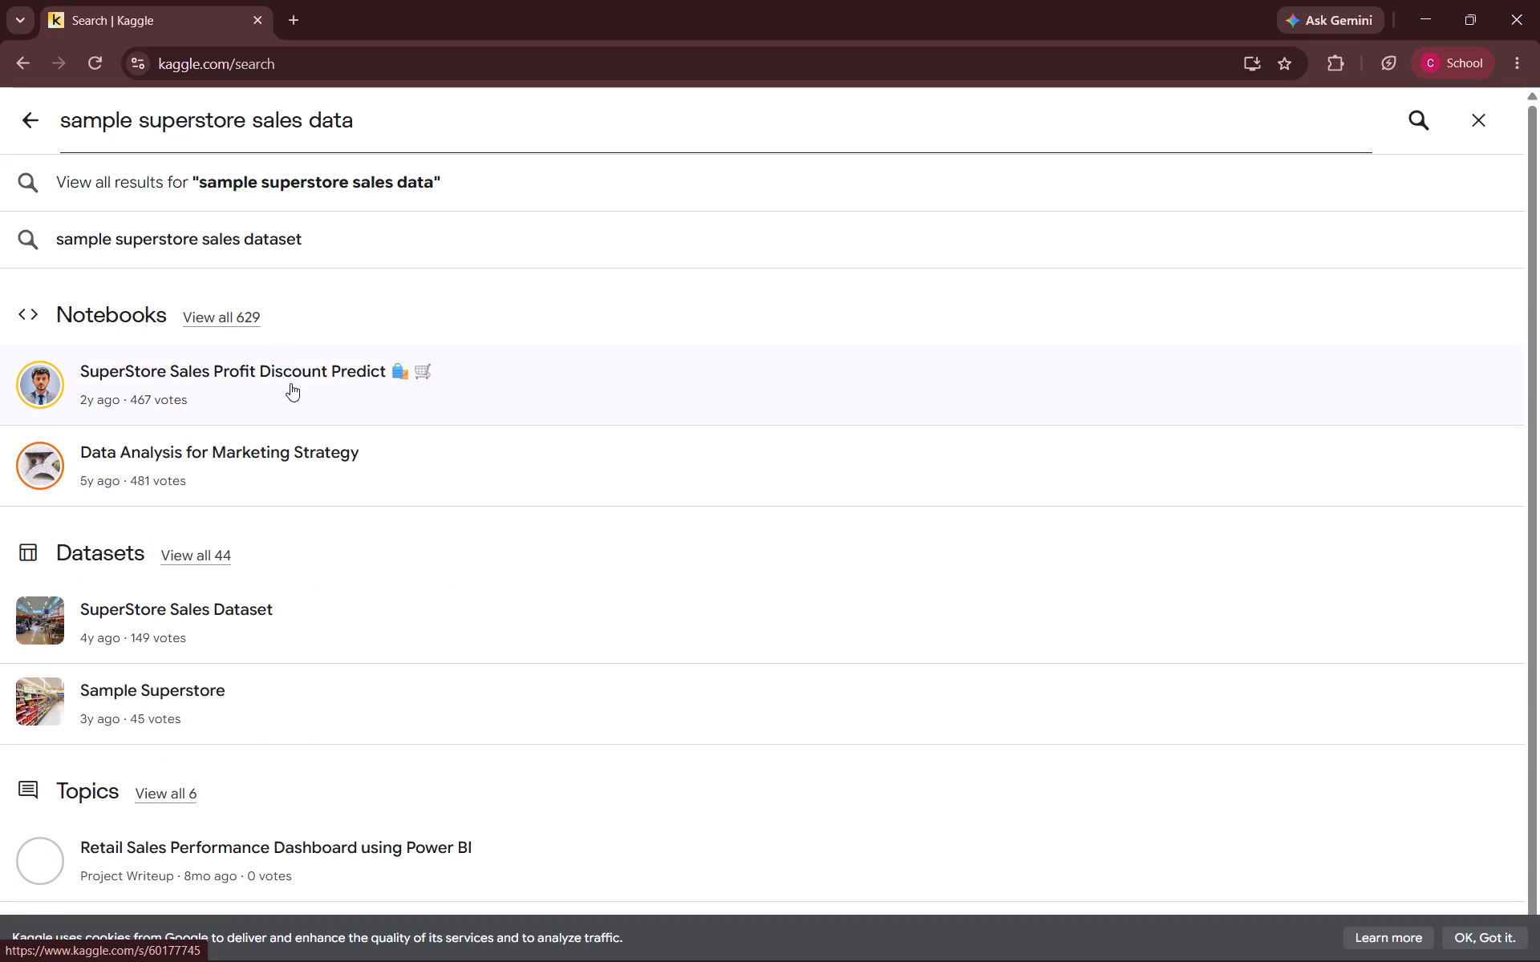
pyautogui.write('set')
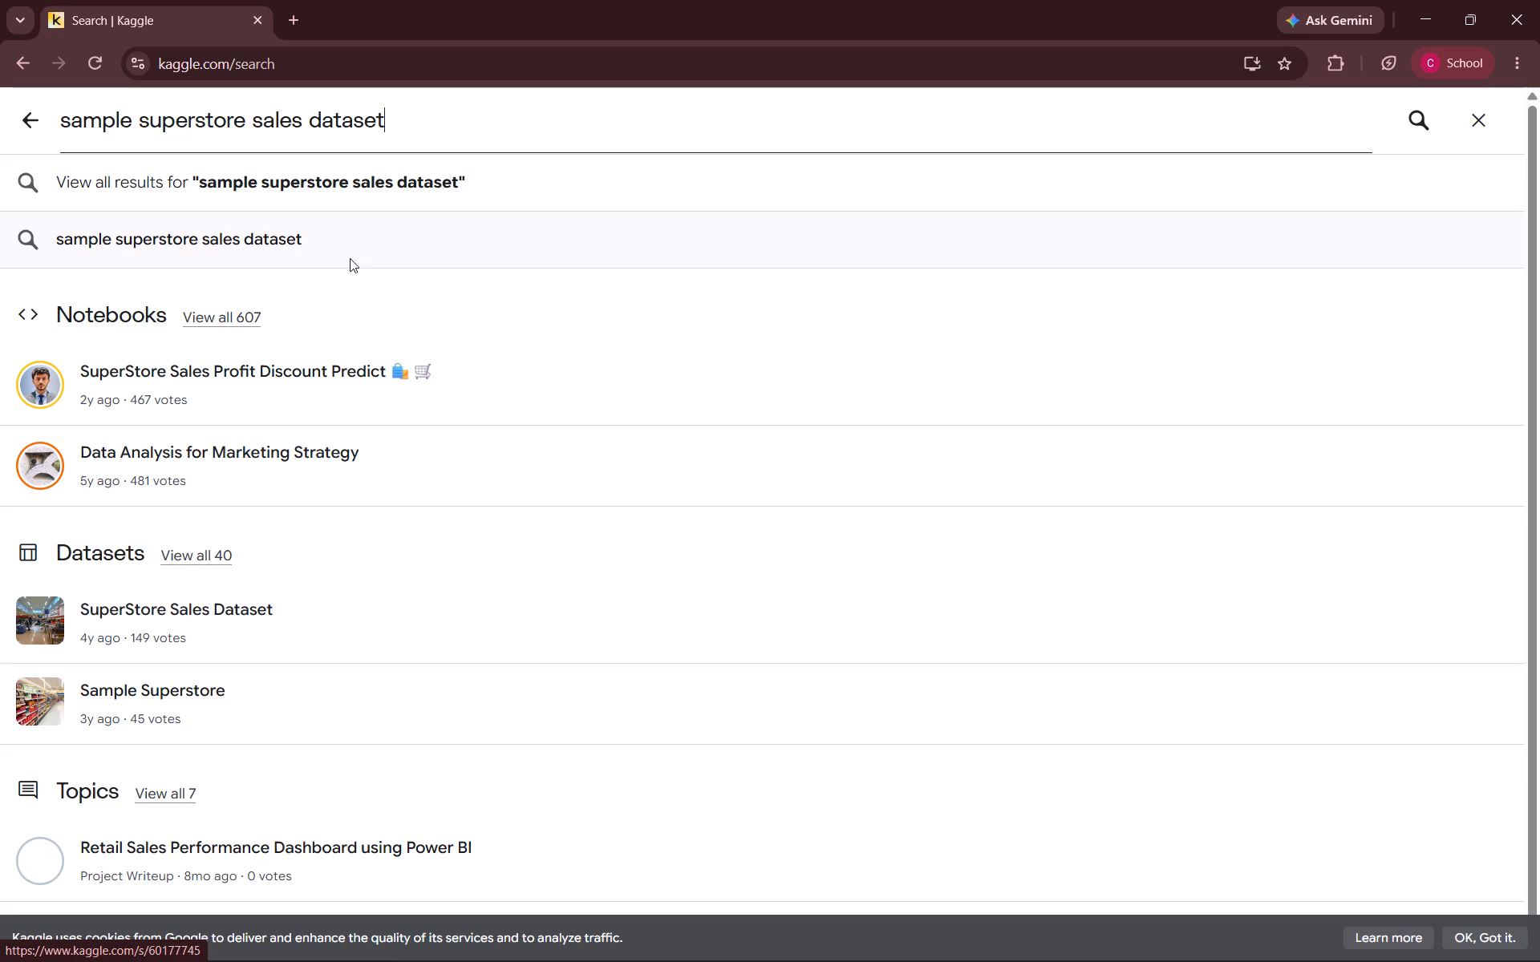
pyautogui.scroll(-2, 187, 363)
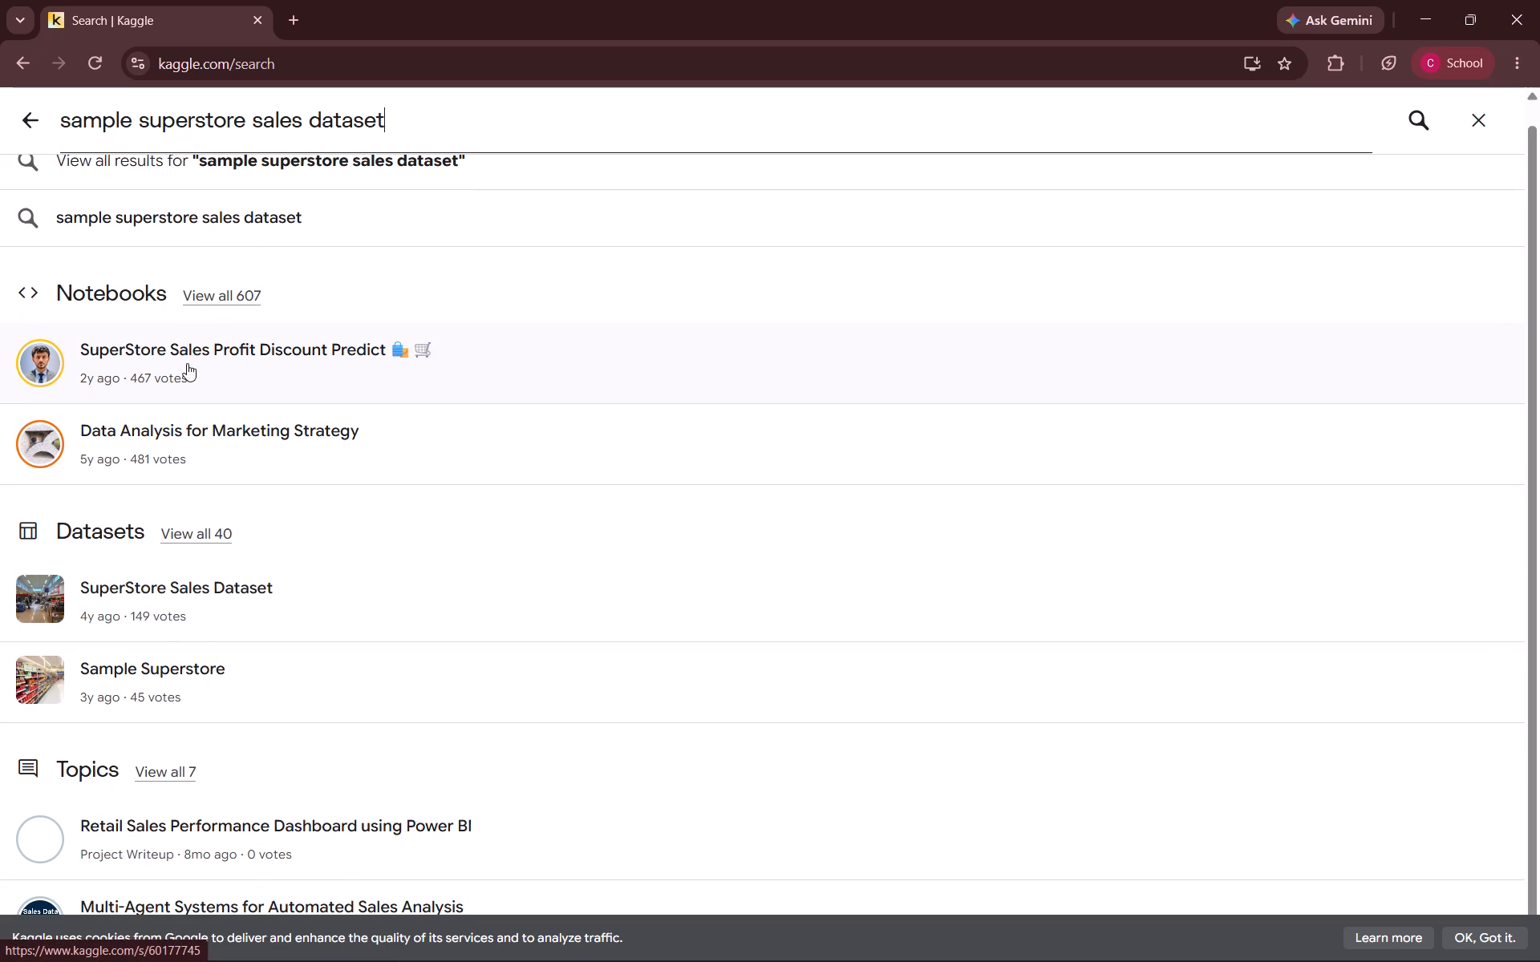
pyautogui.scroll(-1, 187, 363)
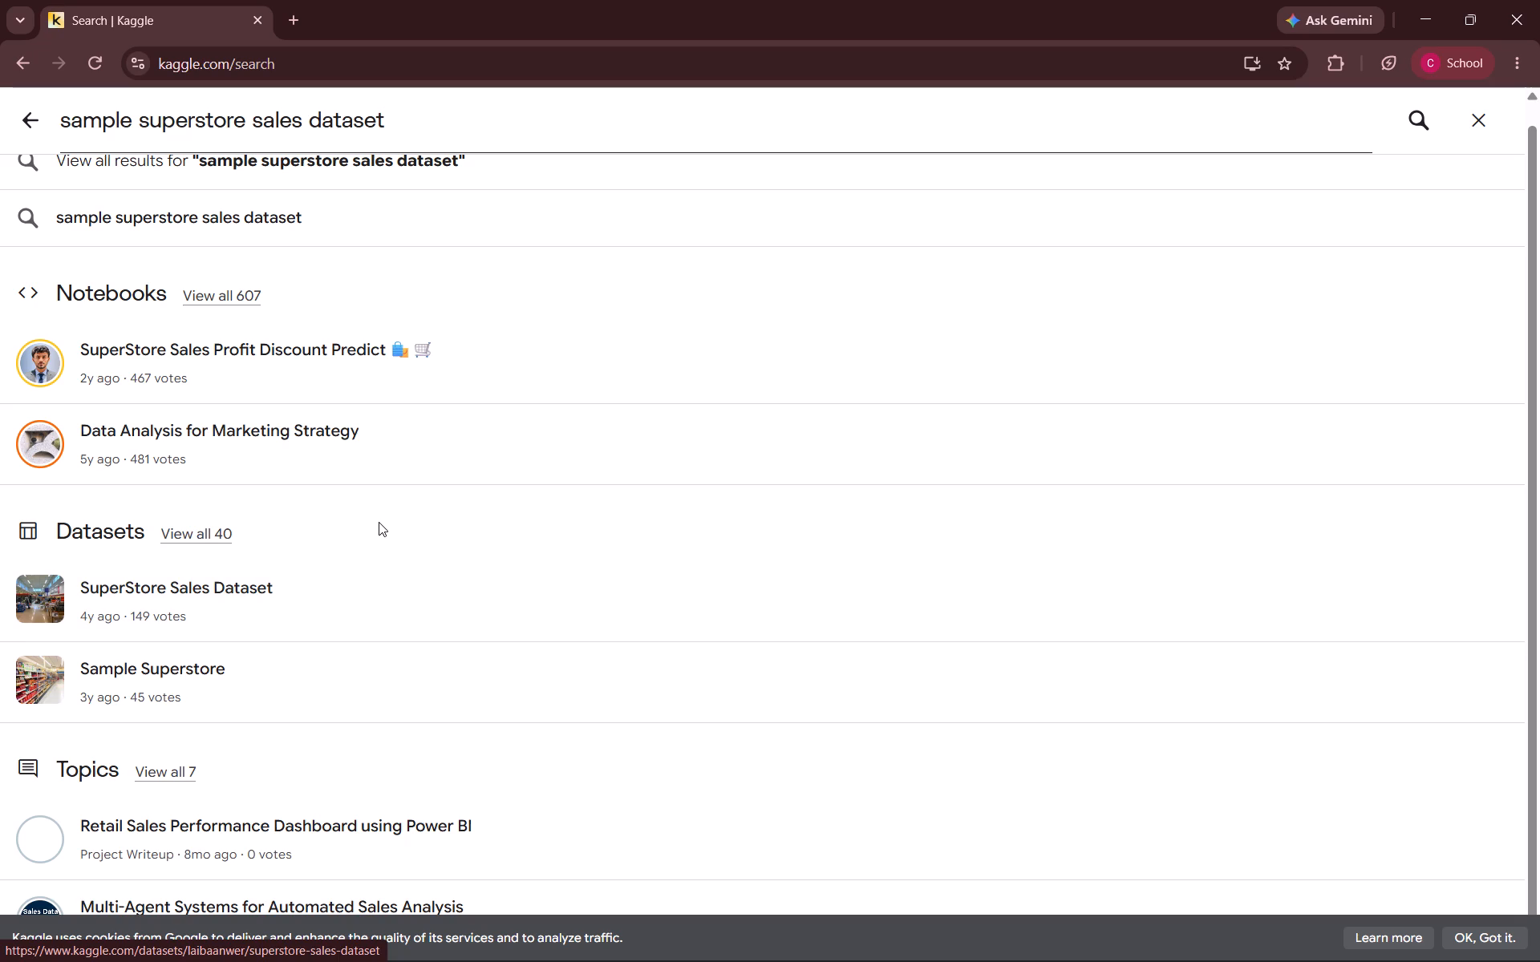
pyautogui.scroll(1, 379, 522)
pyautogui.click(351, 180)
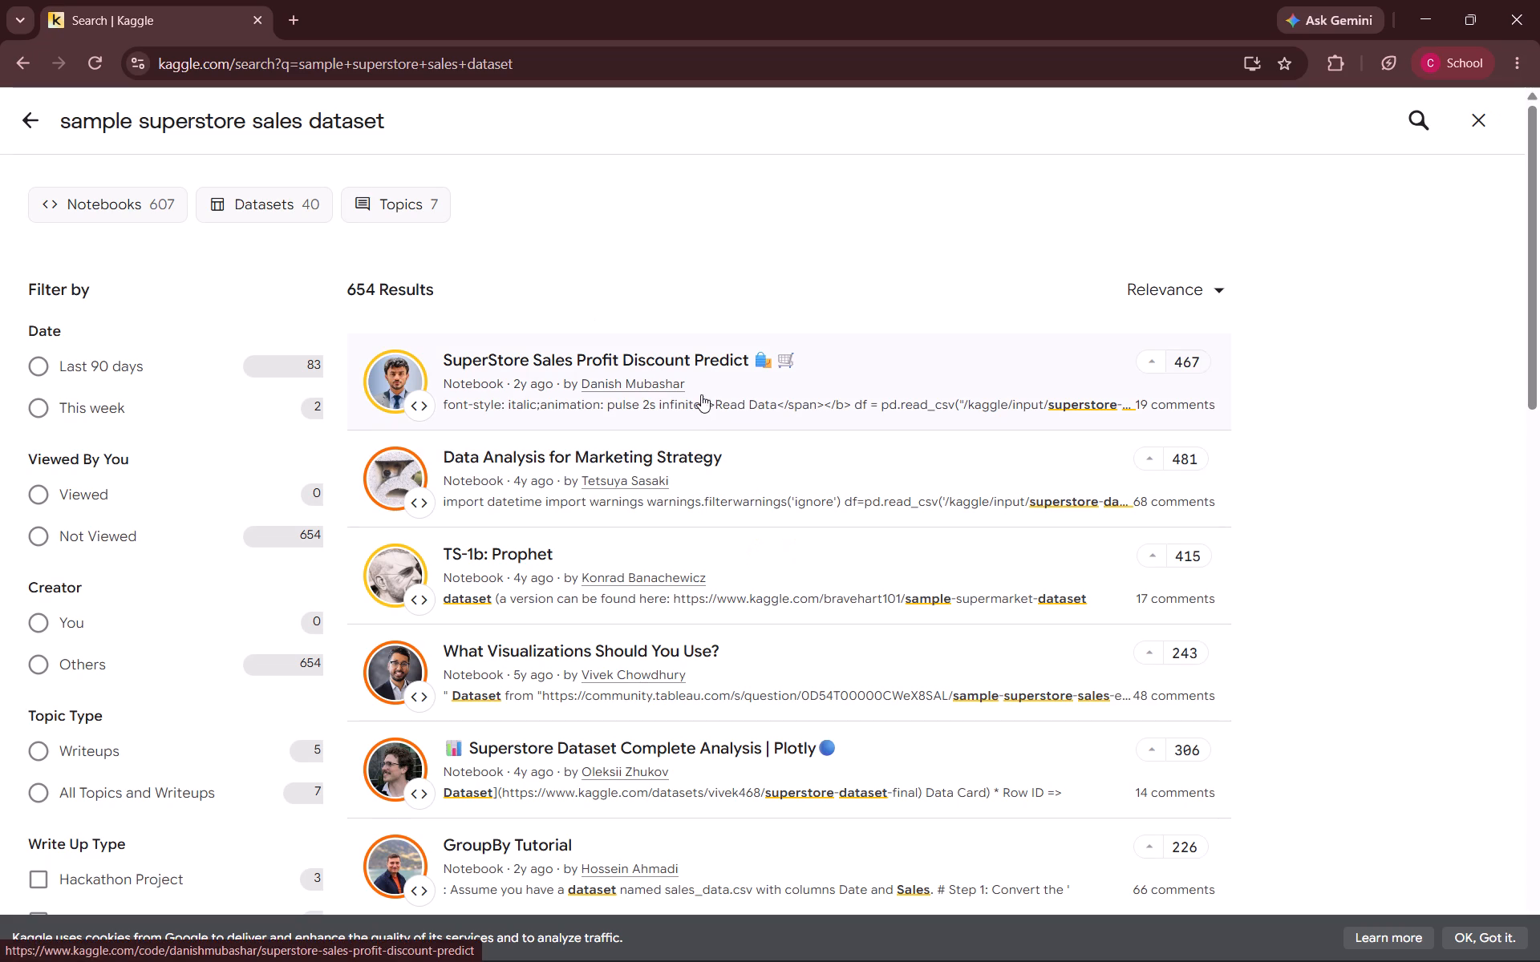
# Examine the profile of the author of the SuperStore Sales Profit Discount Predict notebook, then close it.
pyautogui.scroll(-3, 700, 393)
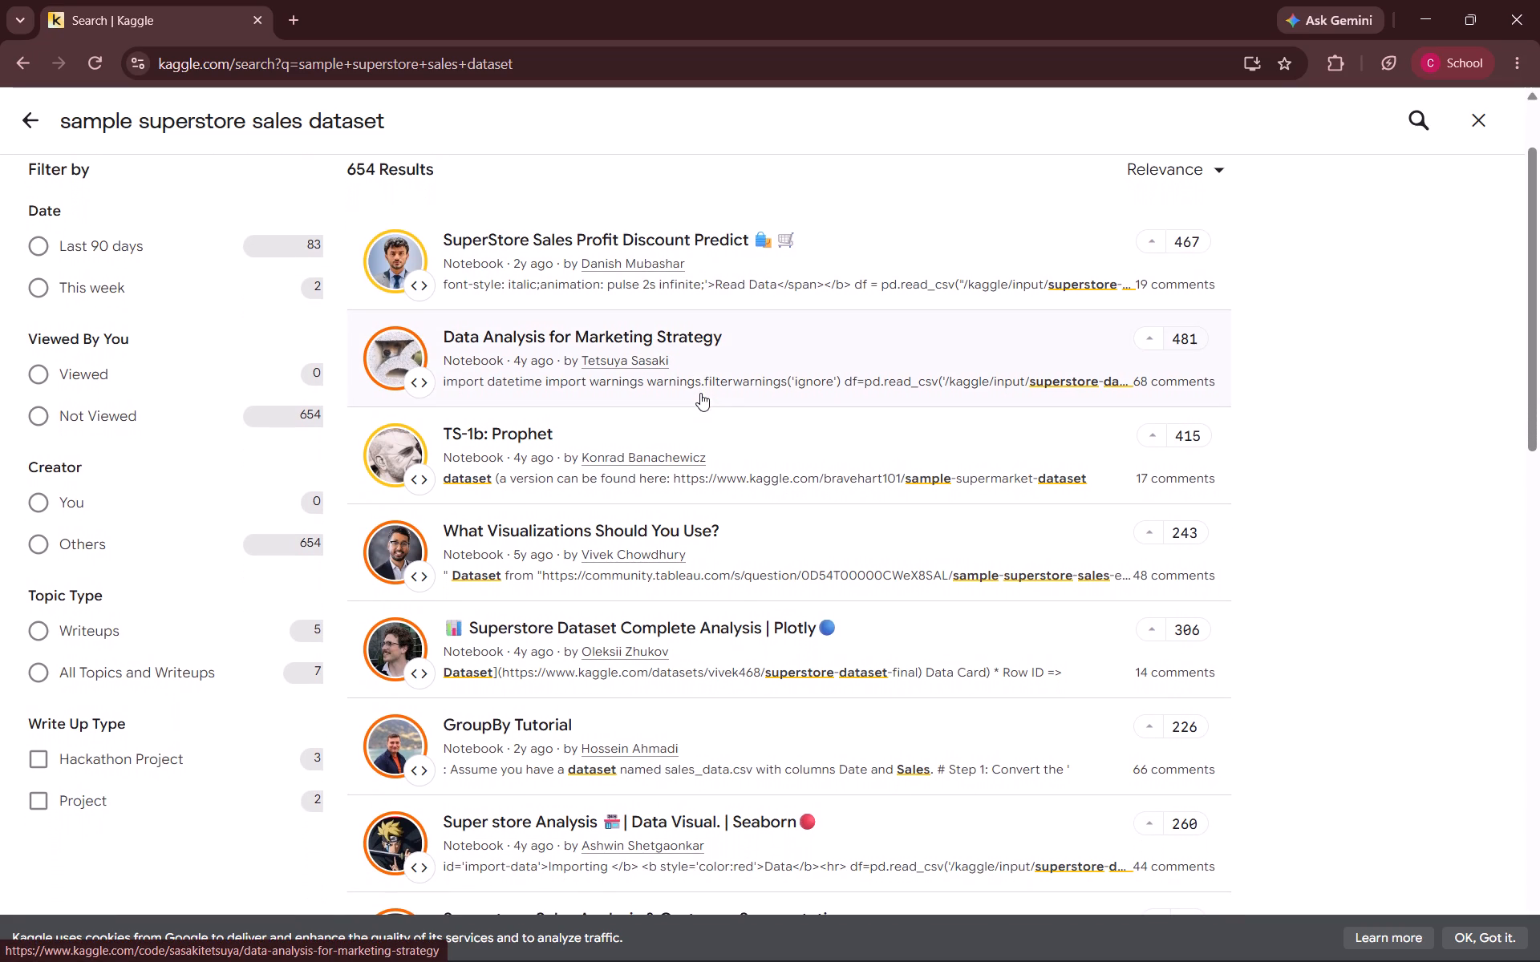
pyautogui.click(654, 258)
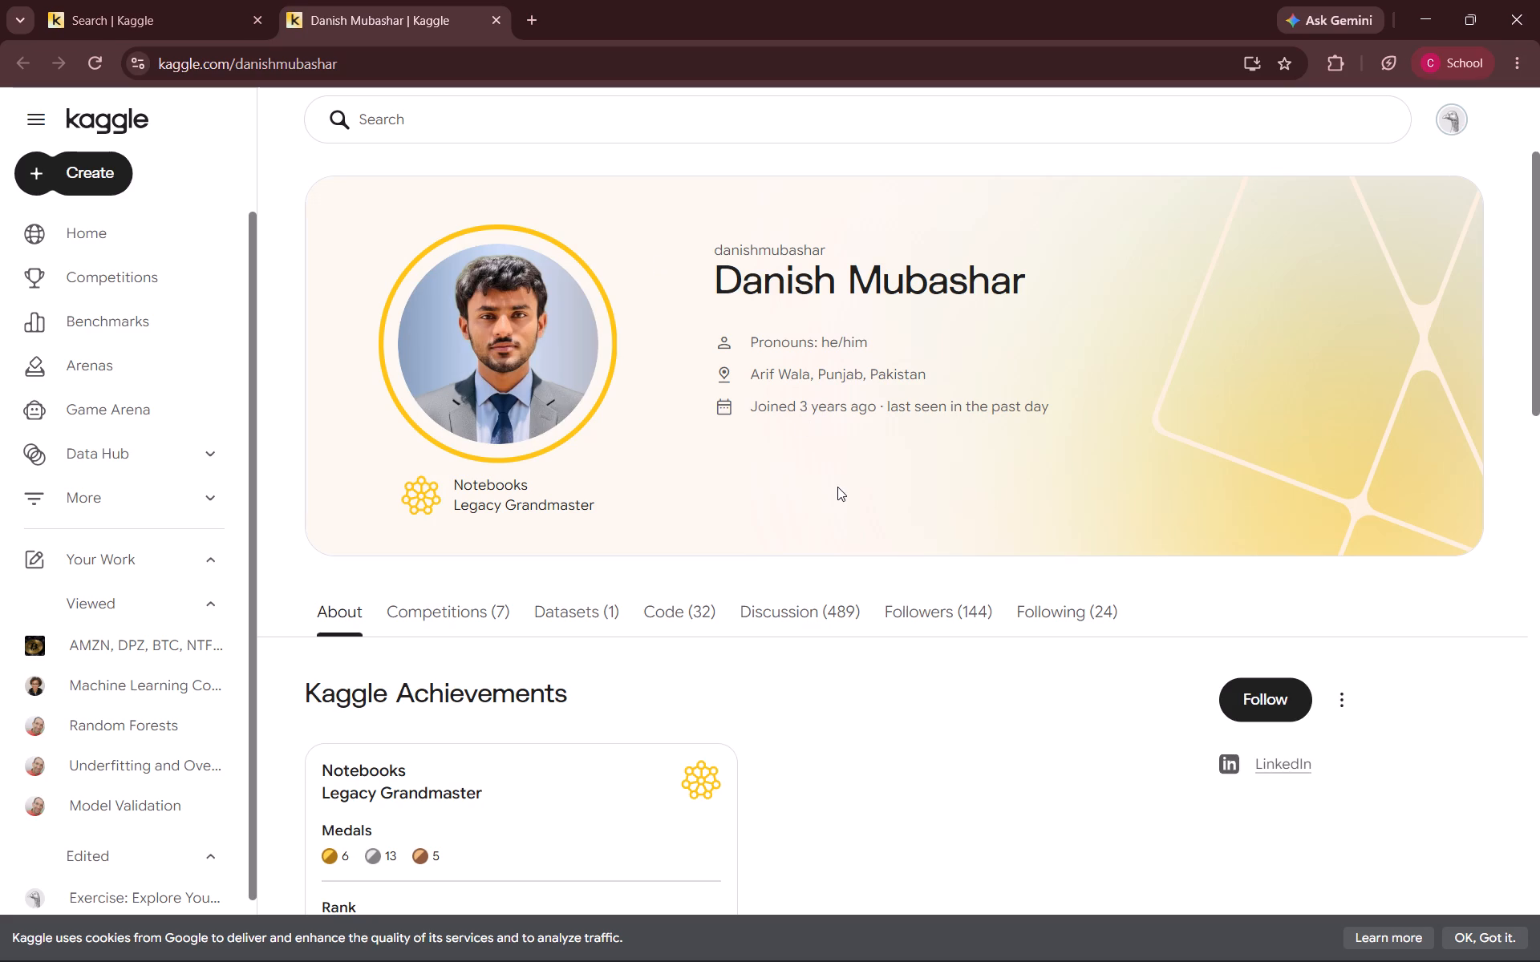
pyautogui.scroll(-7, 837, 487)
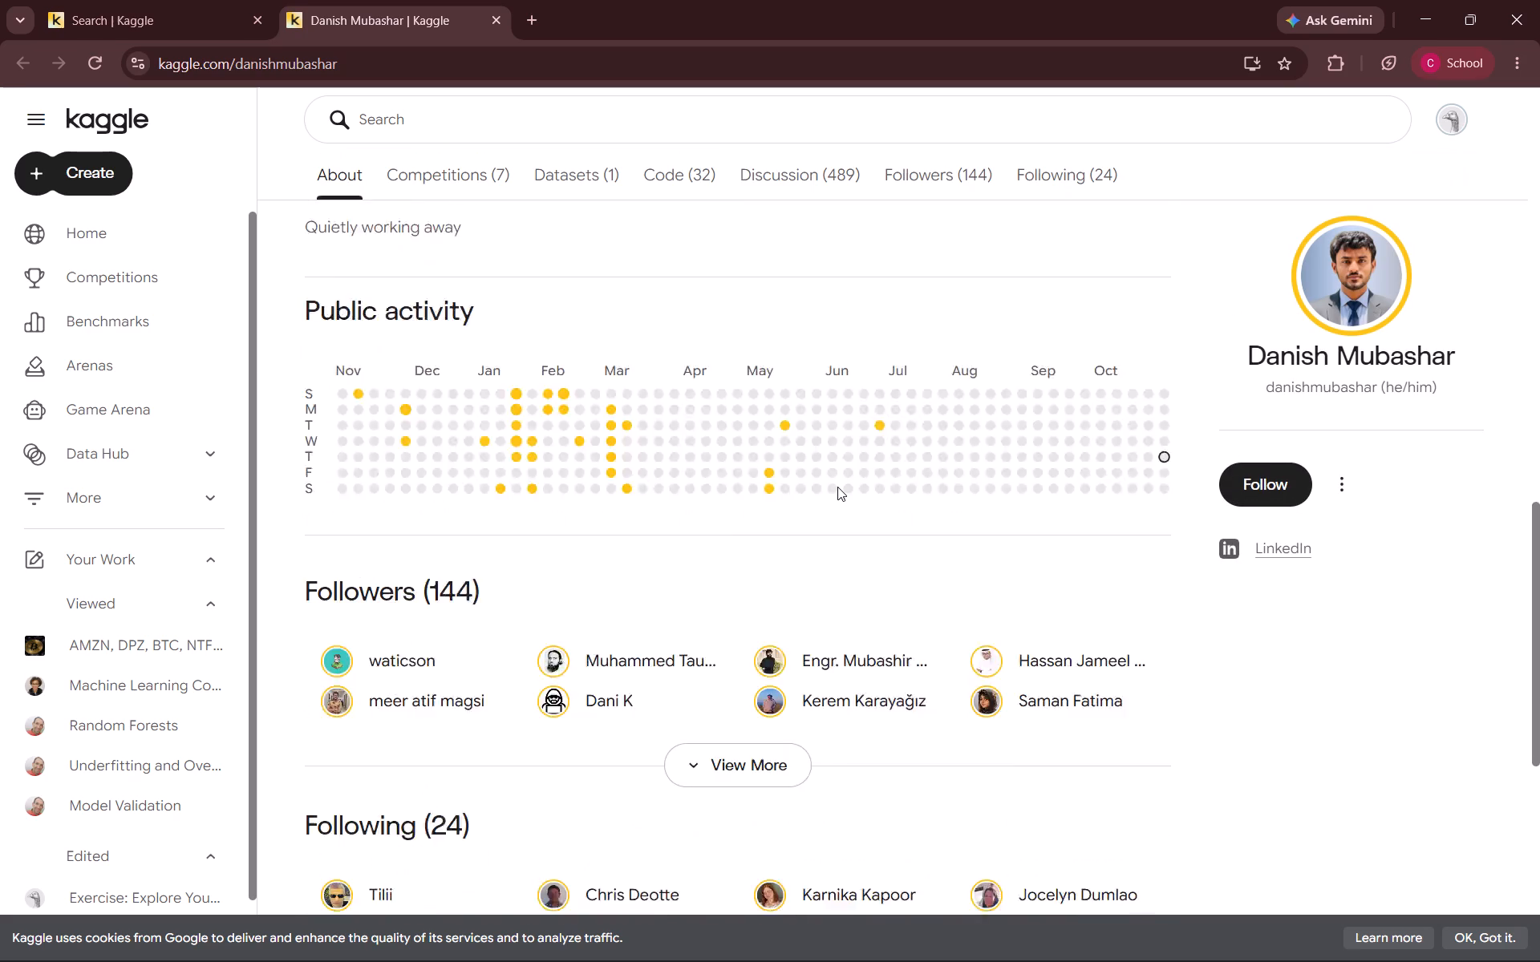
pyautogui.scroll(-3, 837, 487)
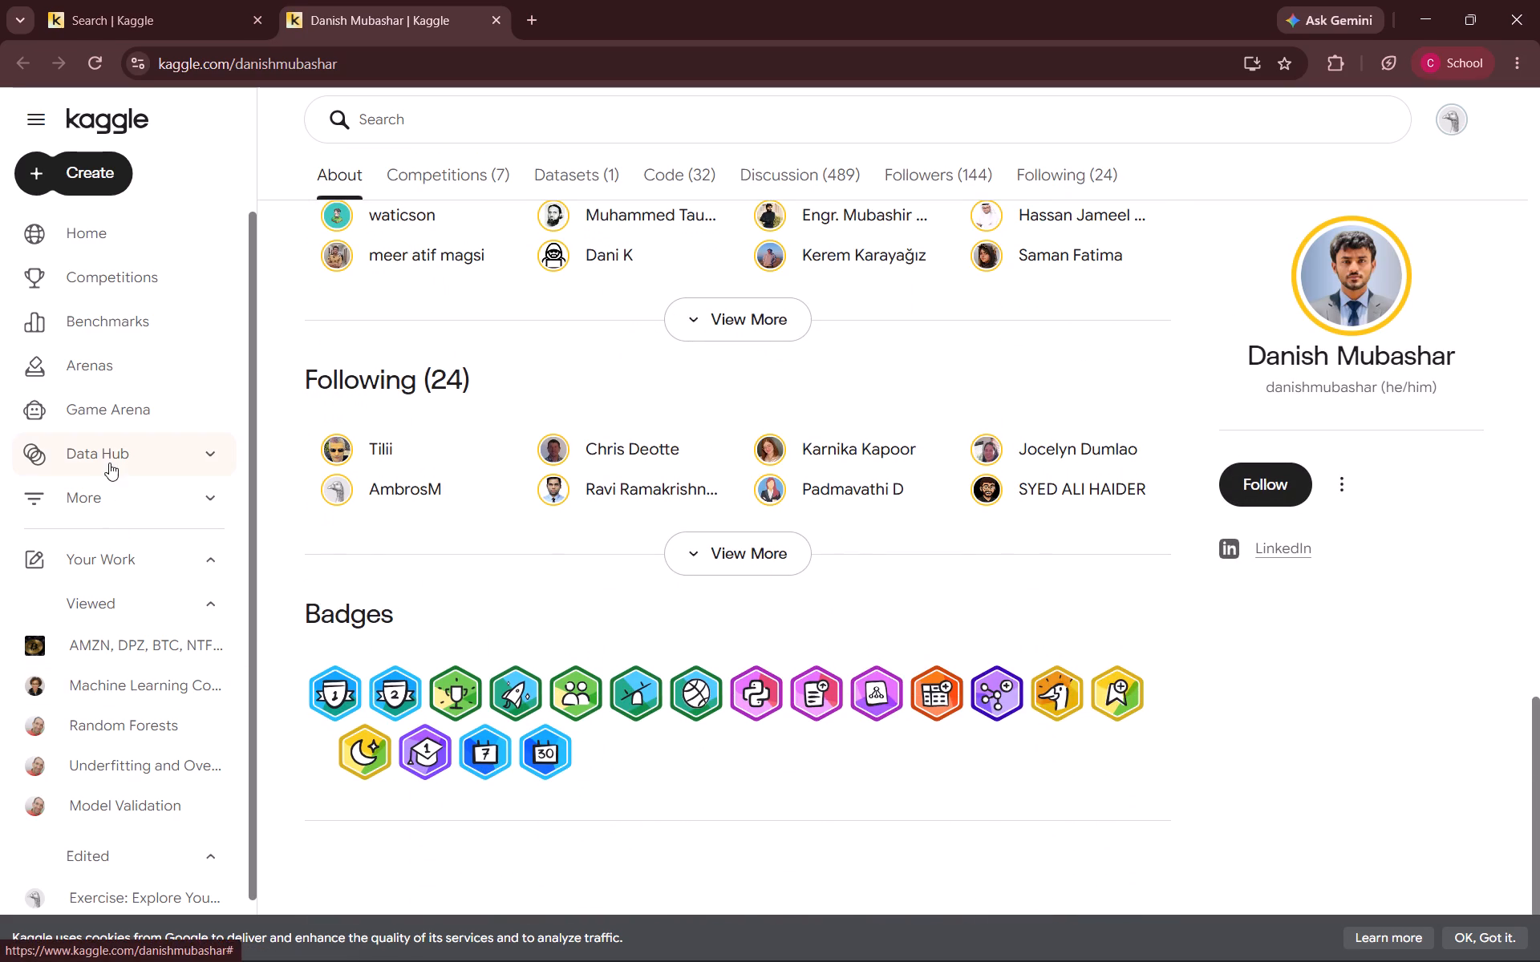
pyautogui.click(499, 19)
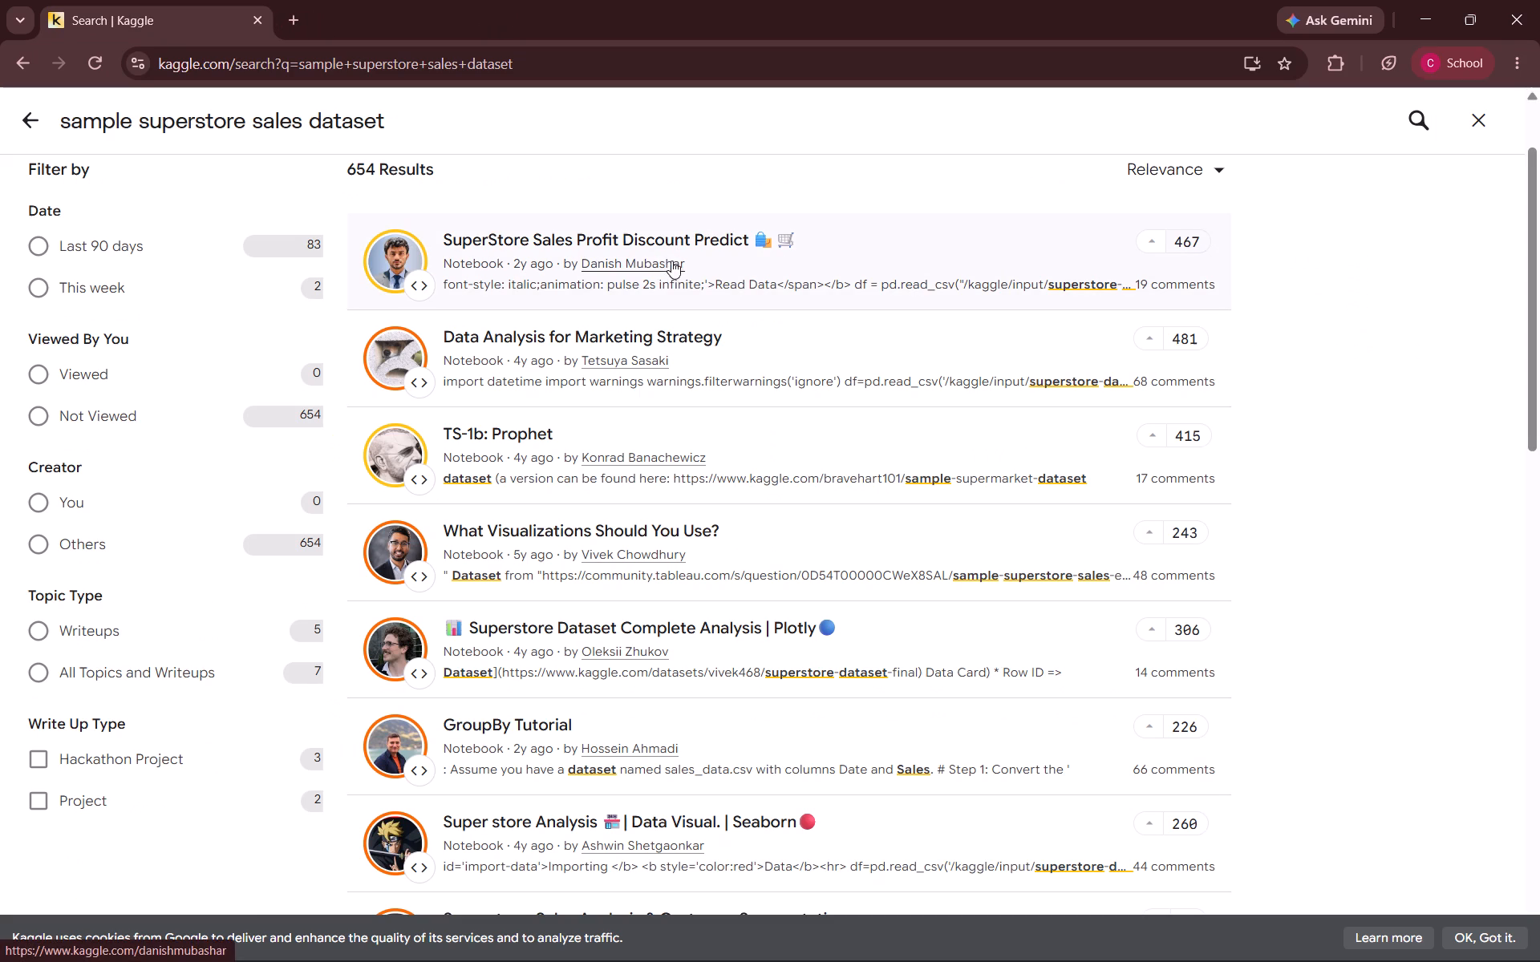
# Open the SuperStore Sales Profit Discount Predict notebook for a look and return to the search.
pyautogui.click(1160, 276)
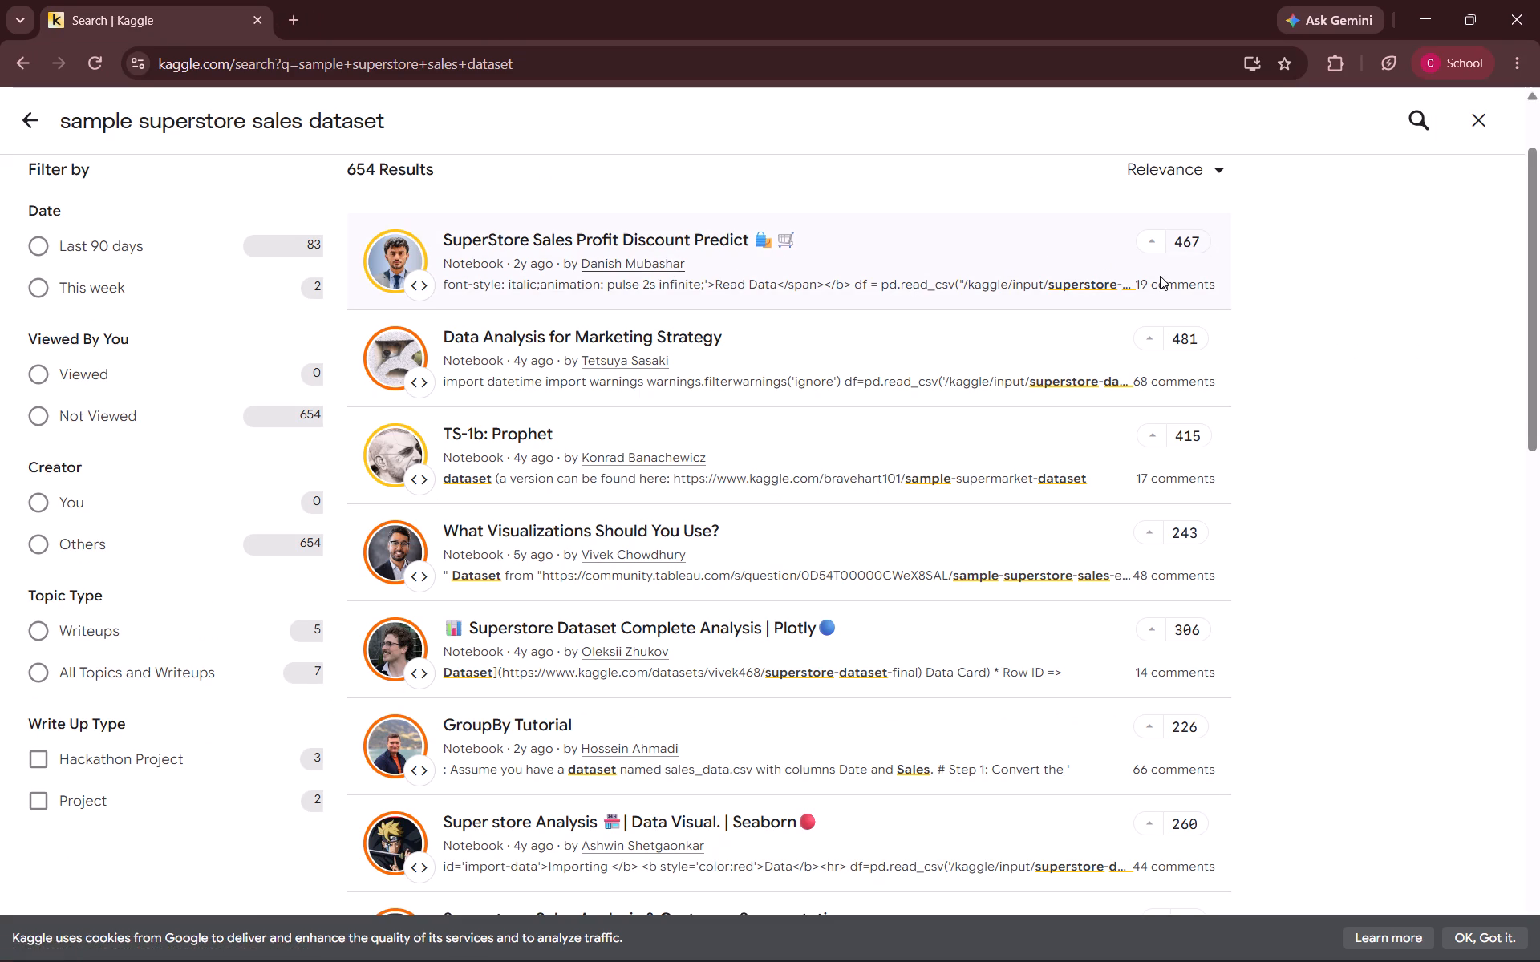
pyautogui.click(954, 277)
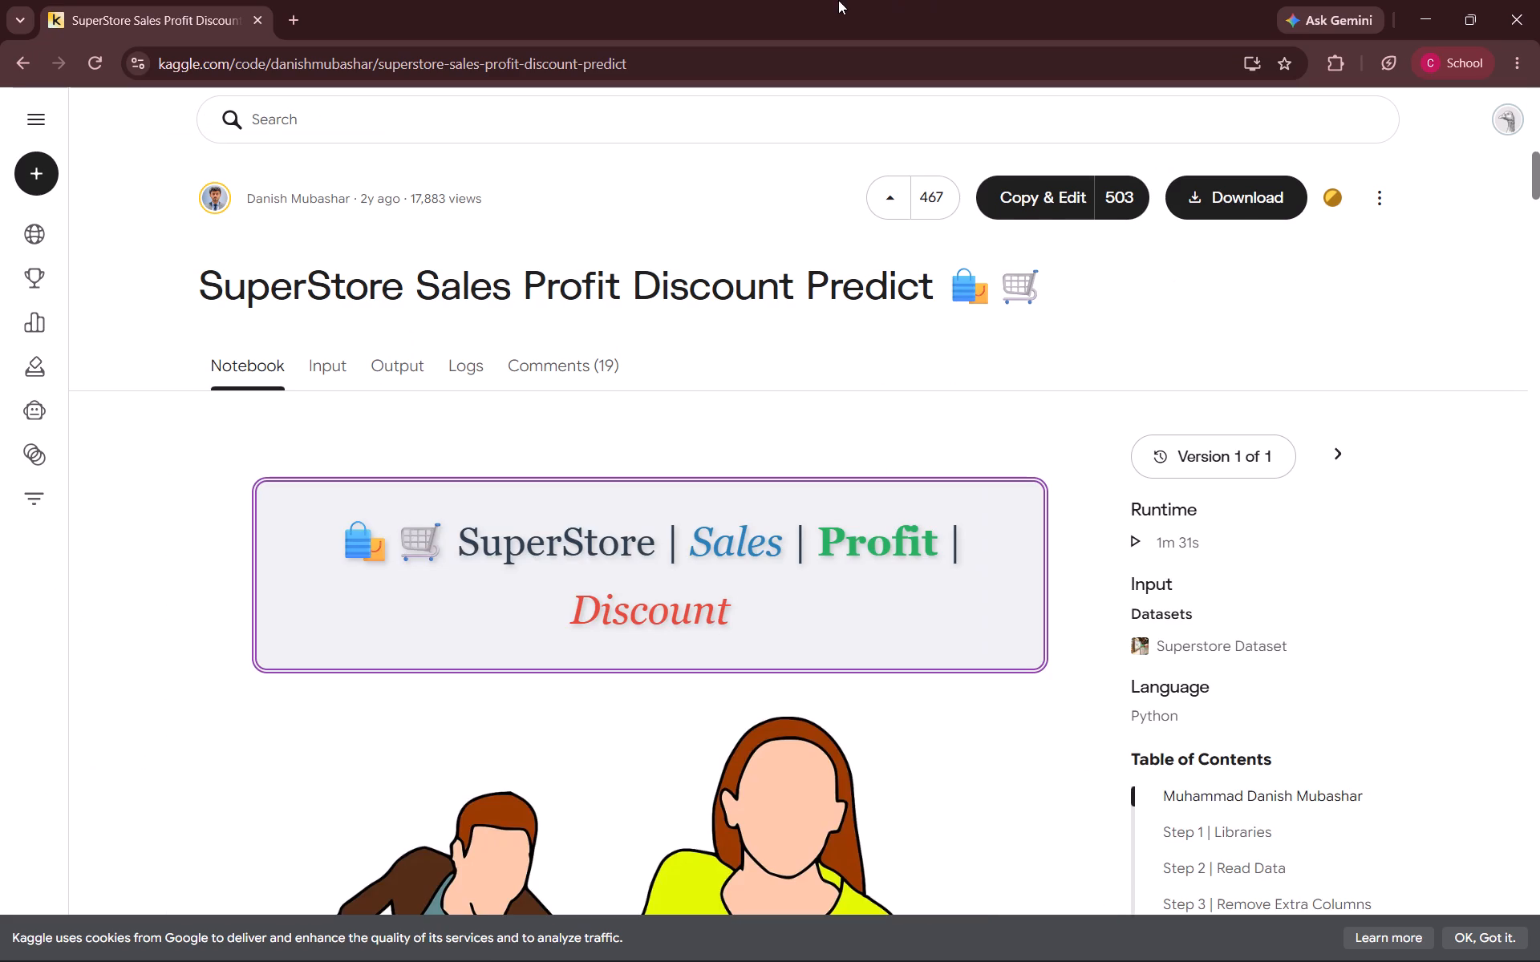
pyautogui.click(32, 67)
# Replace the search query with "super store dataset on kaggle" and run the search.
pyautogui.press('BackSpace')
pyautogui.press('BackSpace')
pyautogui.press('BackSpace')
pyautogui.press('BackSpace')
pyautogui.press('BackSpace')
pyautogui.press('BackSpace')
pyautogui.press('BackSpace')
pyautogui.press('BackSpace')
pyautogui.press('BackSpace')
pyautogui.press('BackSpace')
pyautogui.press('BackSpace')
pyautogui.press('BackSpace')
pyautogui.press('BackSpace')
pyautogui.press('BackSpace')
pyautogui.press('BackSpace')
pyautogui.press('BackSpace')
pyautogui.press('BackSpace')
pyautogui.press('BackSpace')
pyautogui.press('BackSpace')
pyautogui.press('BackSpace')
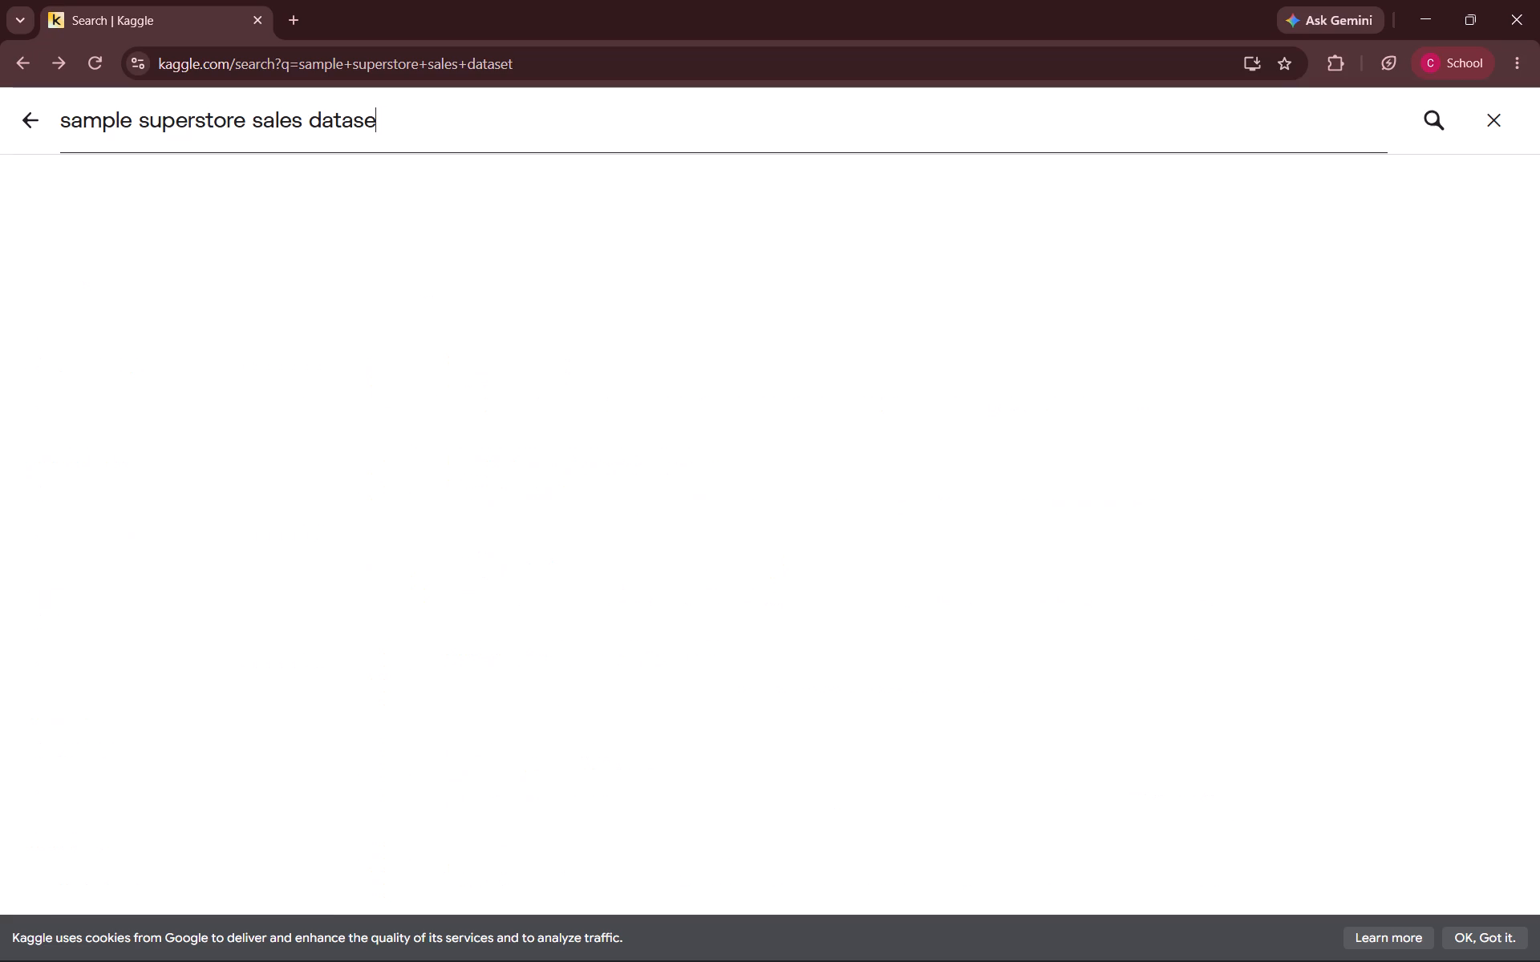
pyautogui.write('super store dataset on kaggle')
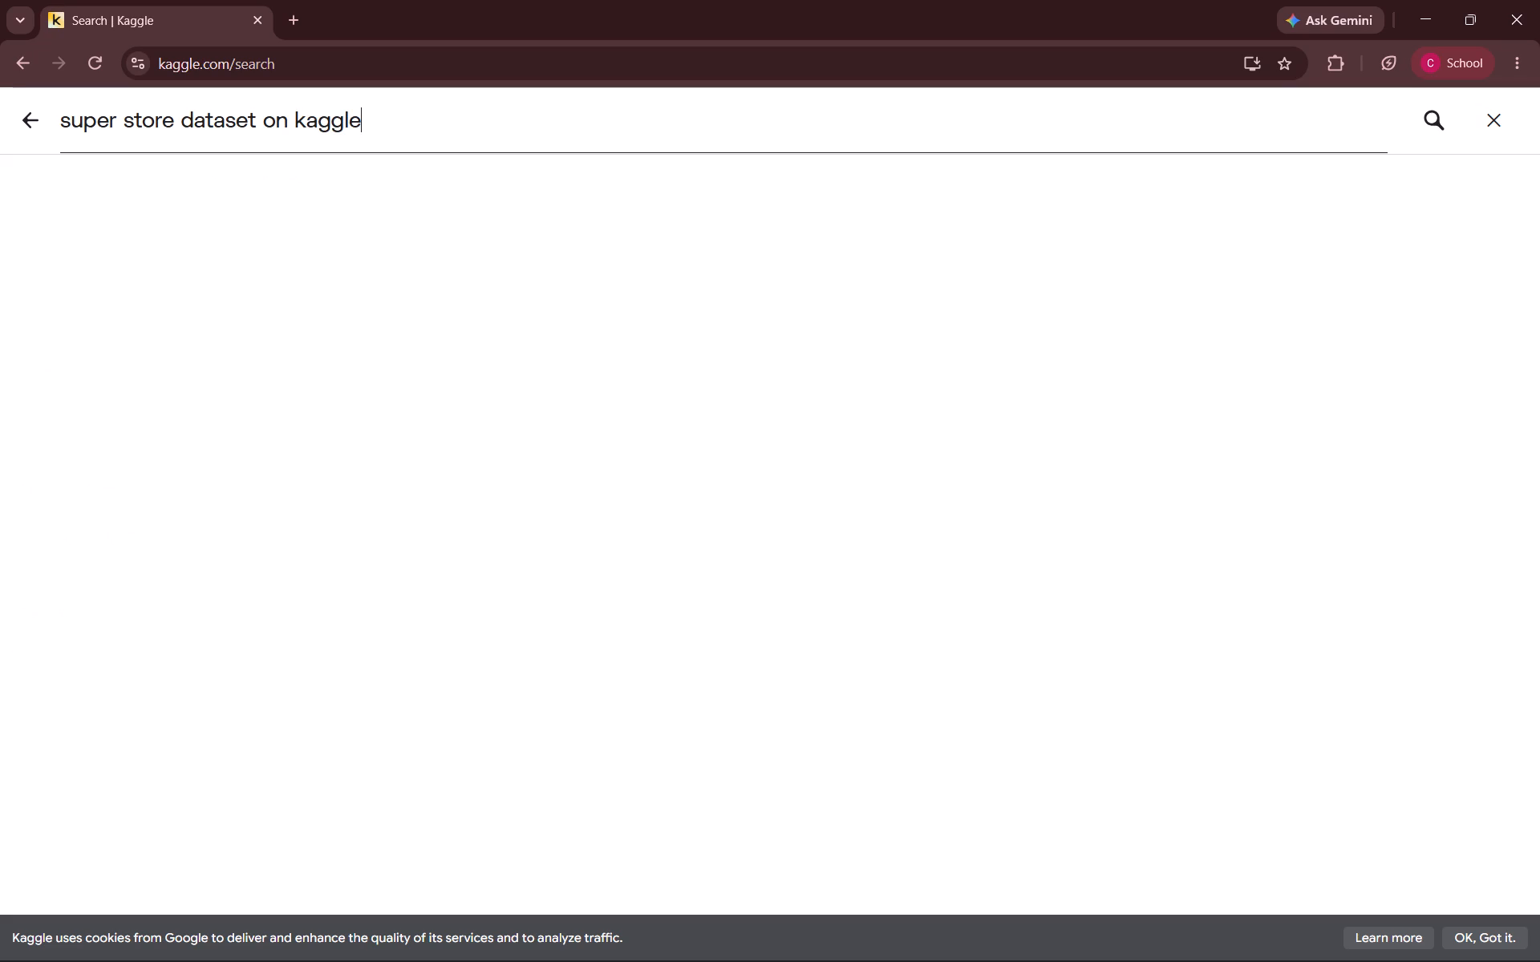
pyautogui.press('Return')
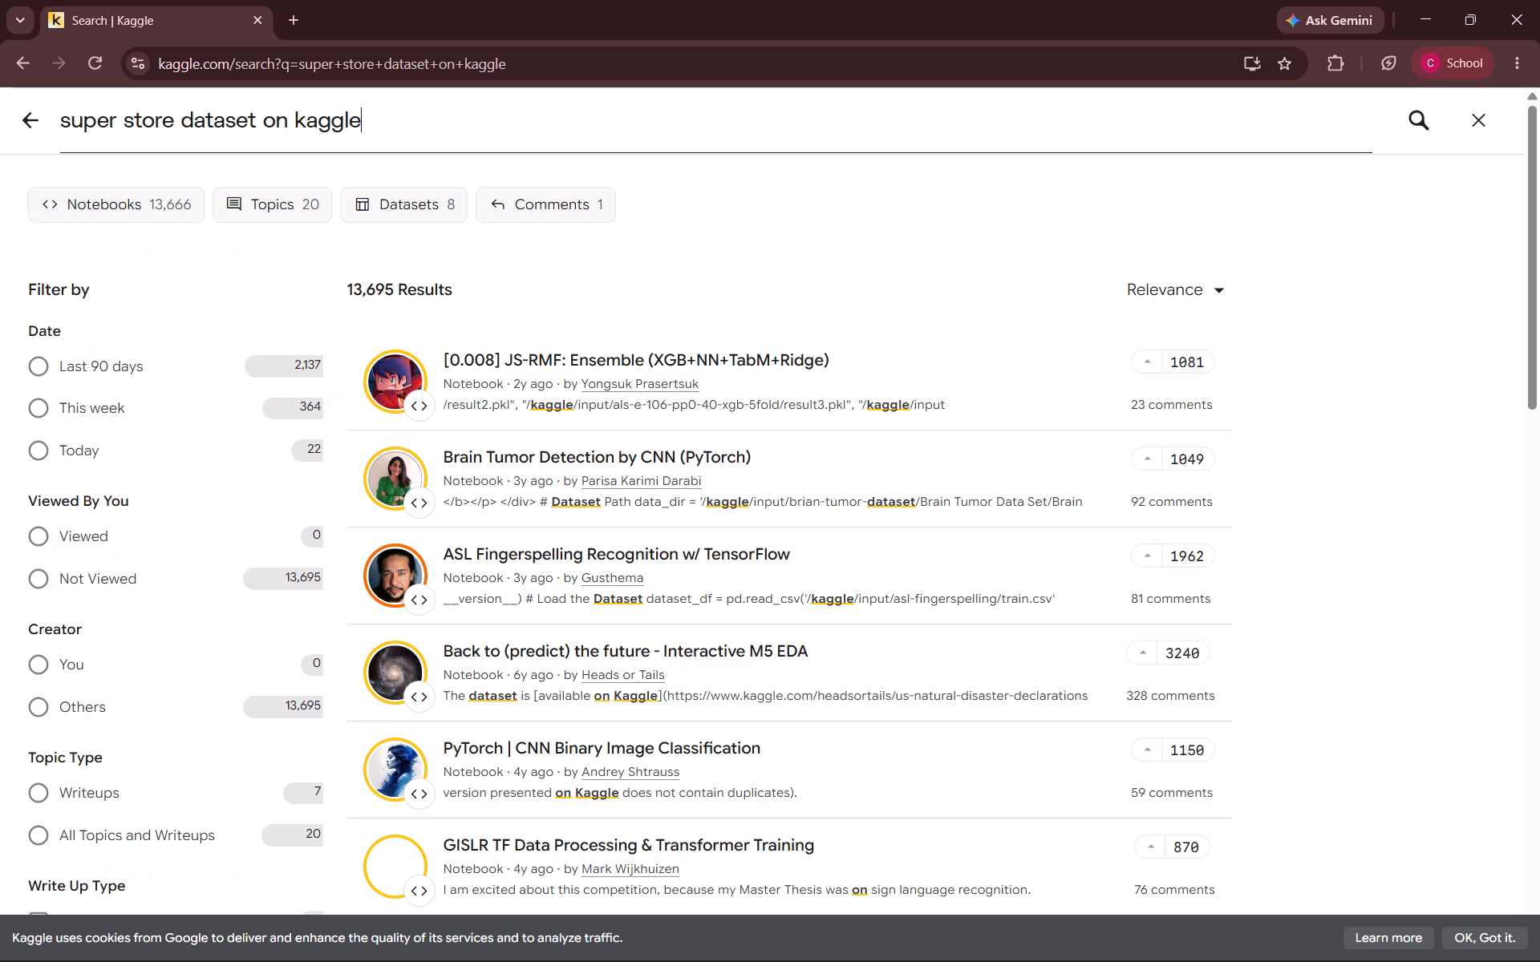
# Shorten the query to "superstore dataset", with superstore as one word, and run the search.
pyautogui.click(479, 124)
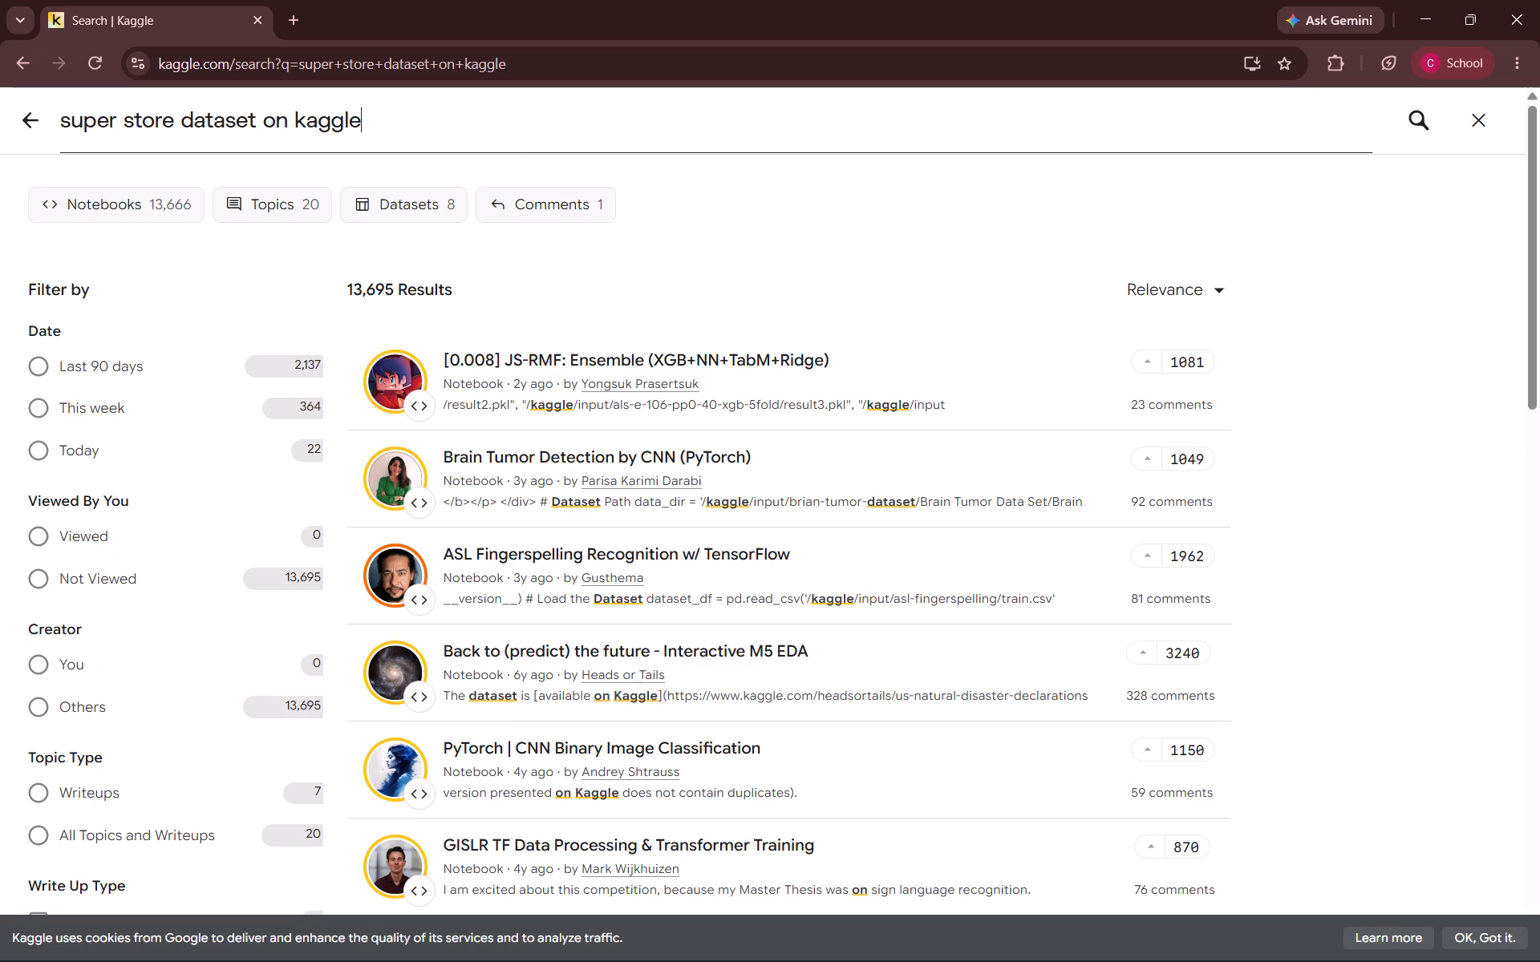
pyautogui.press('BackSpace')
pyautogui.press('BackSpace')
pyautogui.press('BackSpace')
pyautogui.press('BackSpace')
pyautogui.press('BackSpace')
pyautogui.press('BackSpace')
pyautogui.press('BackSpace')
pyautogui.press('BackSpace')
pyautogui.press('BackSpace')
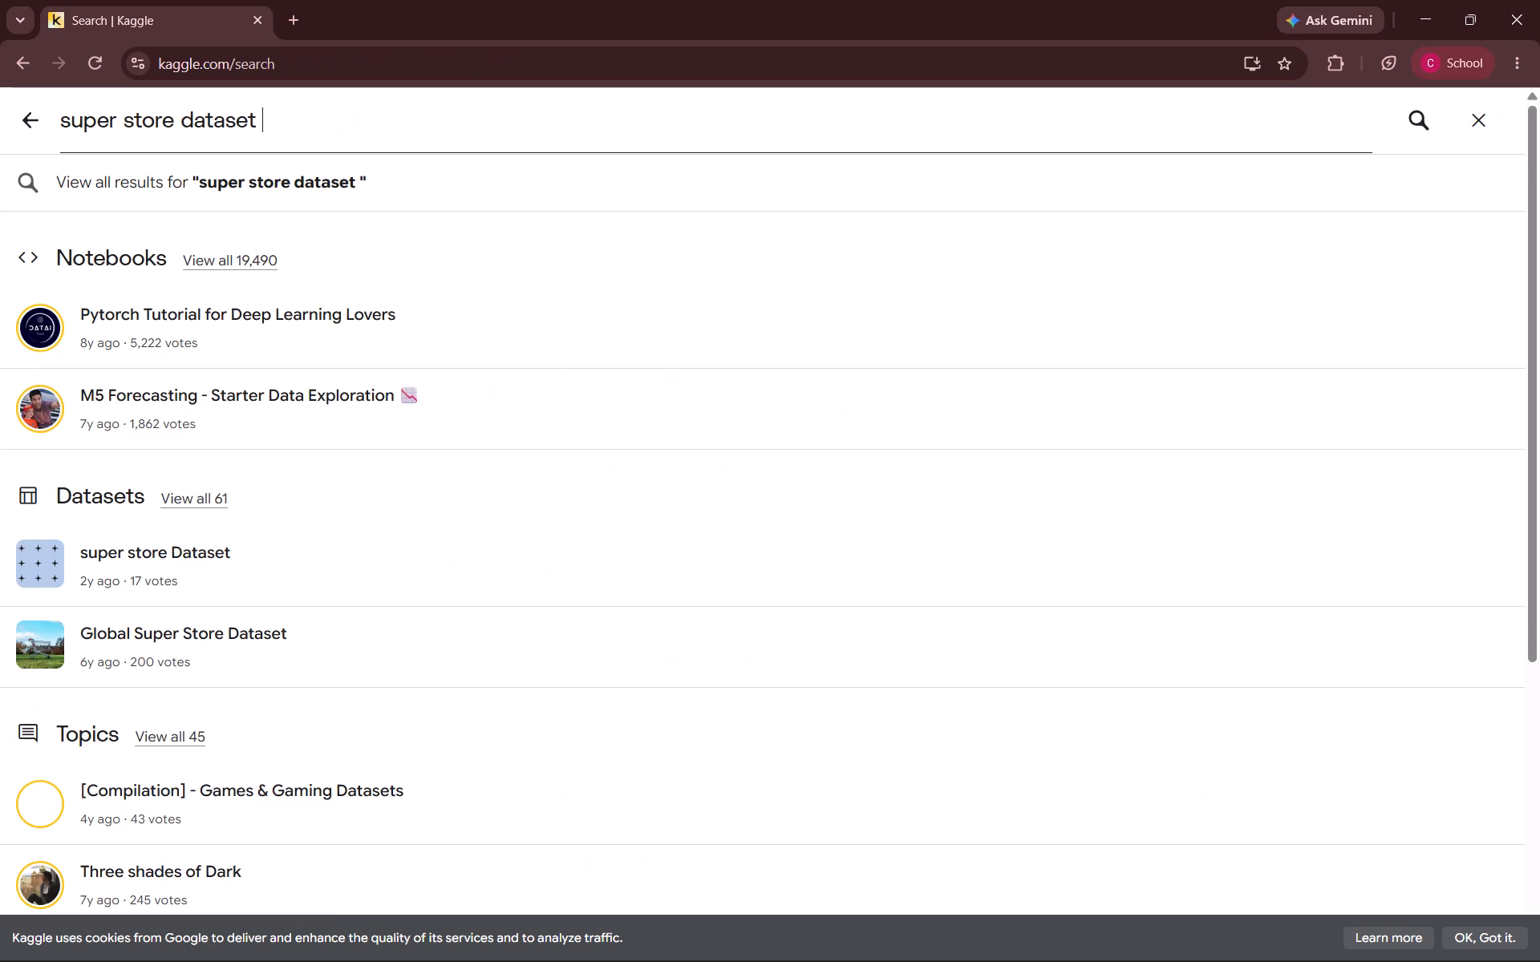
pyautogui.press('Left')
pyautogui.press('Left')
pyautogui.press('Left')
pyautogui.press('Left')
pyautogui.press('Left')
pyautogui.press('Left')
pyautogui.press('Left')
pyautogui.press('Left')
pyautogui.press('Left')
pyautogui.press('Left')
pyautogui.press('Left')
pyautogui.press('Left')
pyautogui.press('Left')
pyautogui.press('Left')
pyautogui.press('BackSpace')
pyautogui.press('Return')
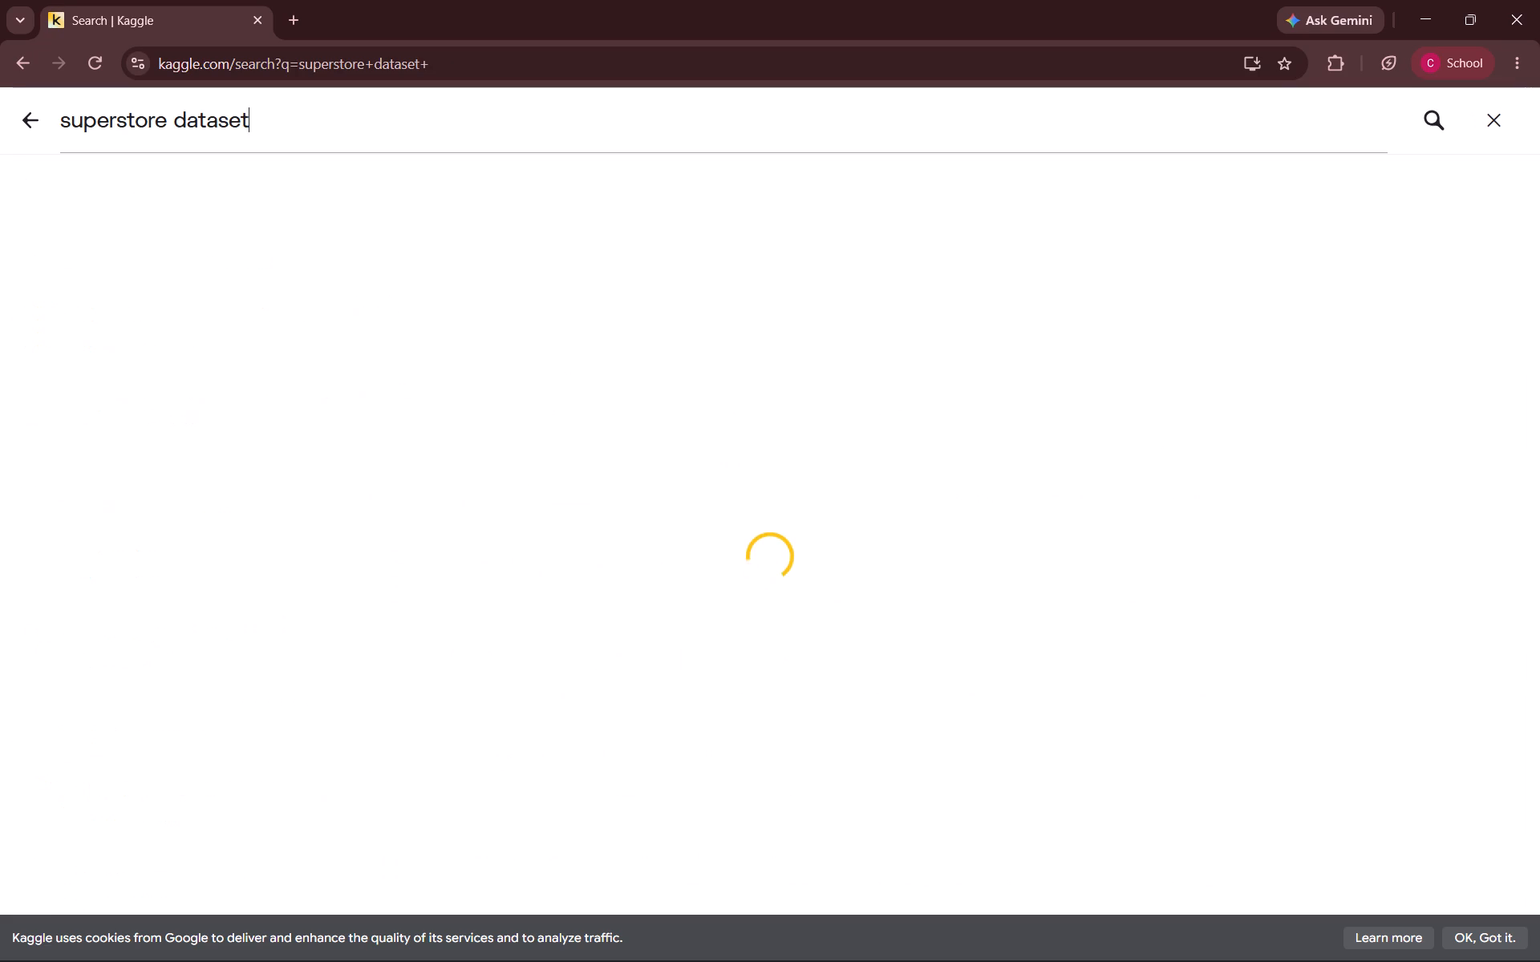
# Open the Superstore Dataset notebook from the search results and examine its data preview and column summary.
pyautogui.click(537, 386)
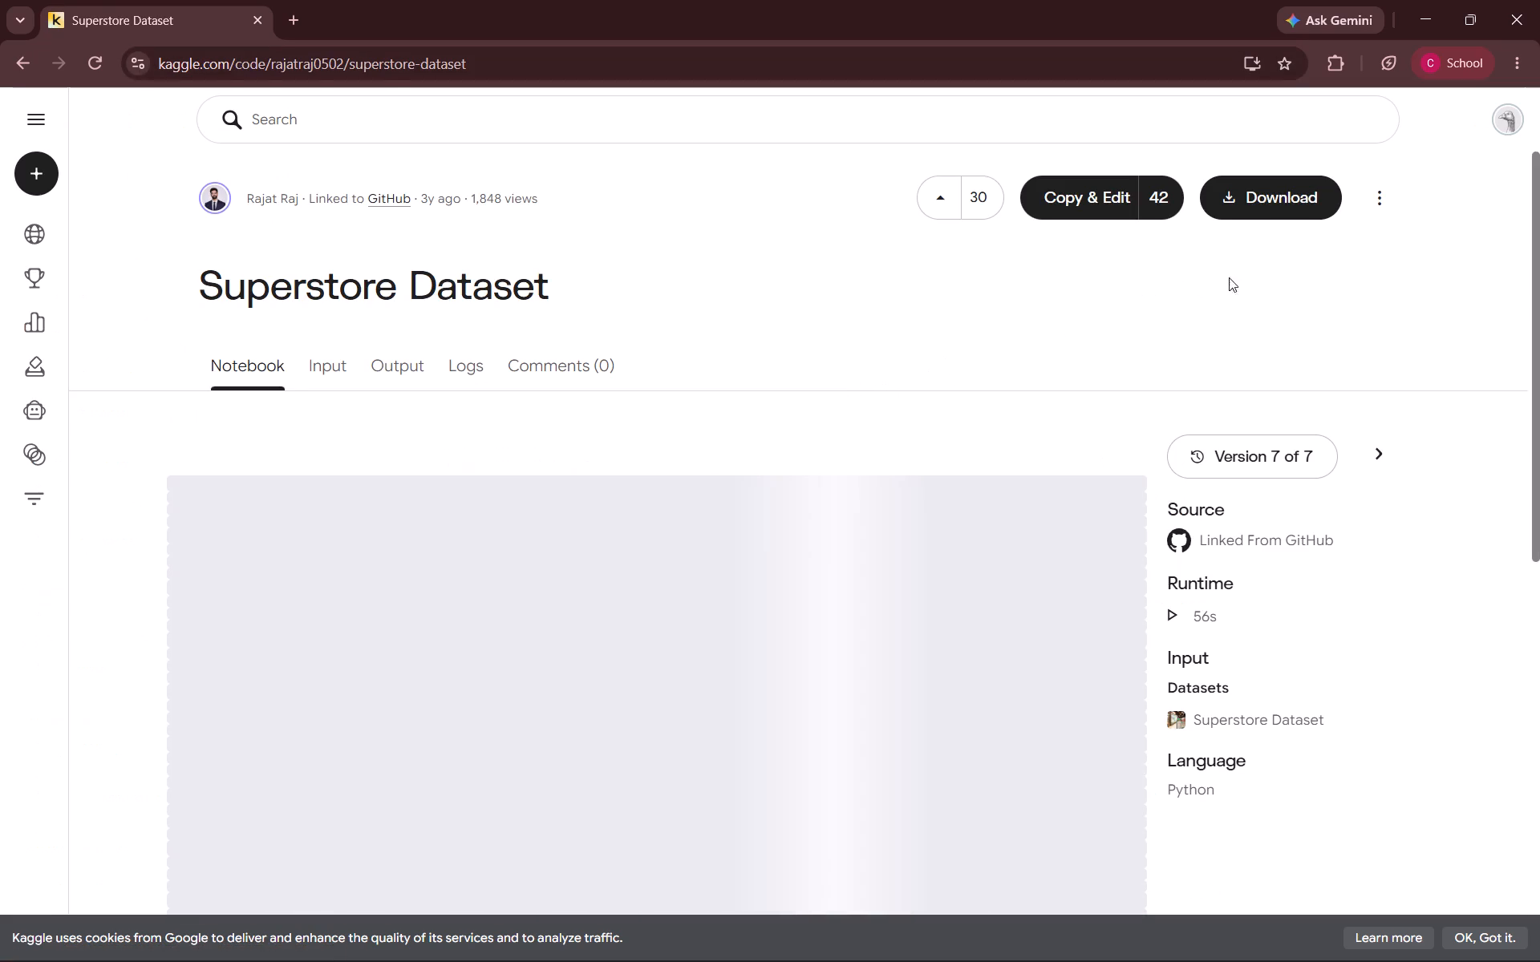
pyautogui.scroll(-4, 1230, 346)
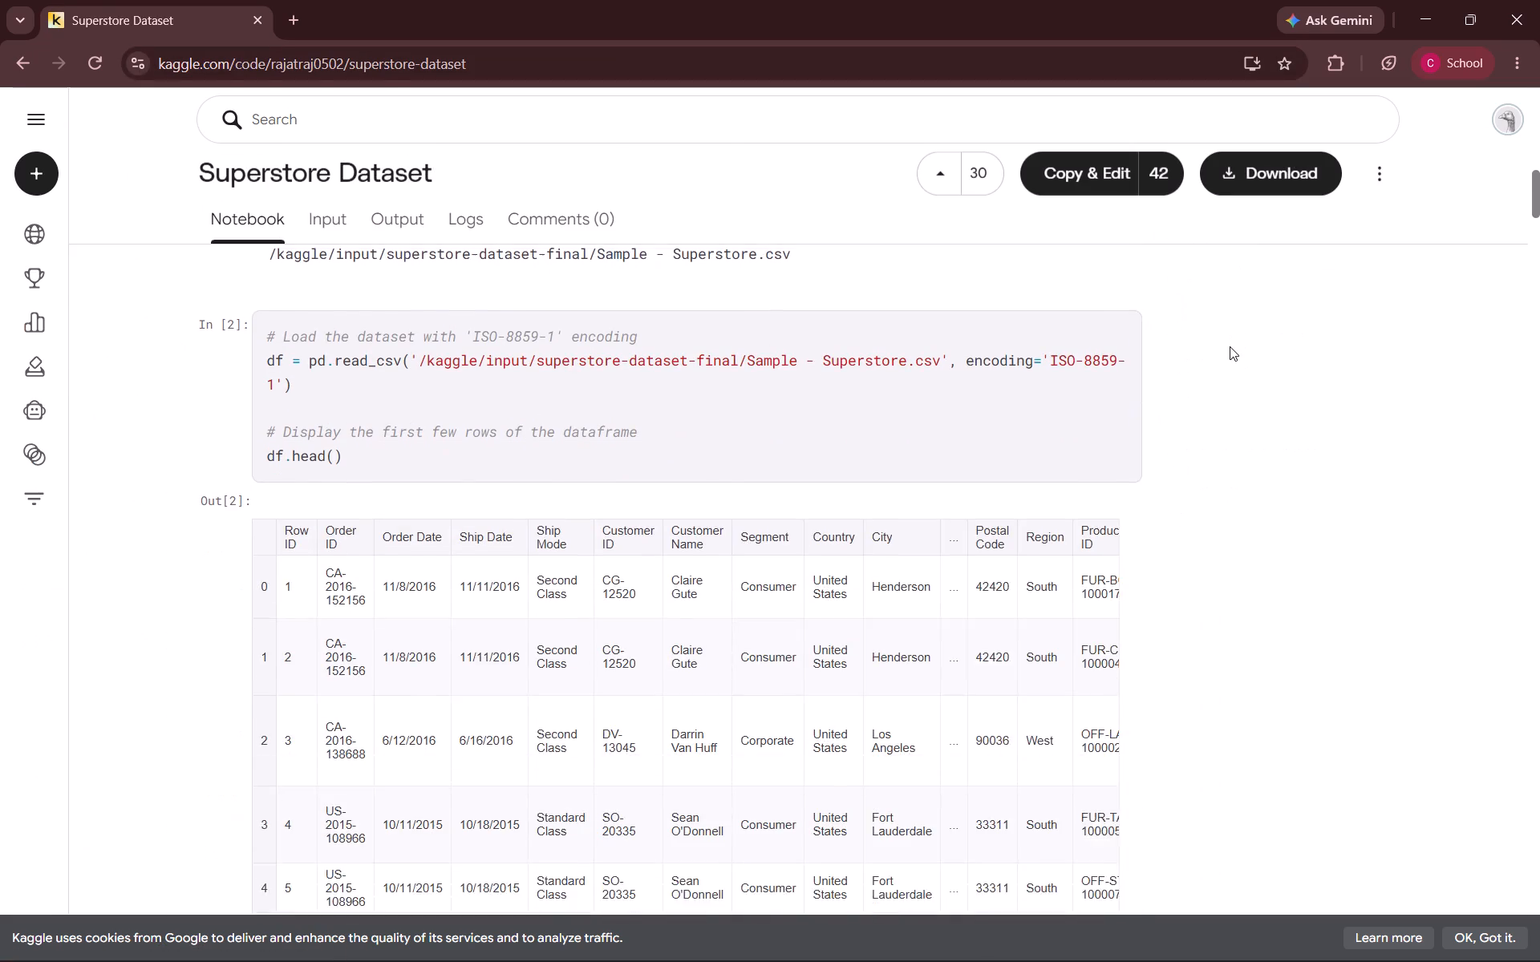
pyautogui.scroll(-1, 1230, 346)
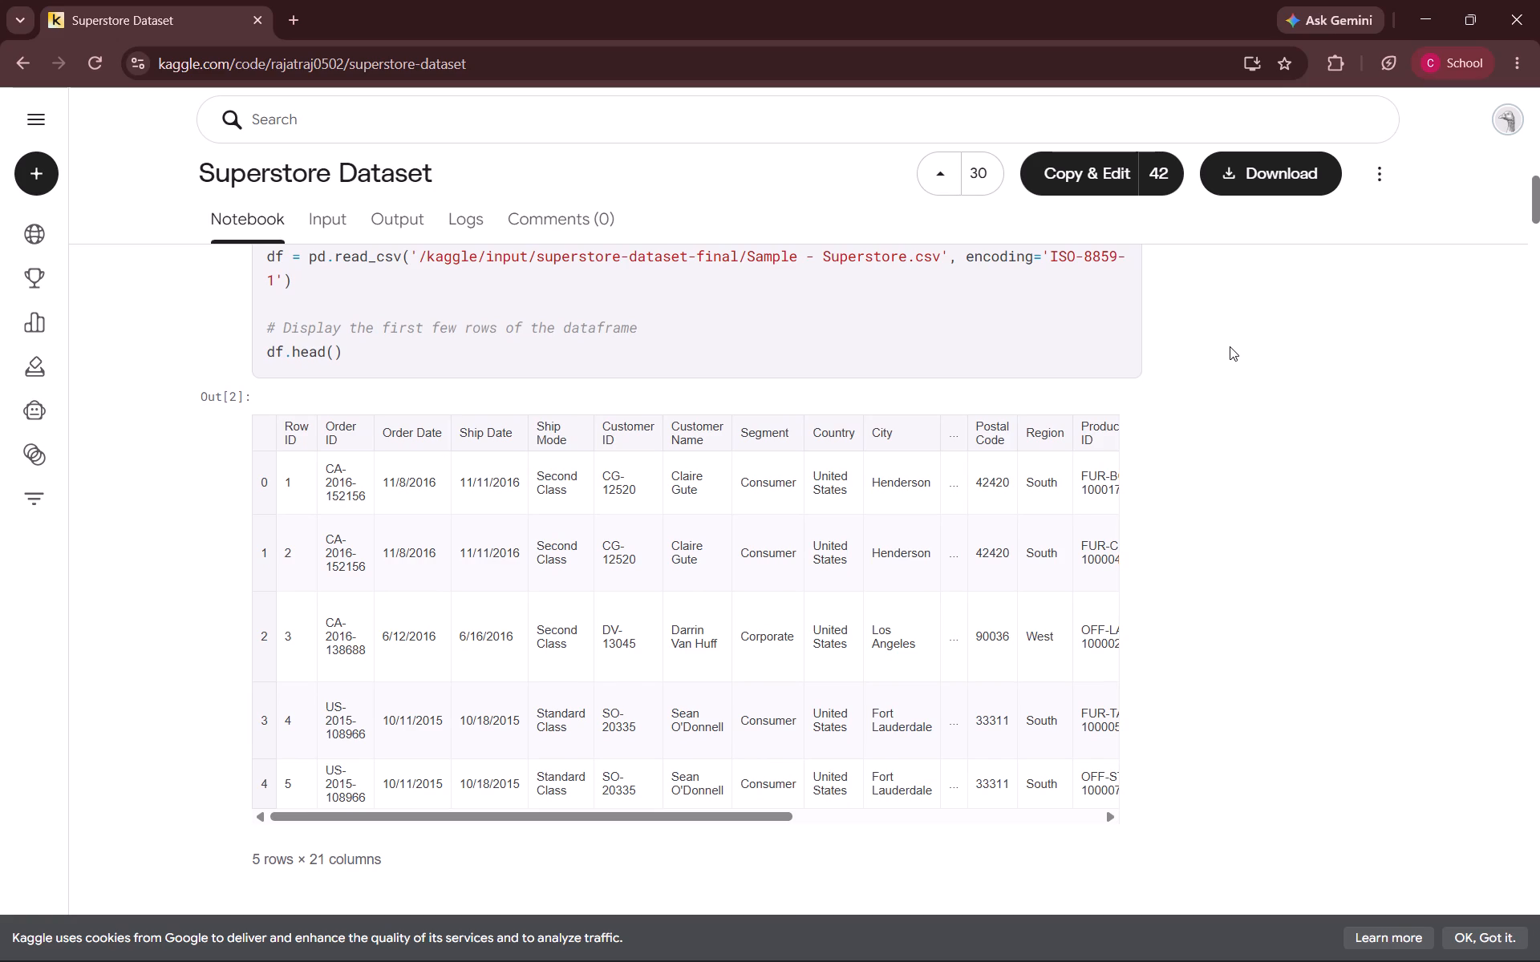
pyautogui.scroll(5, 742, 492)
pyautogui.scroll(-10, 1026, 385)
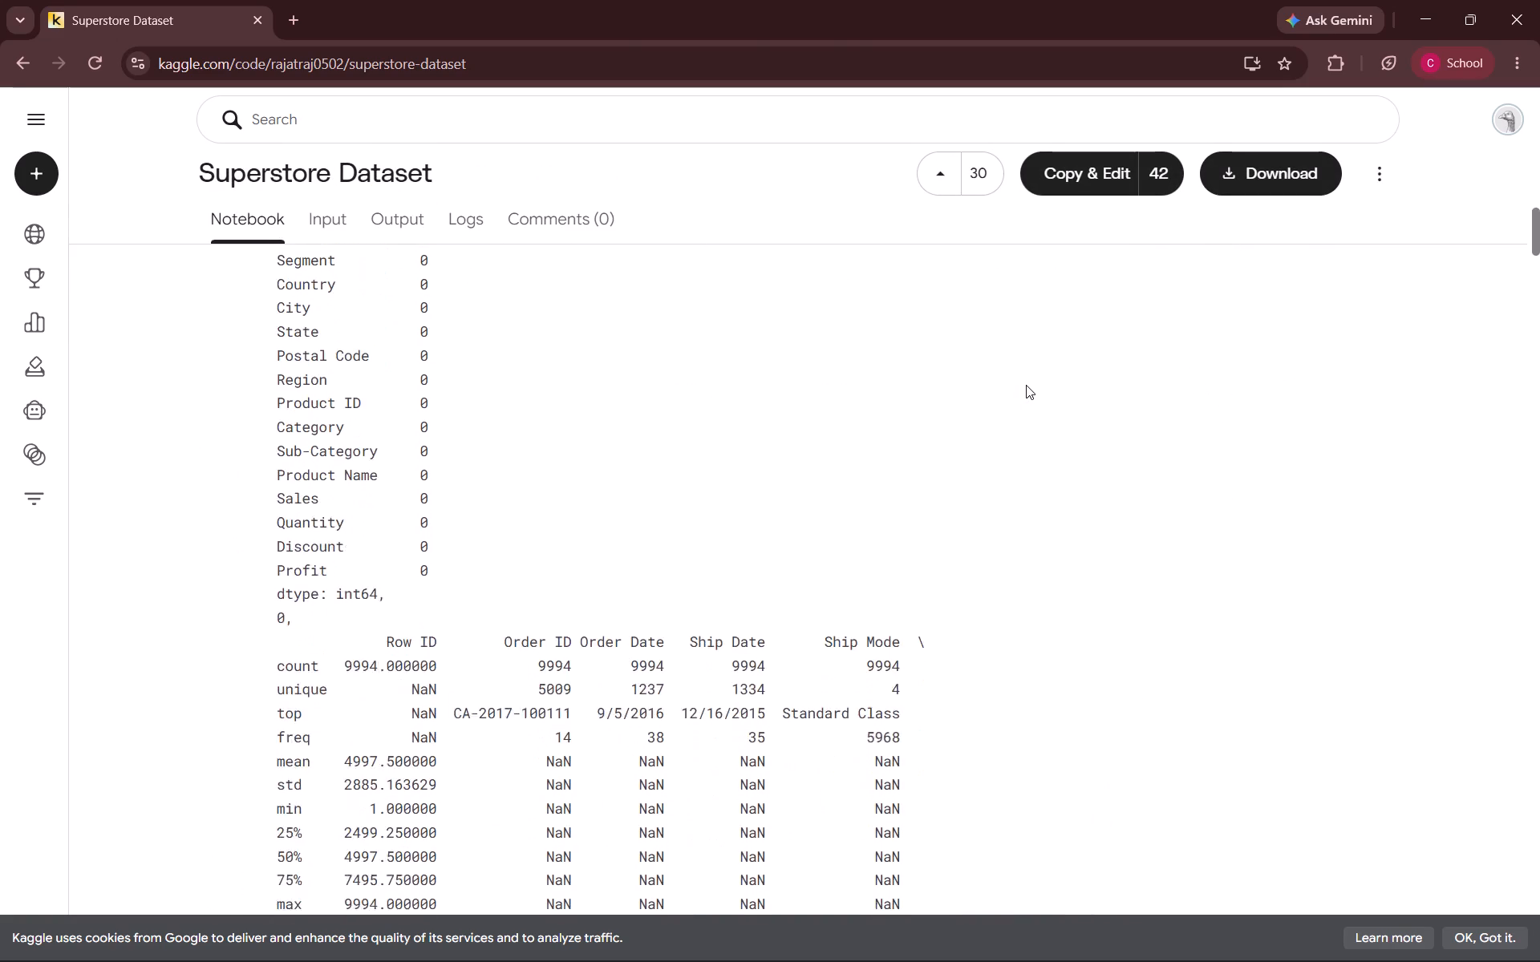
pyautogui.scroll(-1, 1026, 385)
# Check the download options offered for the Superstore Dataset notebook and close them without downloading.
pyautogui.click(1287, 178)
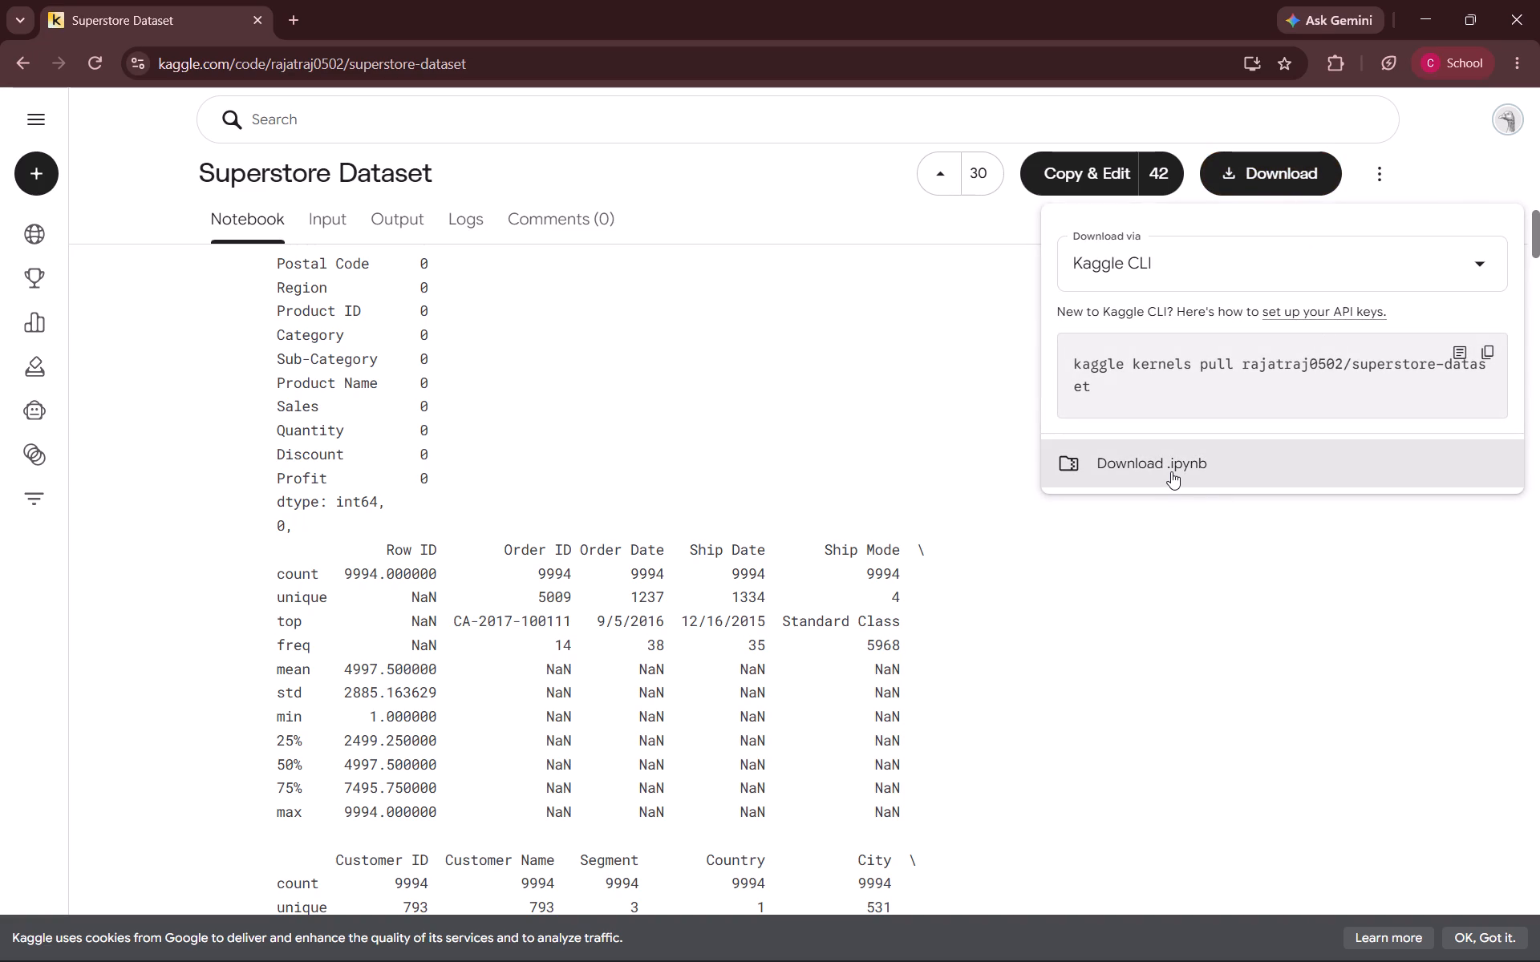
pyautogui.click(1177, 568)
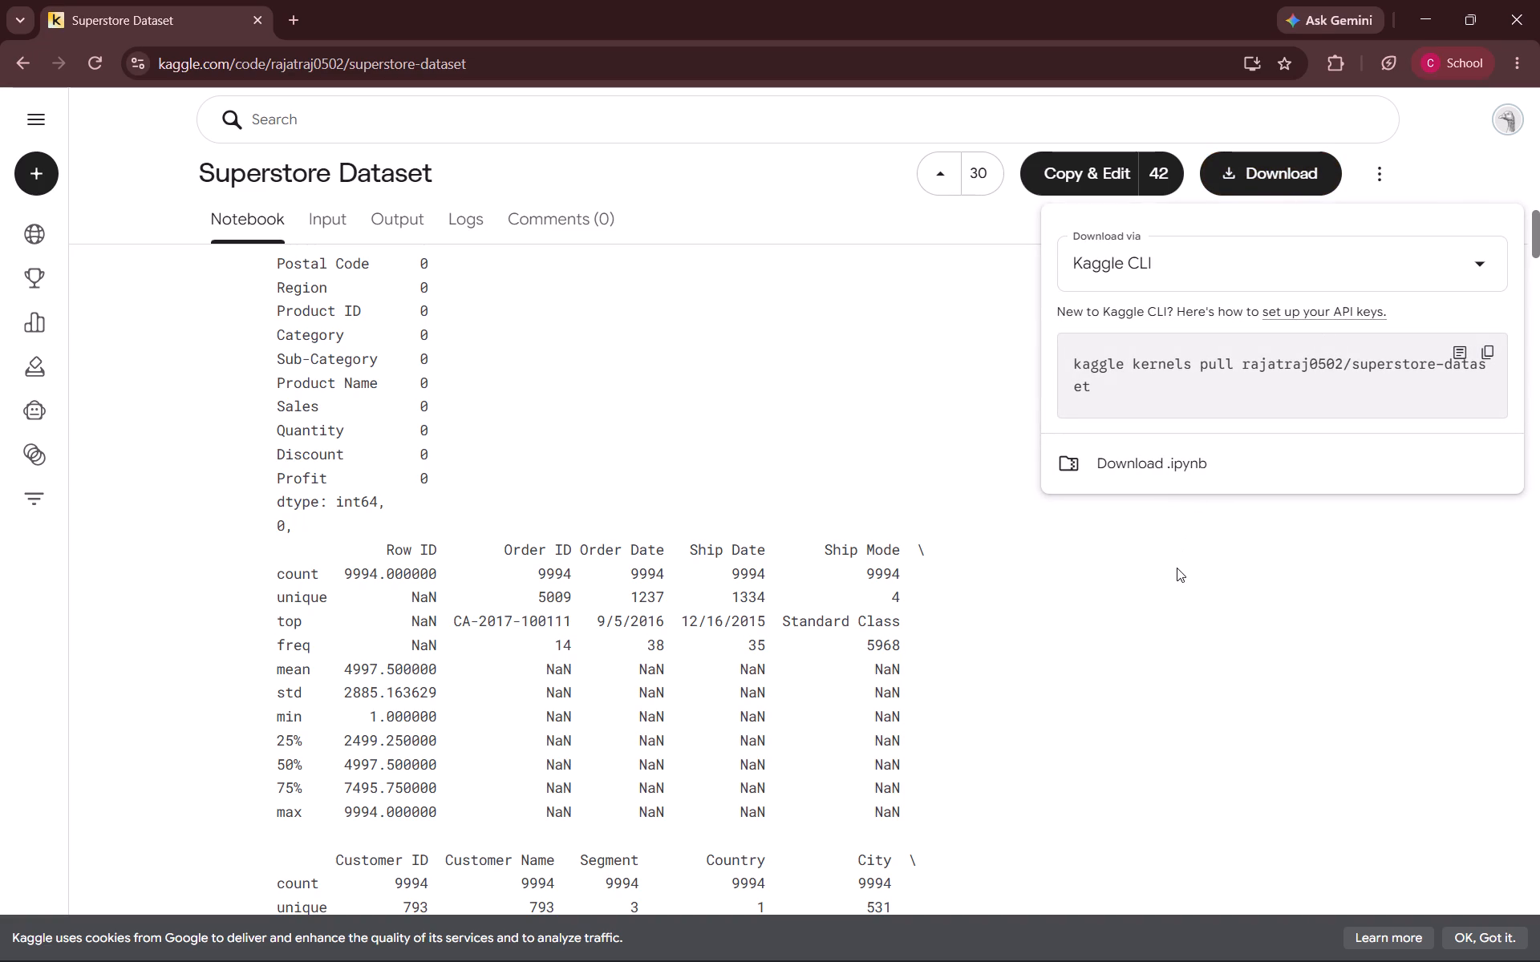
# Examine the remaining statistical summaries and charts in the Superstore Dataset notebook.
pyautogui.scroll(-8, 1074, 560)
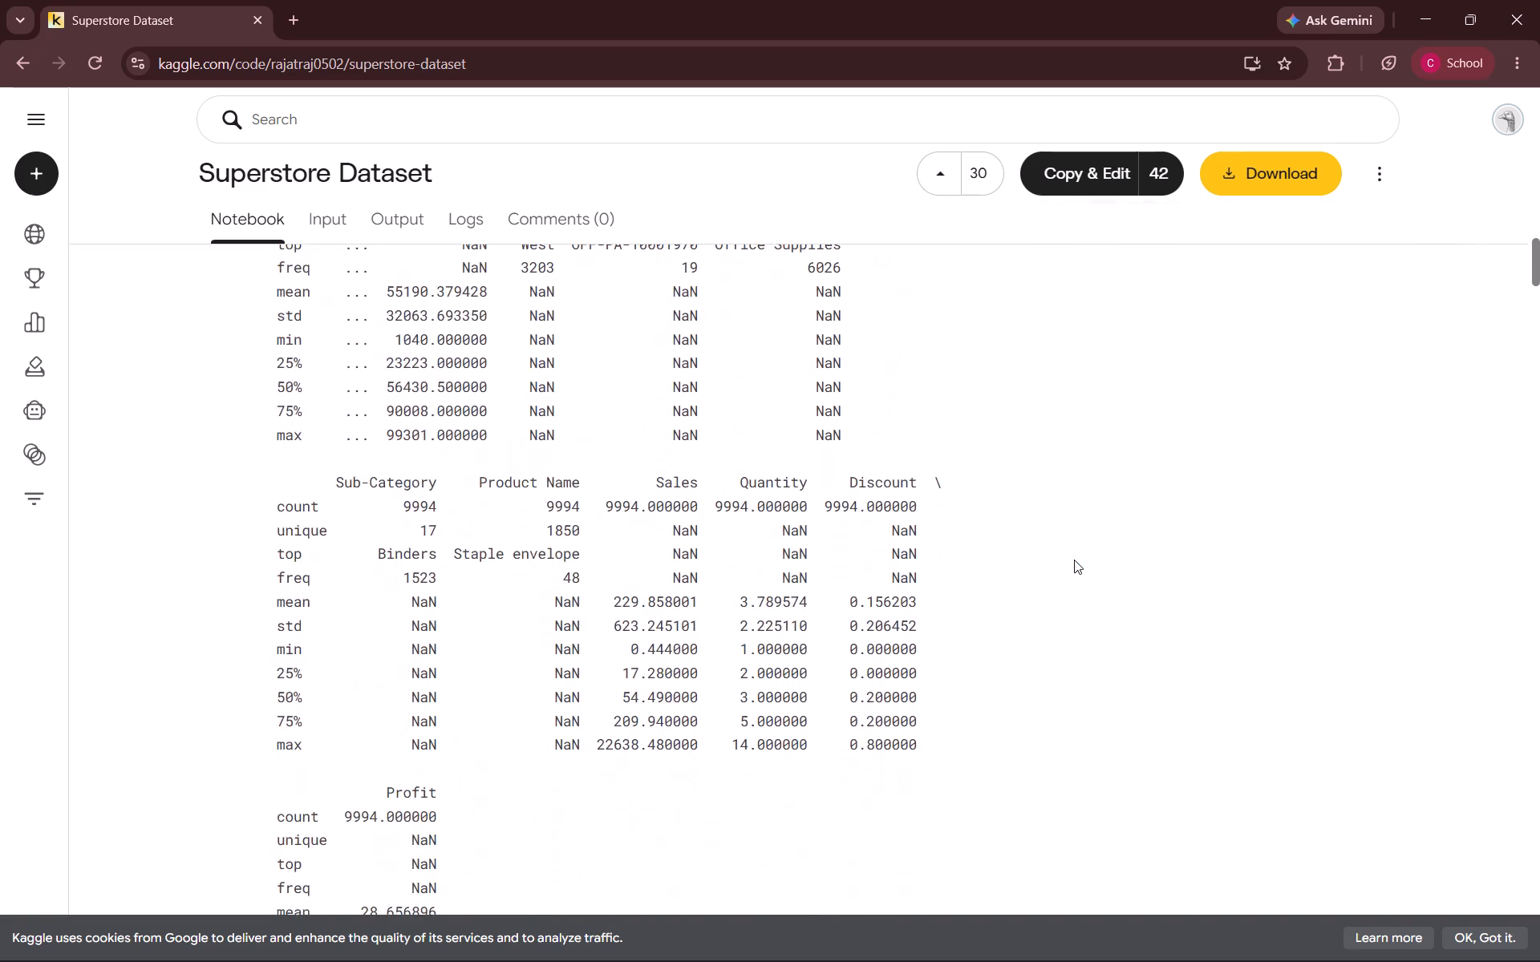
pyautogui.scroll(-14, 1074, 560)
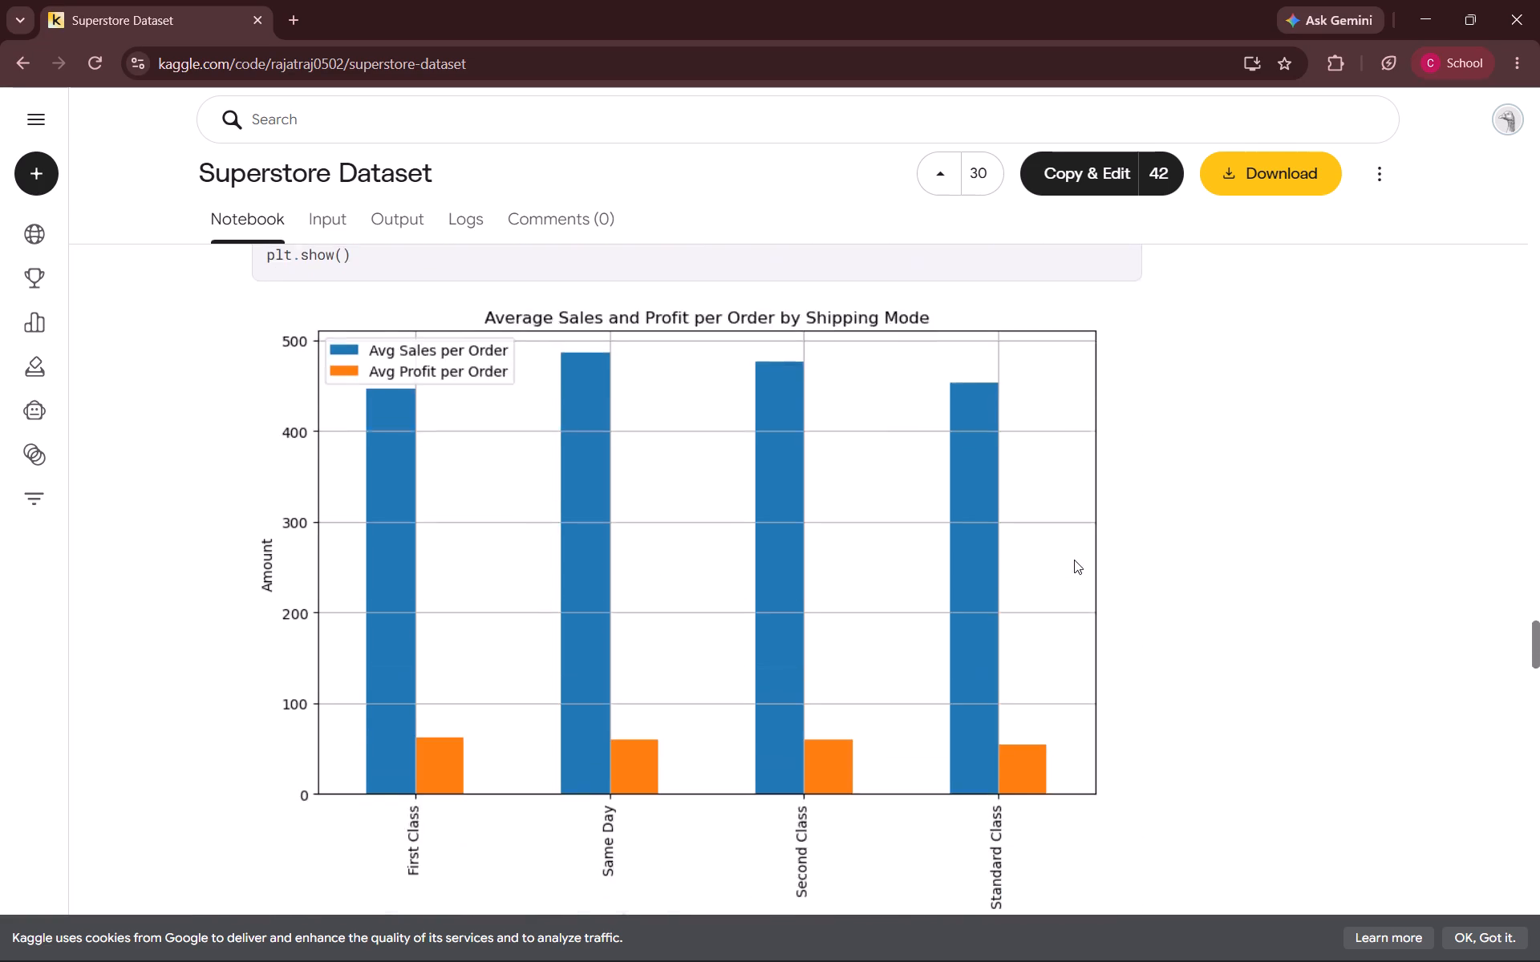
pyautogui.scroll(-2, 1074, 560)
pyautogui.scroll(20, 1074, 560)
pyautogui.scroll(20, 1074, 560)
pyautogui.scroll(11, 1074, 560)
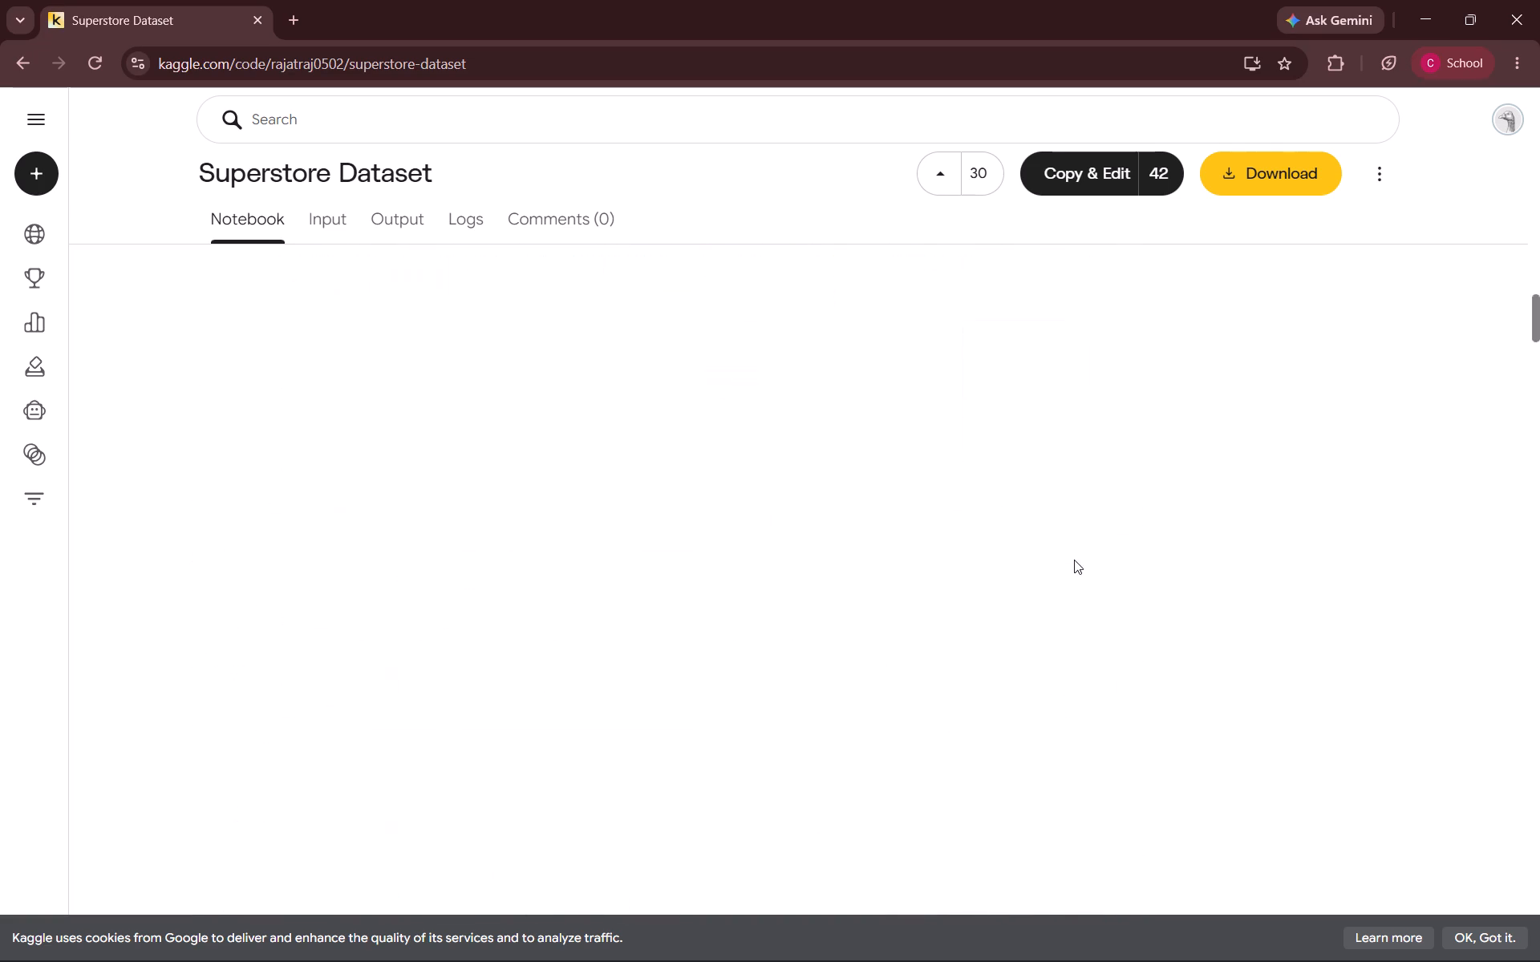
# Download the Superstore Dataset notebook as an .ipynb file.
pyautogui.scroll(11, 1074, 560)
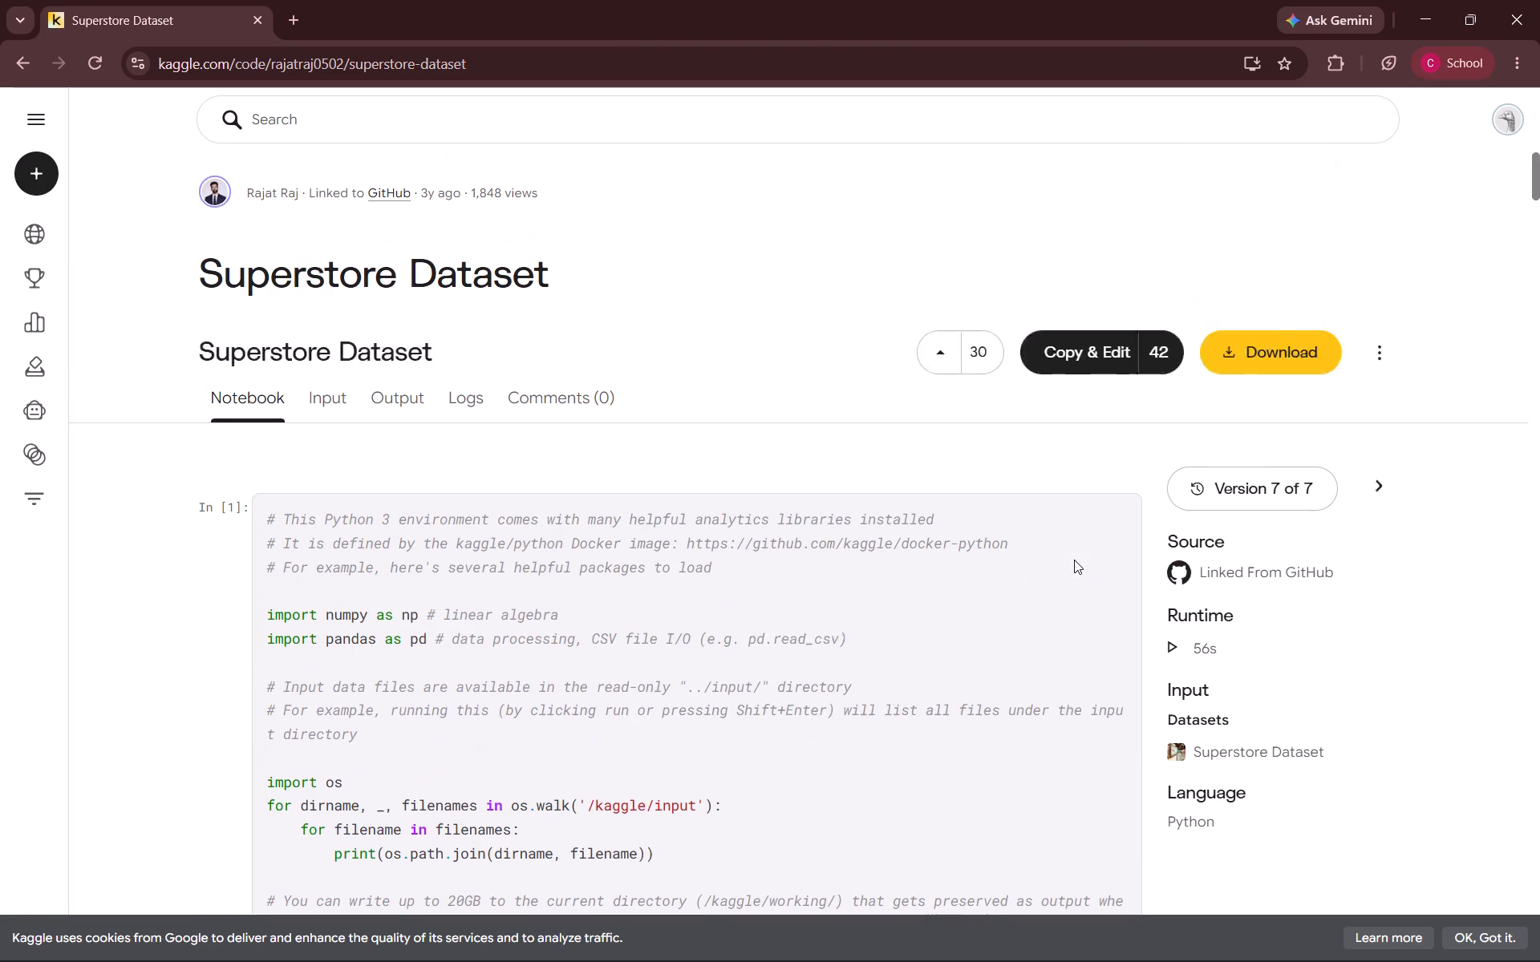
pyautogui.click(1315, 195)
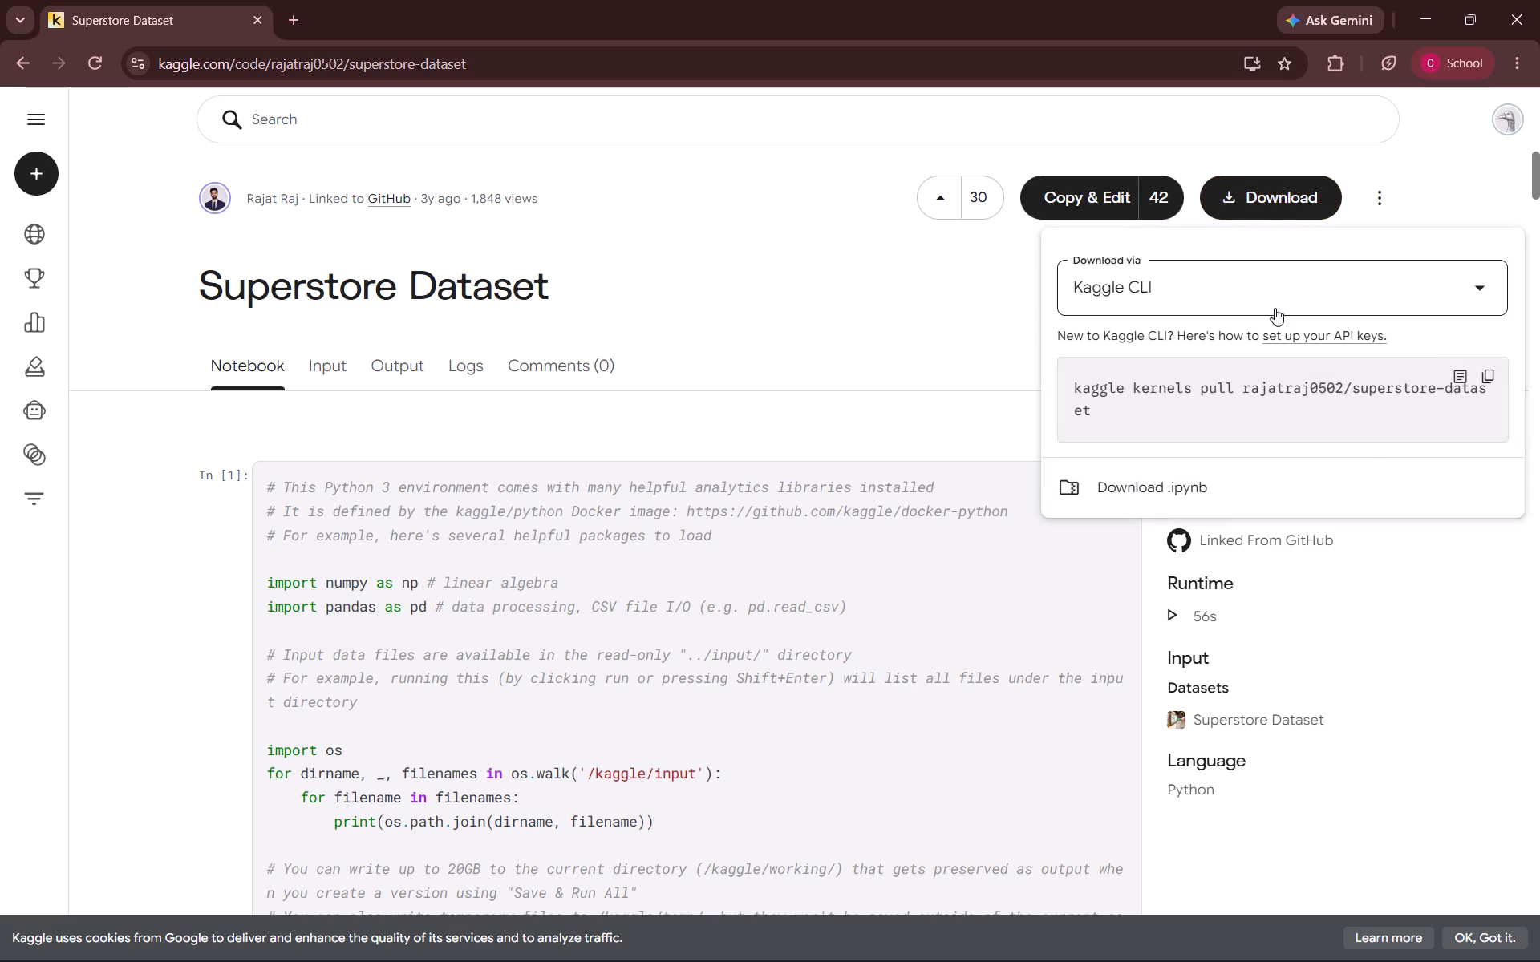
pyautogui.click(1162, 506)
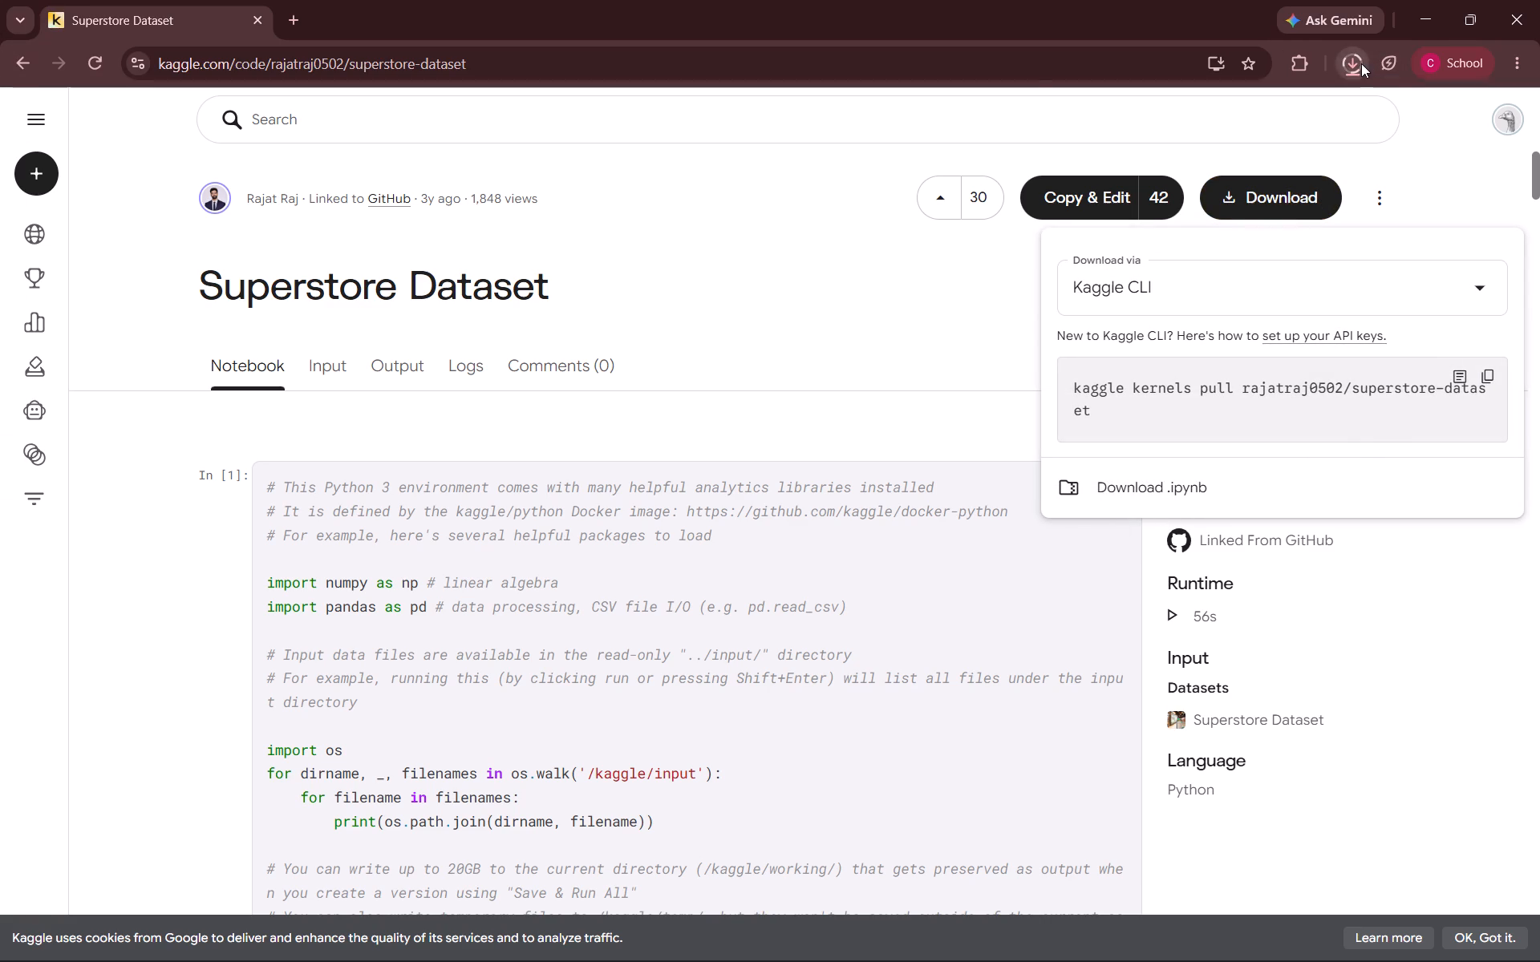
# Open the downloaded superstore-dataset.ipynb from the Downloads folder in Visual Studio Code, examine its cells and outputs, and close it.
pyautogui.click(1361, 63)
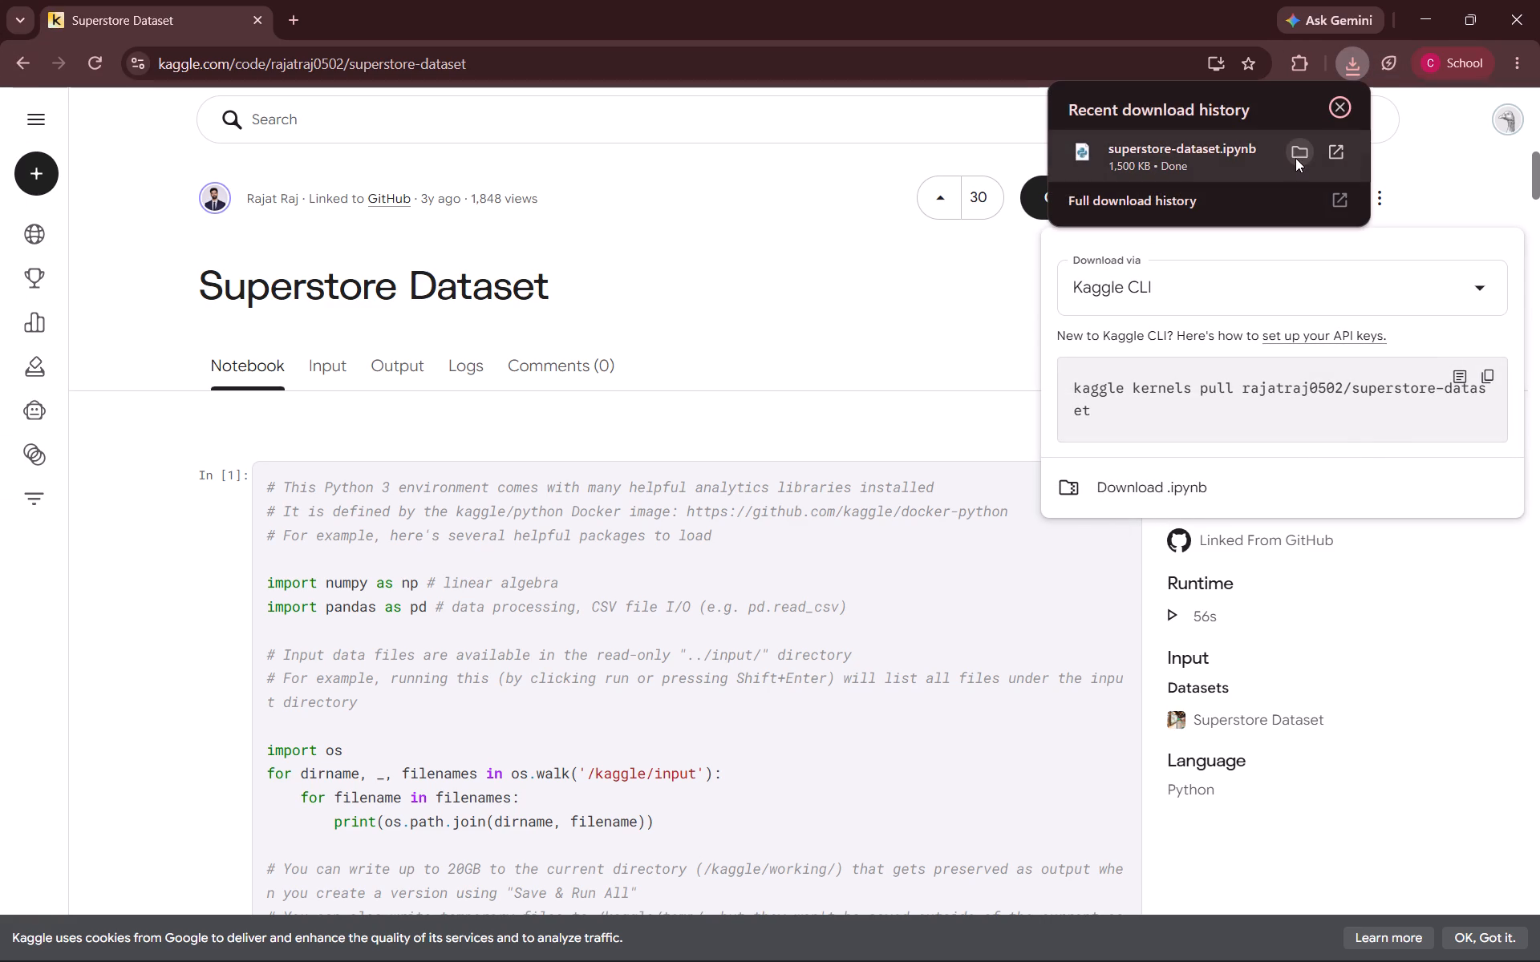
pyautogui.click(1298, 156)
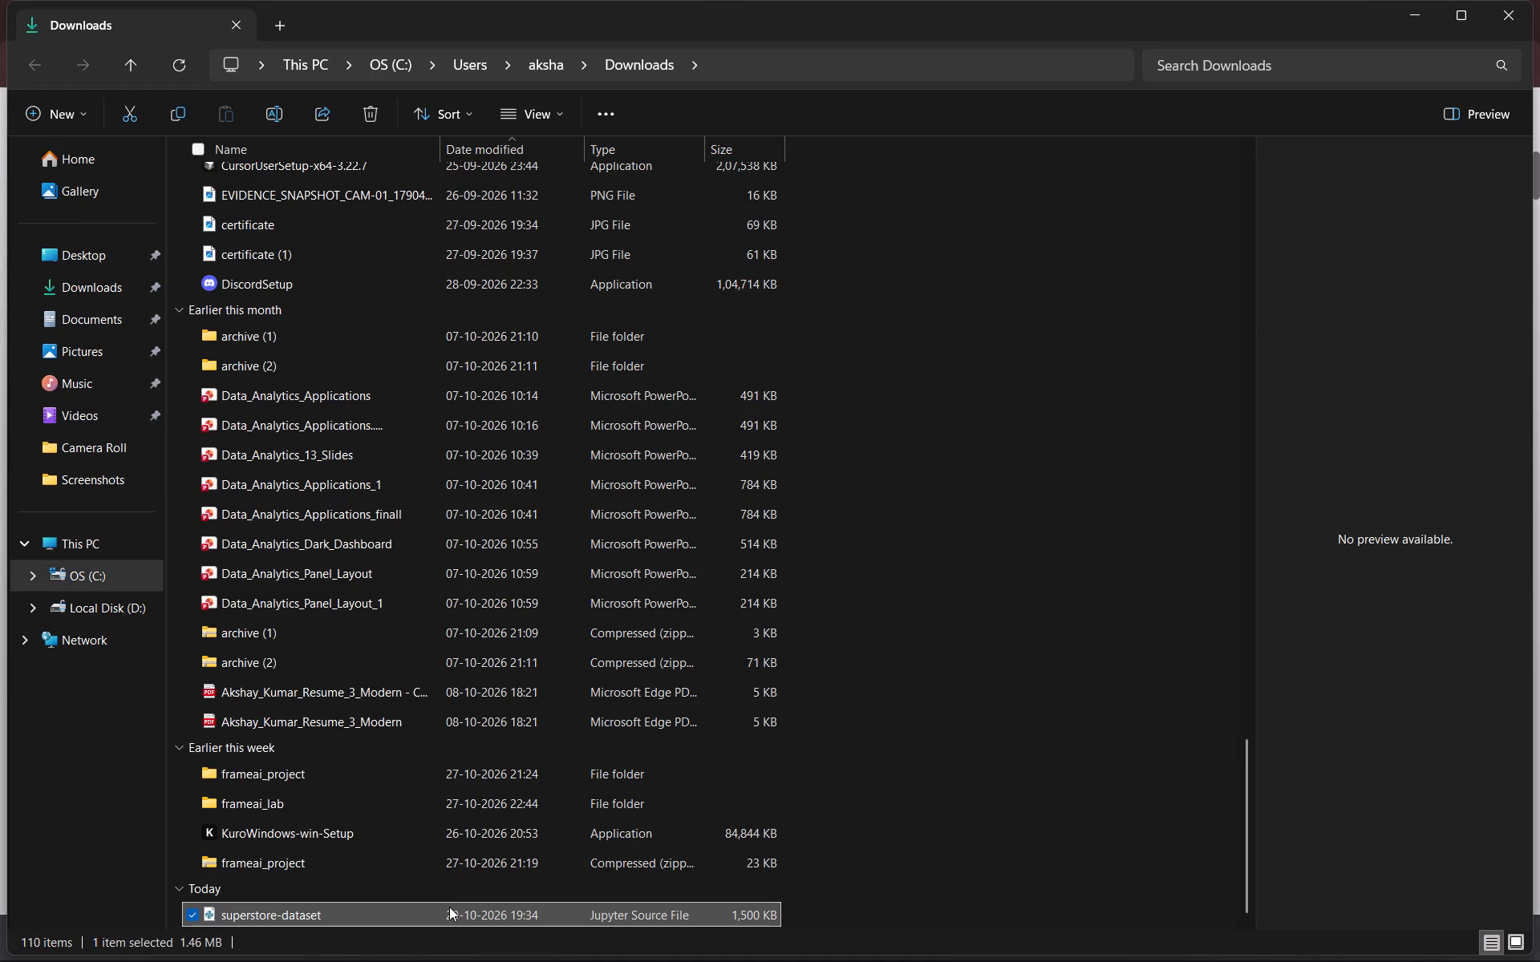
pyautogui.doubleClick(448, 911)
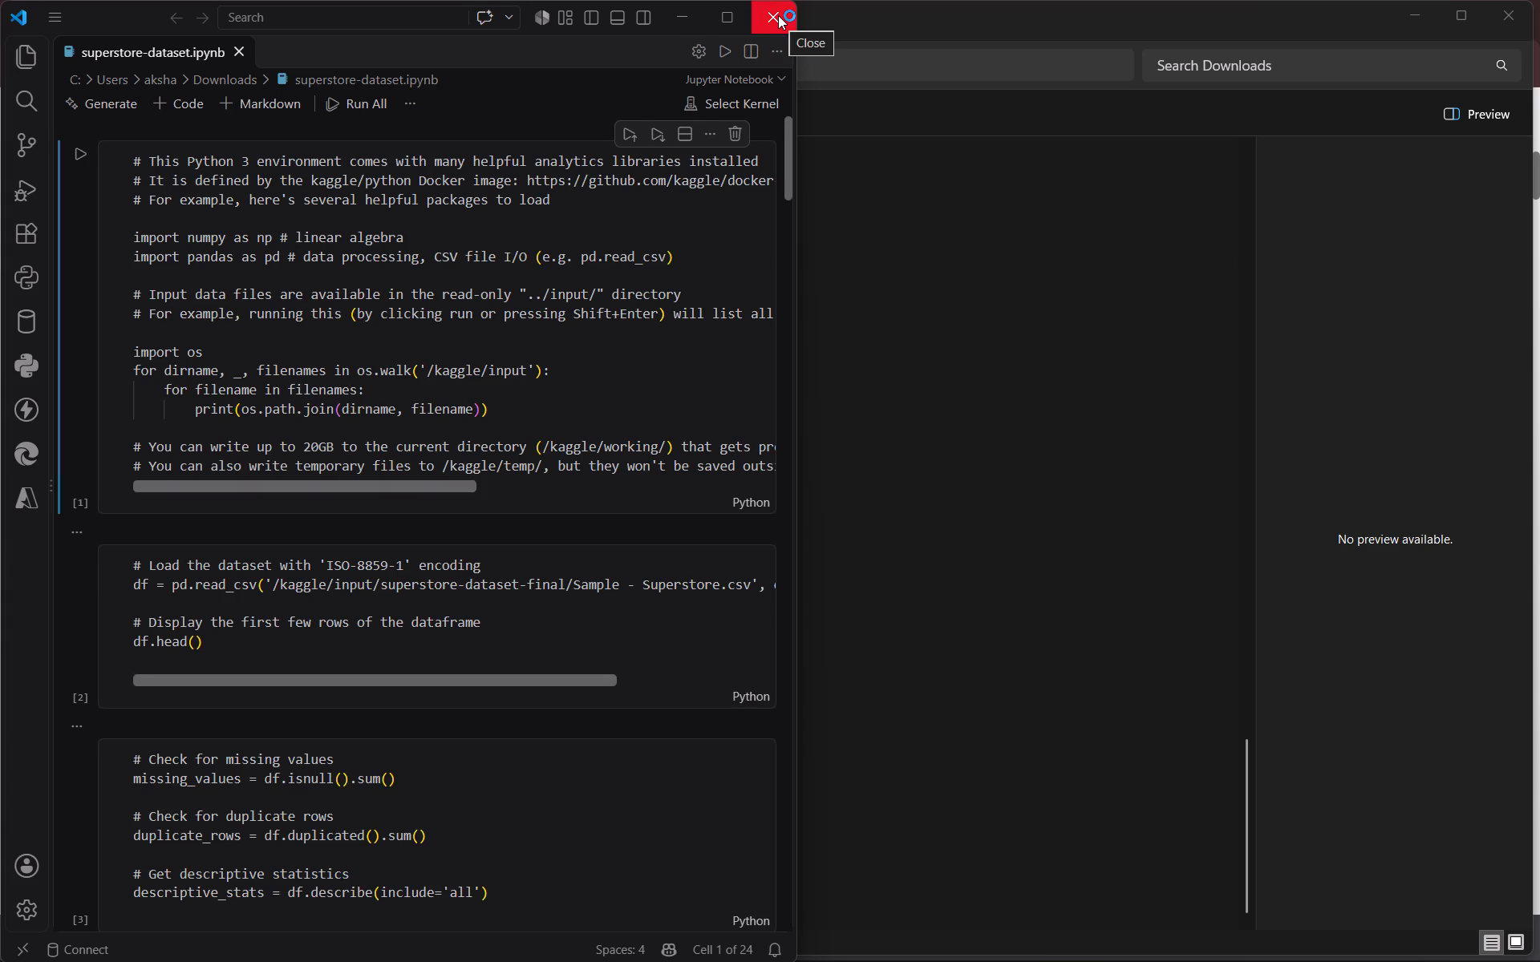
pyautogui.scroll(-7, 567, 371)
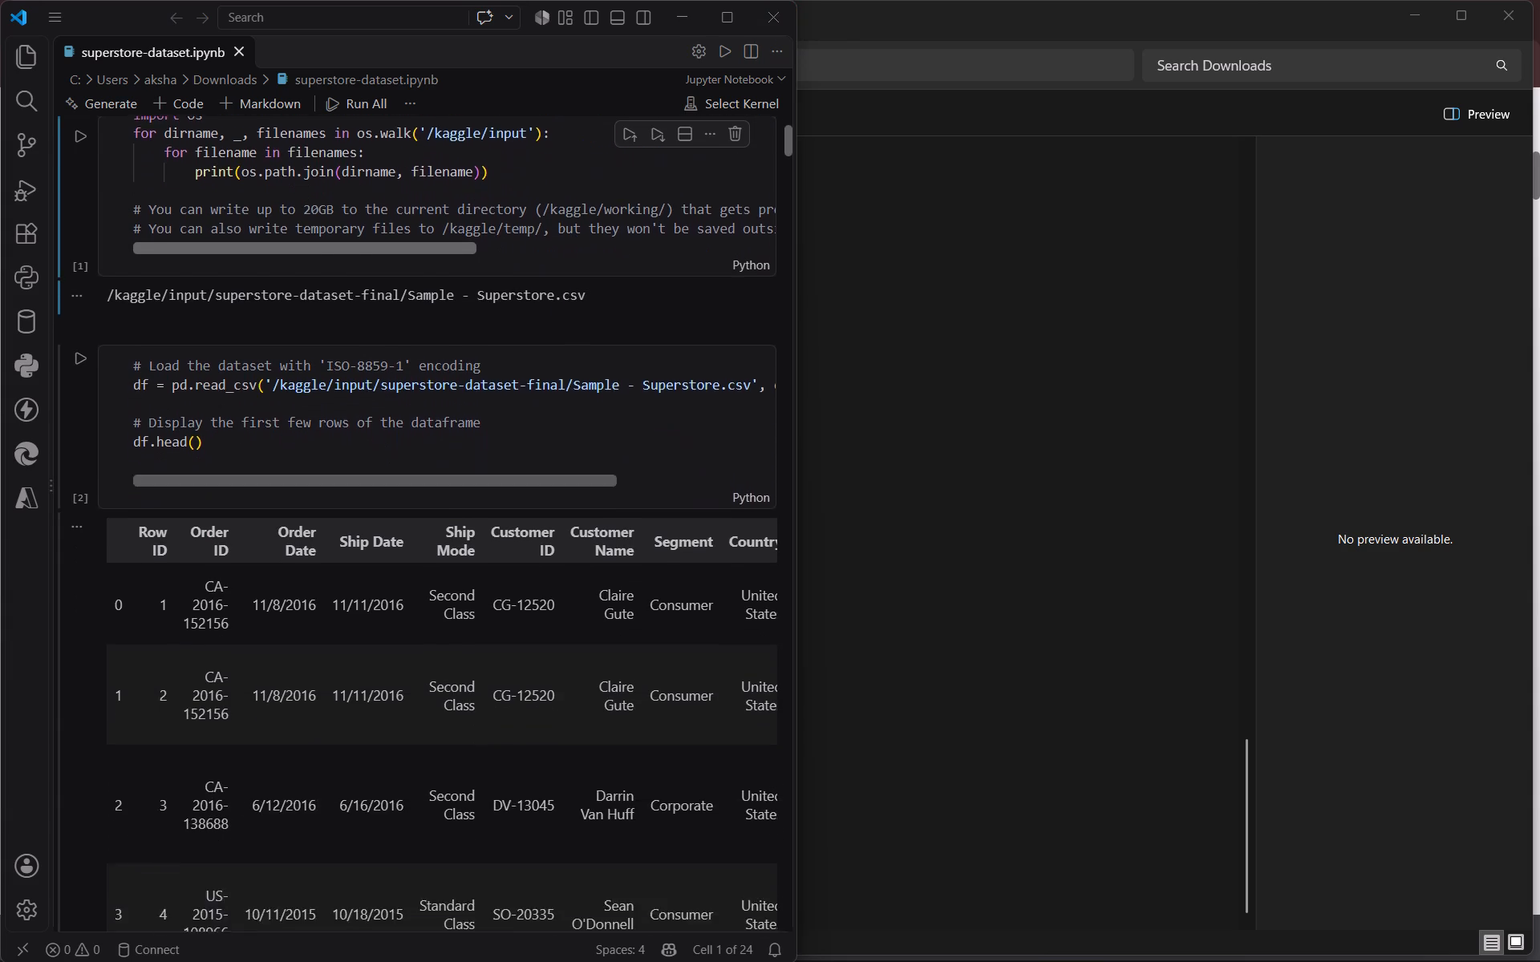
pyautogui.scroll(-5, 567, 371)
pyautogui.scroll(1, 567, 371)
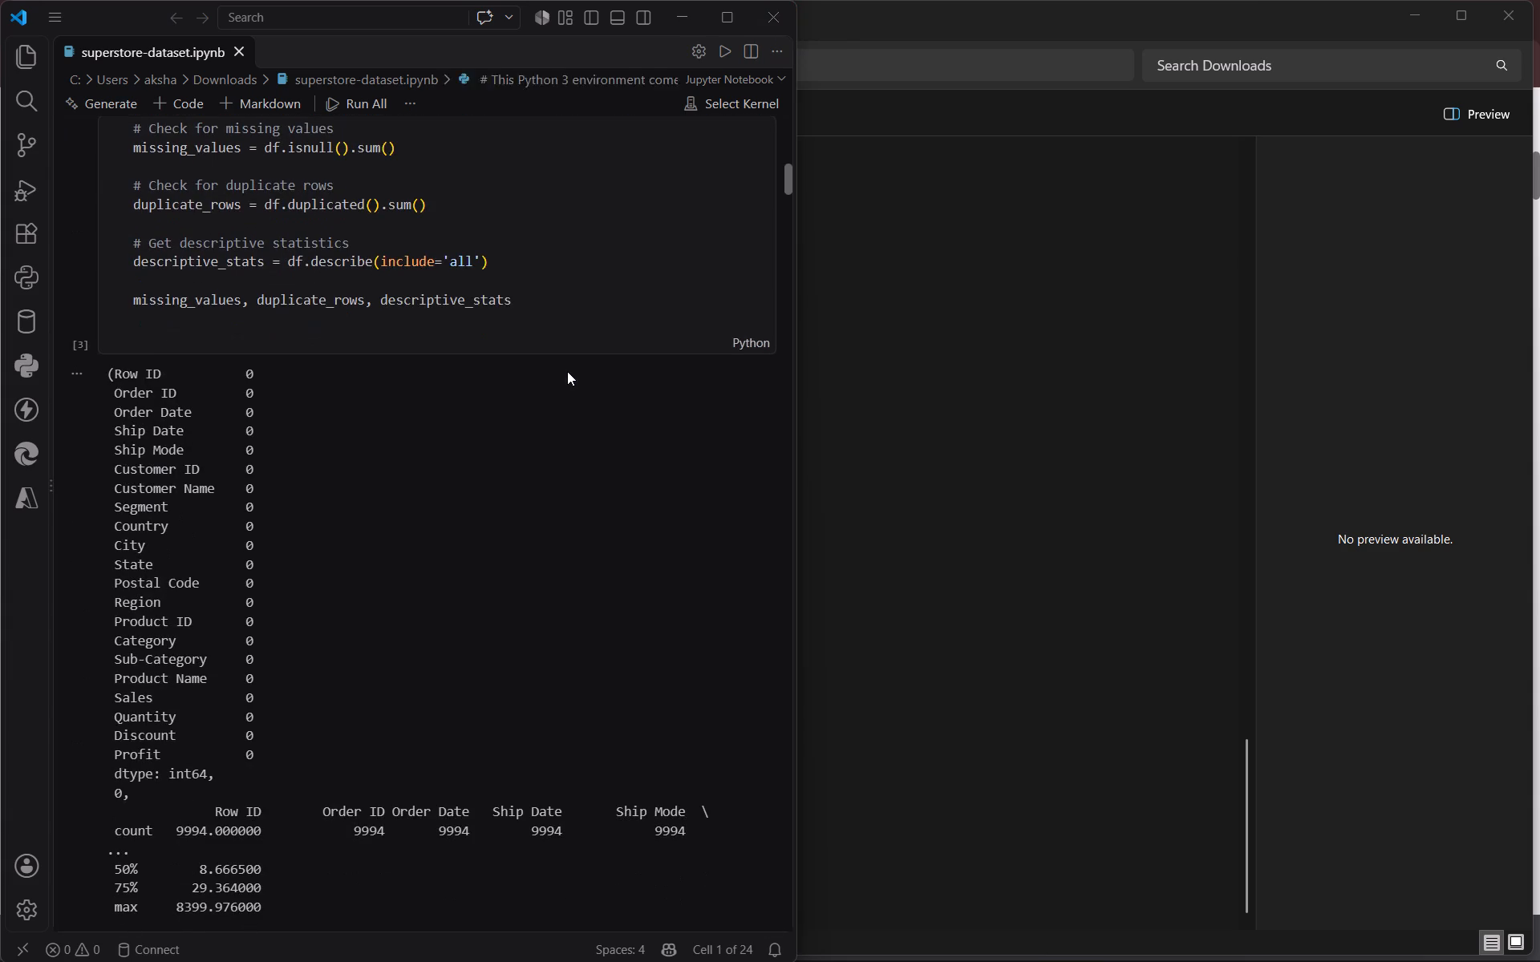
pyautogui.scroll(1, 567, 371)
pyautogui.scroll(-4, 567, 371)
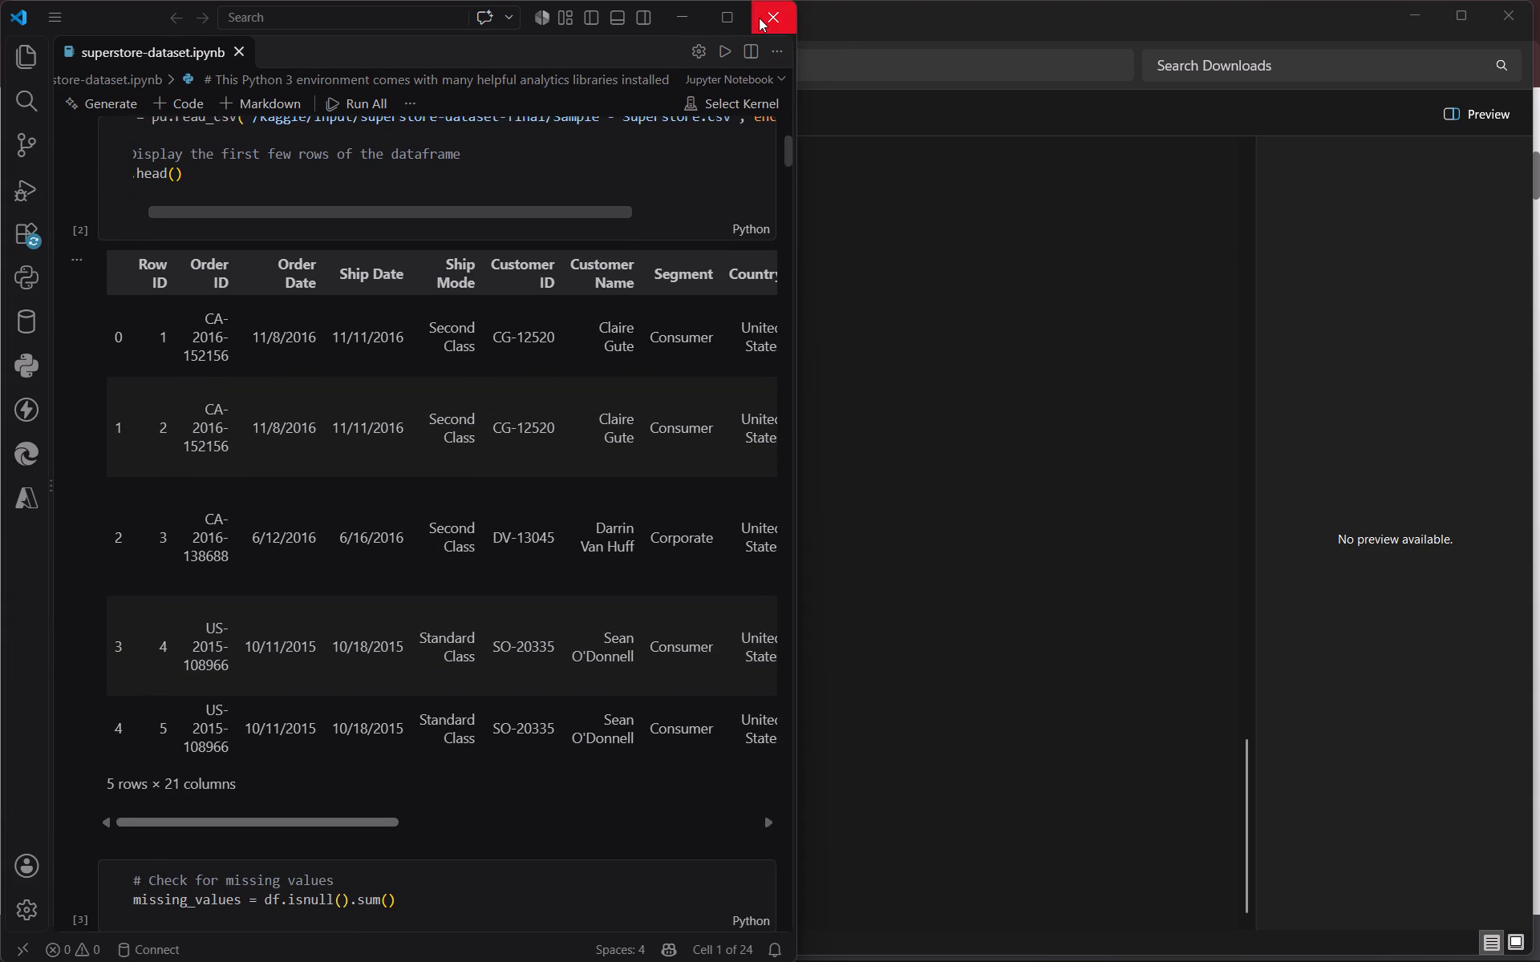
pyautogui.click(759, 18)
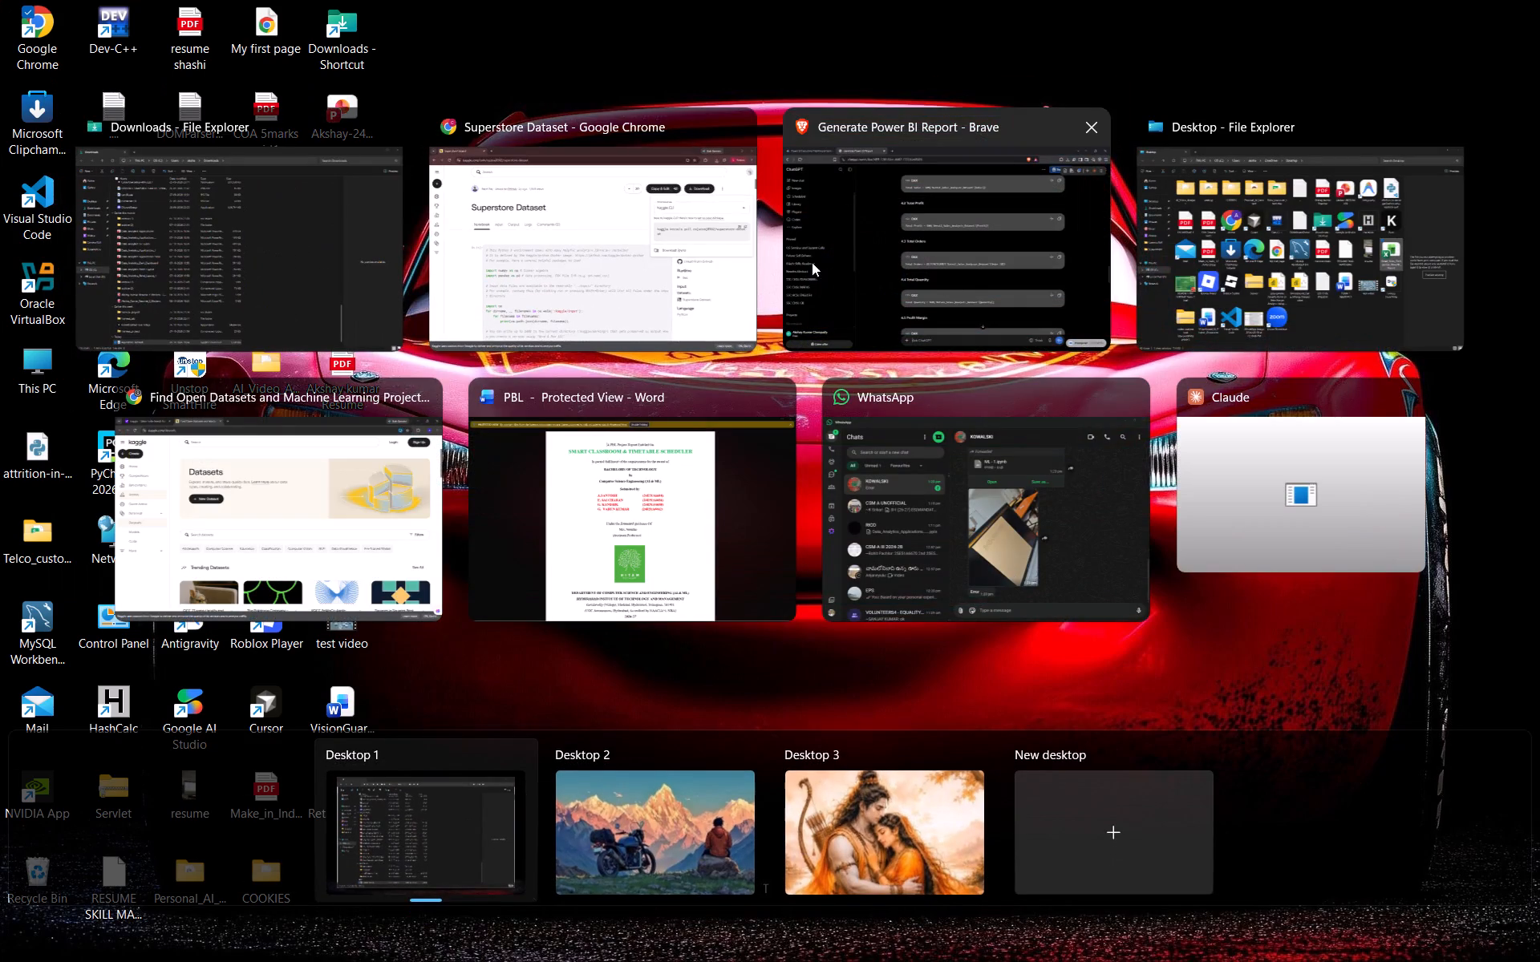
# Switch back to the Kaggle notebook in Chrome and download Sample - Superstore.csv from its input data.
pyautogui.click(669, 277)
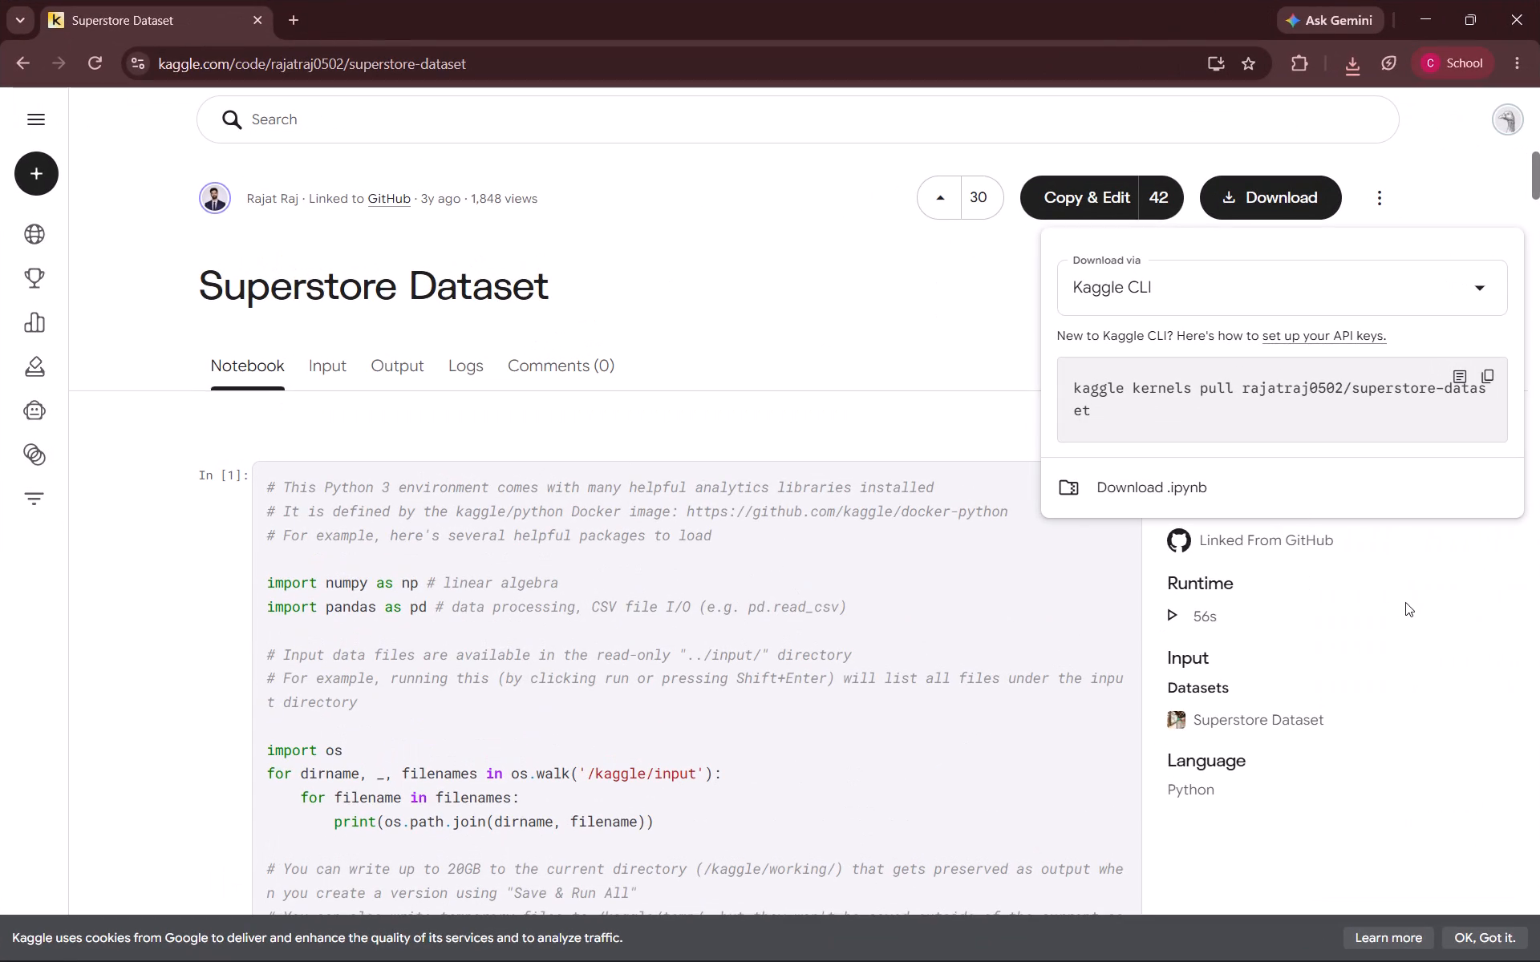
pyautogui.click(1405, 602)
pyautogui.scroll(-3, 1171, 629)
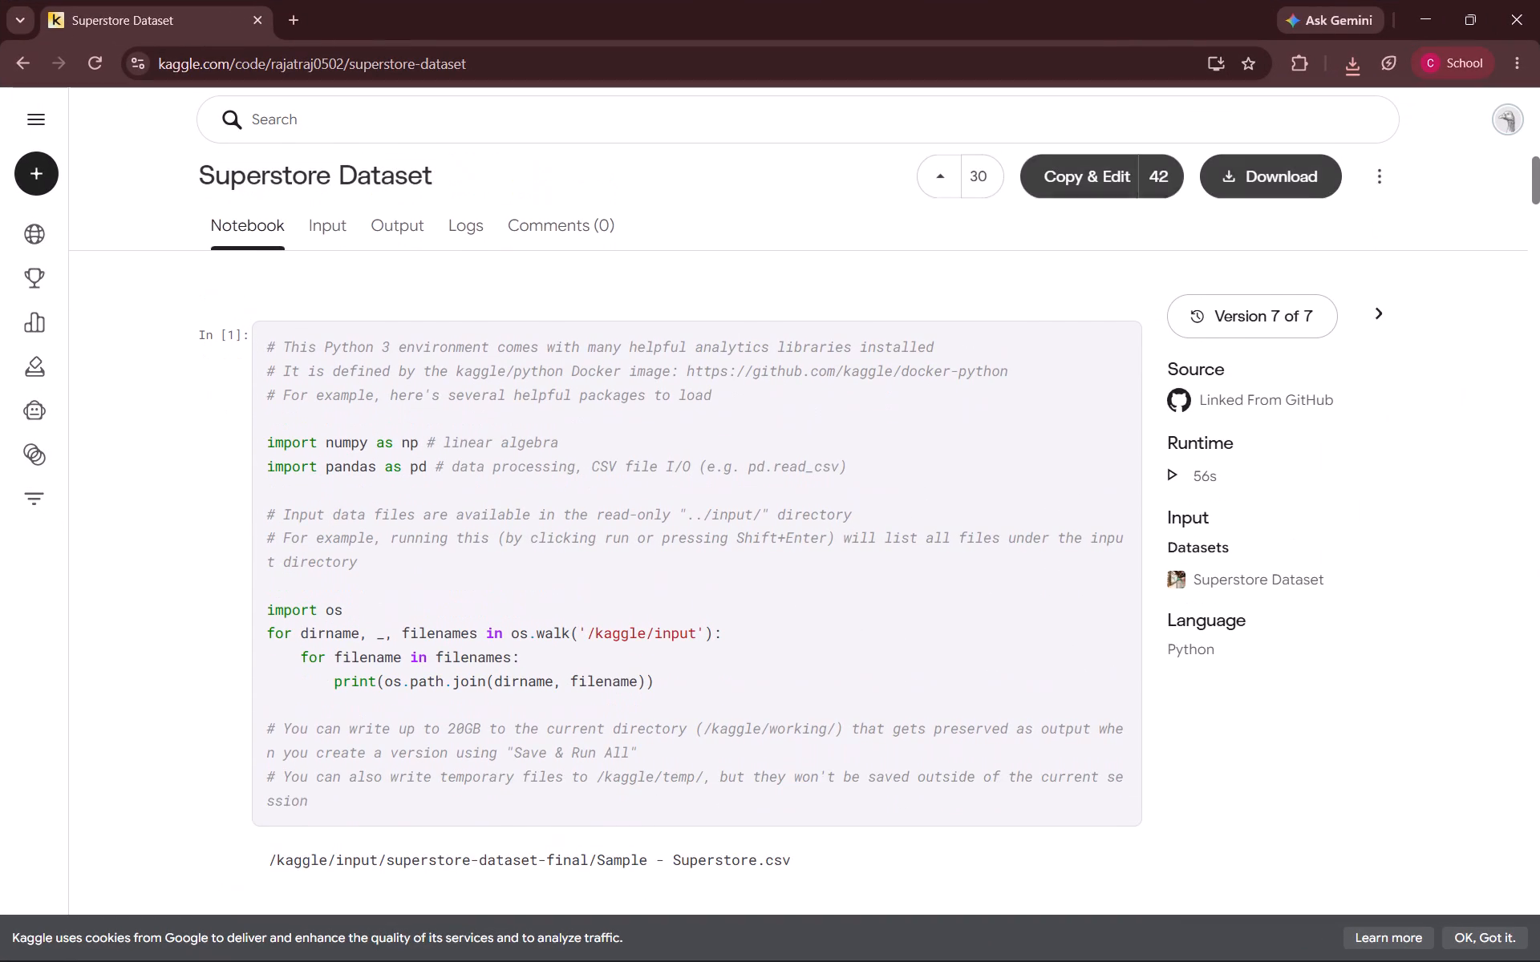
pyautogui.click(338, 233)
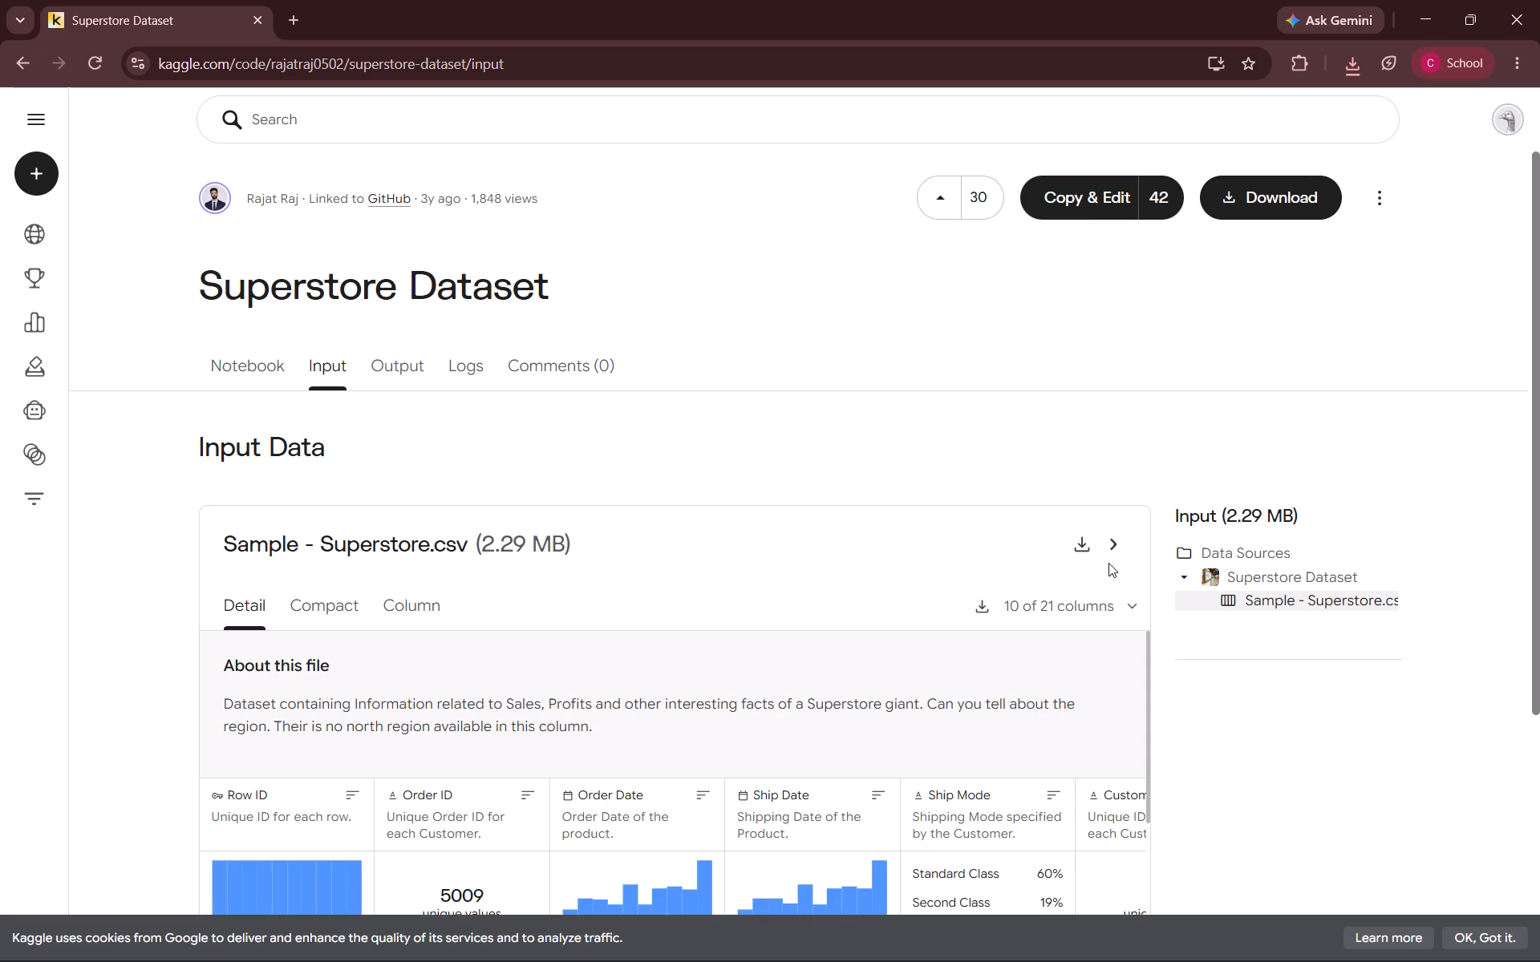
pyautogui.scroll(-3, 953, 619)
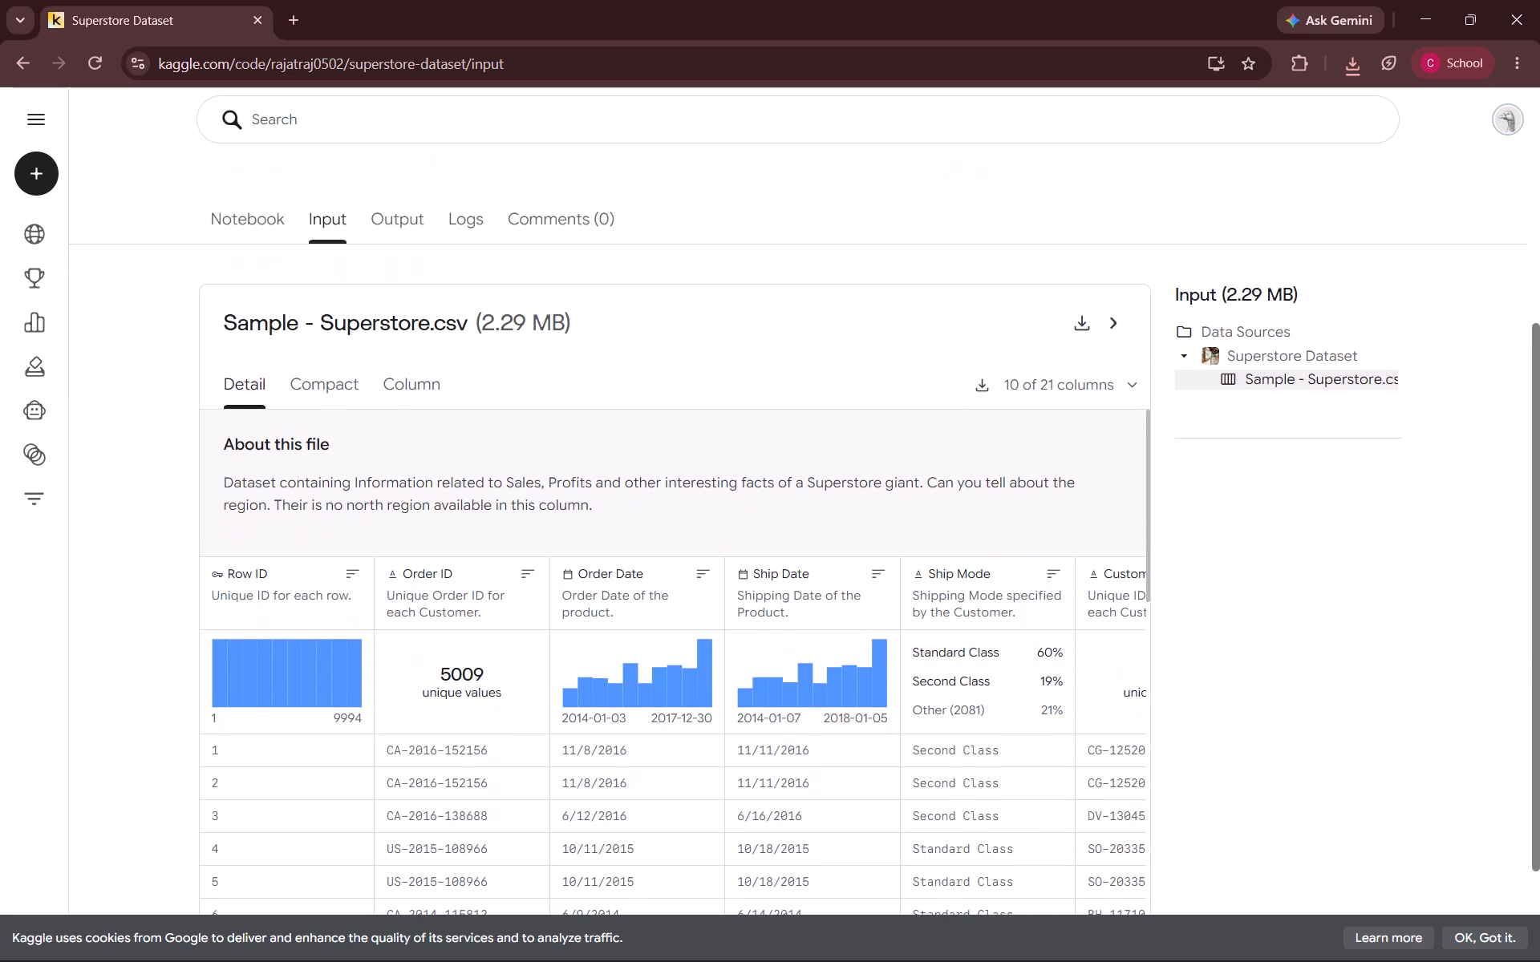
pyautogui.scroll(-1, 953, 619)
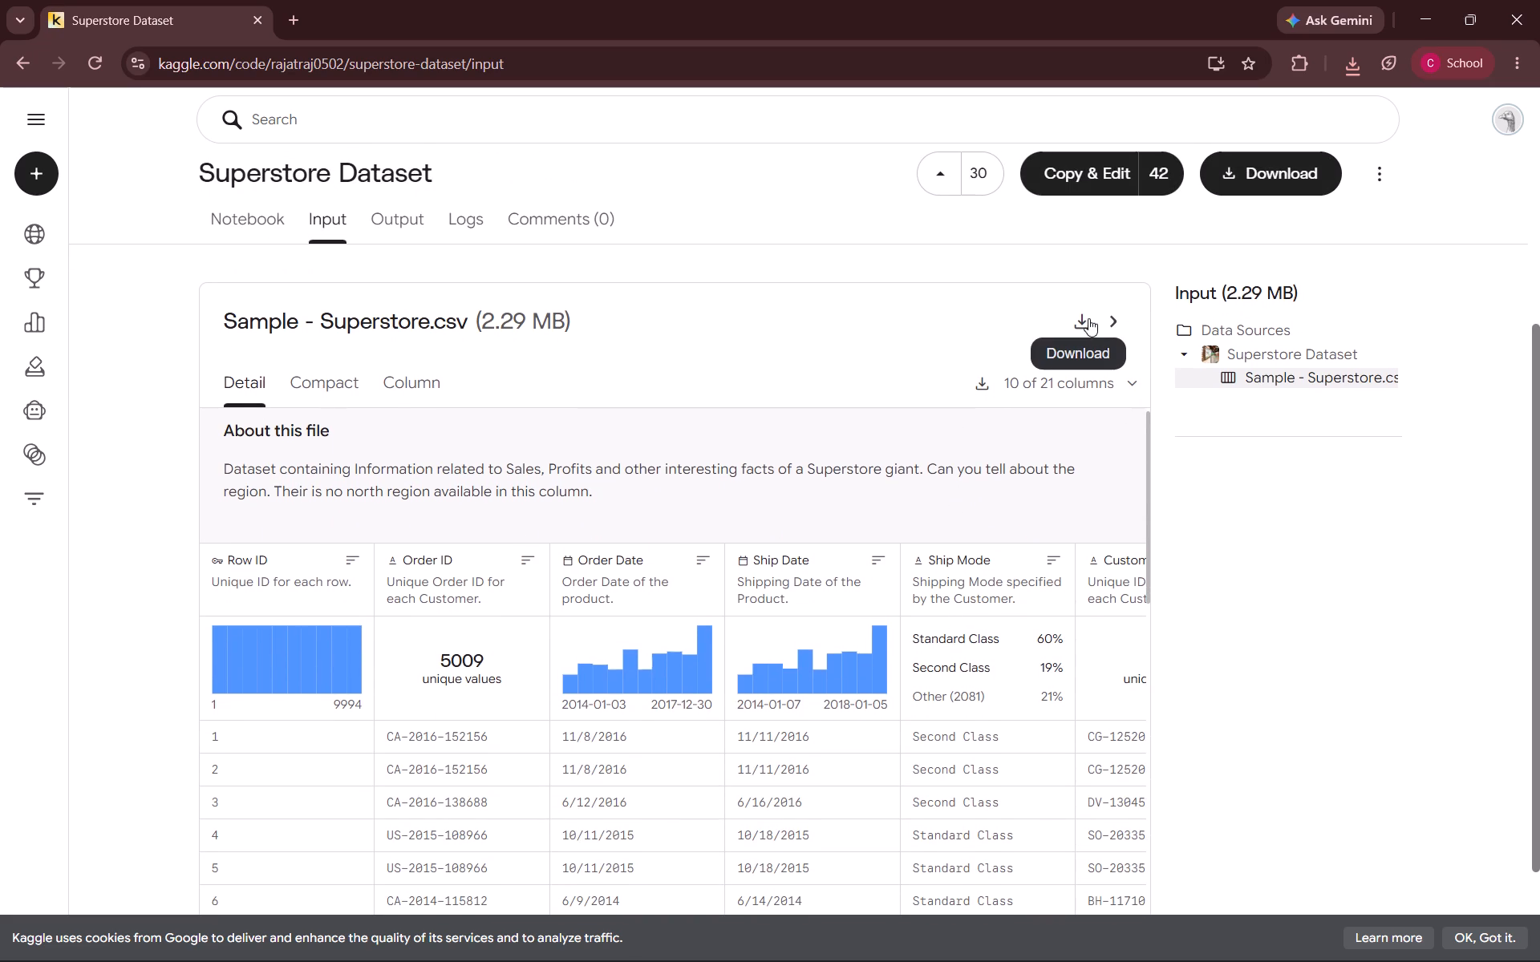
pyautogui.click(1083, 319)
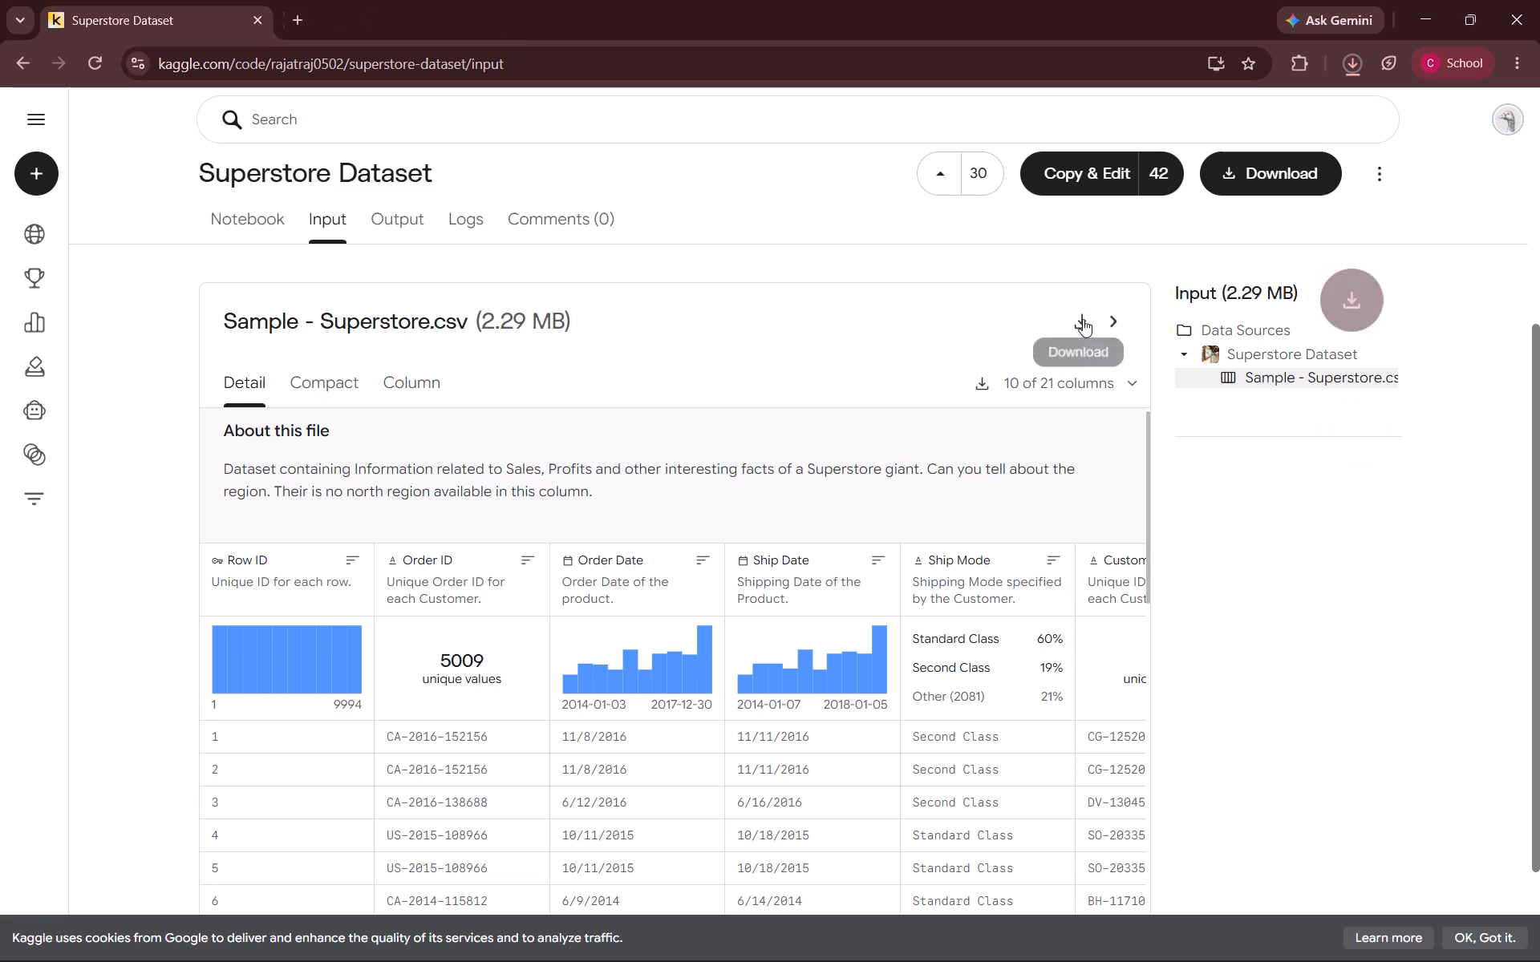
# Open the downloaded Sample - Superstore.csv archive, view the CSV file inside it in Excel, and close the workbook.
pyautogui.click(1346, 63)
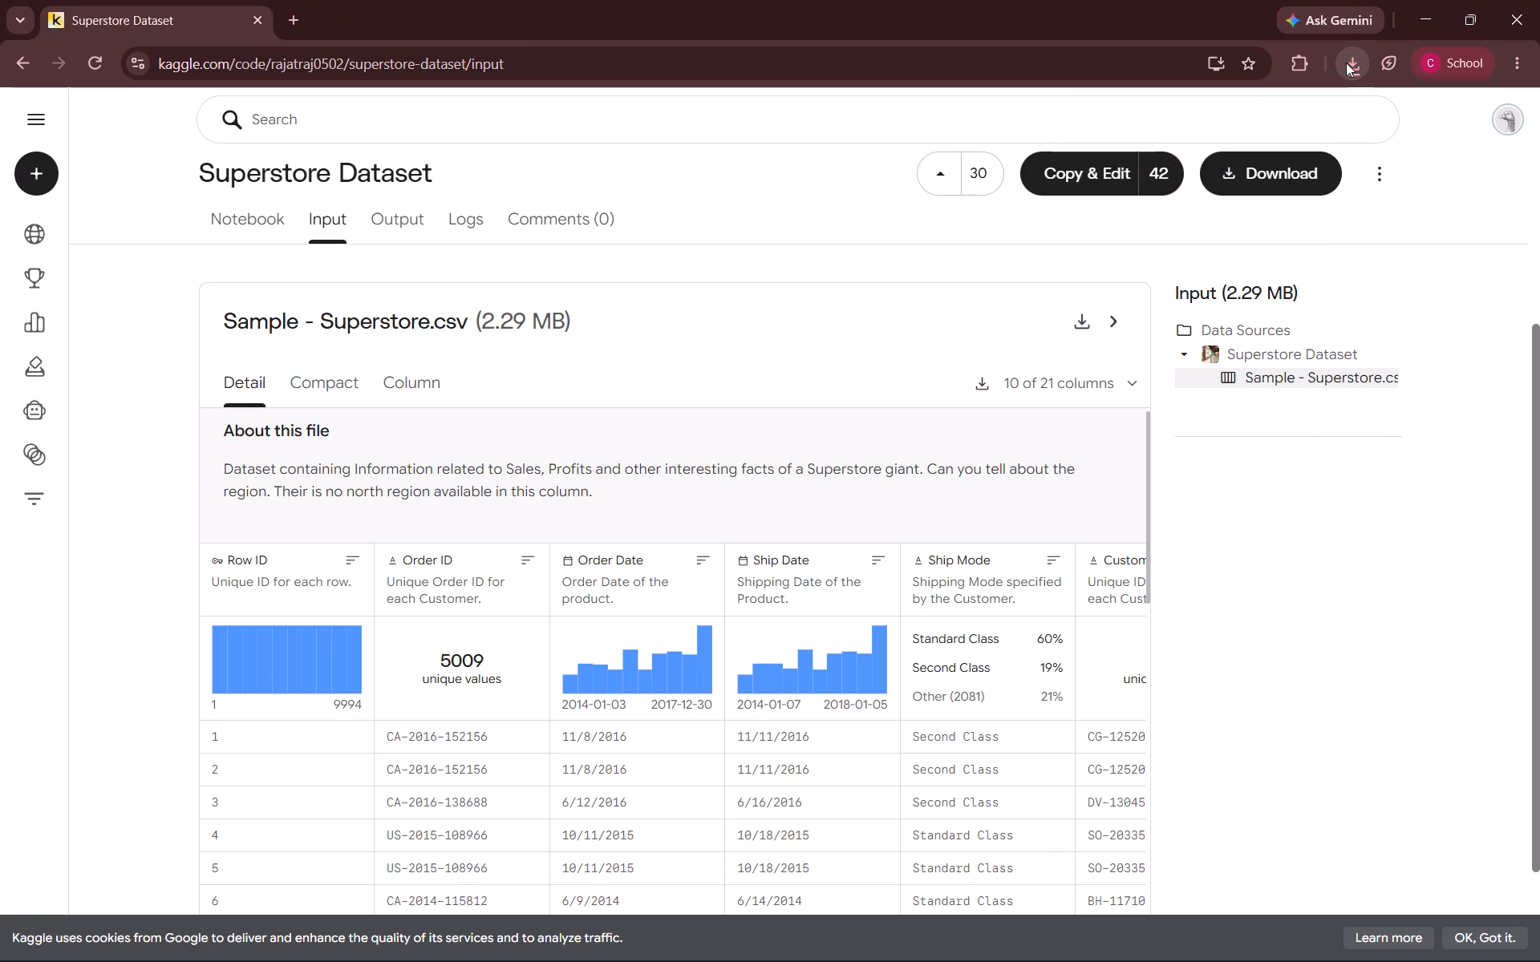
pyautogui.click(1346, 63)
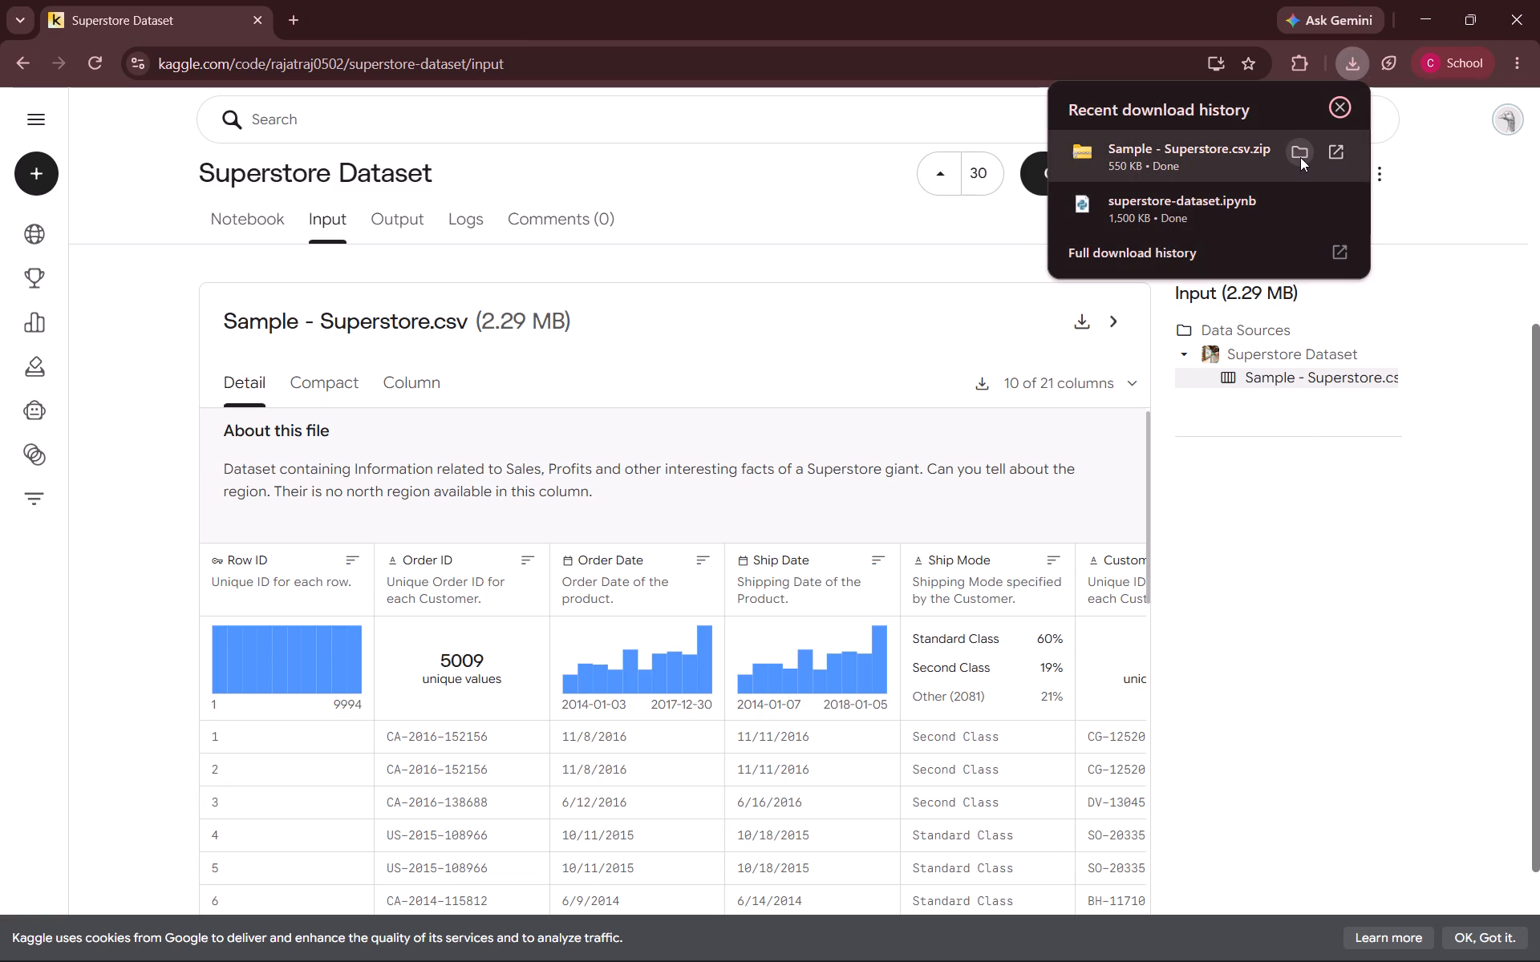
pyautogui.click(1300, 157)
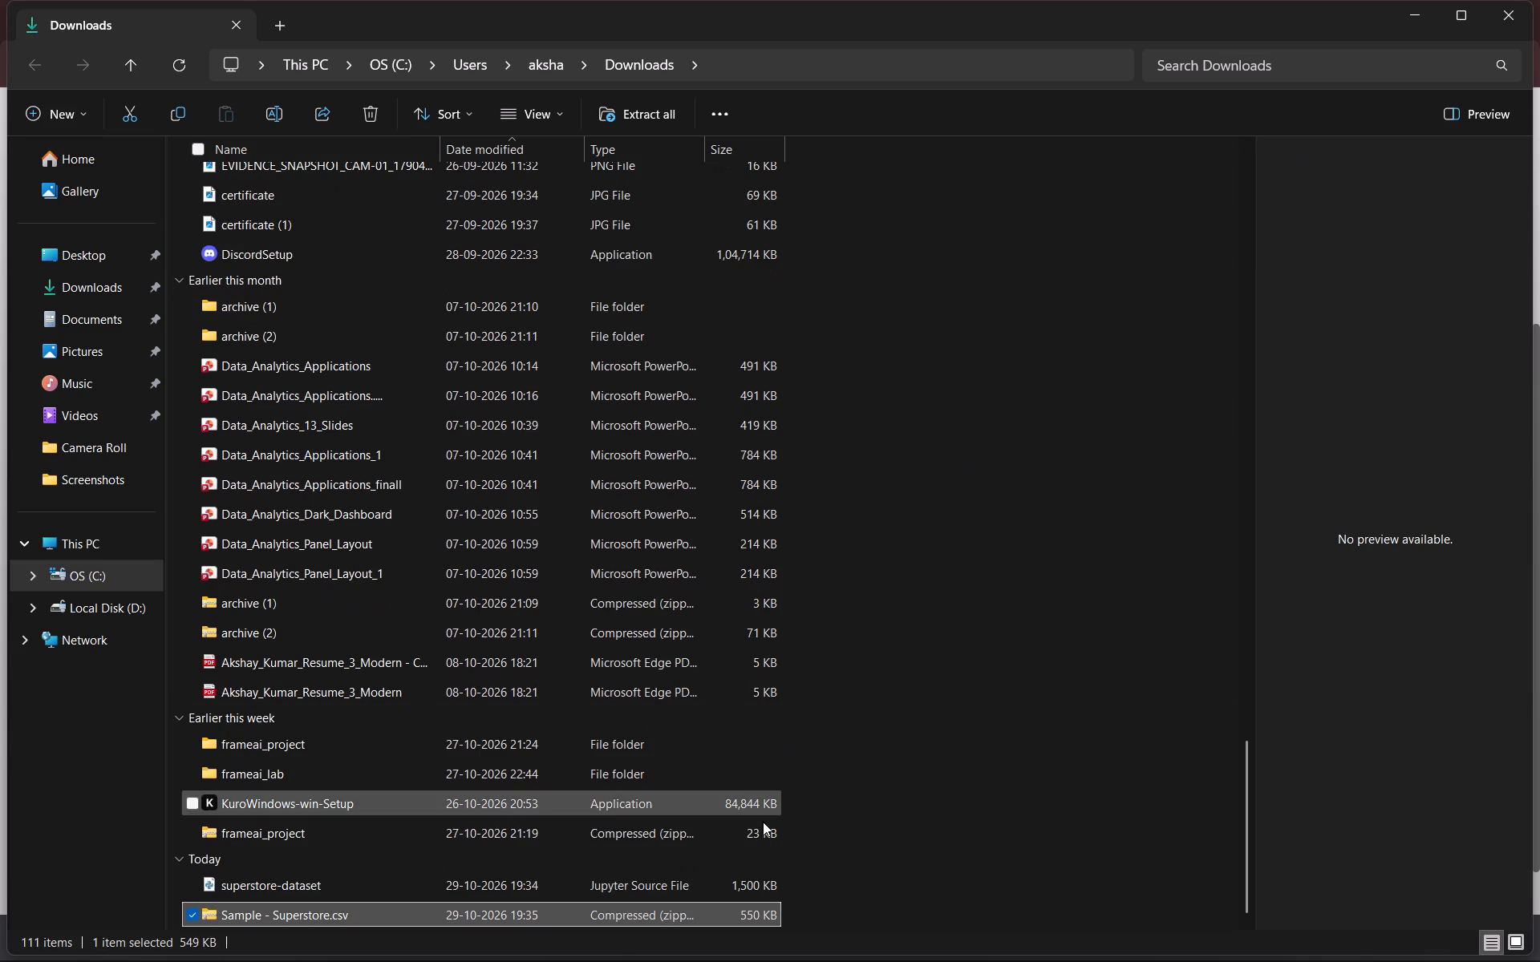
pyautogui.doubleClick(692, 924)
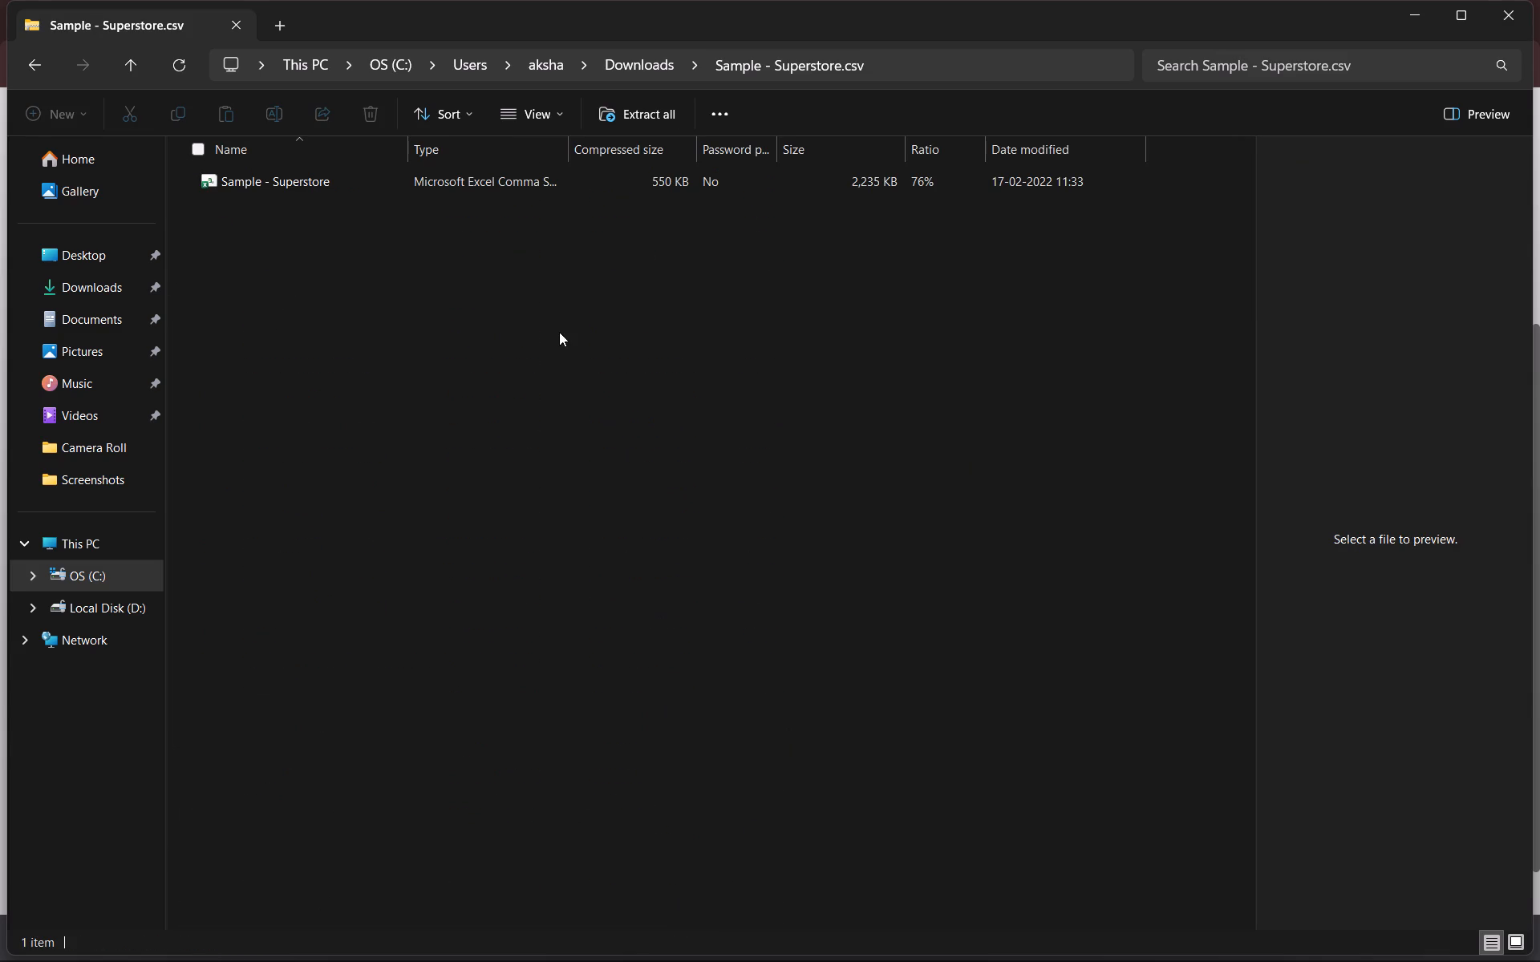
pyautogui.doubleClick(513, 188)
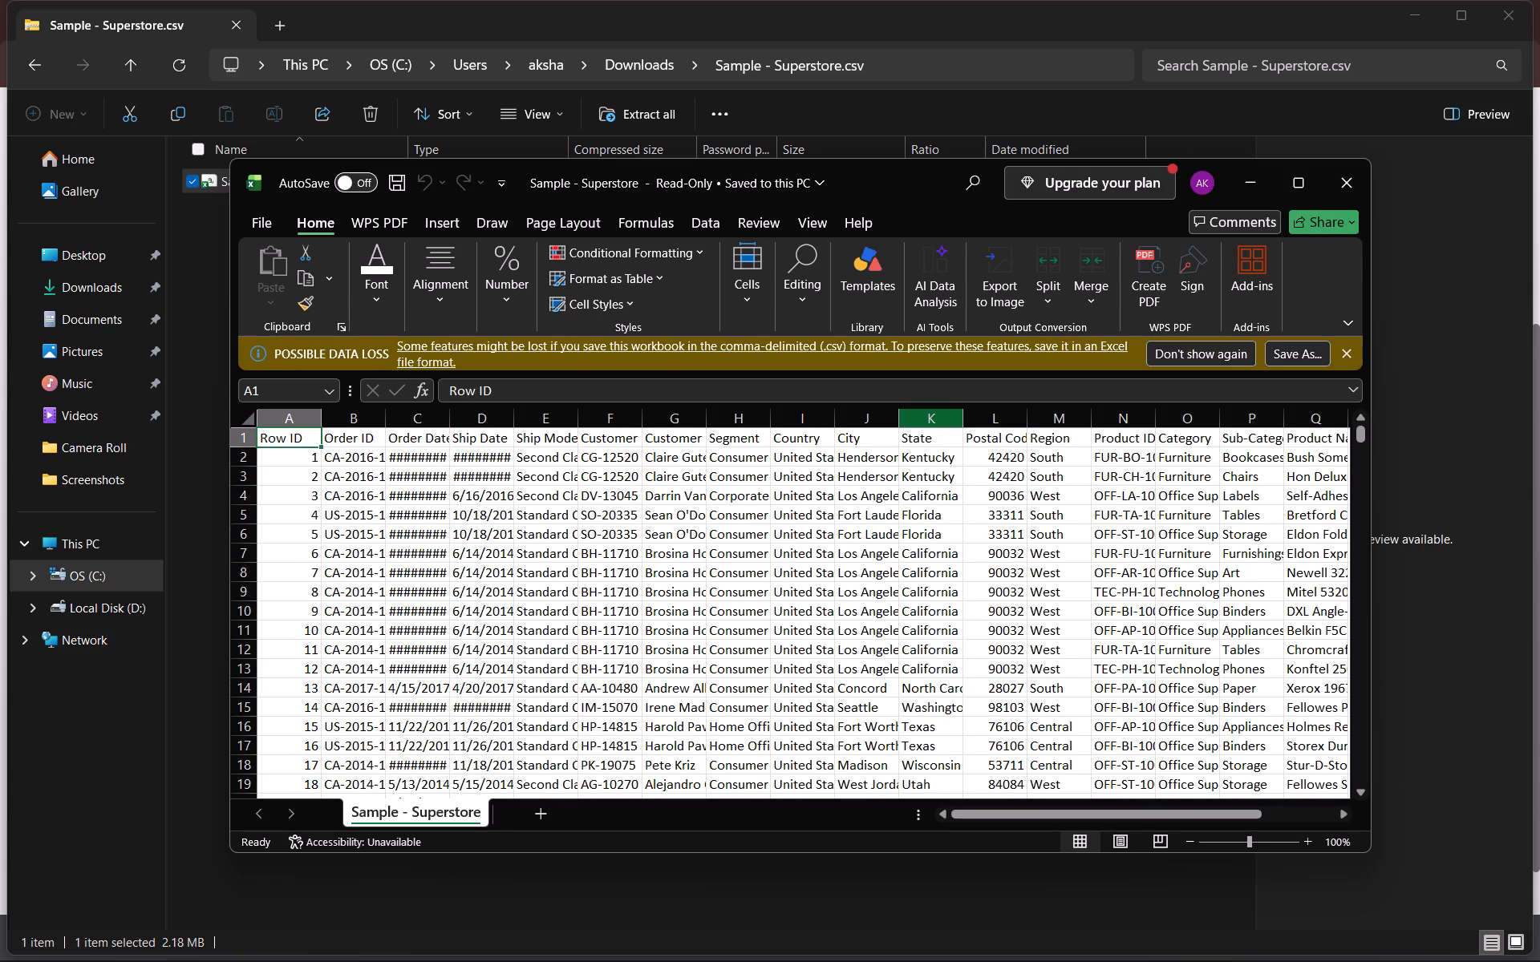
pyautogui.click(1339, 202)
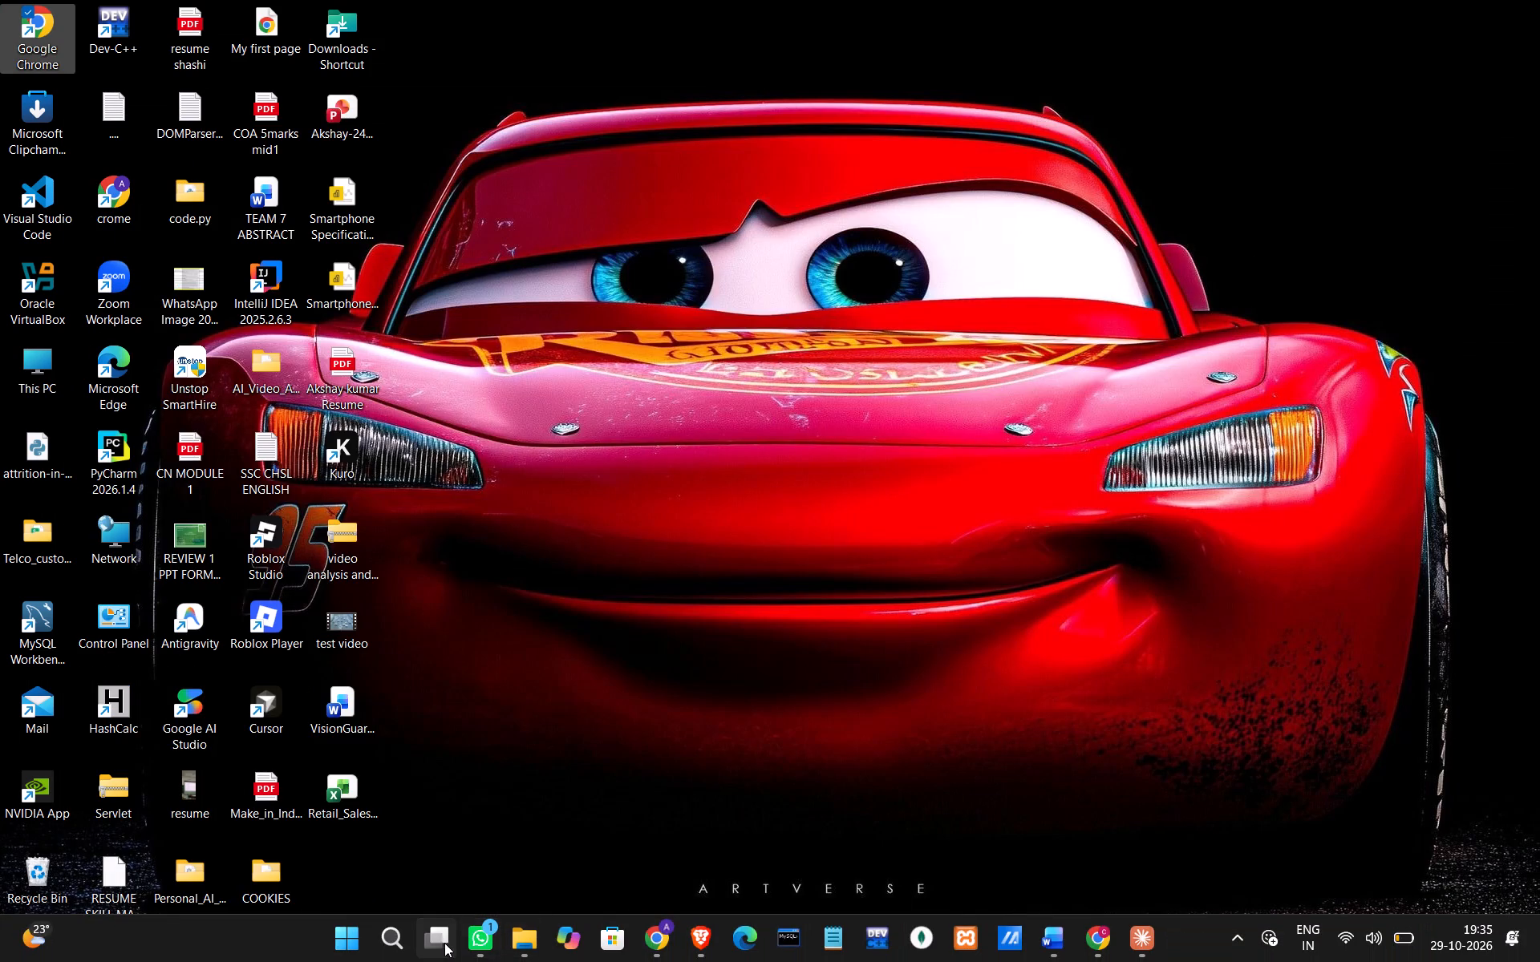
# Launch Power BI Desktop and start a blank report.
pyautogui.click(403, 940)
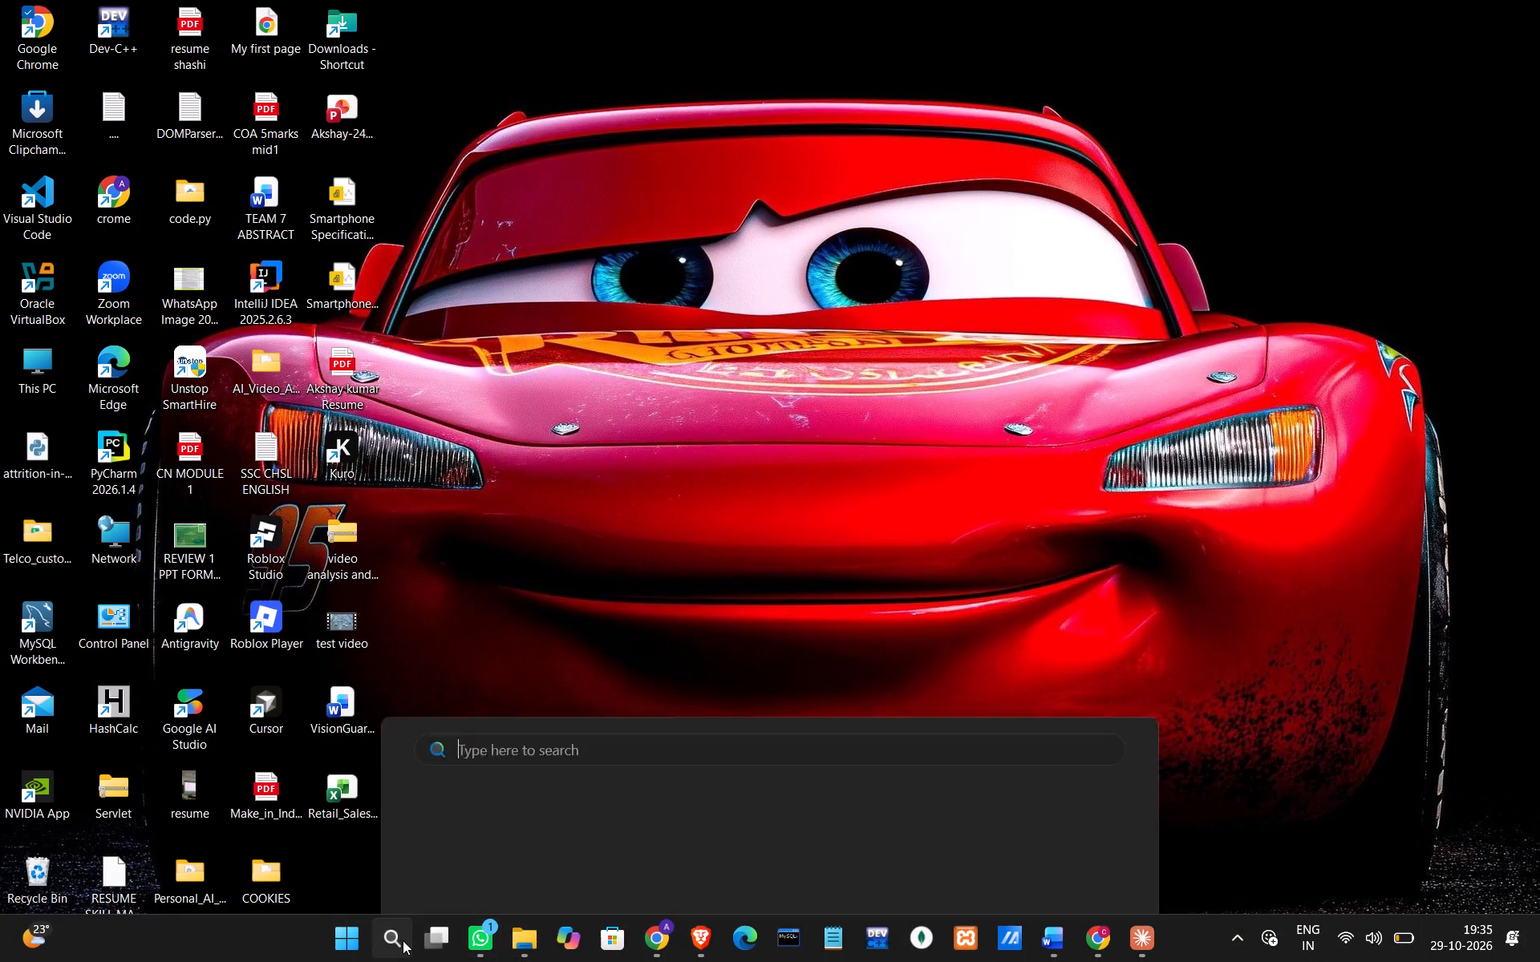
pyautogui.write('powe')
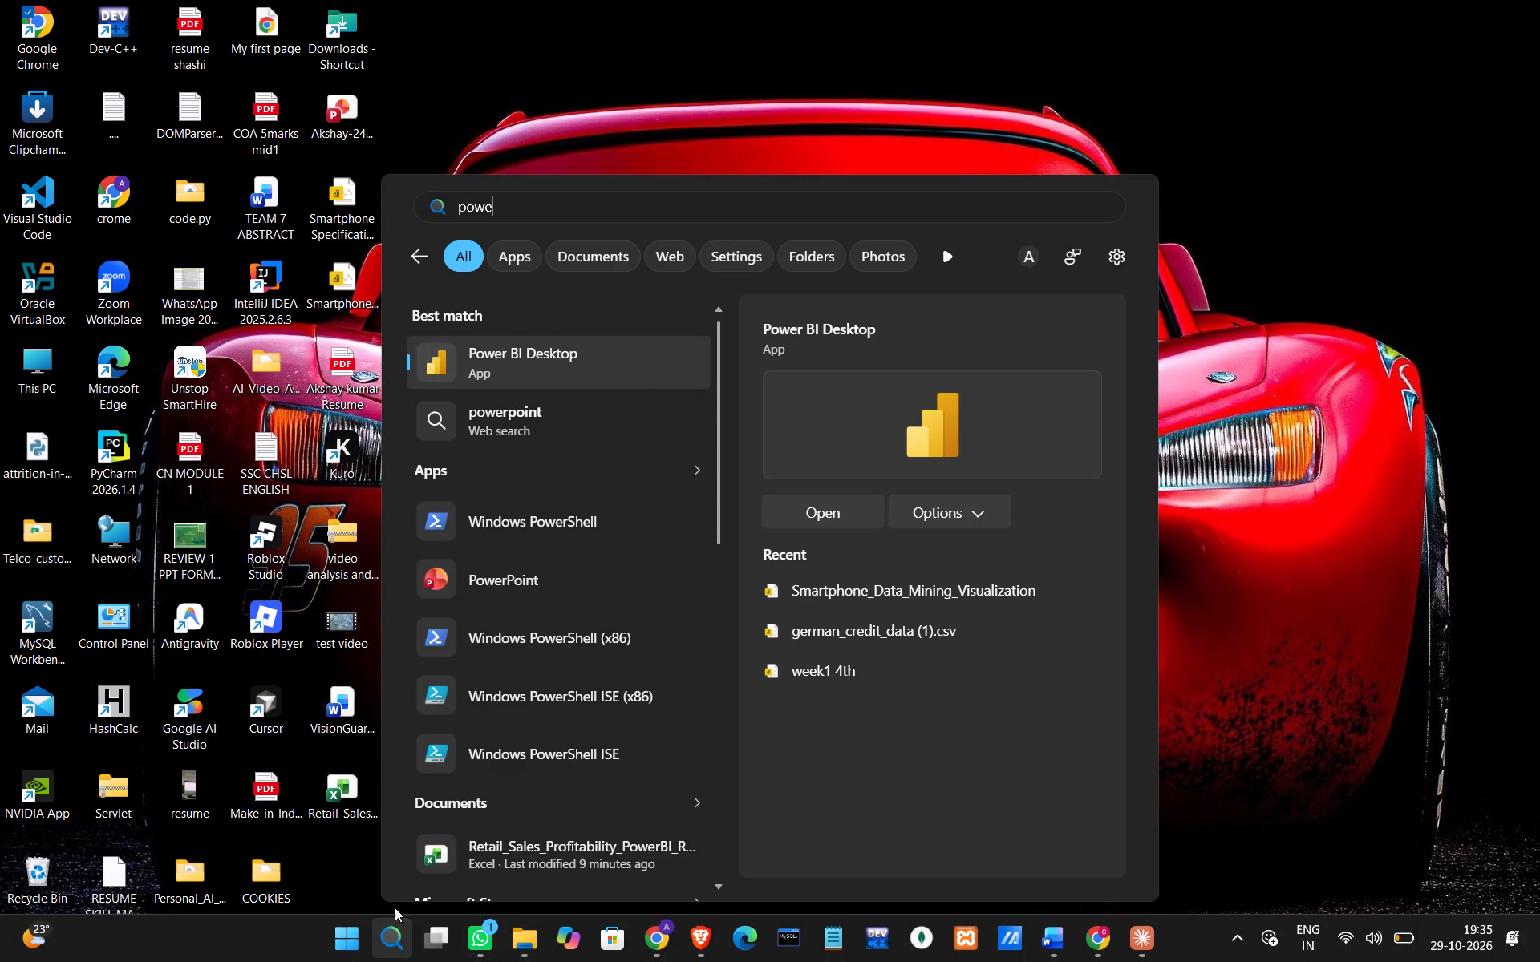
pyautogui.click(803, 513)
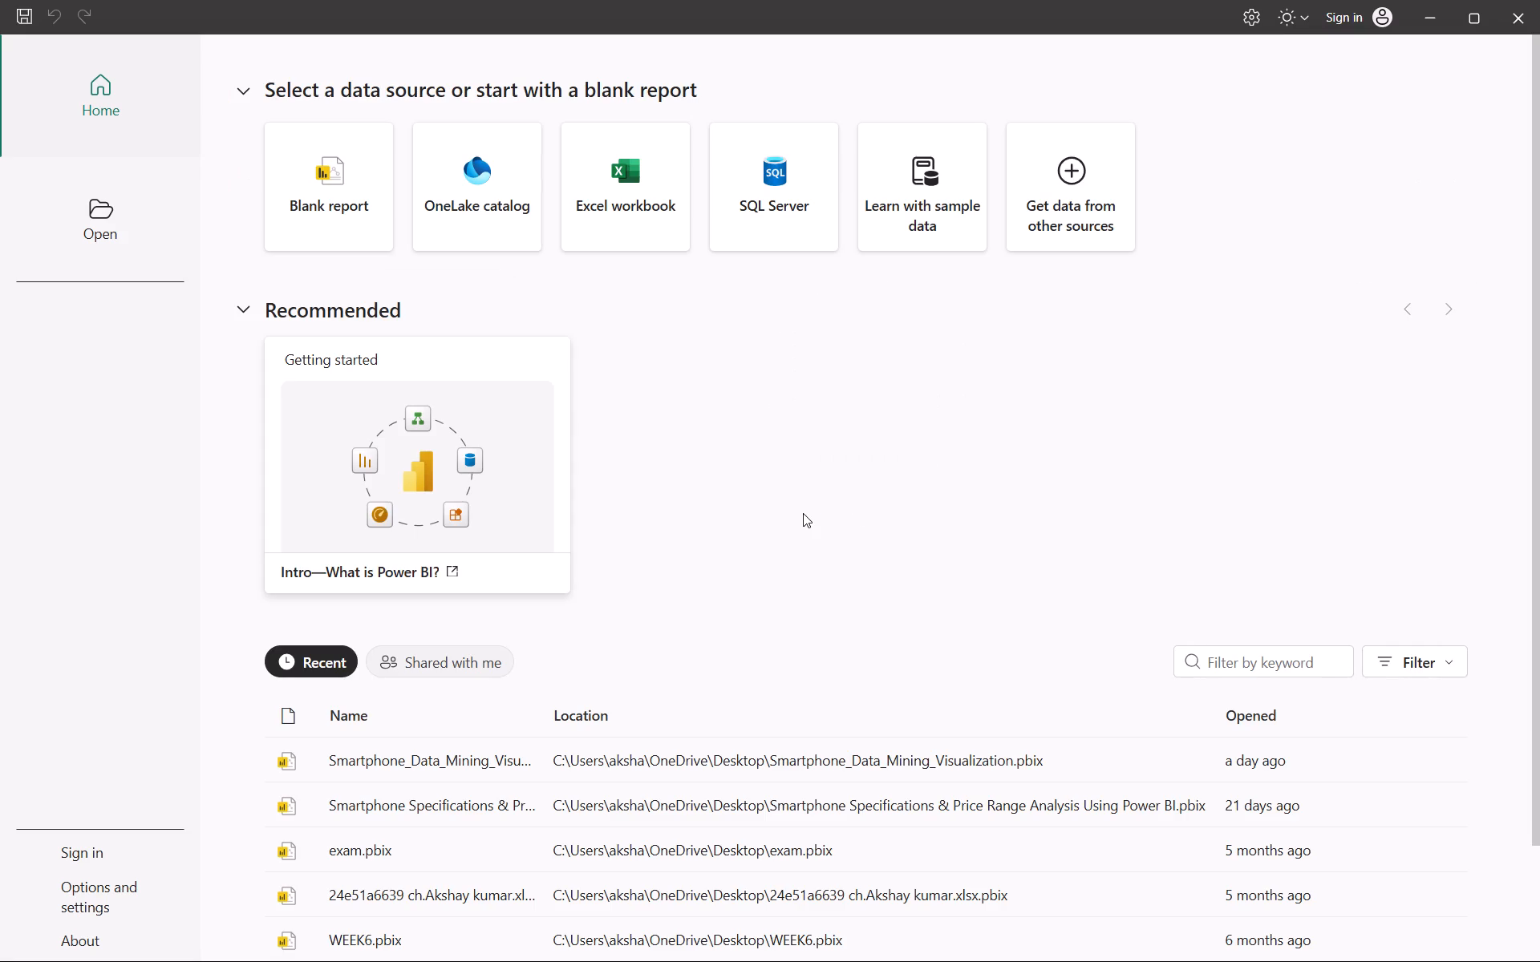
pyautogui.click(307, 217)
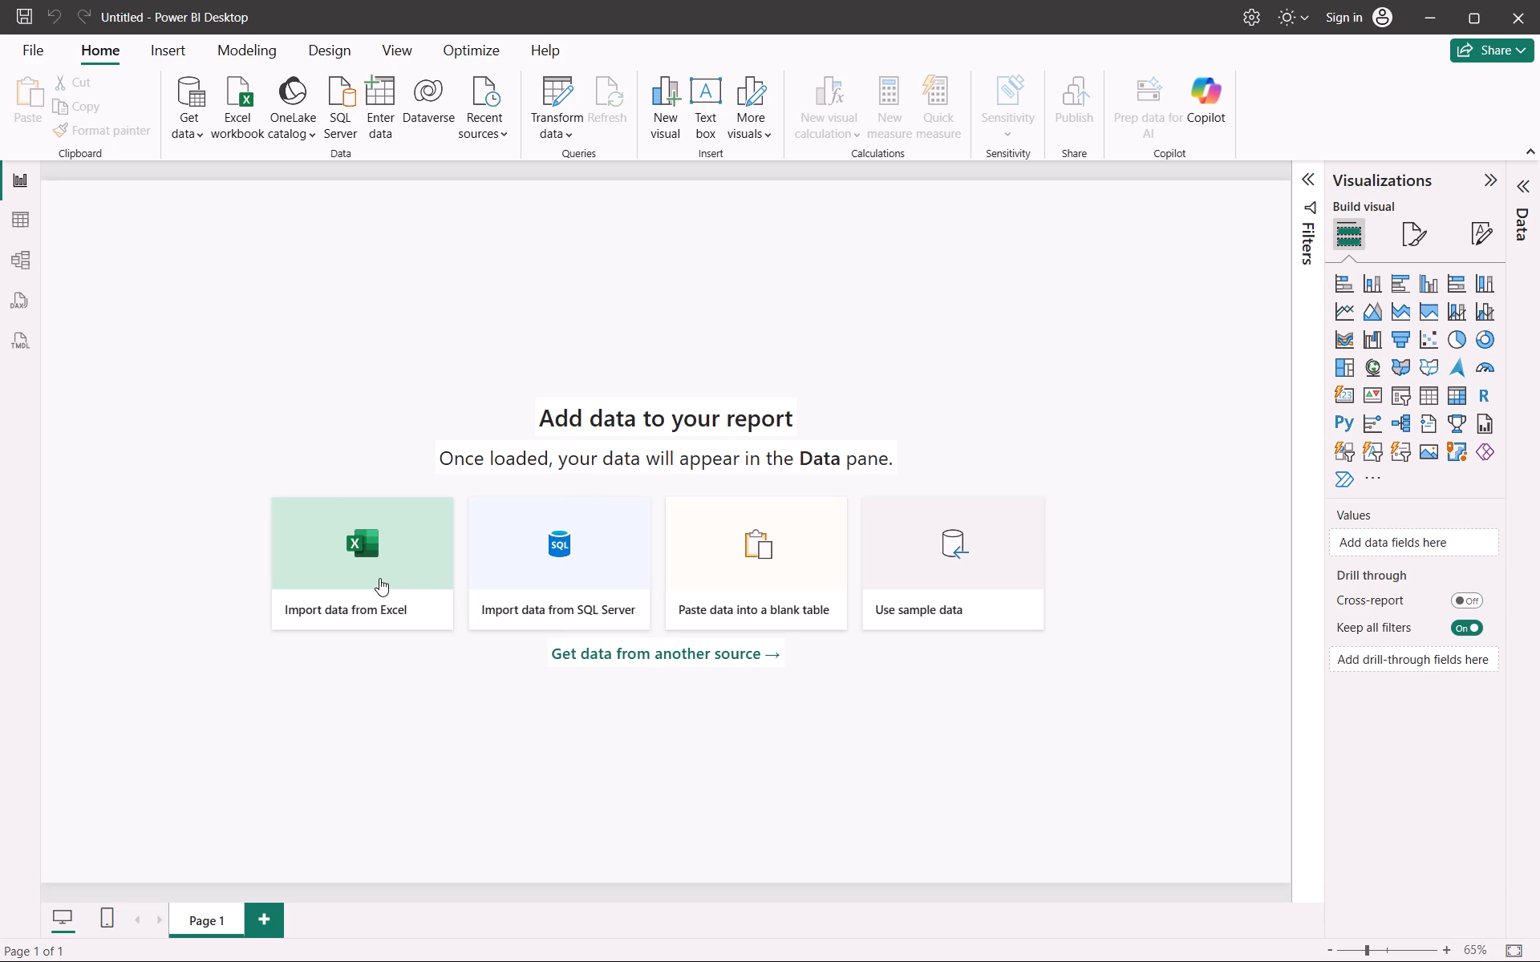
# Start an Excel data import and look through the Desktop, Downloads and Documents folders for the Superstore file.
pyautogui.click(379, 578)
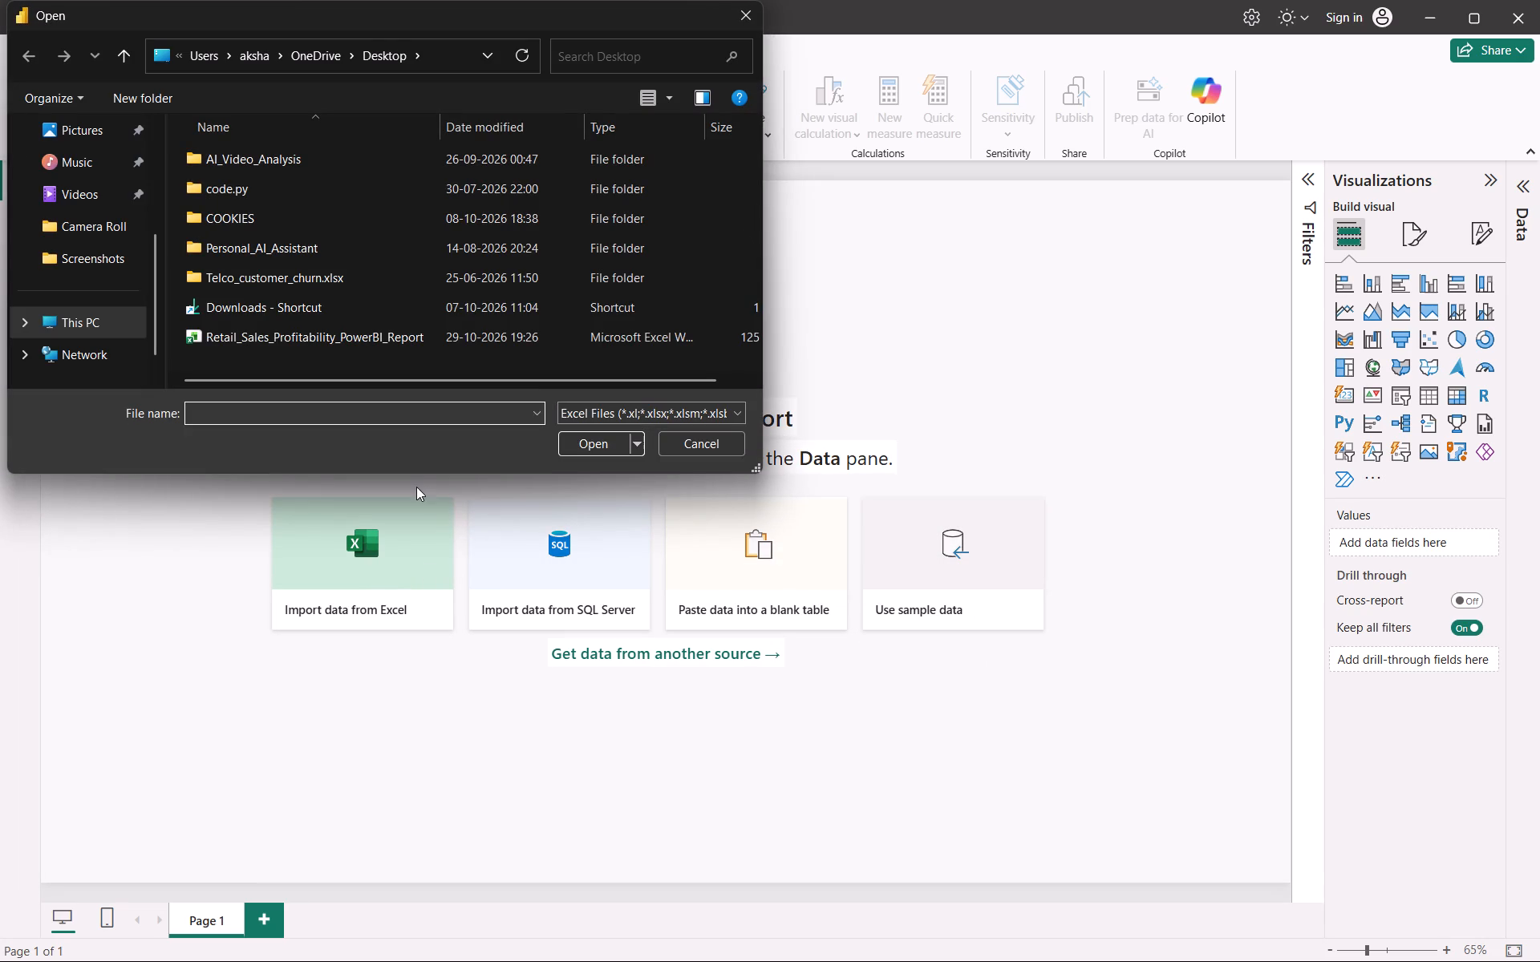
pyautogui.scroll(2, 350, 256)
pyautogui.scroll(-4, 350, 256)
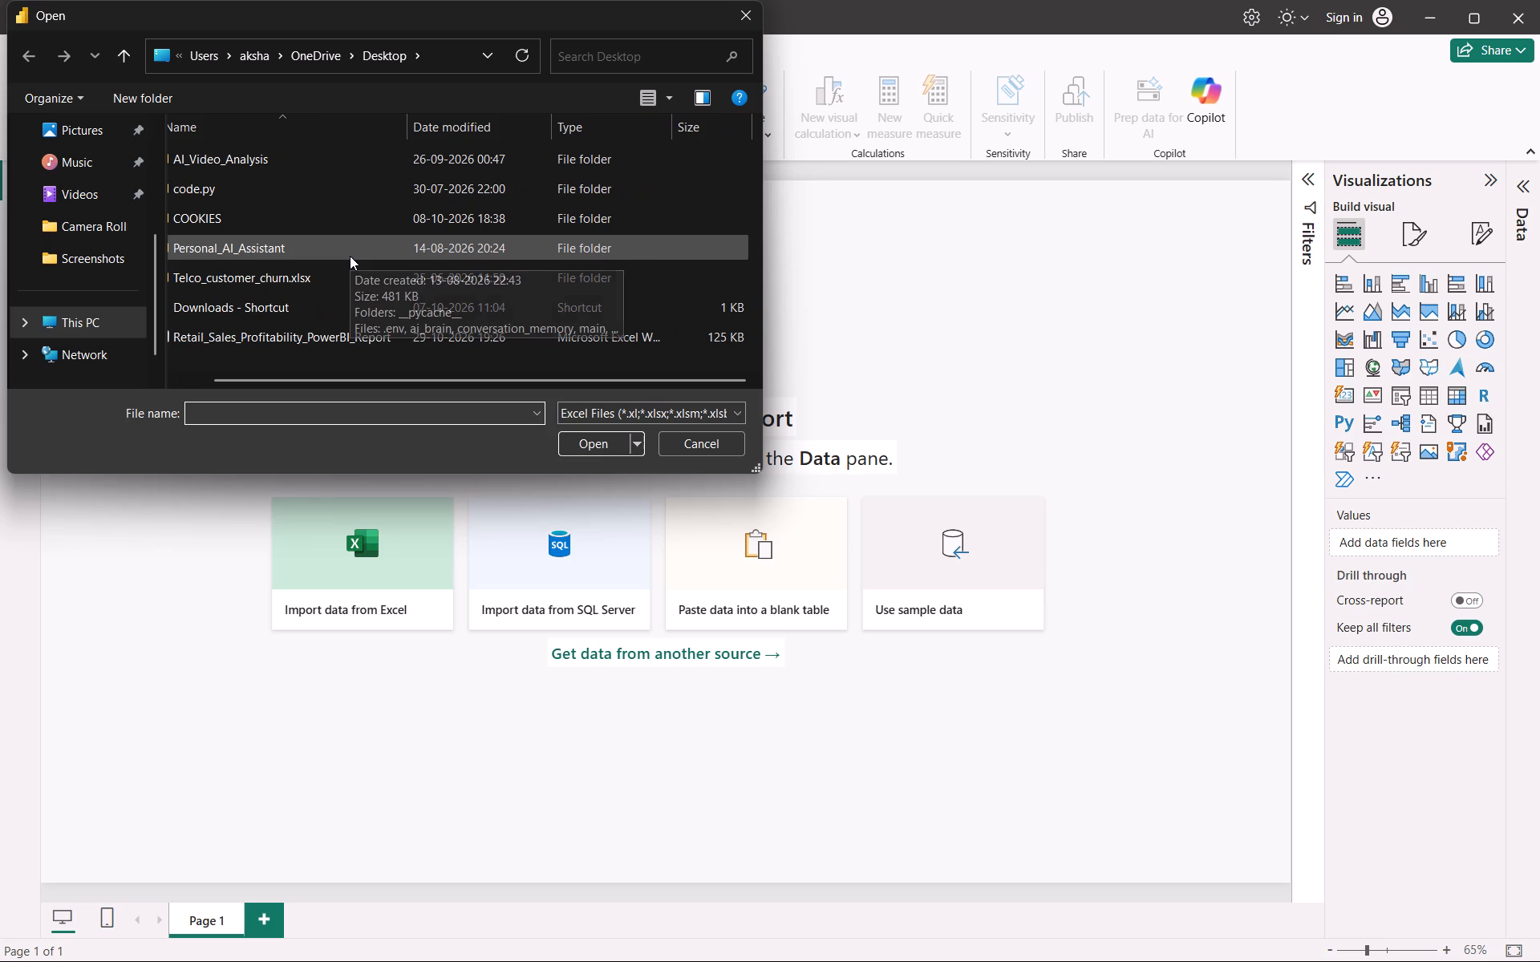
pyautogui.hscroll(4, 350, 256)
pyautogui.scroll(1, 95, 311)
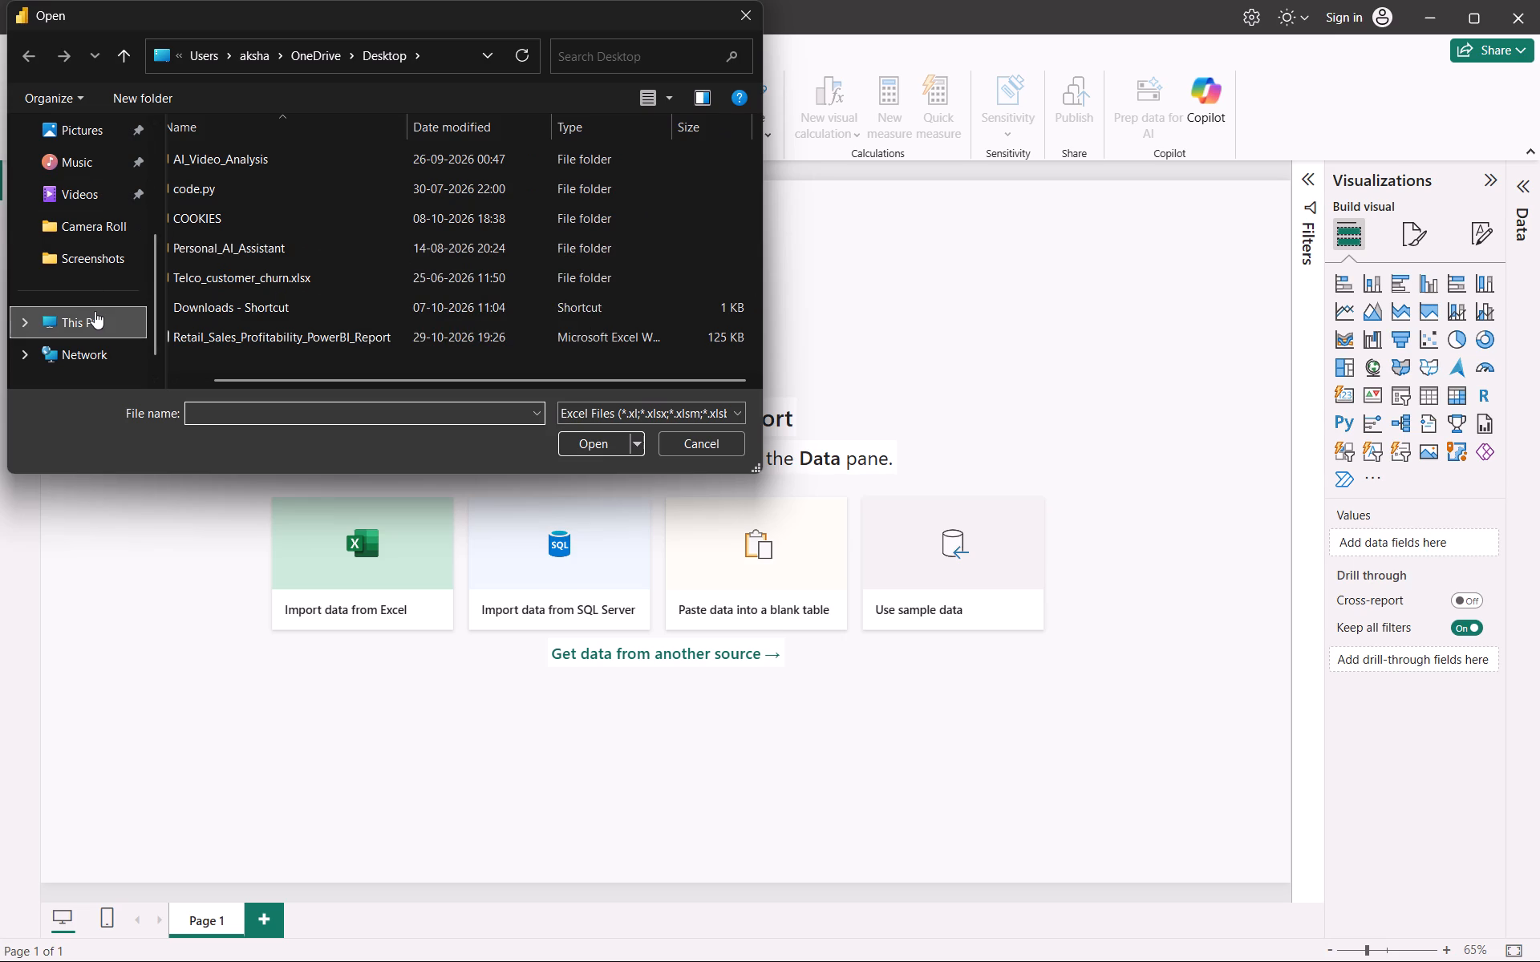
pyautogui.scroll(12, 95, 311)
pyautogui.click(86, 262)
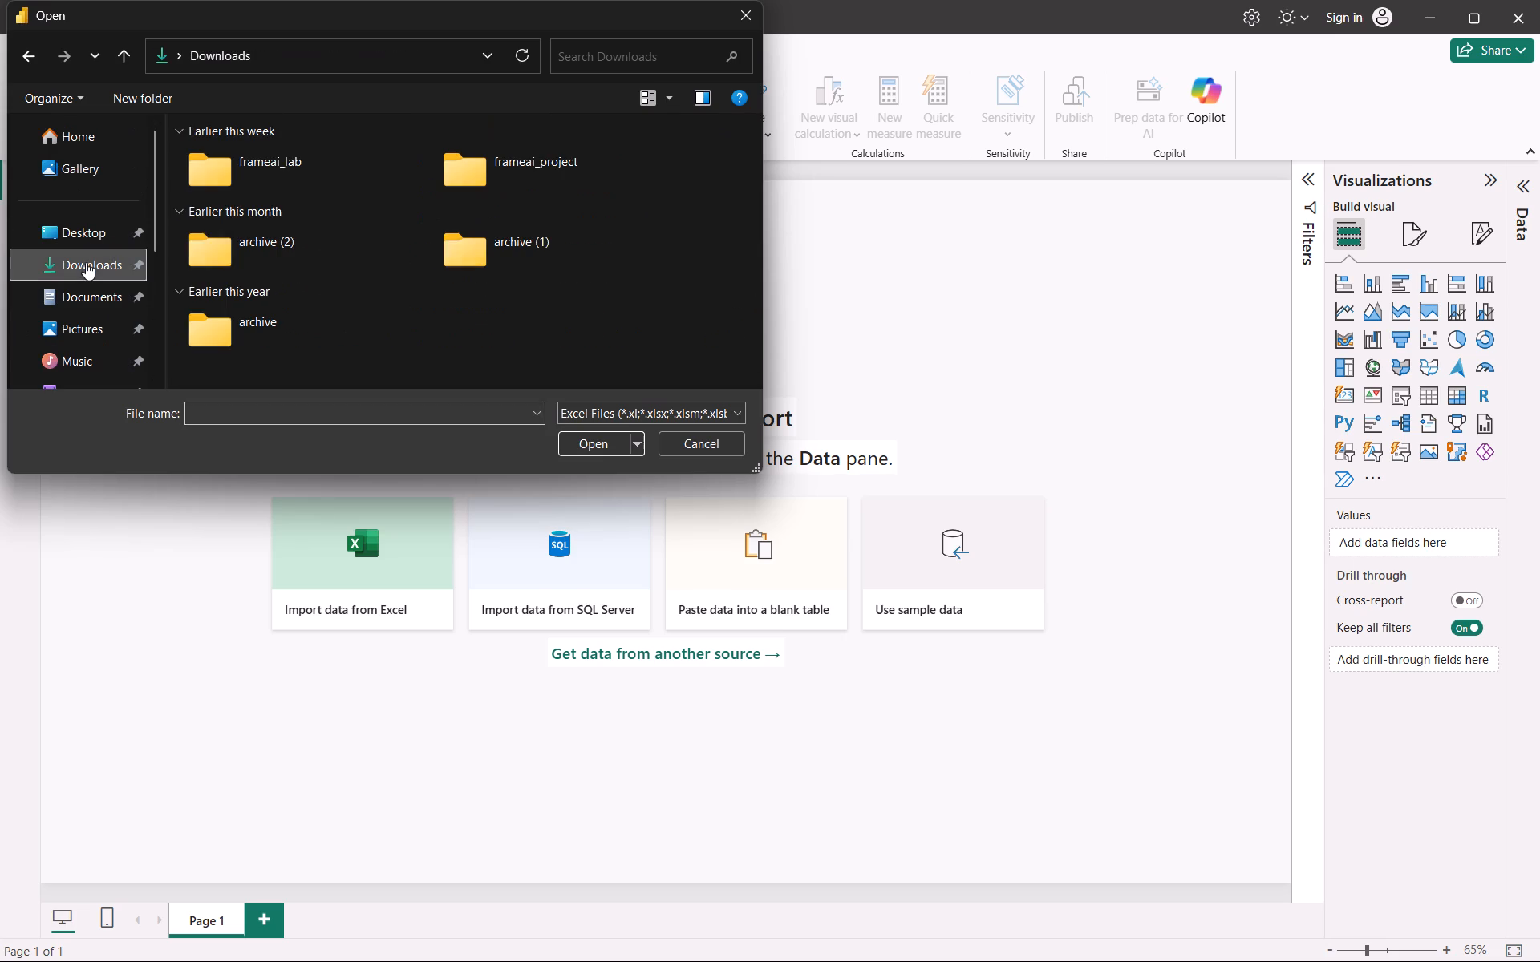
pyautogui.scroll(-3, 272, 192)
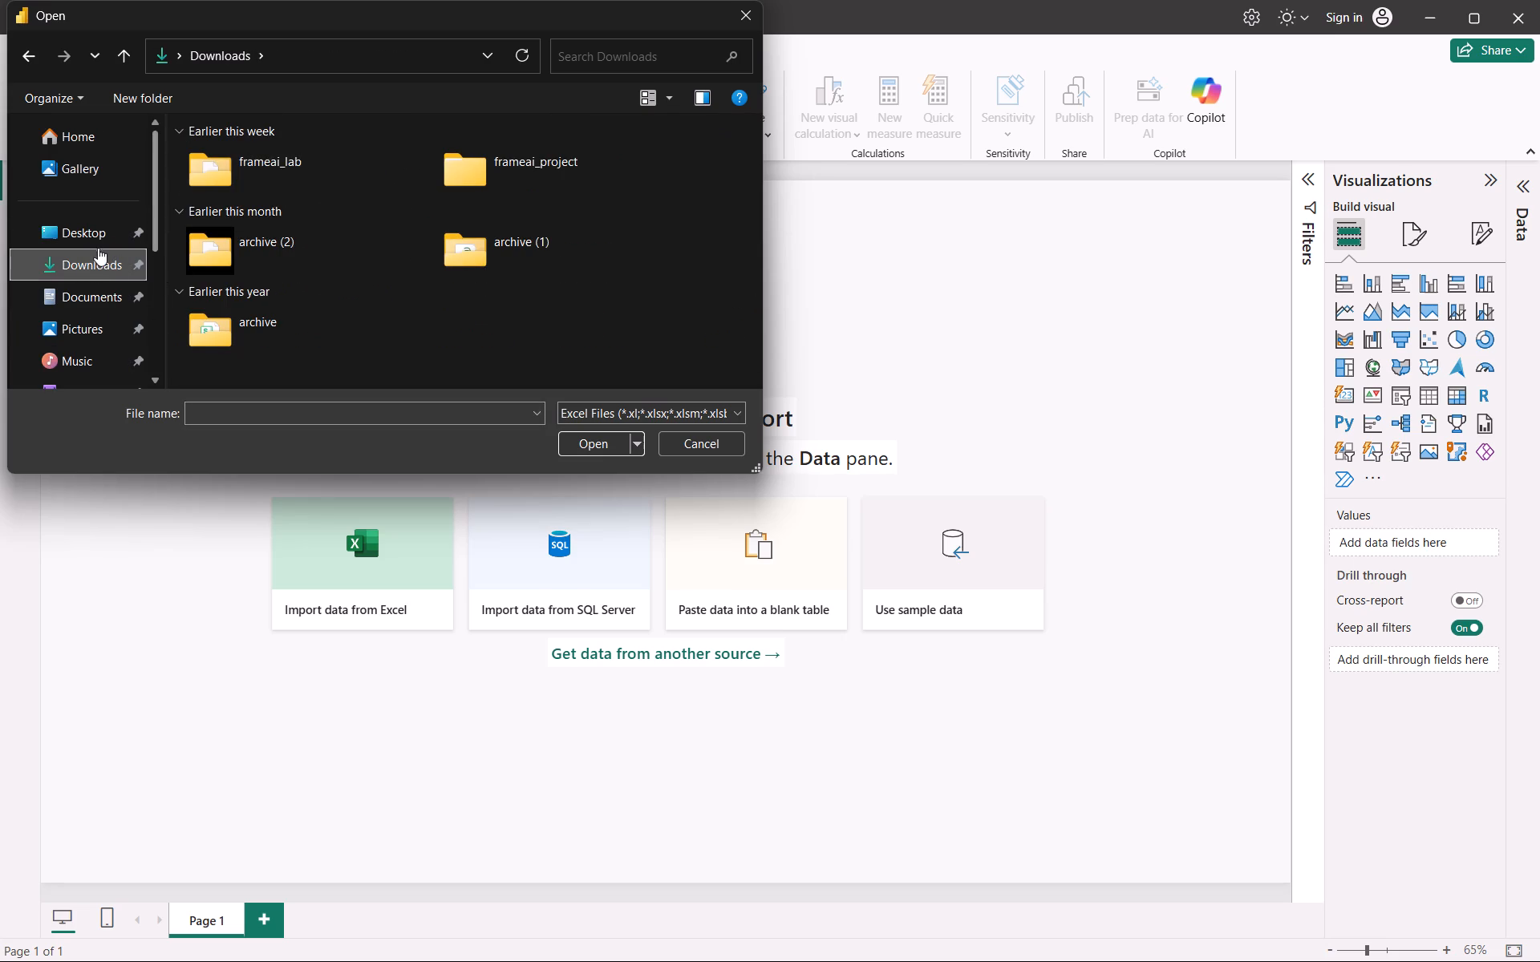
pyautogui.click(91, 245)
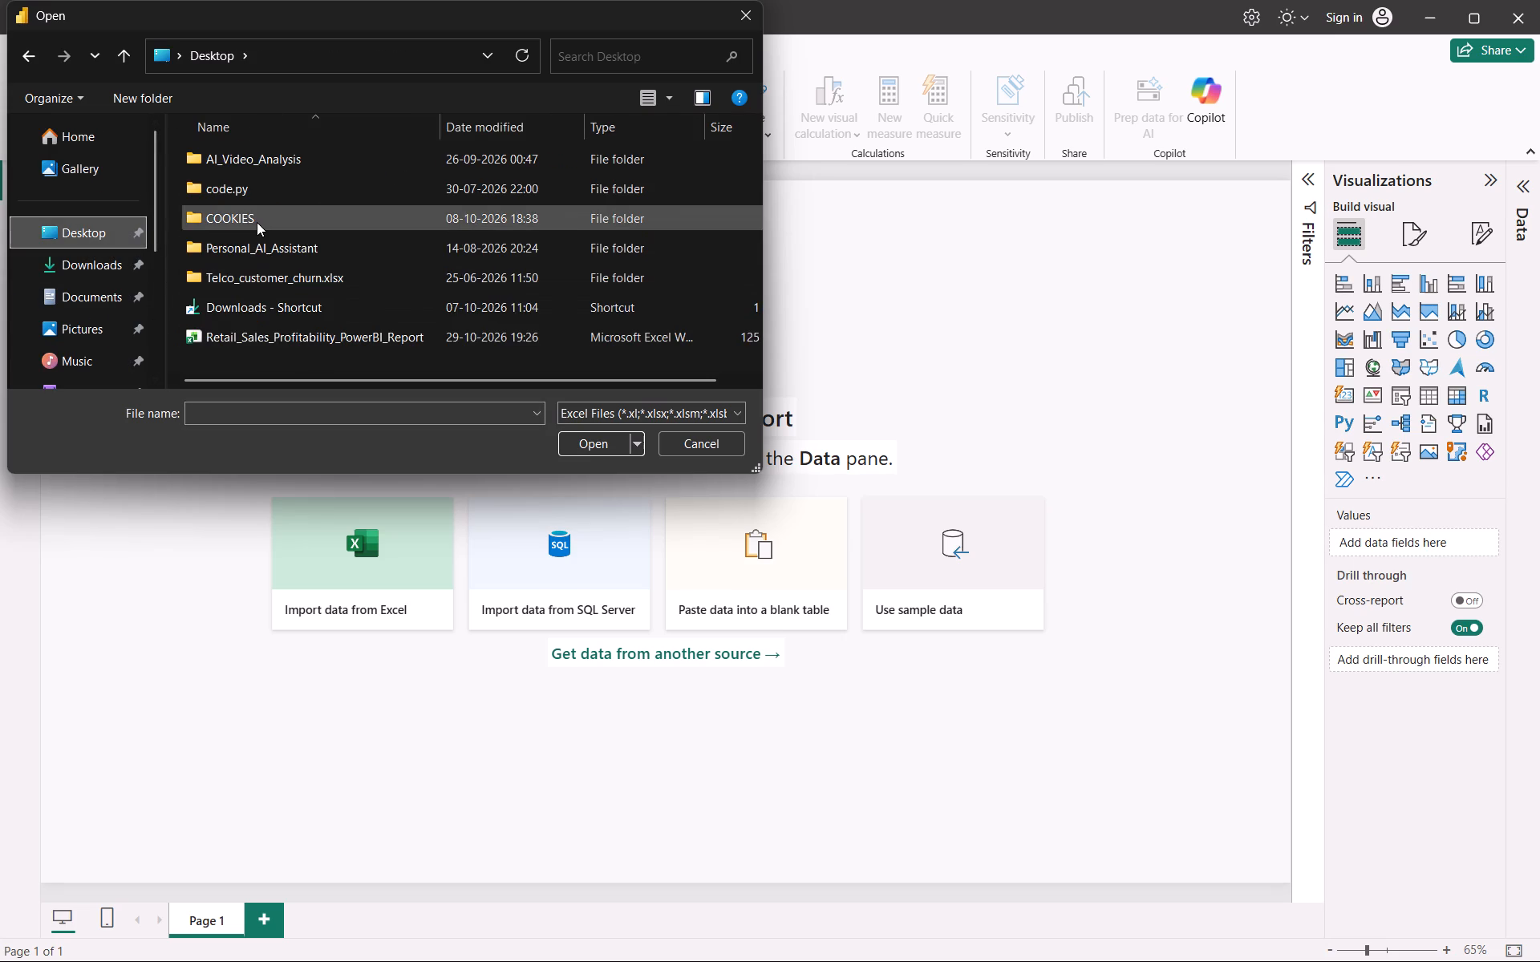
pyautogui.scroll(-3, 257, 222)
pyautogui.hscroll(6, 257, 222)
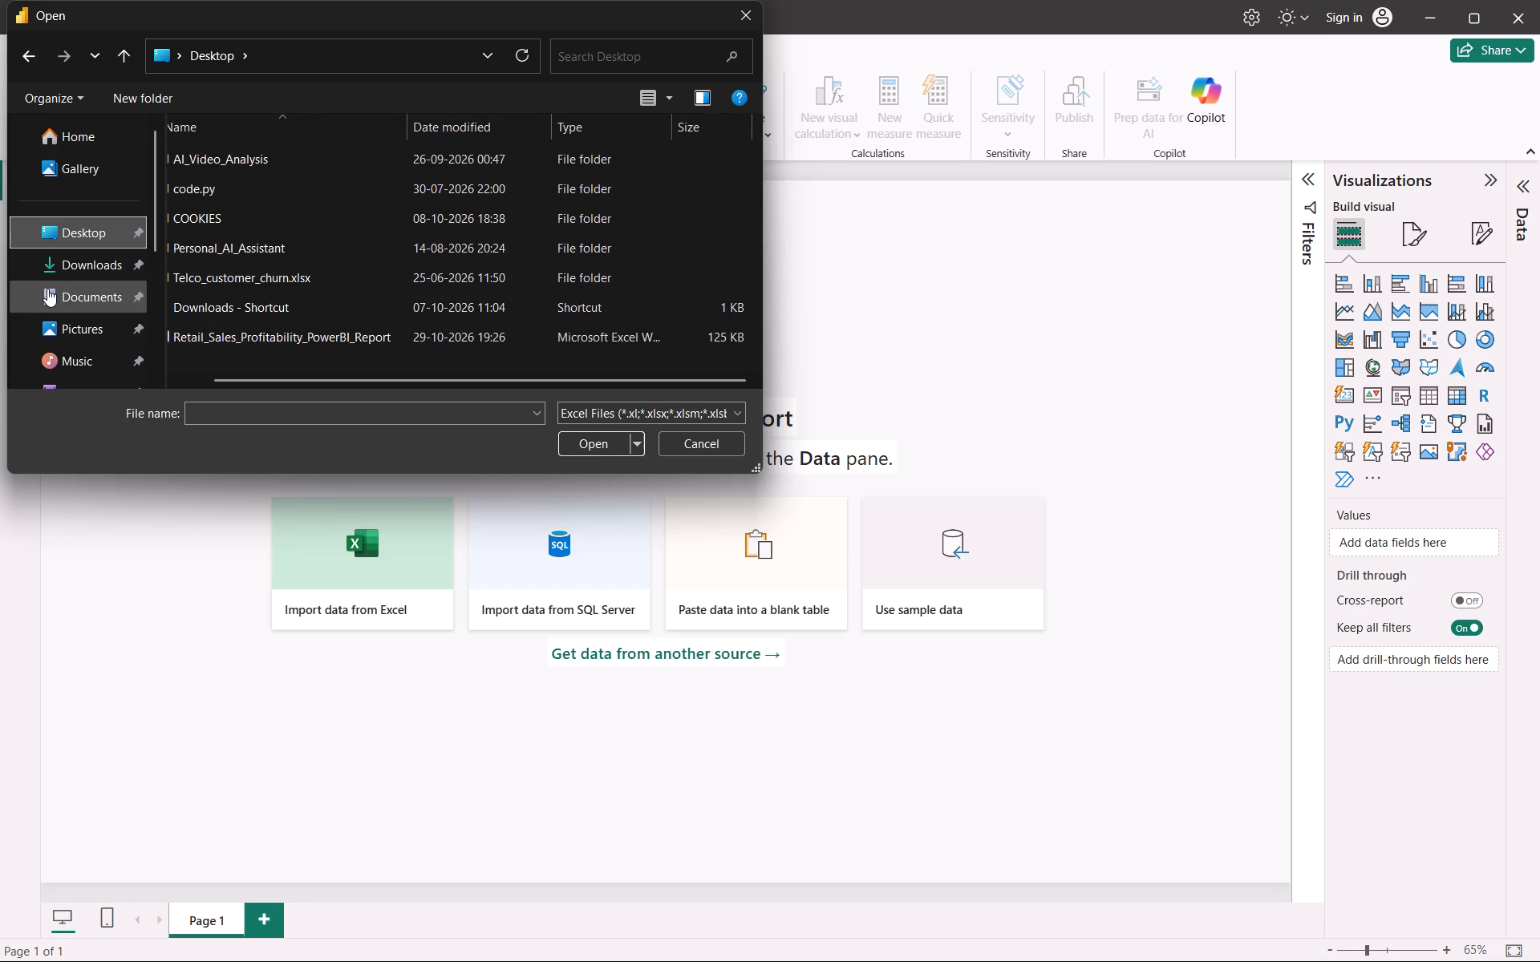
pyautogui.click(47, 288)
pyautogui.scroll(-1, 213, 241)
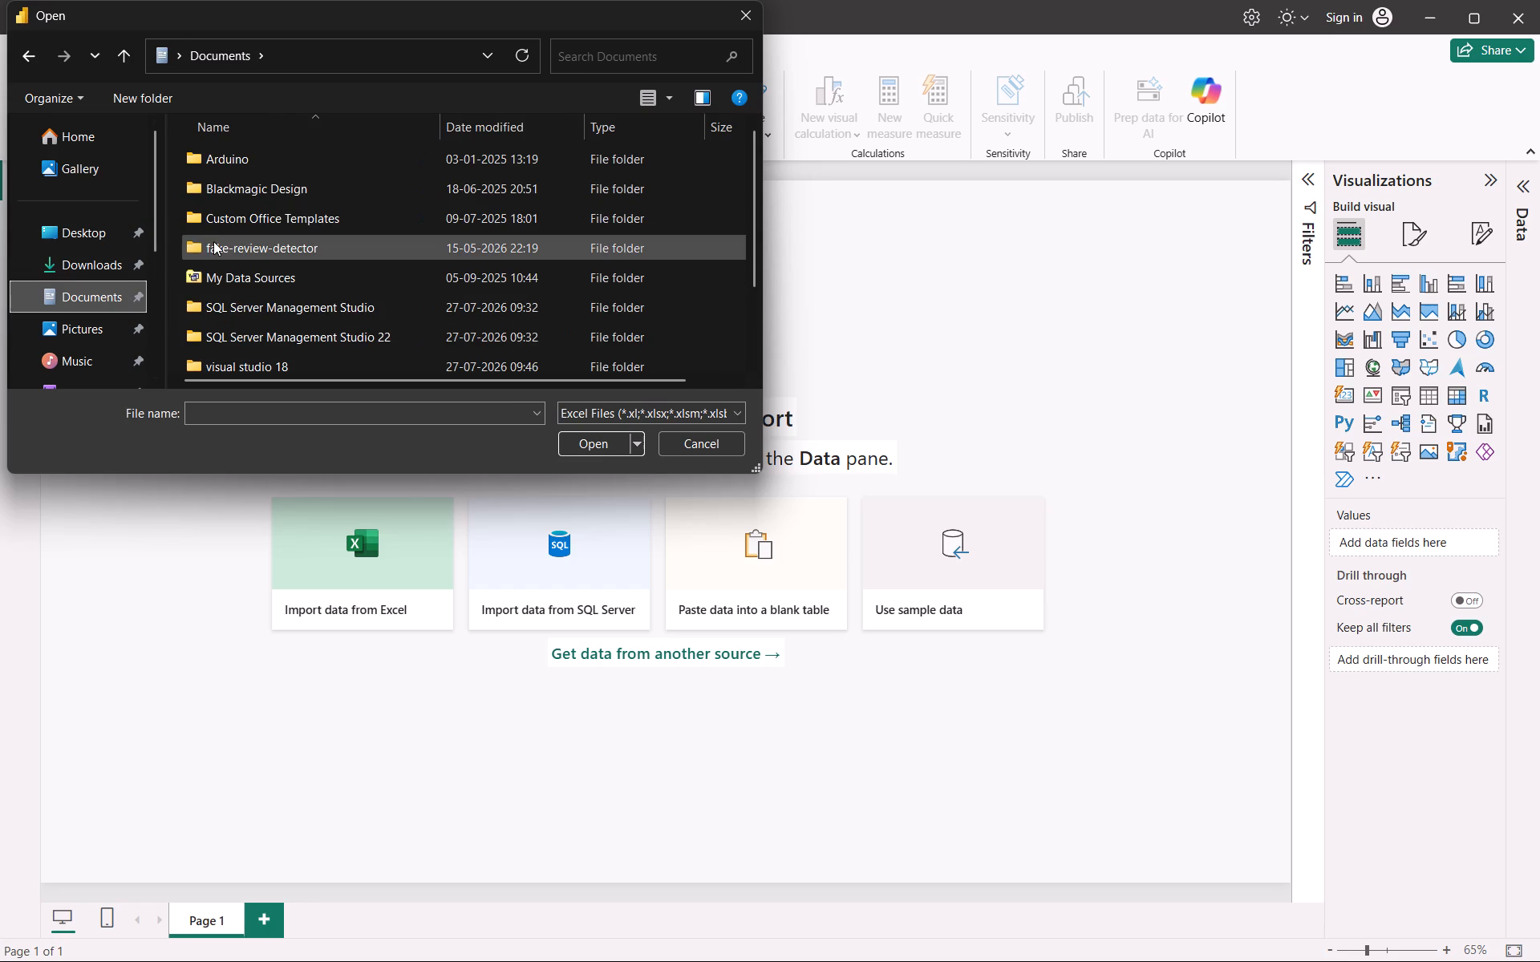
pyautogui.scroll(-1, 213, 241)
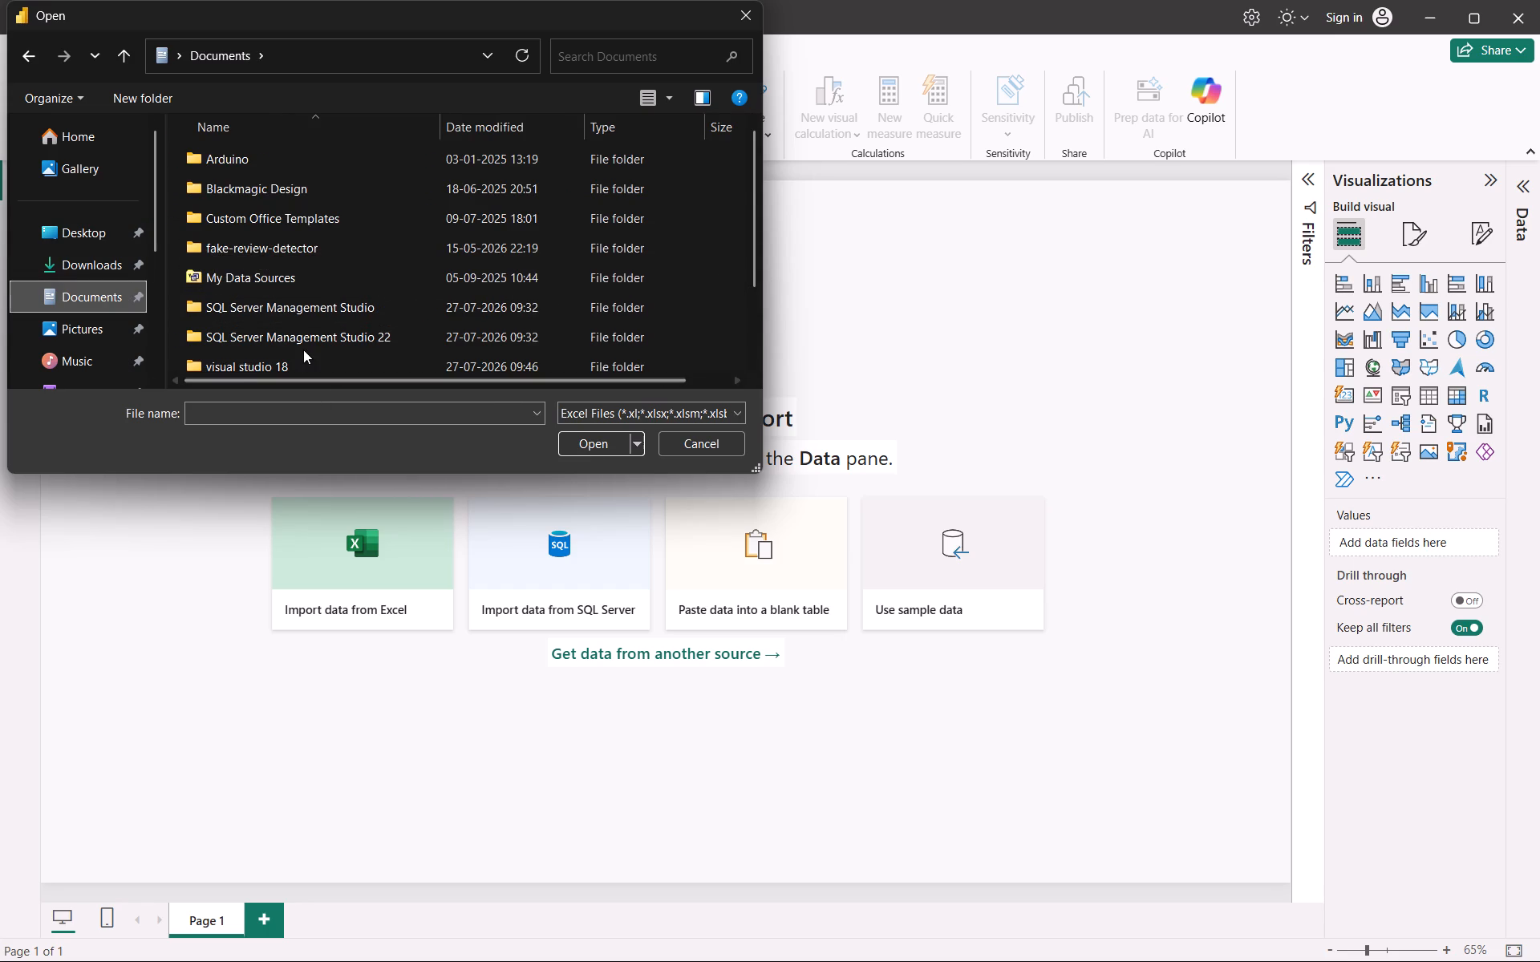
pyautogui.scroll(-1, 303, 350)
pyautogui.scroll(1, 303, 350)
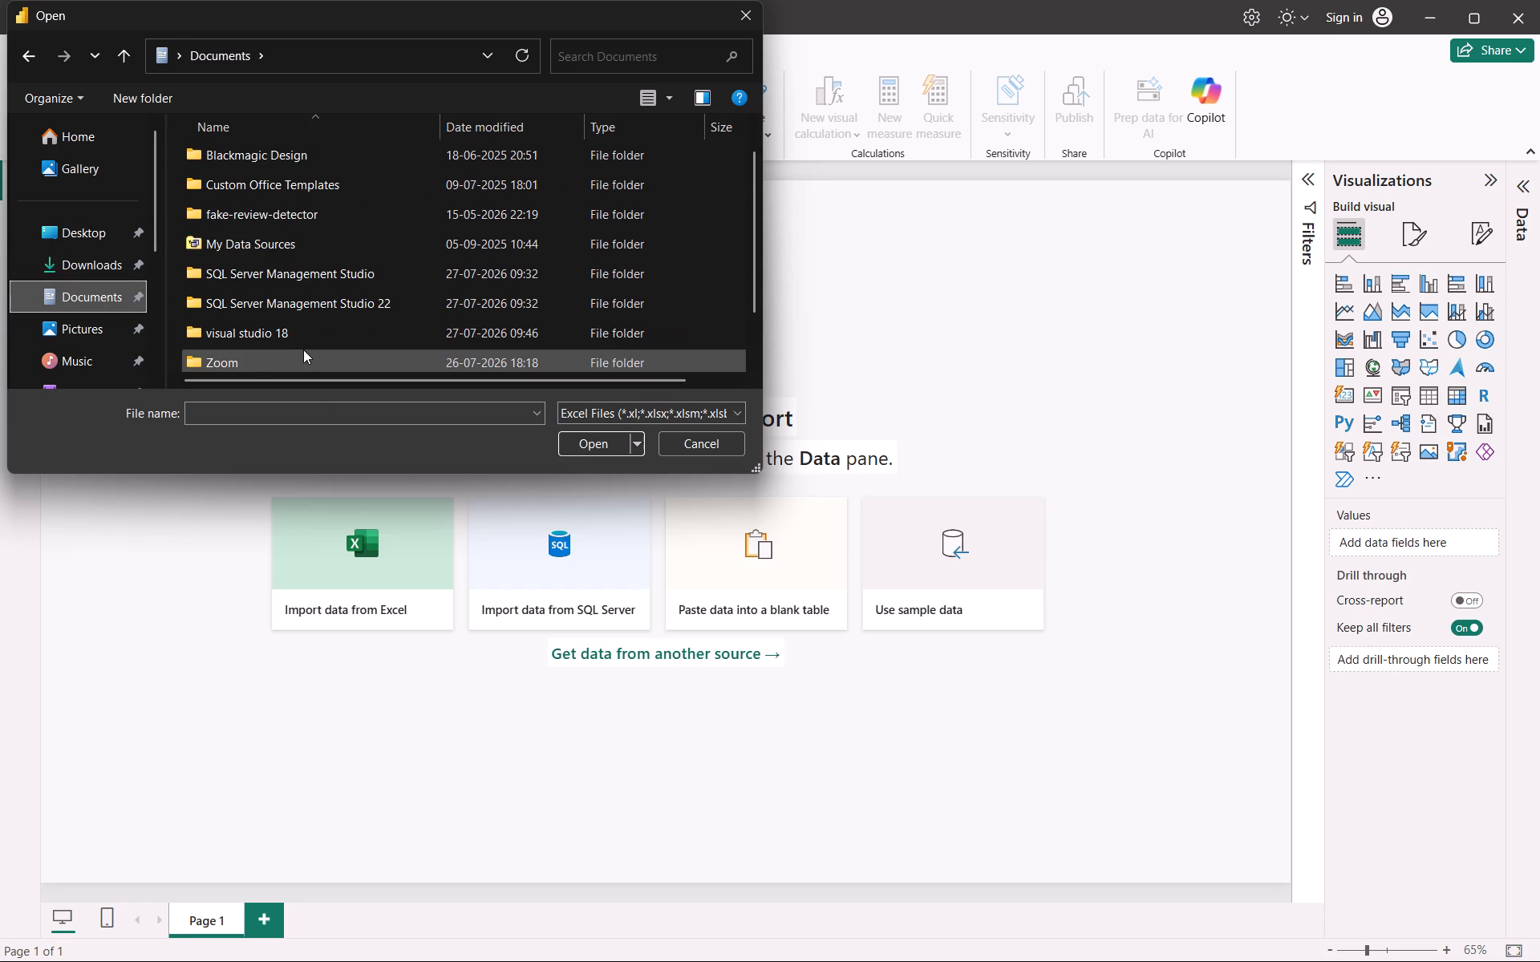
pyautogui.scroll(1, 303, 350)
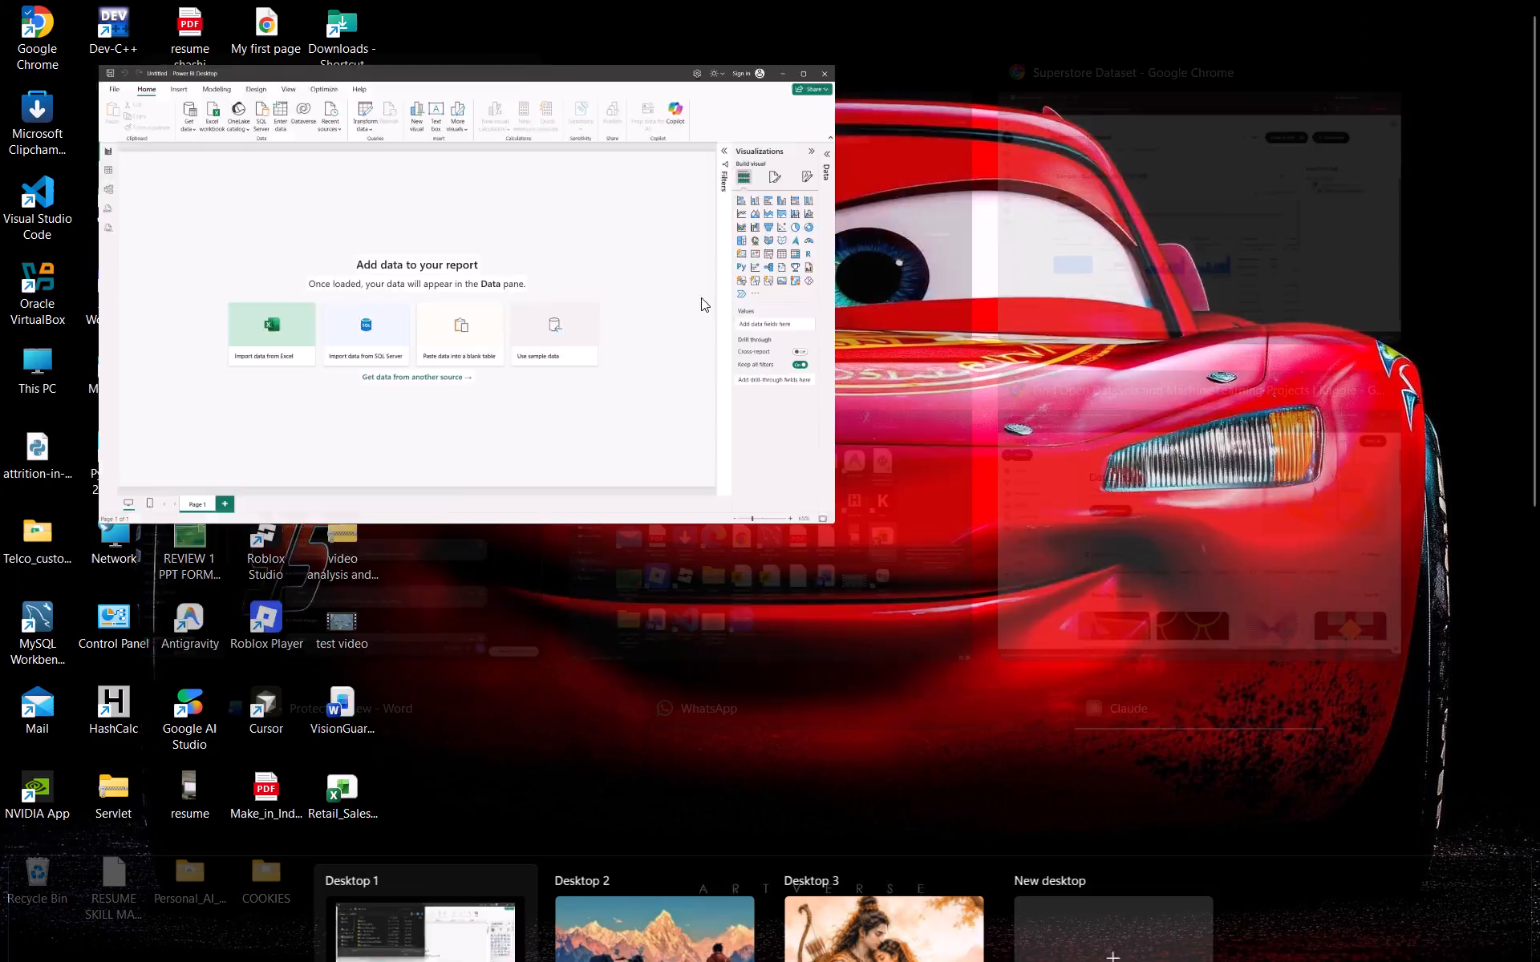
# Try to find the dataset by name in the Open dialog, entering "sample" as the file name and checking the Music folder.
pyautogui.click(825, 283)
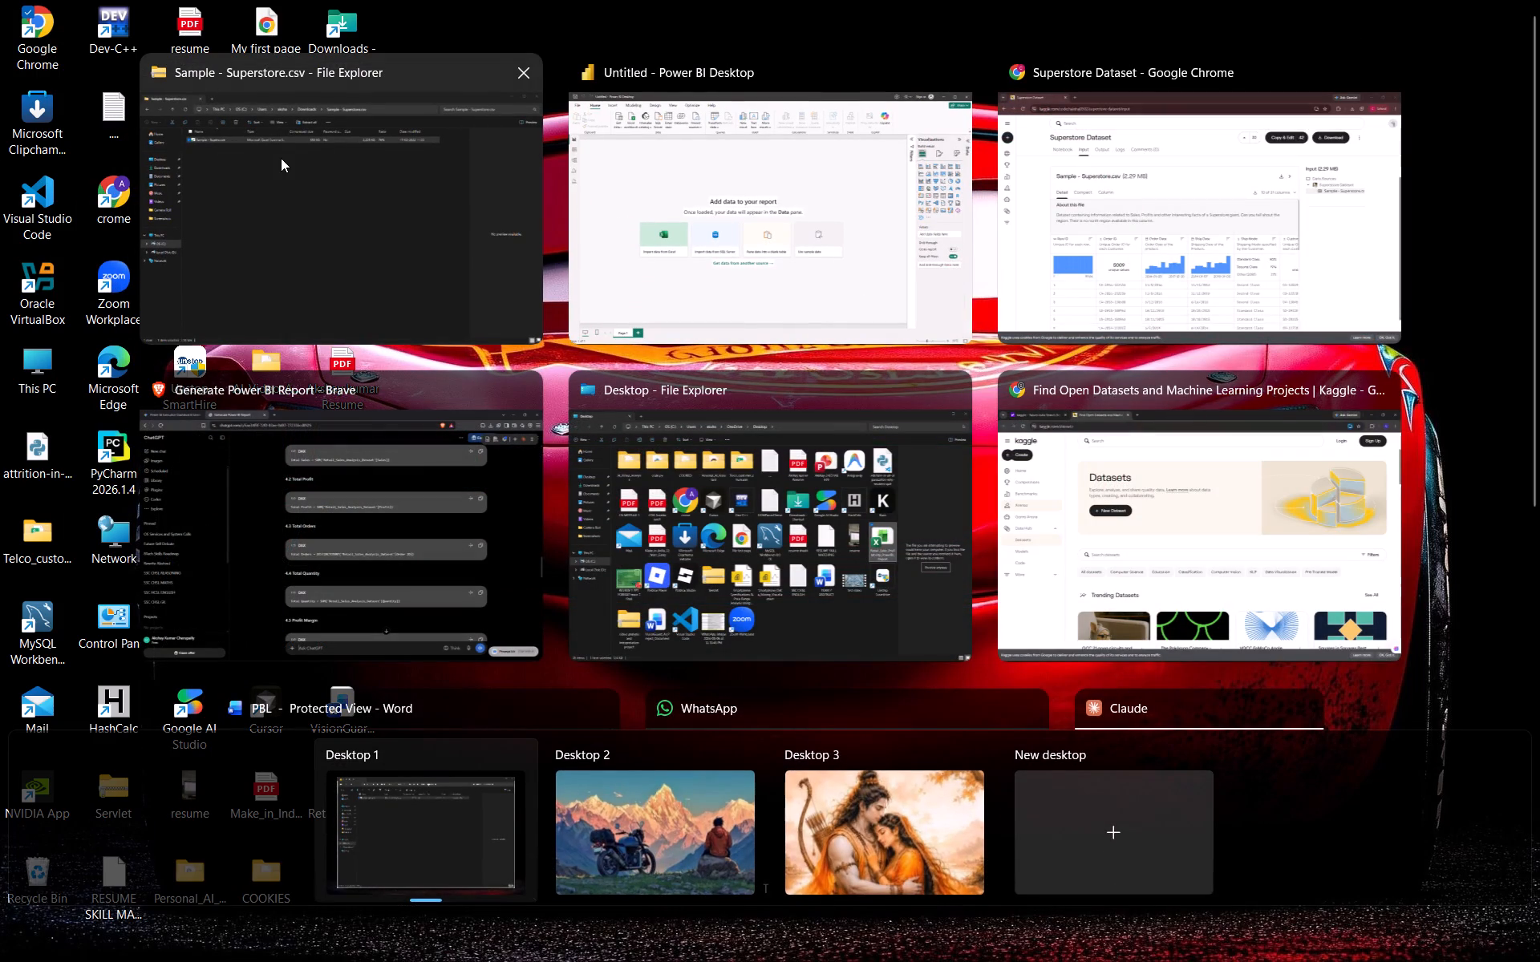
pyautogui.click(638, 222)
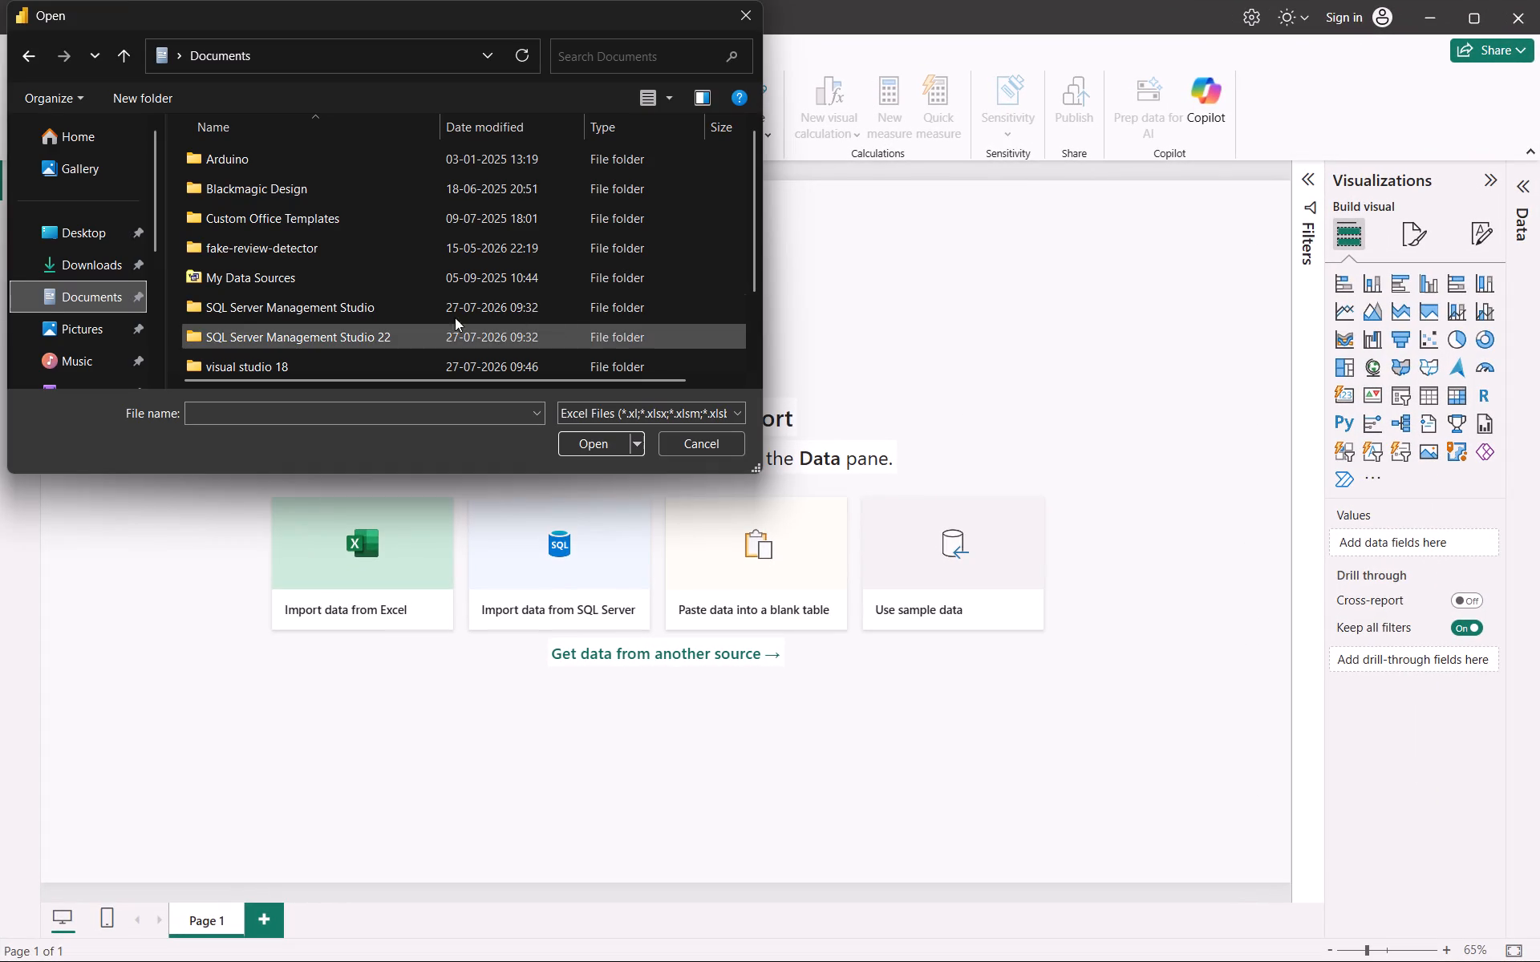
pyautogui.write('sam')
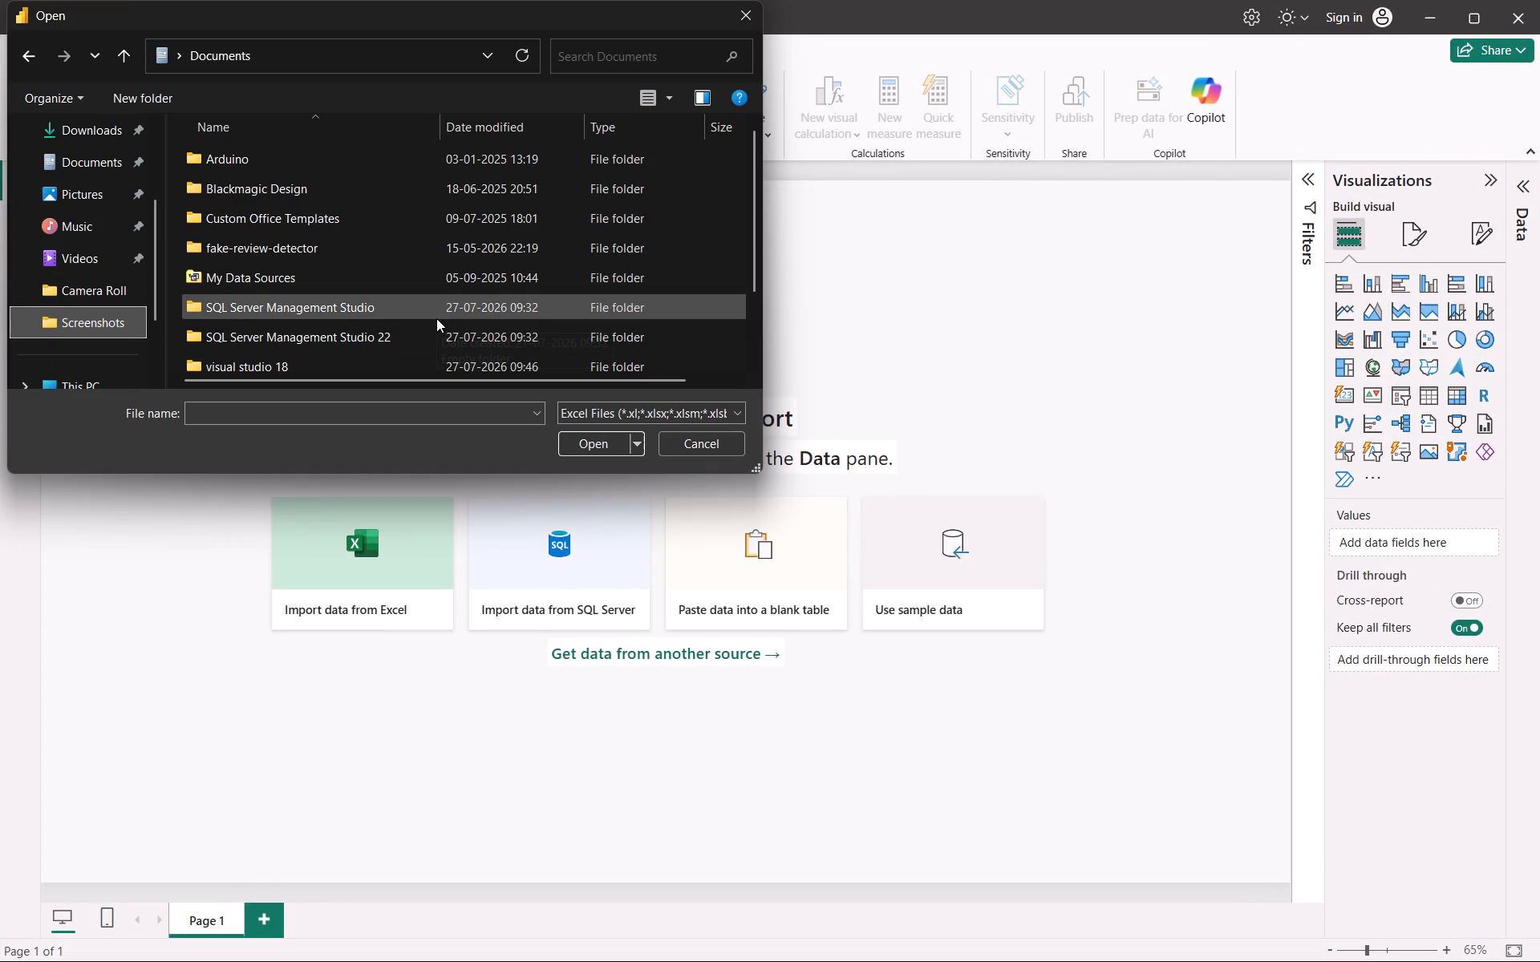
pyautogui.write('pl')
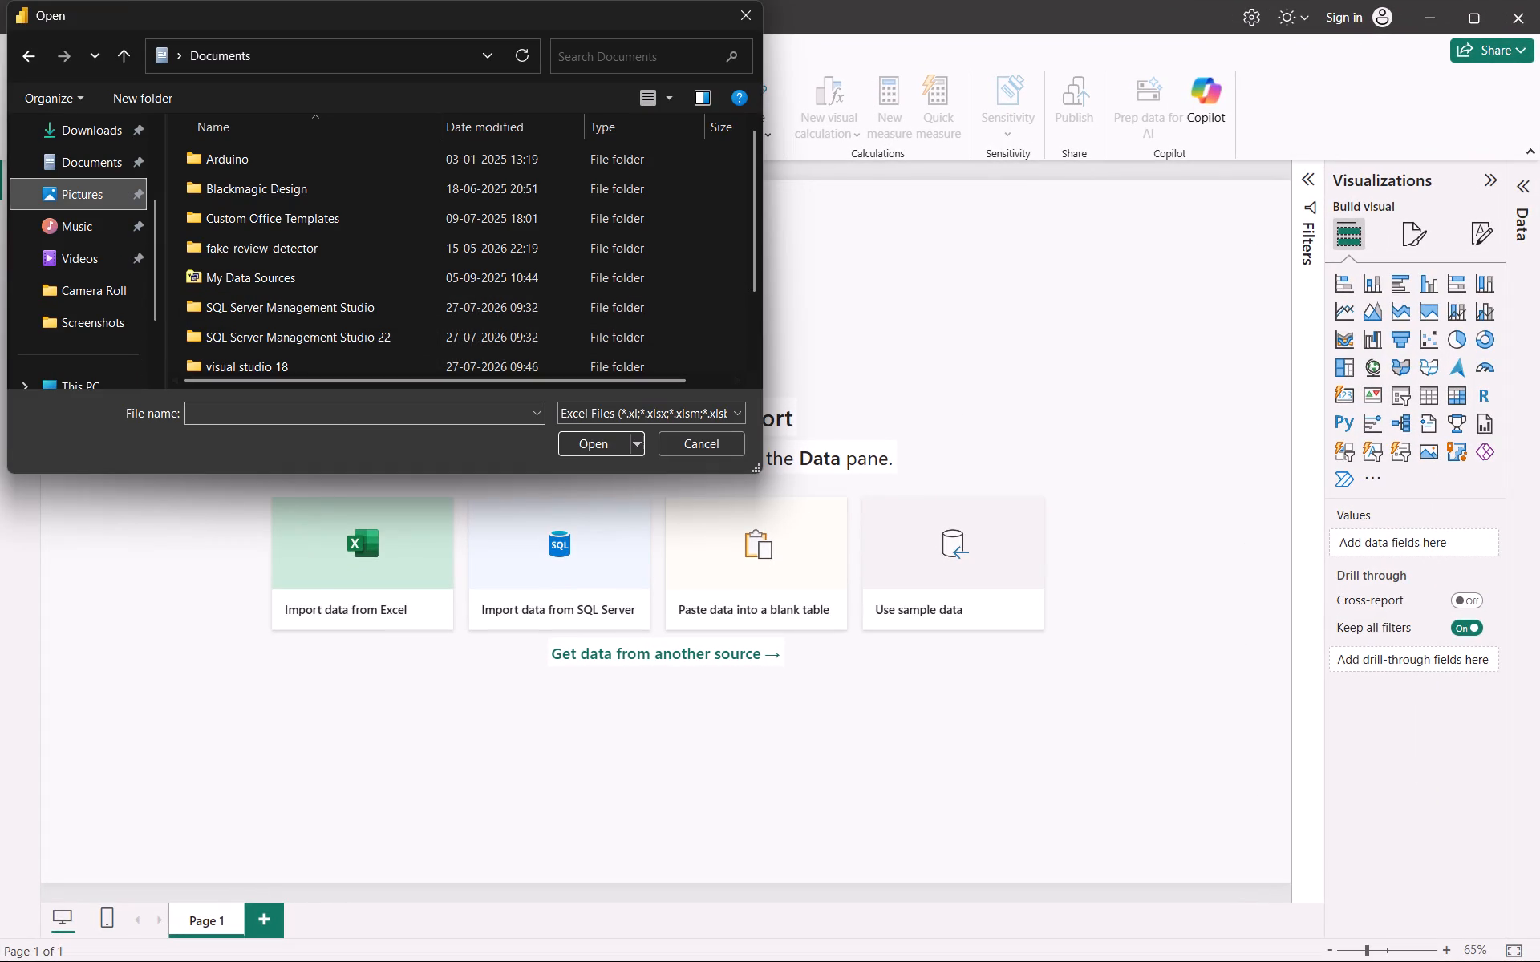
pyautogui.click(330, 408)
pyautogui.write('sa')
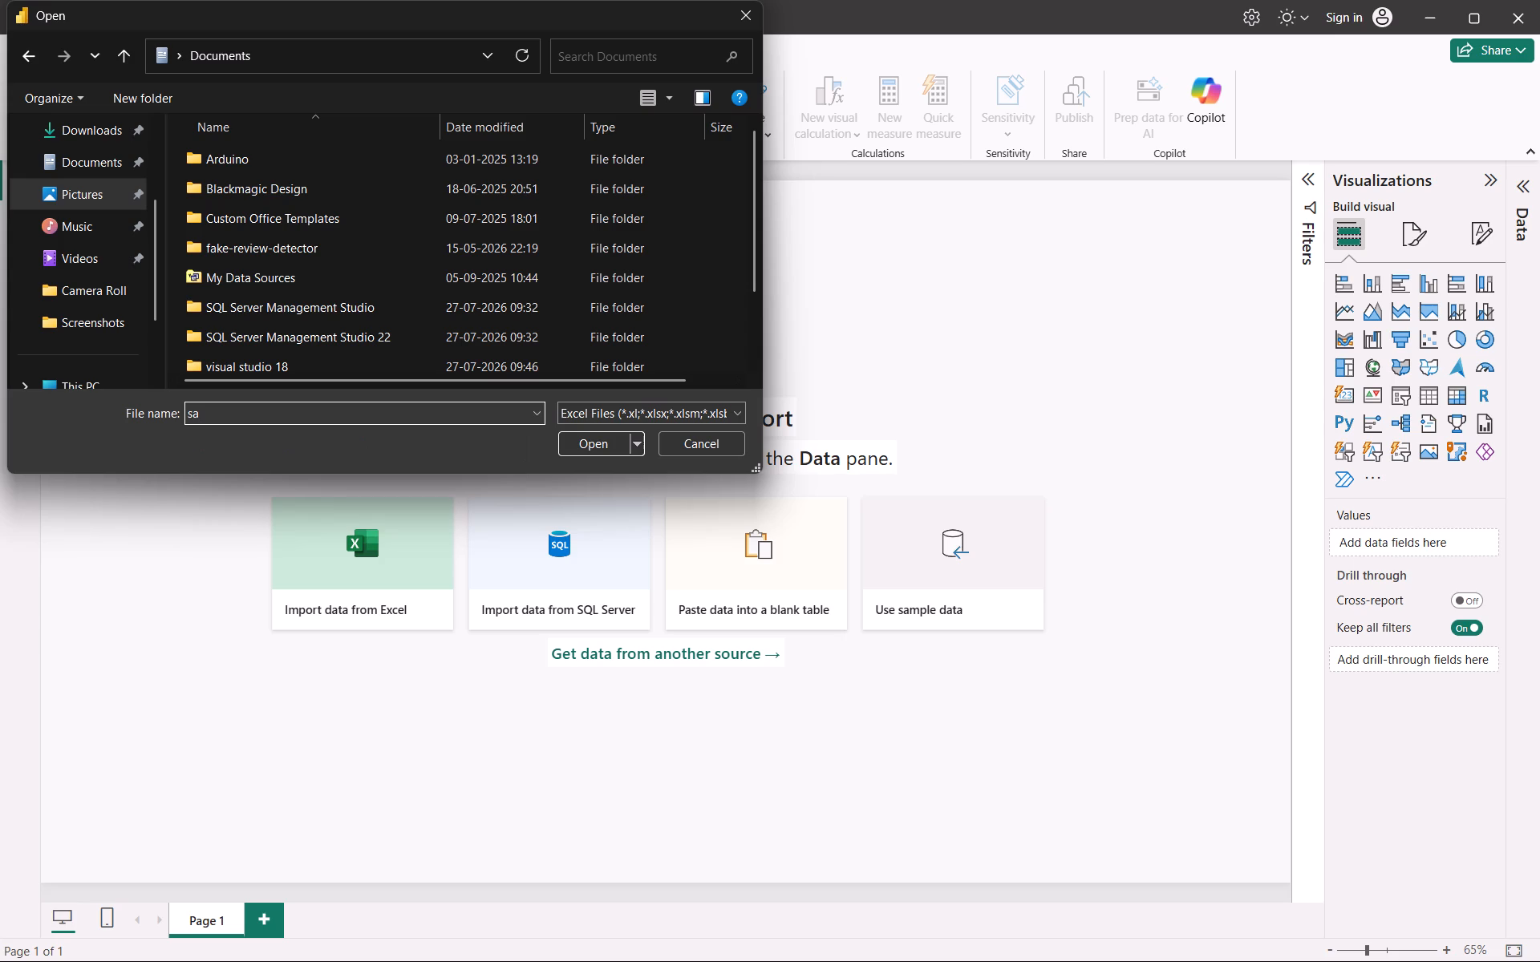
pyautogui.press('m')
pyautogui.write('ple')
pyautogui.click(91, 240)
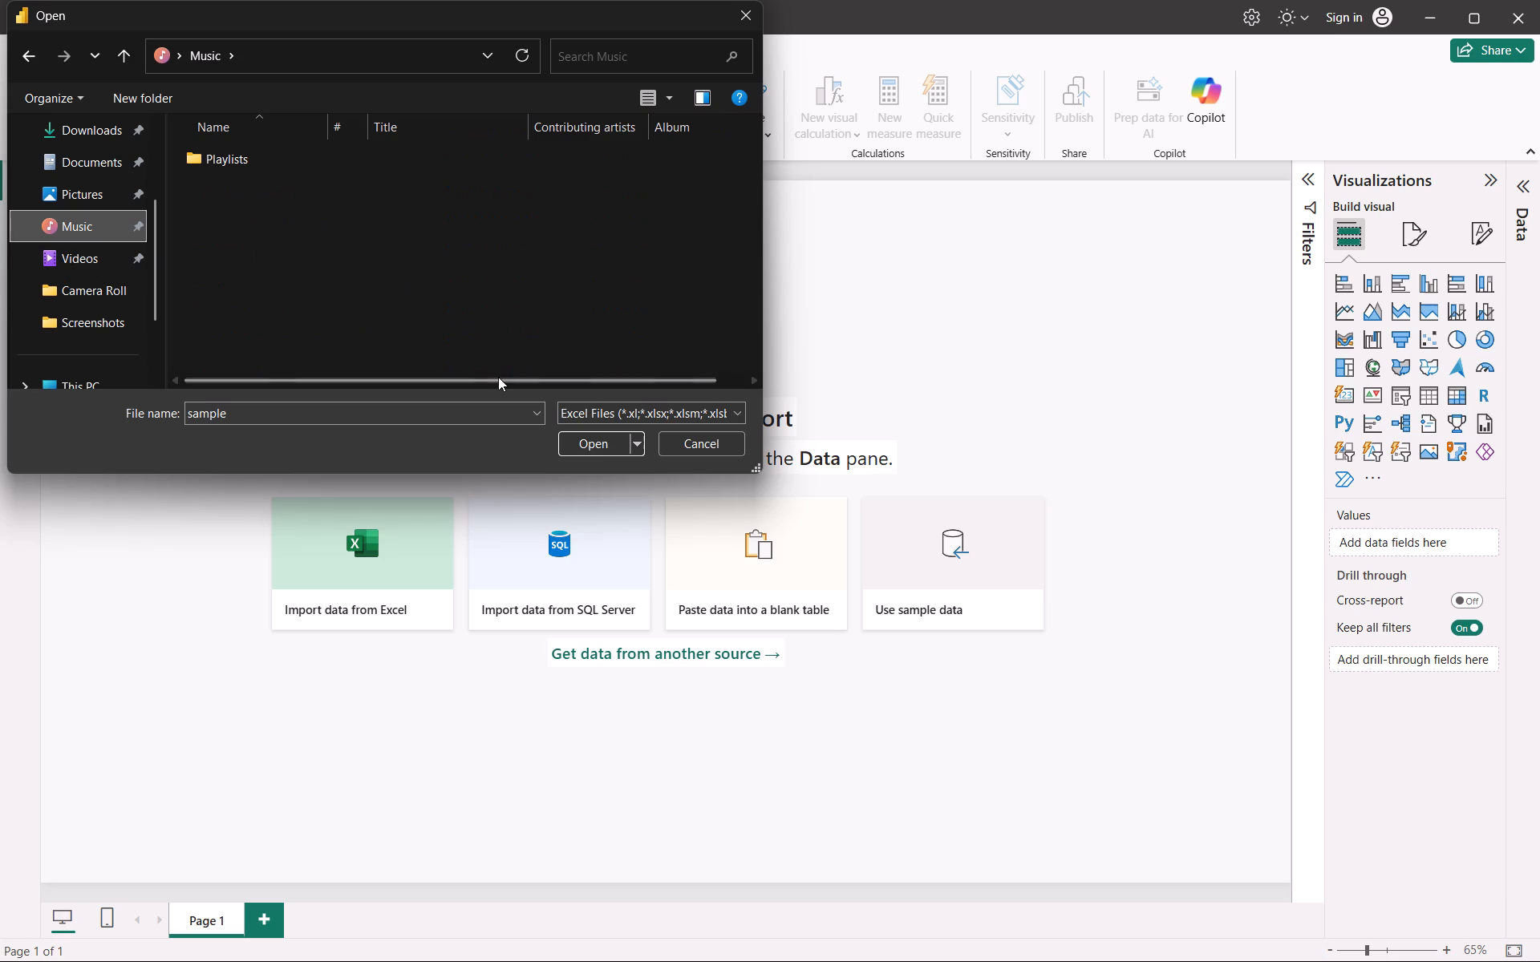
pyautogui.press('space')
pyautogui.write('sup')
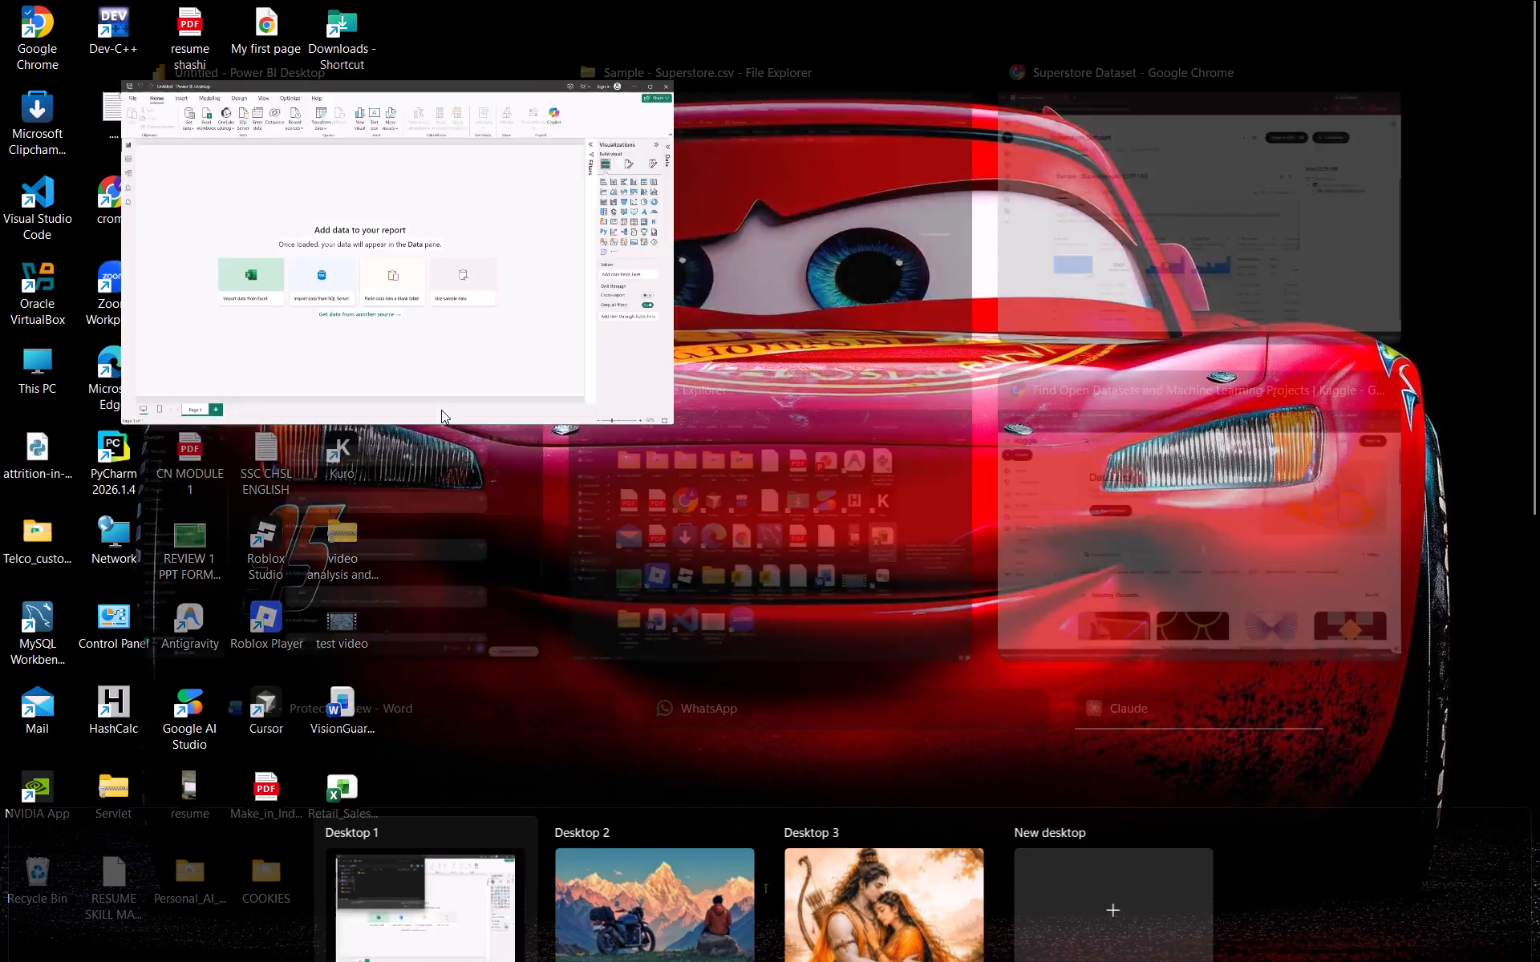
# Switch to File Explorer and extract the Sample - Superstore.csv archive from Downloads into a folder of the same name.
pyautogui.click(768, 200)
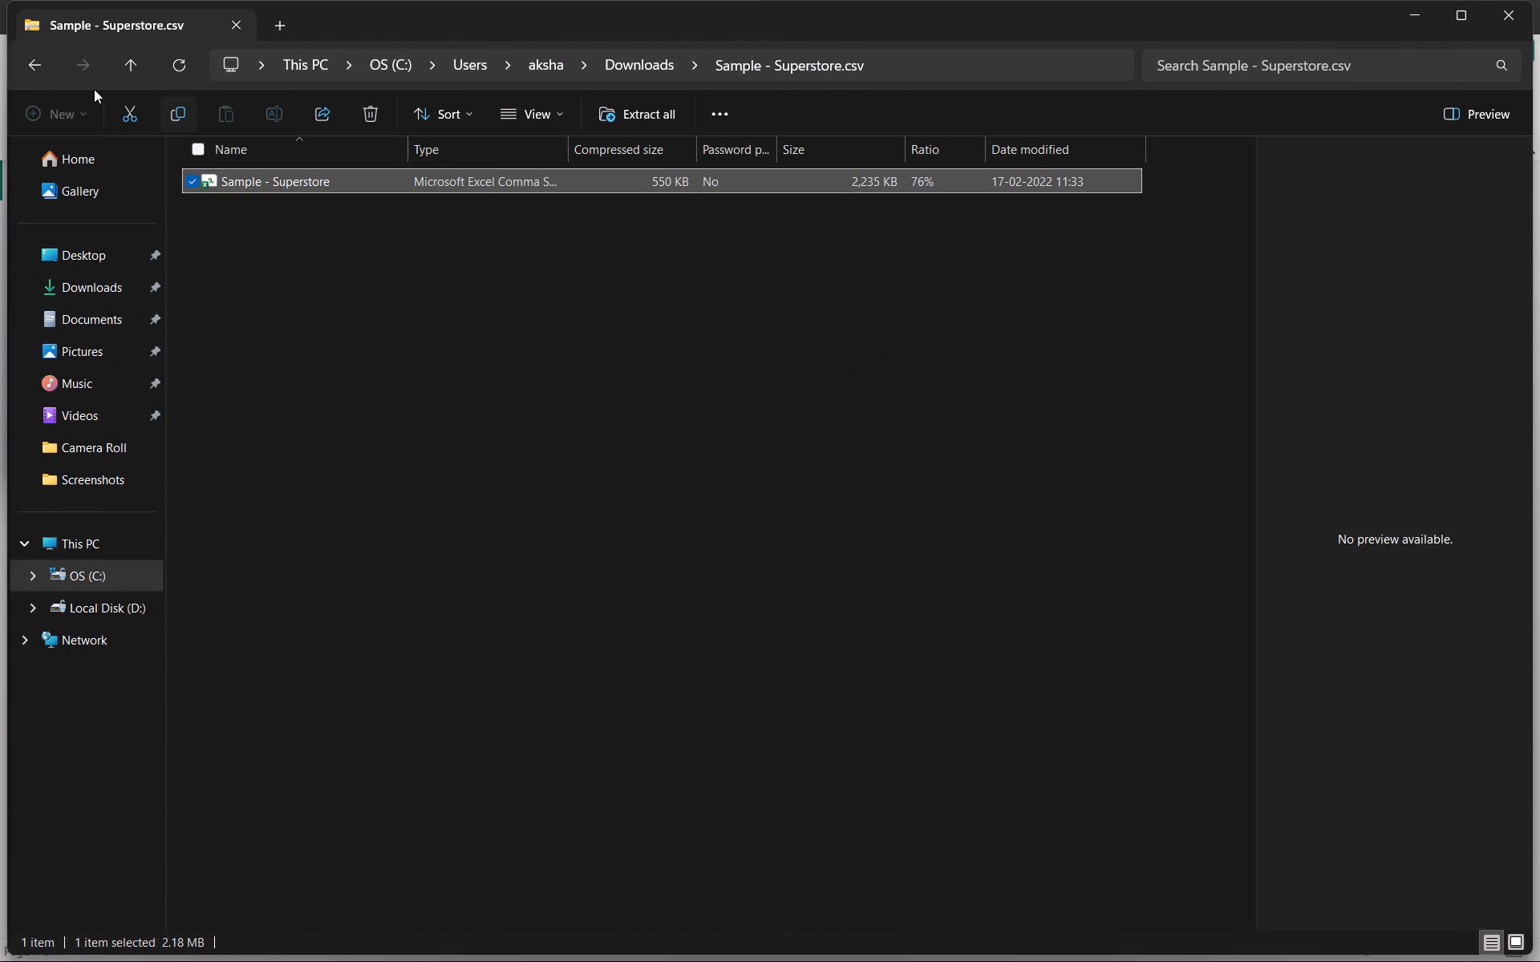
pyautogui.click(34, 63)
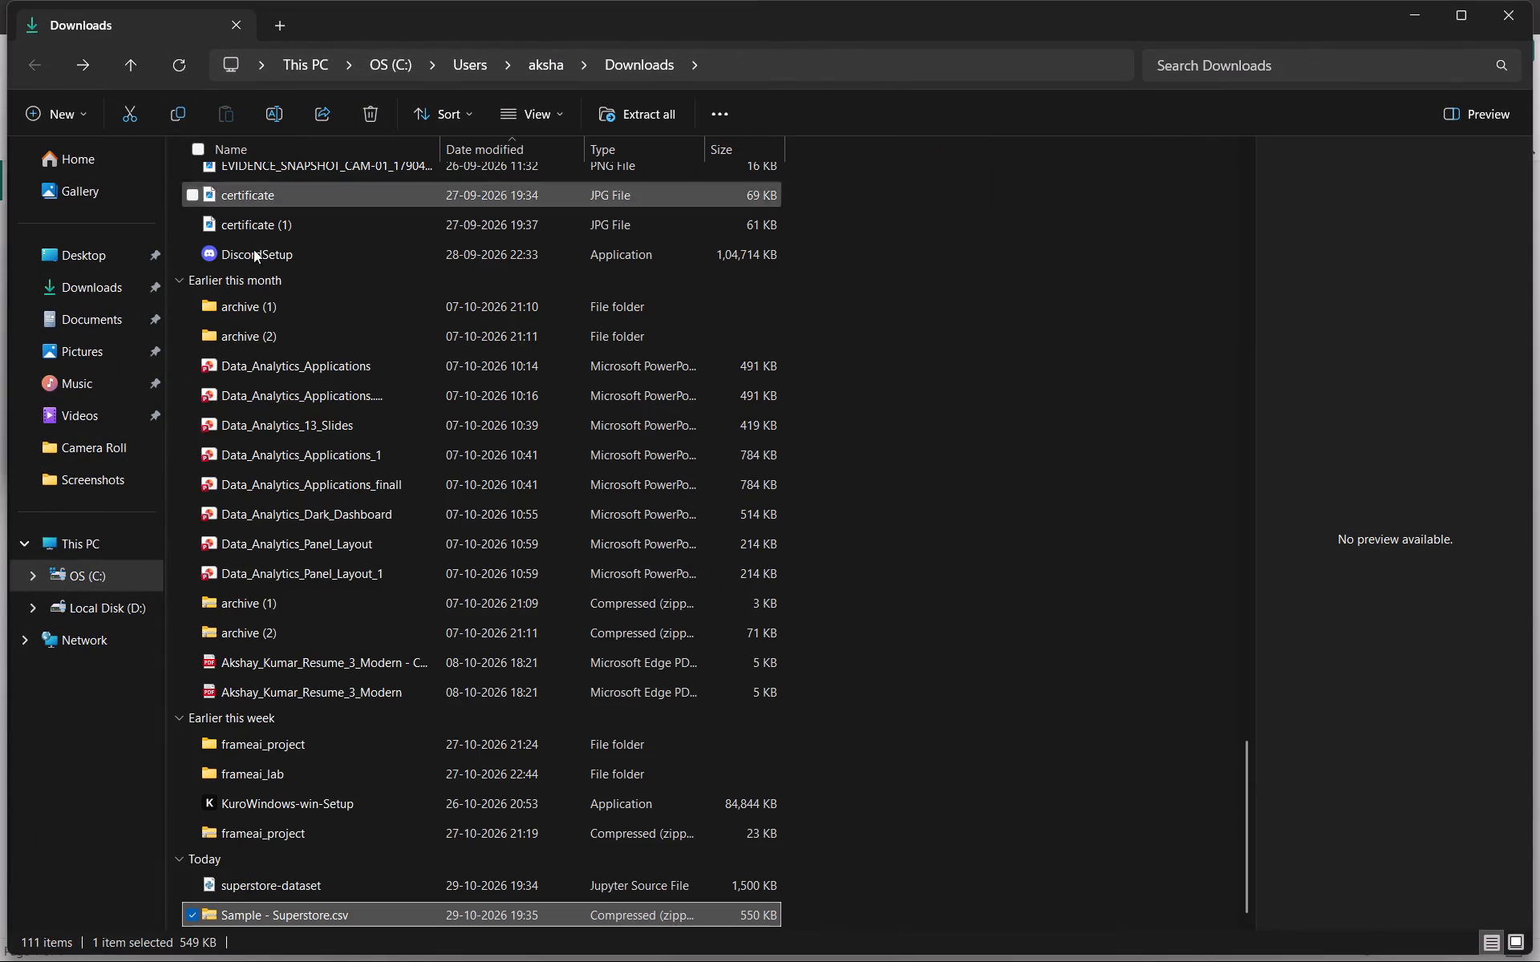
pyautogui.rightClick(312, 914)
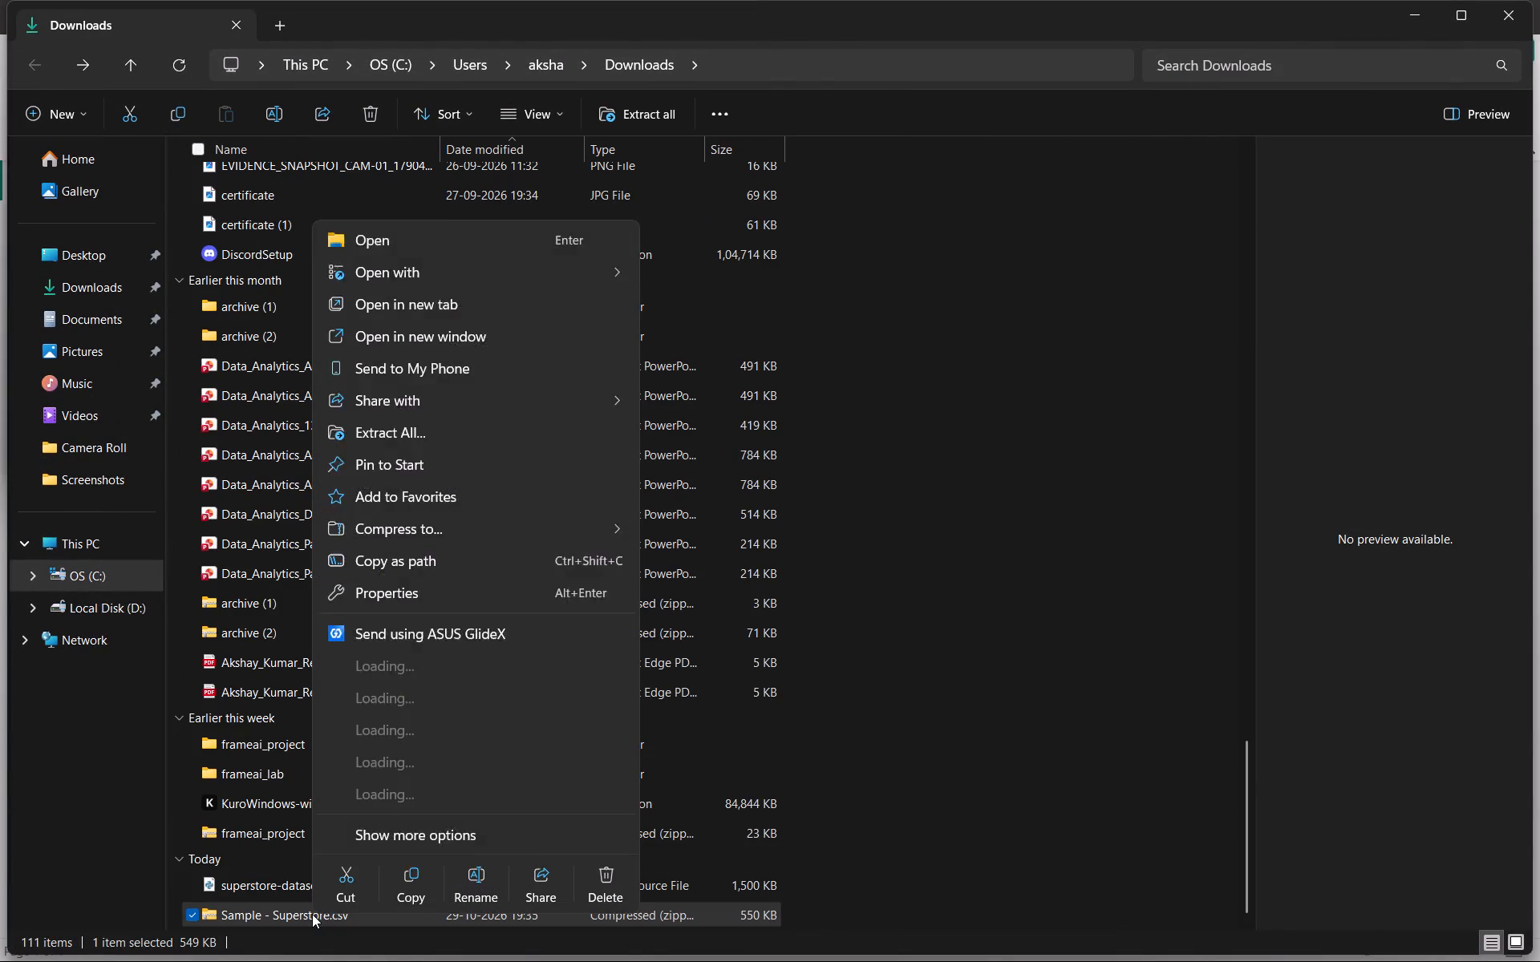
pyautogui.click(426, 493)
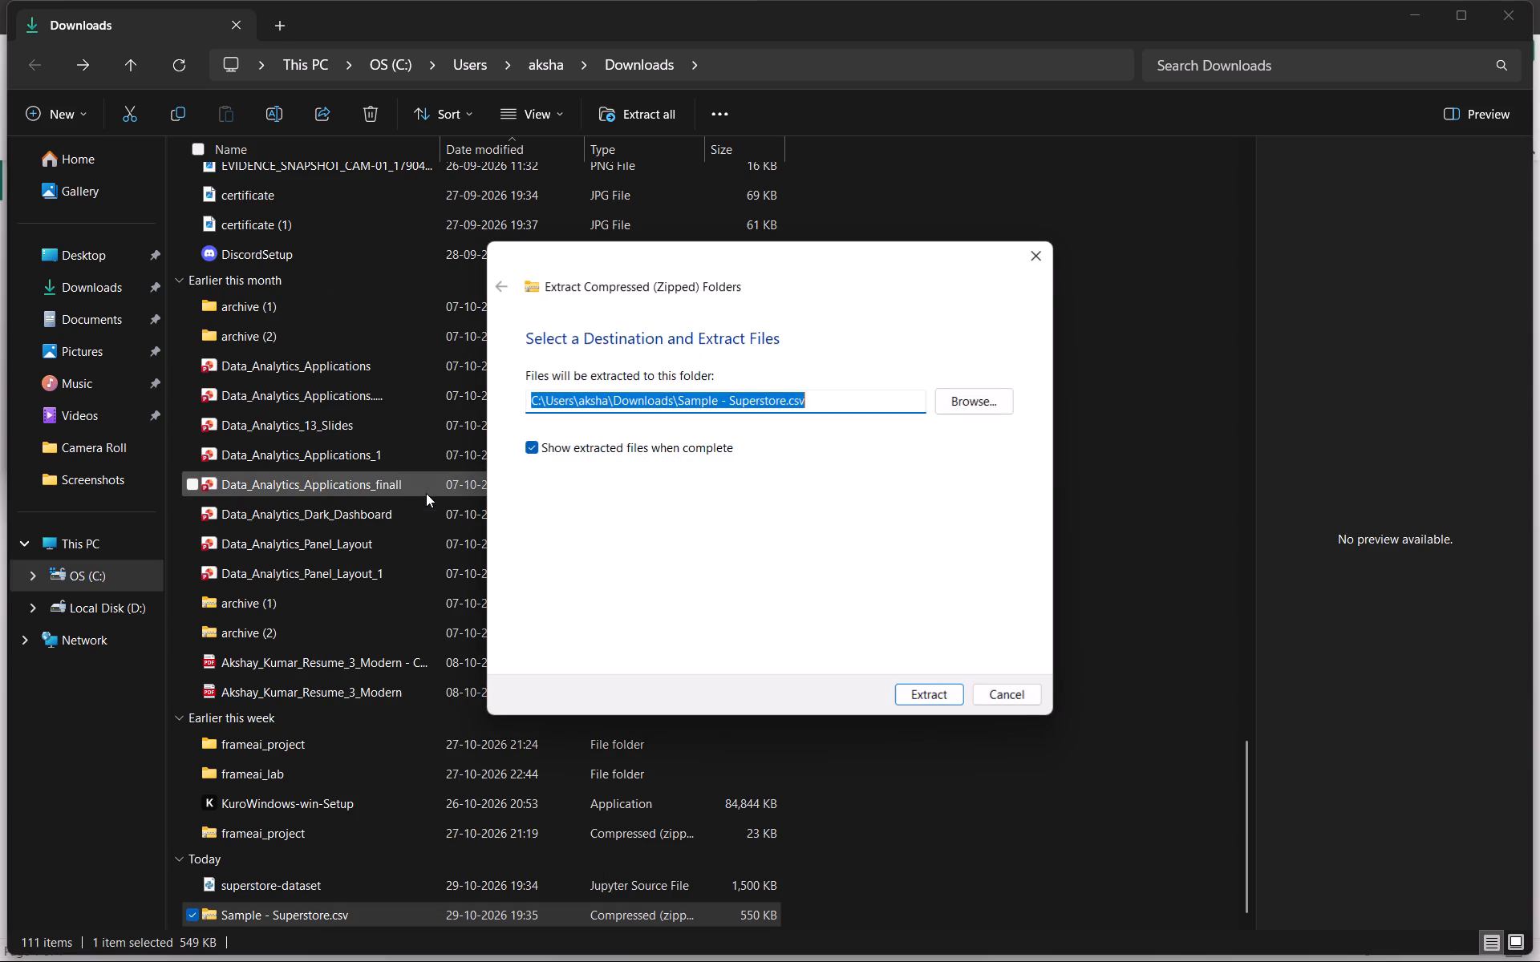
pyautogui.click(945, 691)
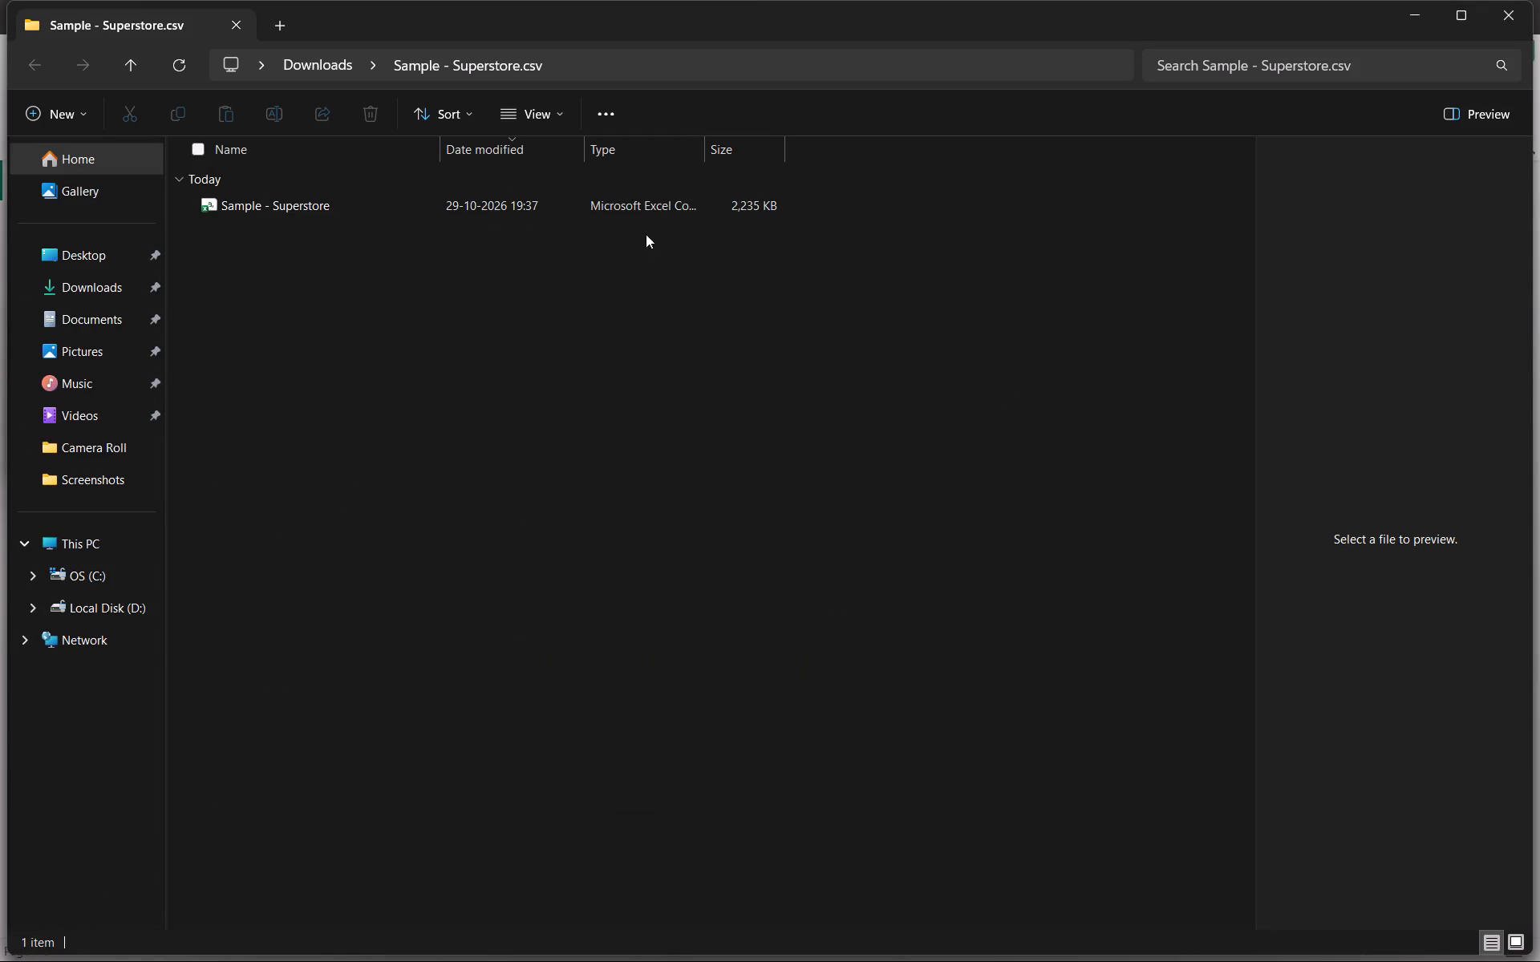
# Move the extracted Sample - Superstore CSV file to the Desktop folder listed in Power BI's Open dialog.
pyautogui.moveTo(660, 210); pyautogui.dragTo(745, 909)
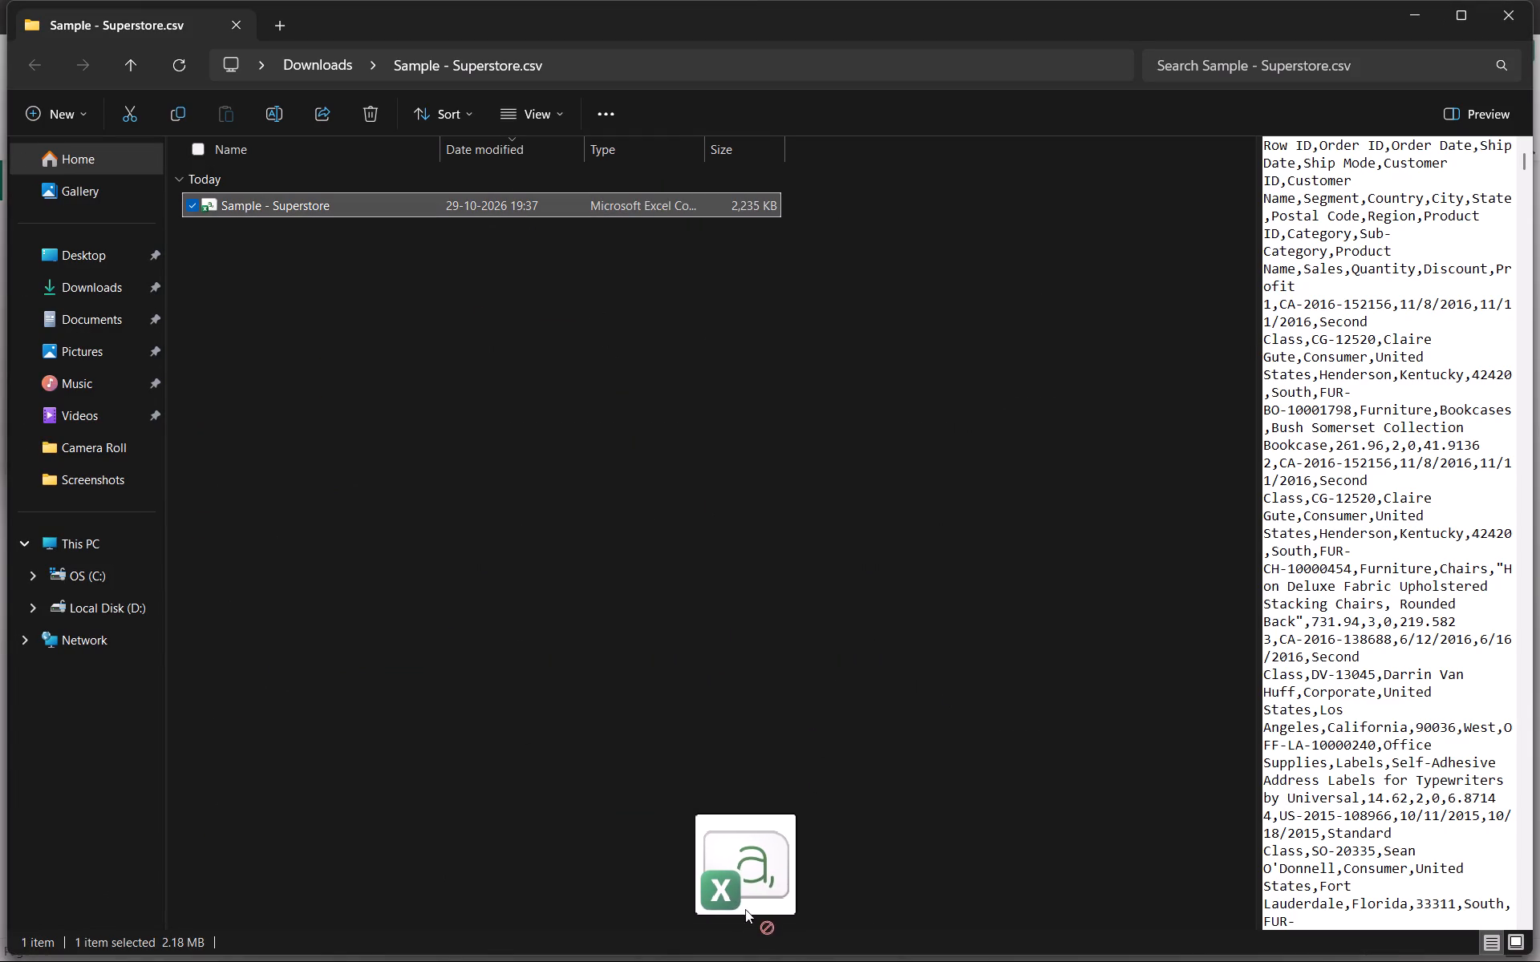
pyautogui.moveTo(745, 909); pyautogui.dragTo(528, 961)
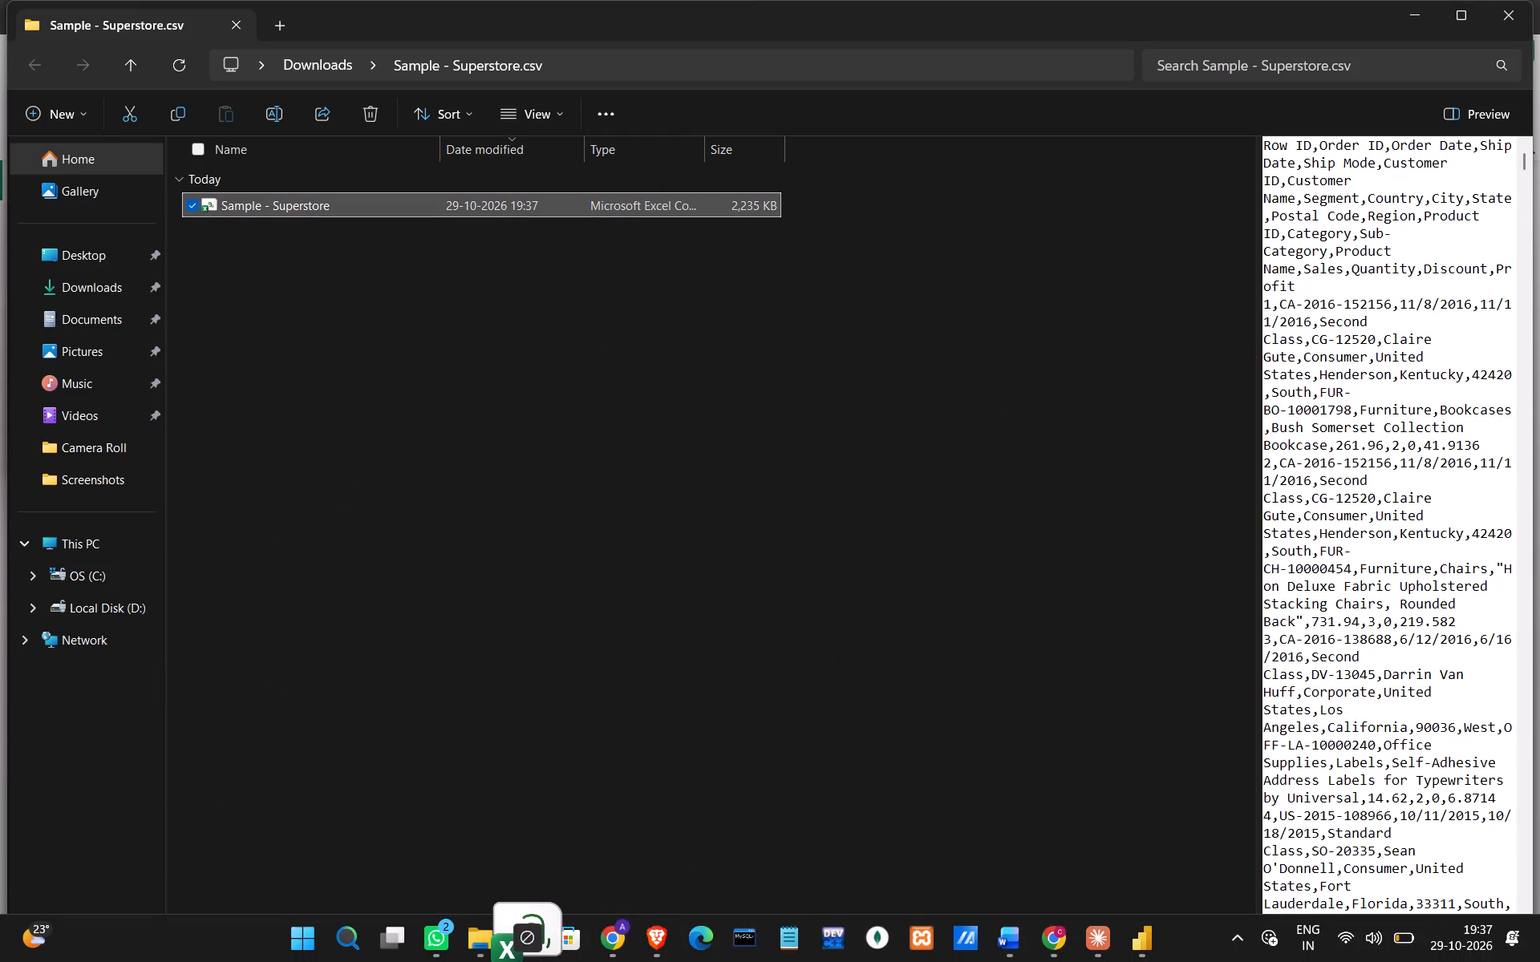
pyautogui.moveTo(528, 961); pyautogui.dragTo(1149, 961)
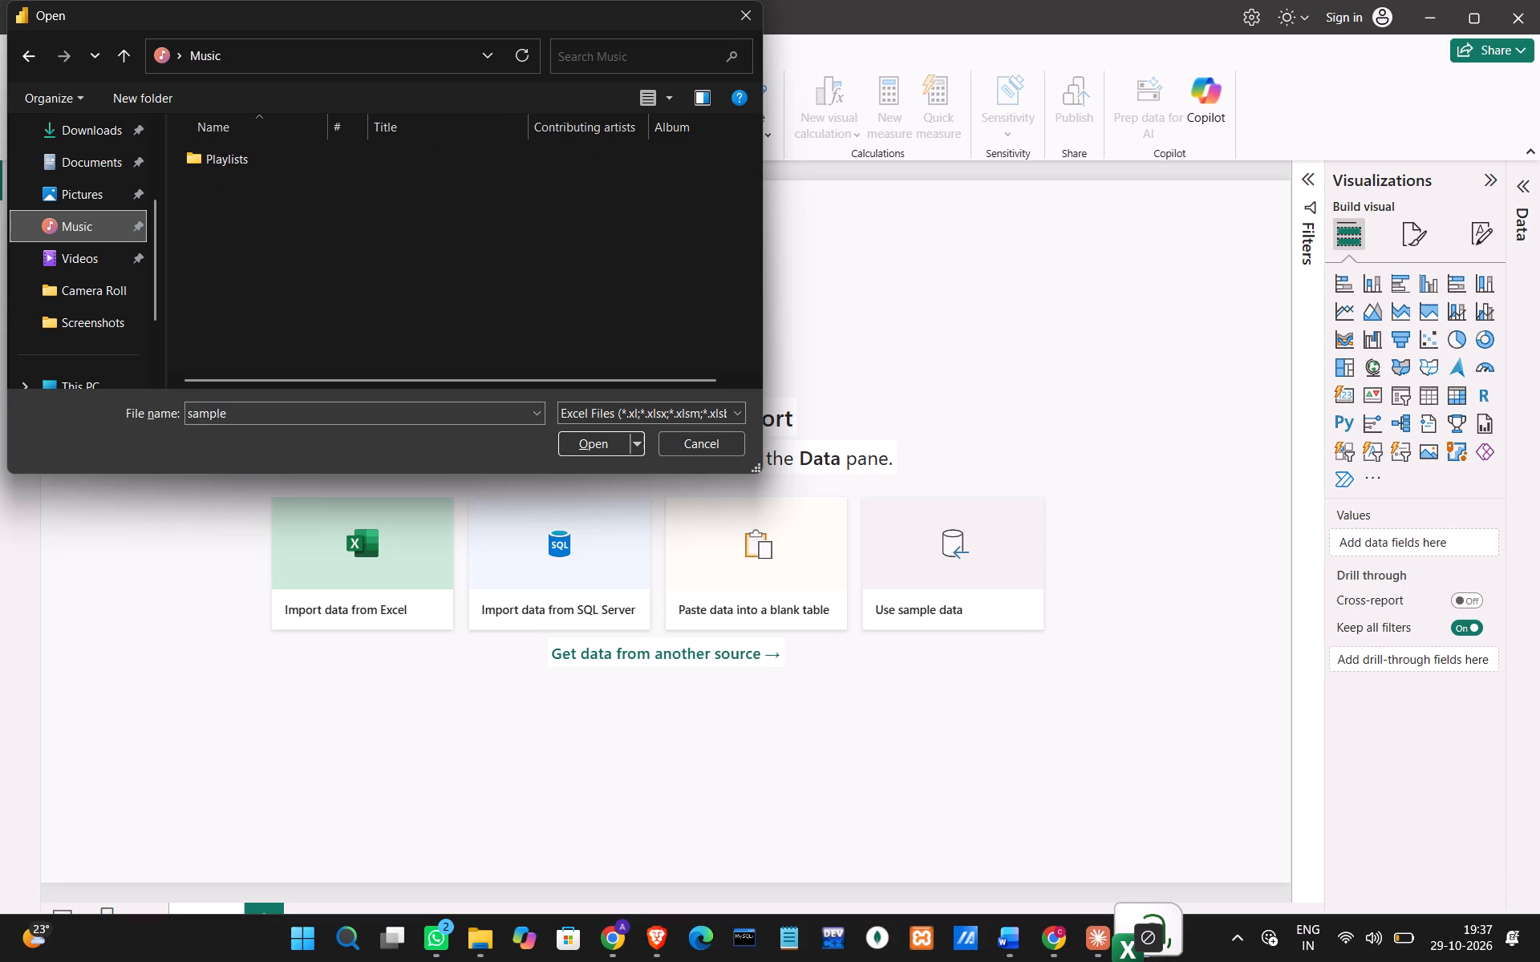
pyautogui.moveTo(1149, 961); pyautogui.dragTo(435, 439)
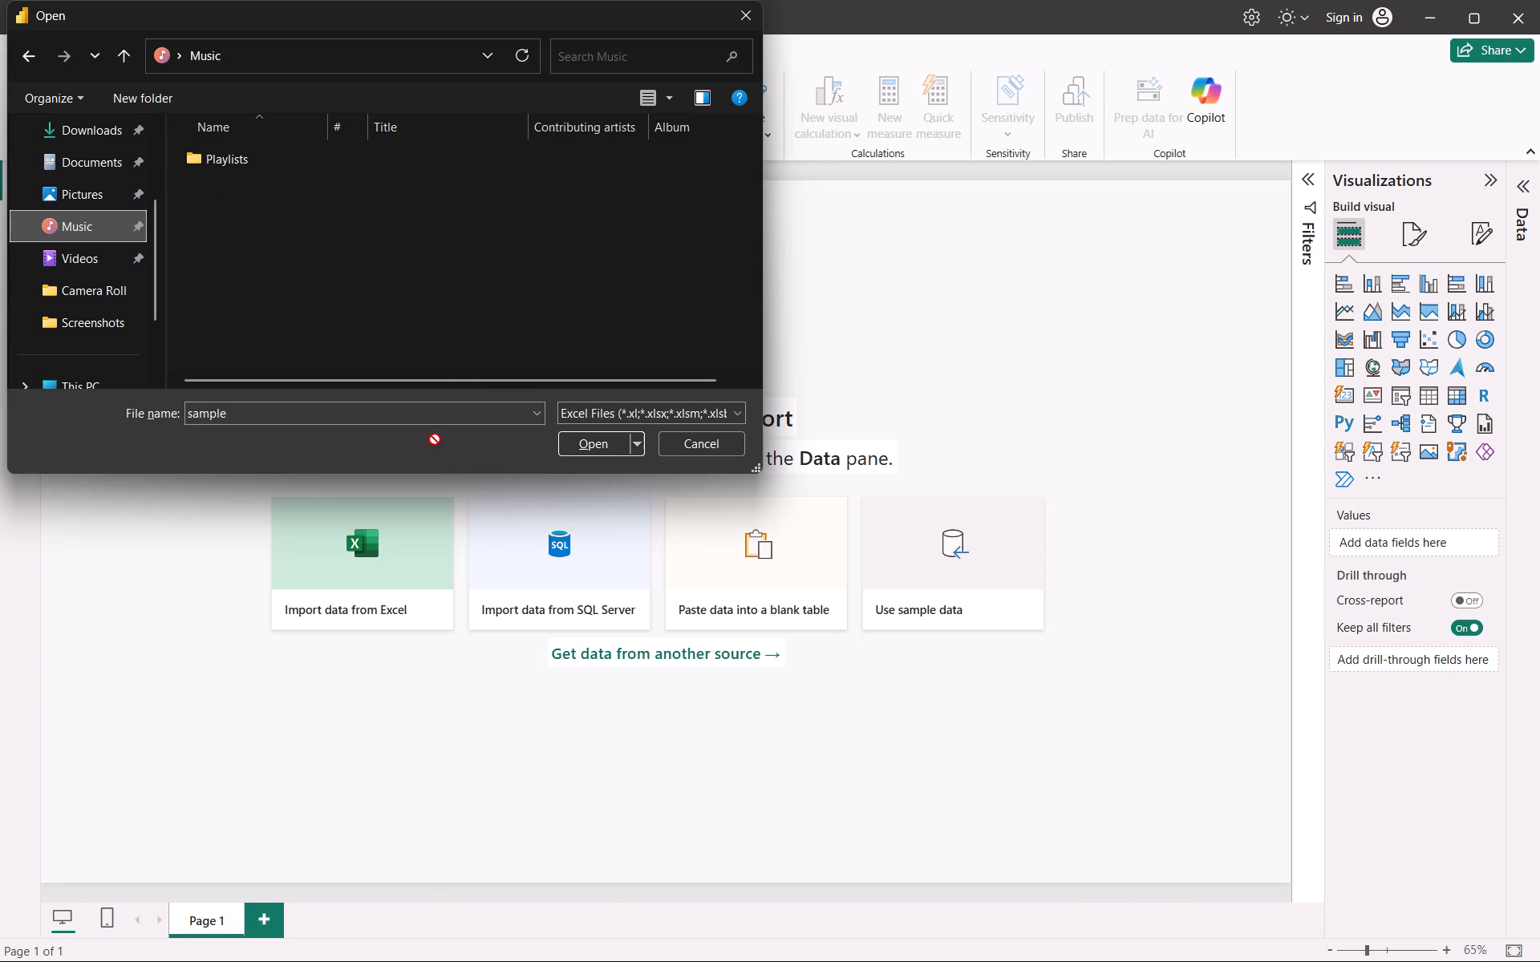
pyautogui.moveTo(435, 439); pyautogui.dragTo(457, 367)
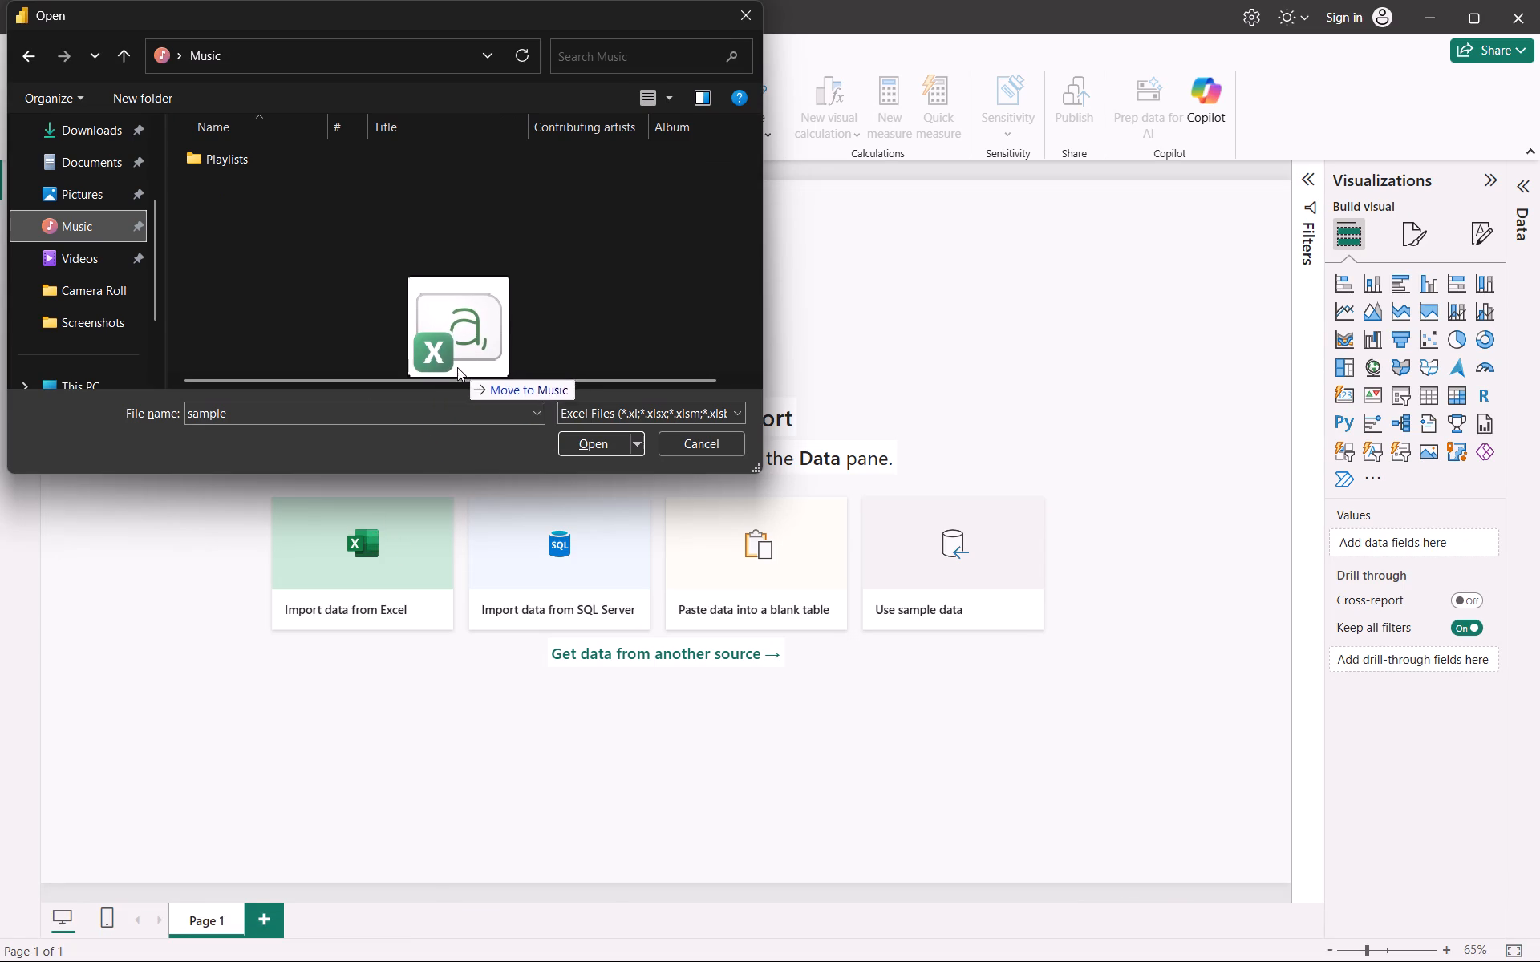
pyautogui.moveTo(457, 367); pyautogui.dragTo(370, 568)
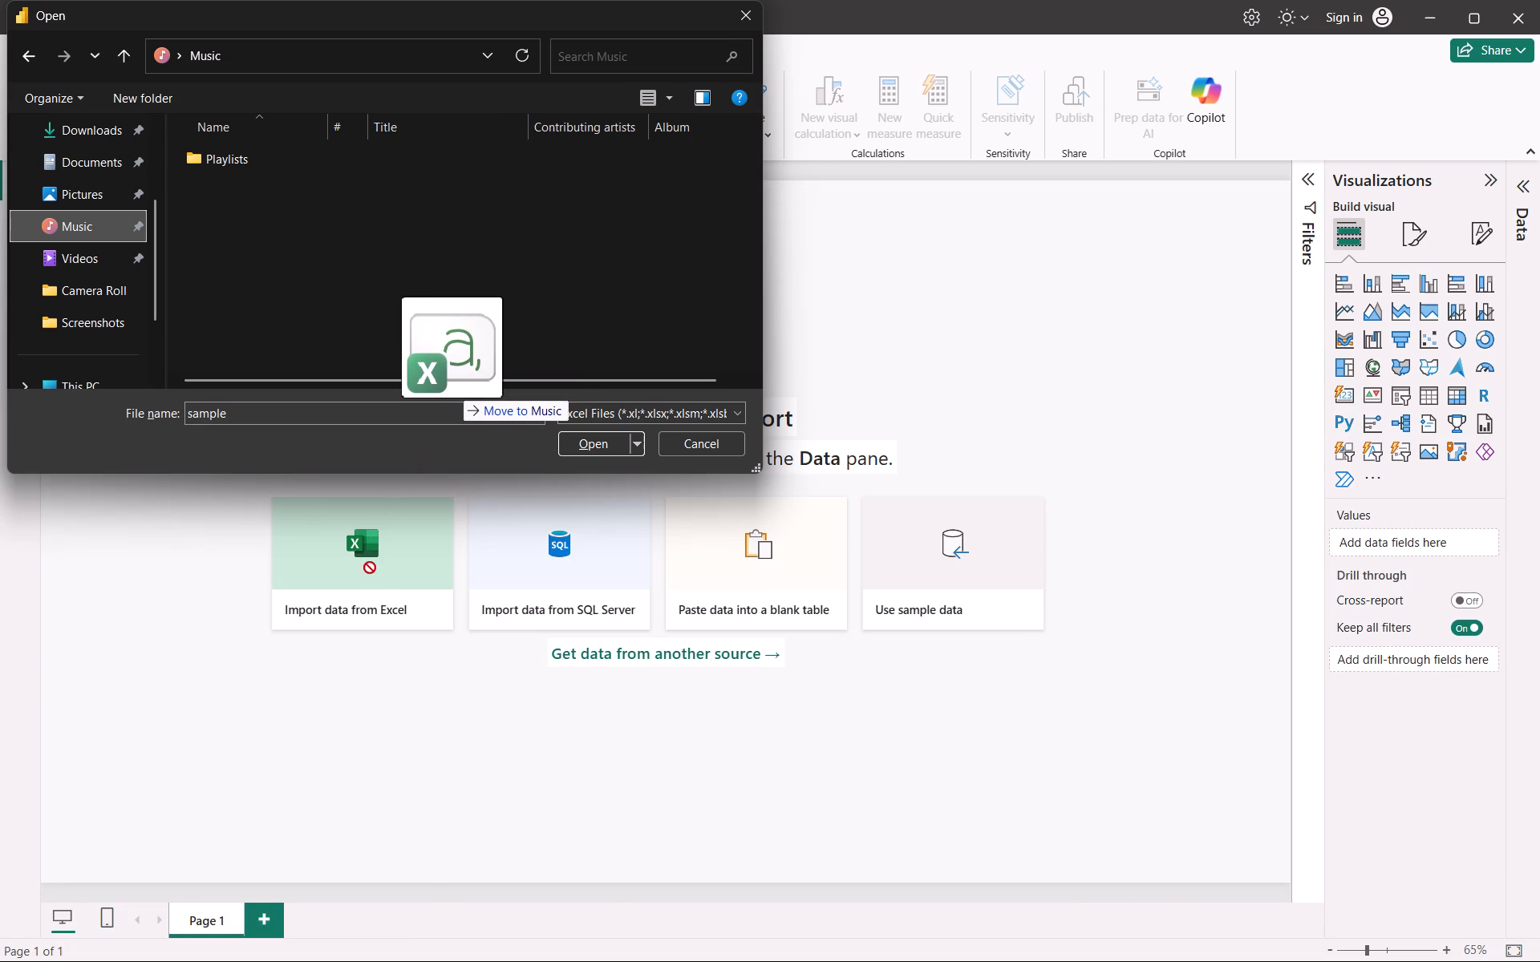
pyautogui.moveTo(370, 568); pyautogui.dragTo(277, 262)
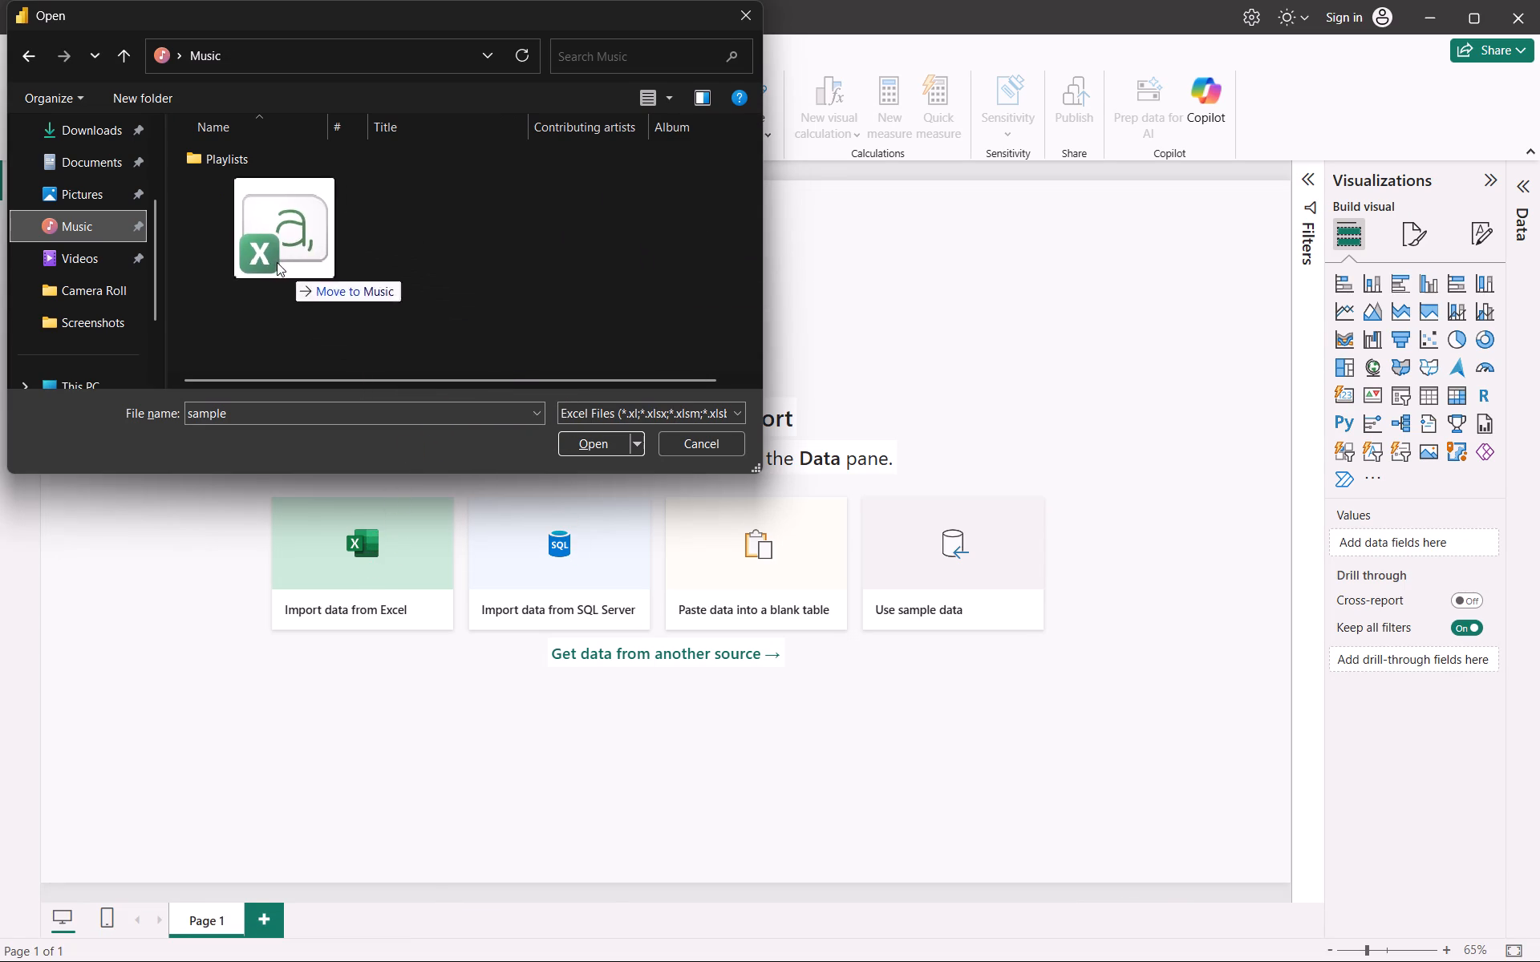
pyautogui.moveTo(277, 262); pyautogui.dragTo(108, 204)
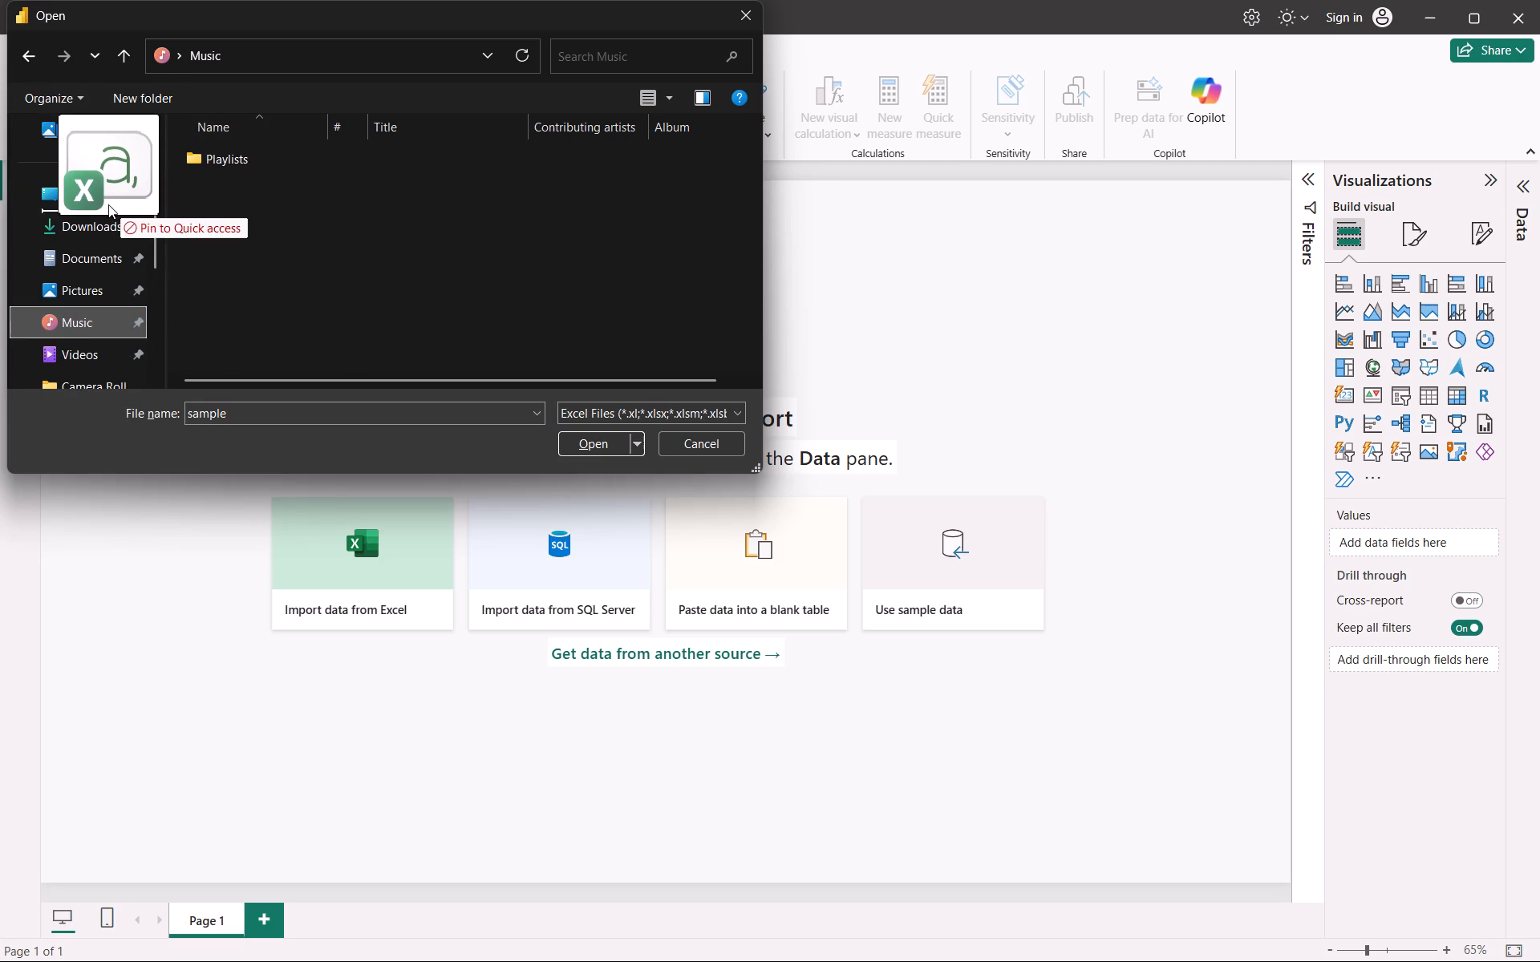
pyautogui.moveTo(108, 204); pyautogui.dragTo(105, 199)
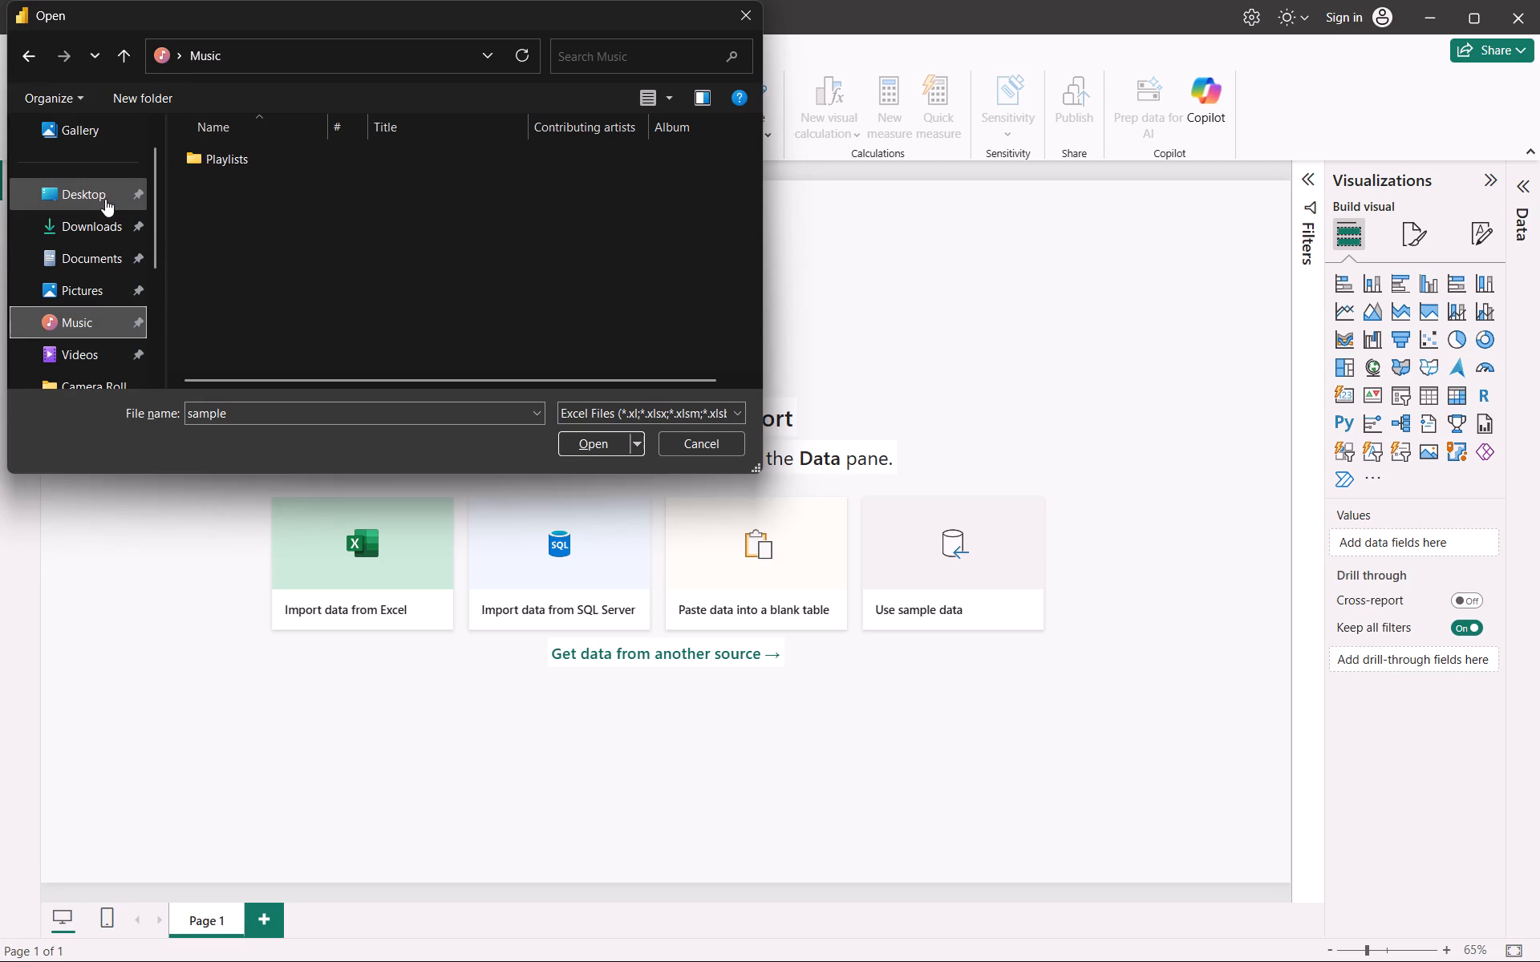
# Open Sample - Superstore.csv from the Desktop folder by its file name and load its data into the report.
pyautogui.click(87, 194)
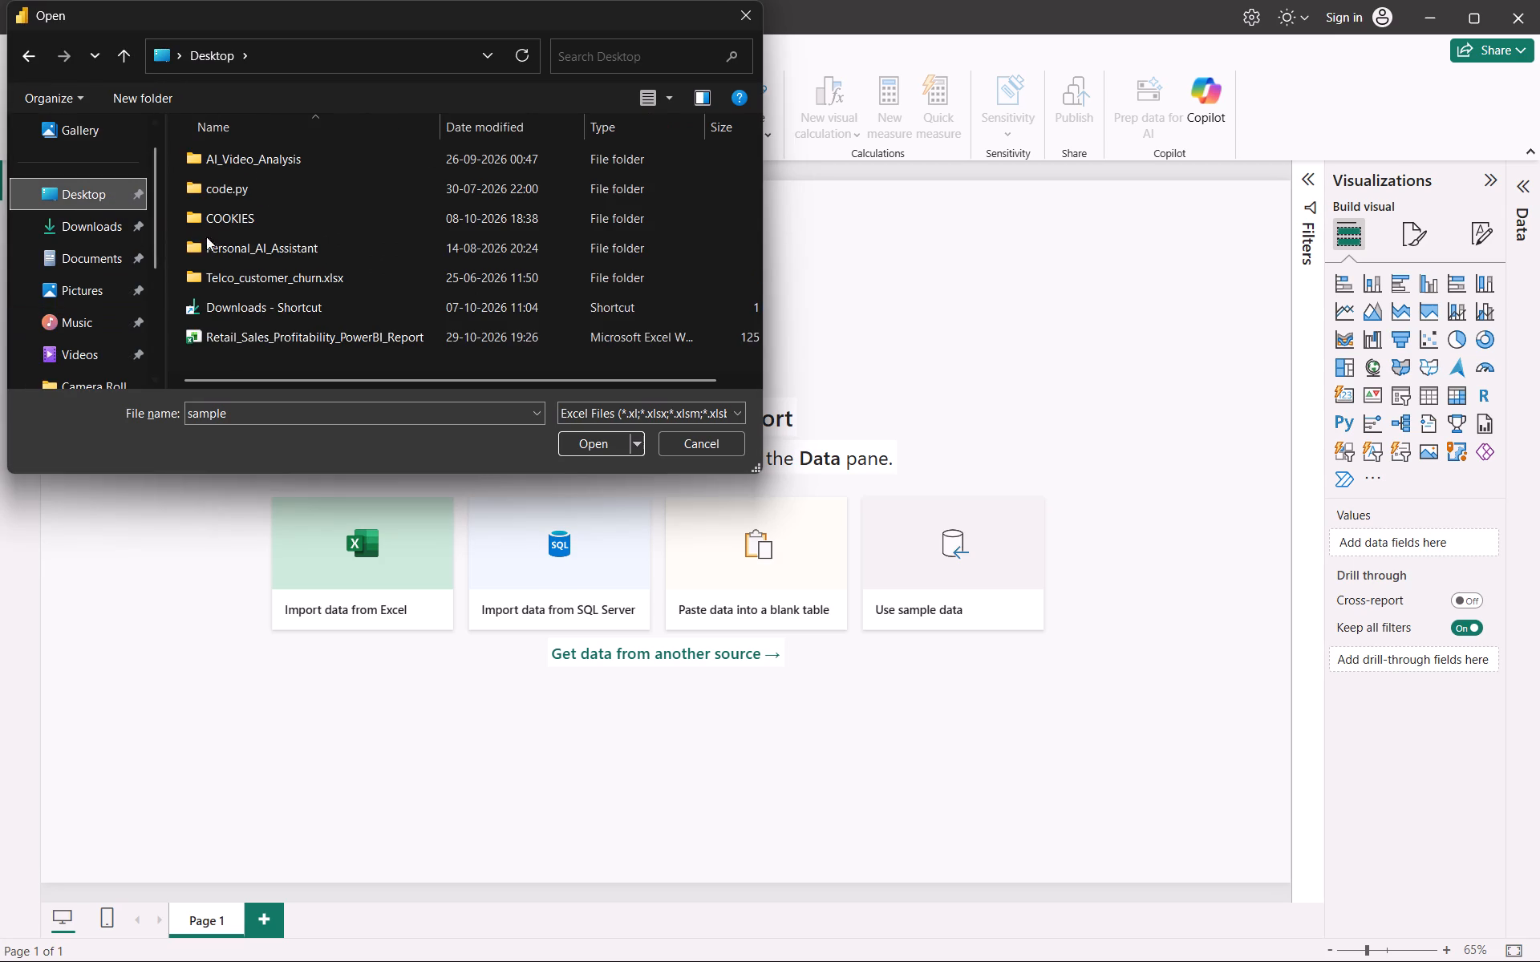
pyautogui.scroll(-4, 271, 331)
pyautogui.hscroll(3, 271, 331)
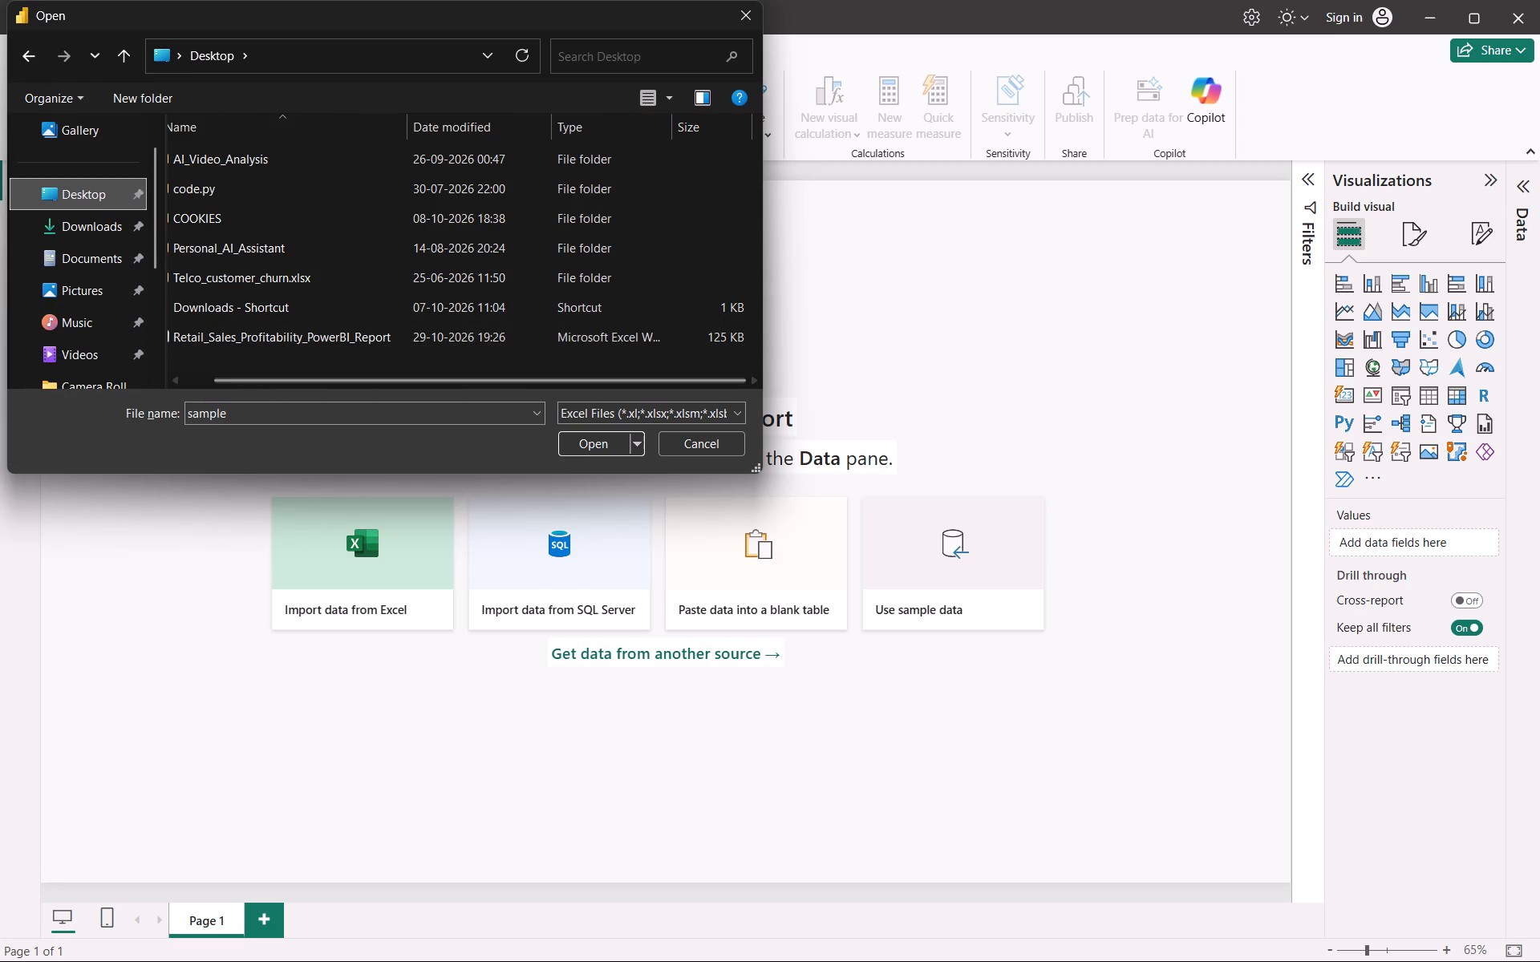
pyautogui.click(269, 410)
pyautogui.press('BackSpace')
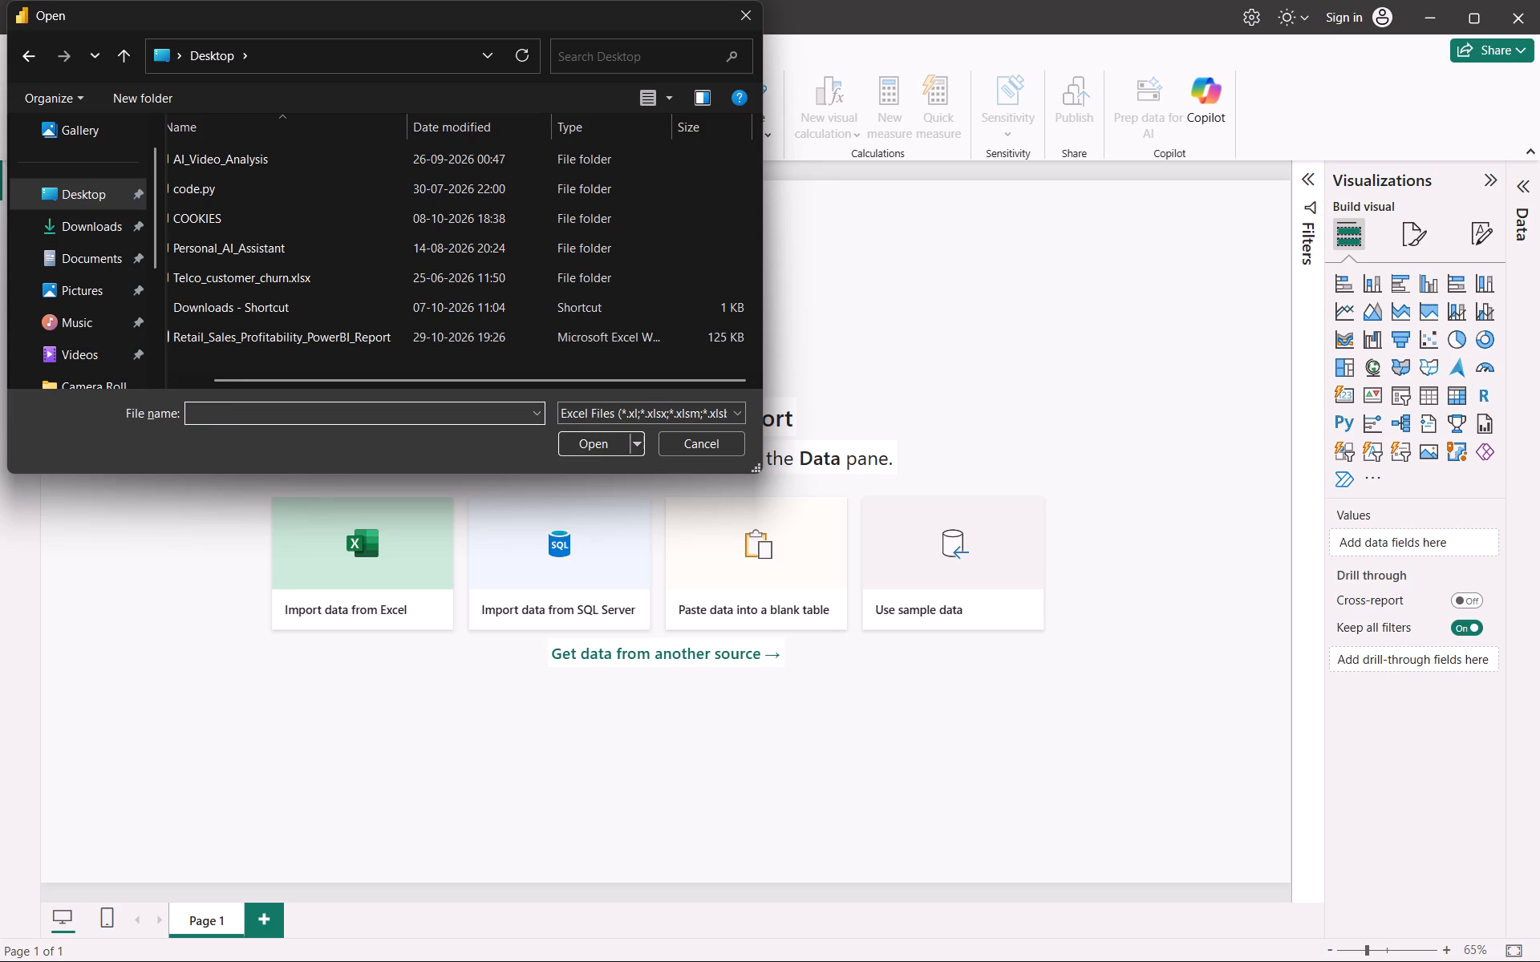
pyautogui.press('a')
pyautogui.click(286, 433)
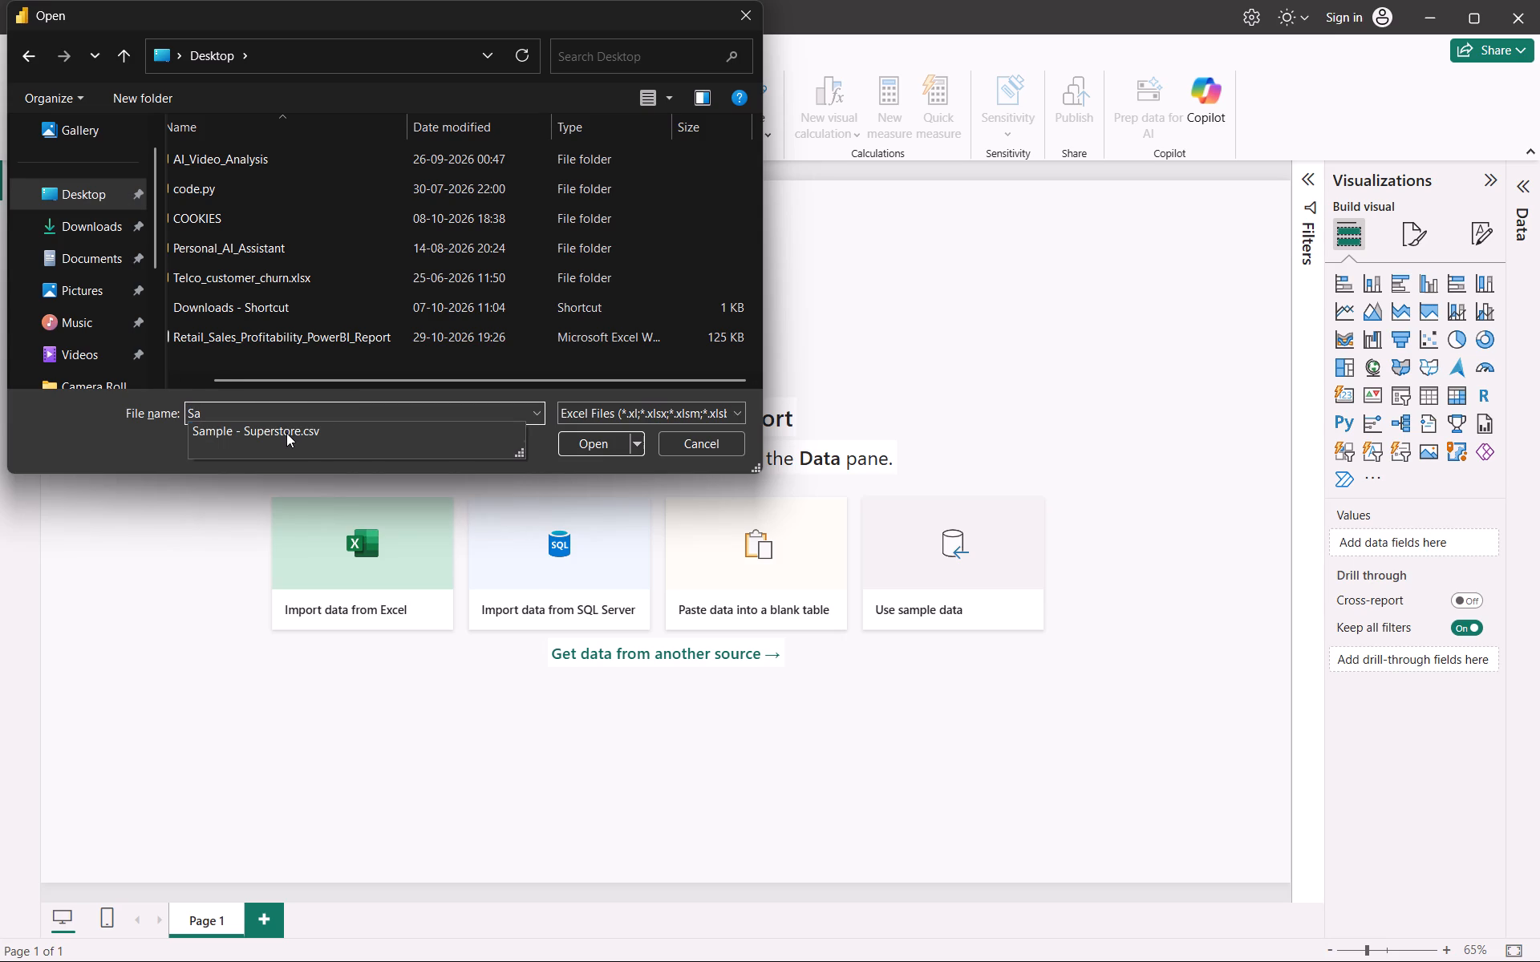
pyautogui.click(286, 433)
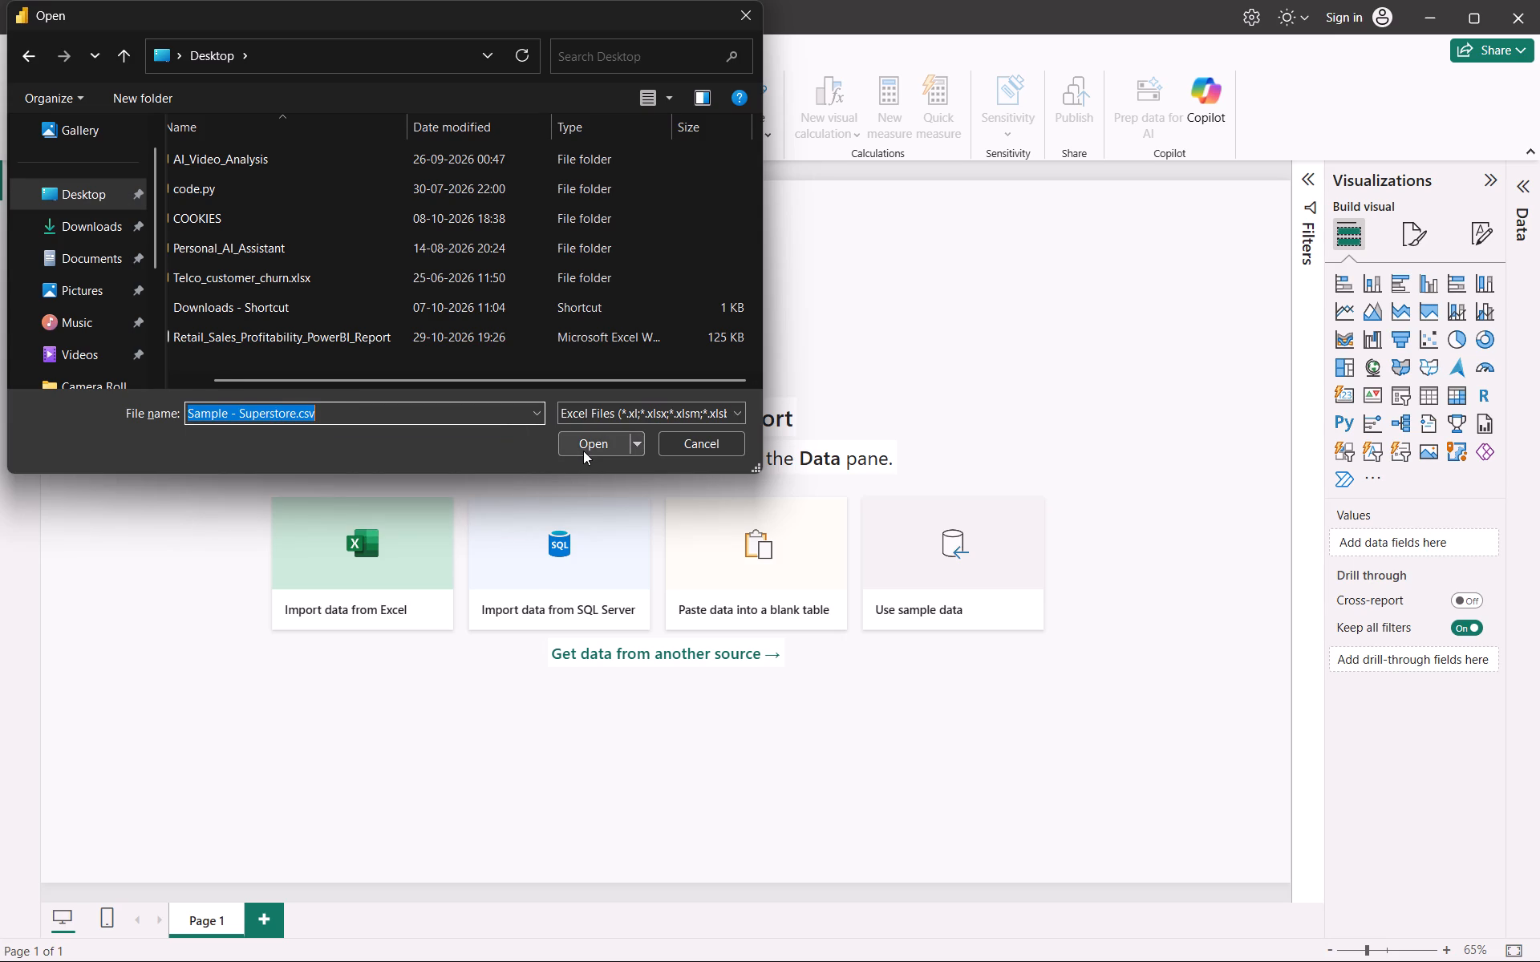
pyautogui.click(598, 445)
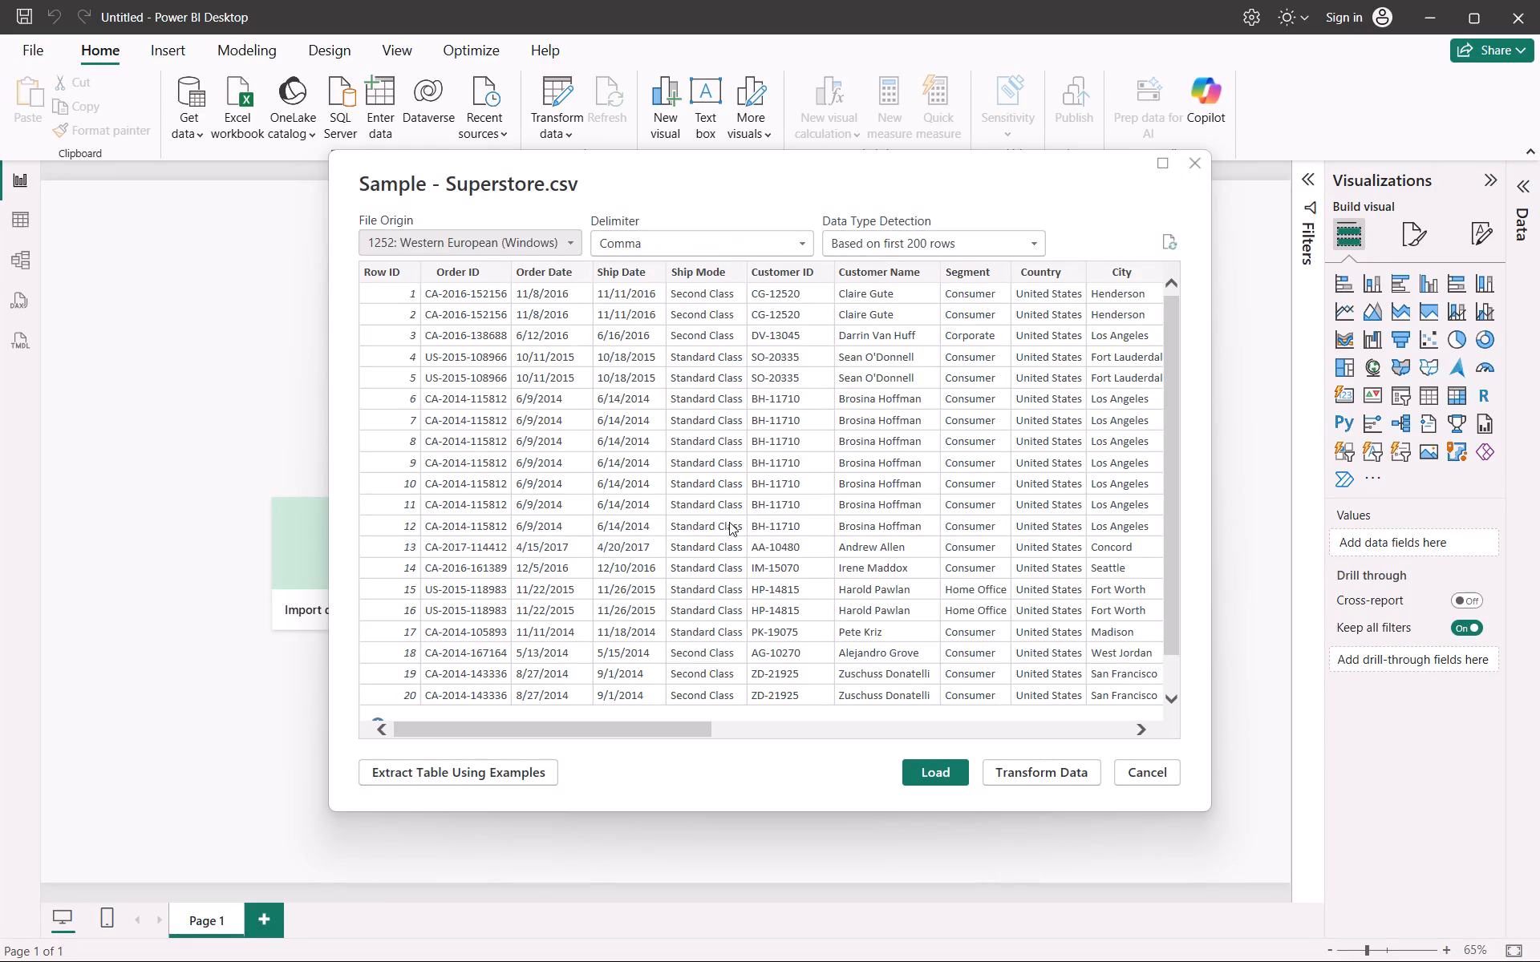
pyautogui.click(941, 774)
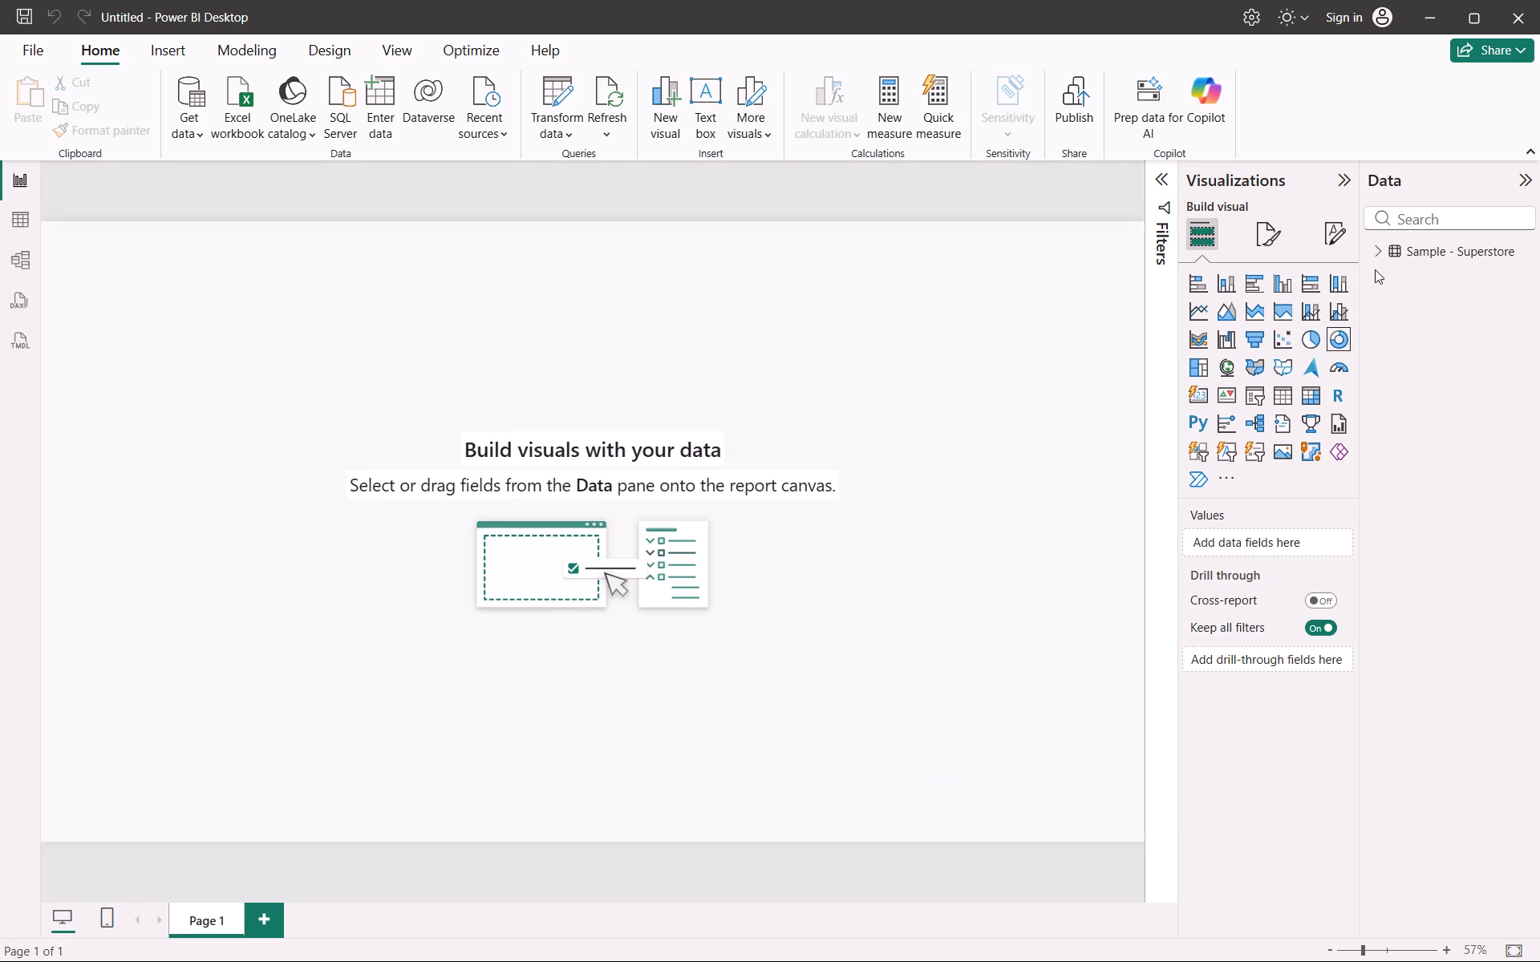
# Expand the Sample - Superstore table to list its fields.
pyautogui.click(1376, 254)
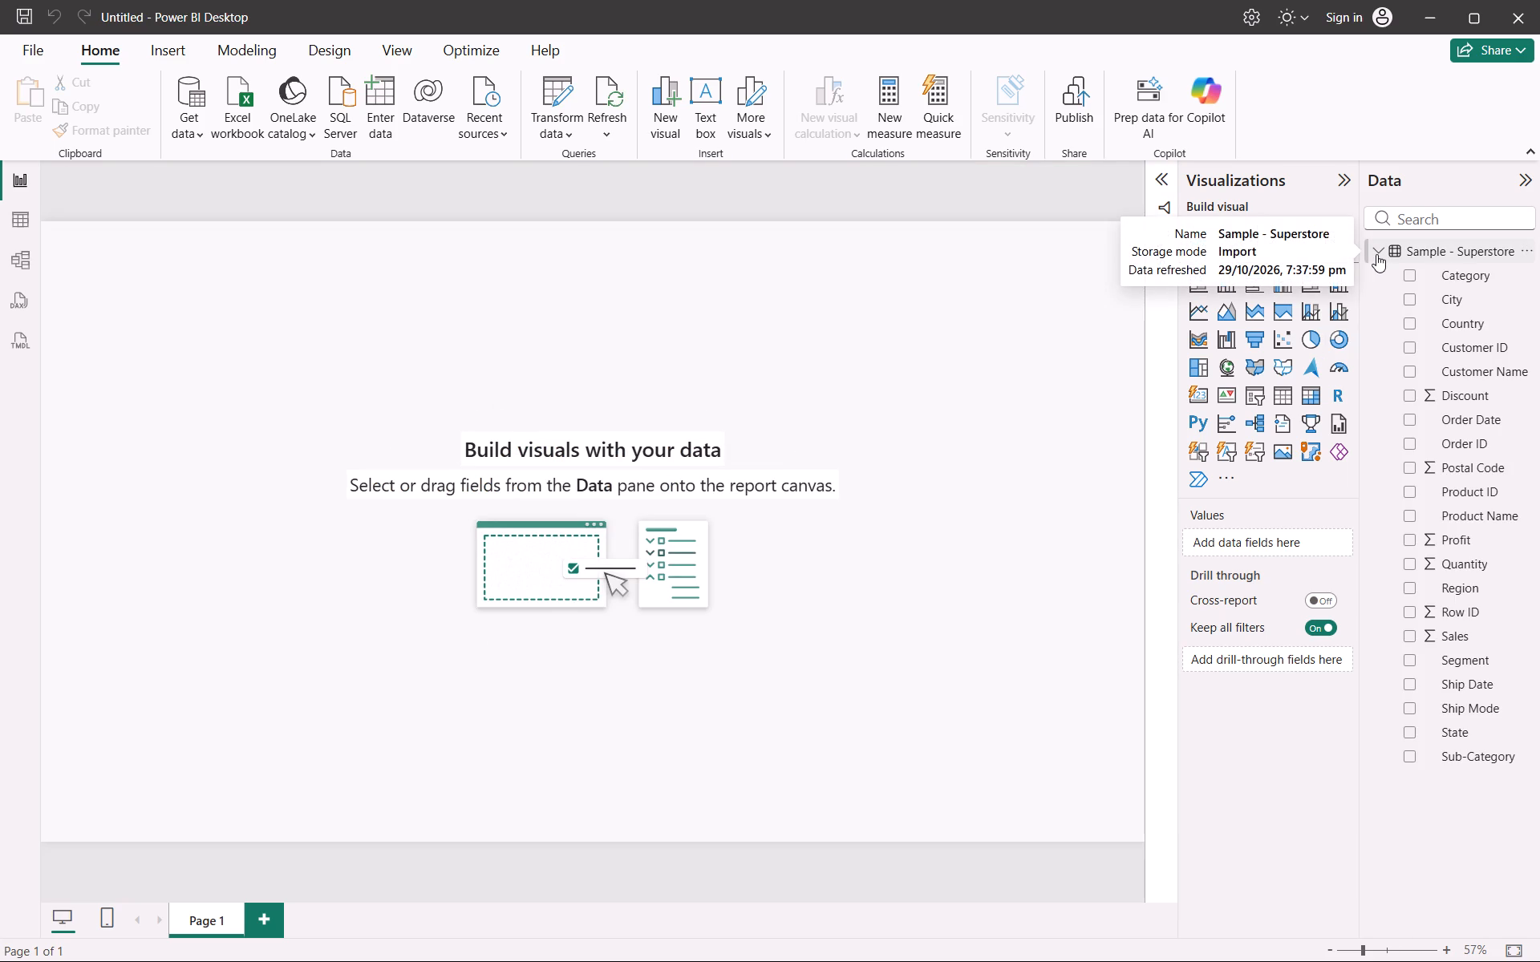
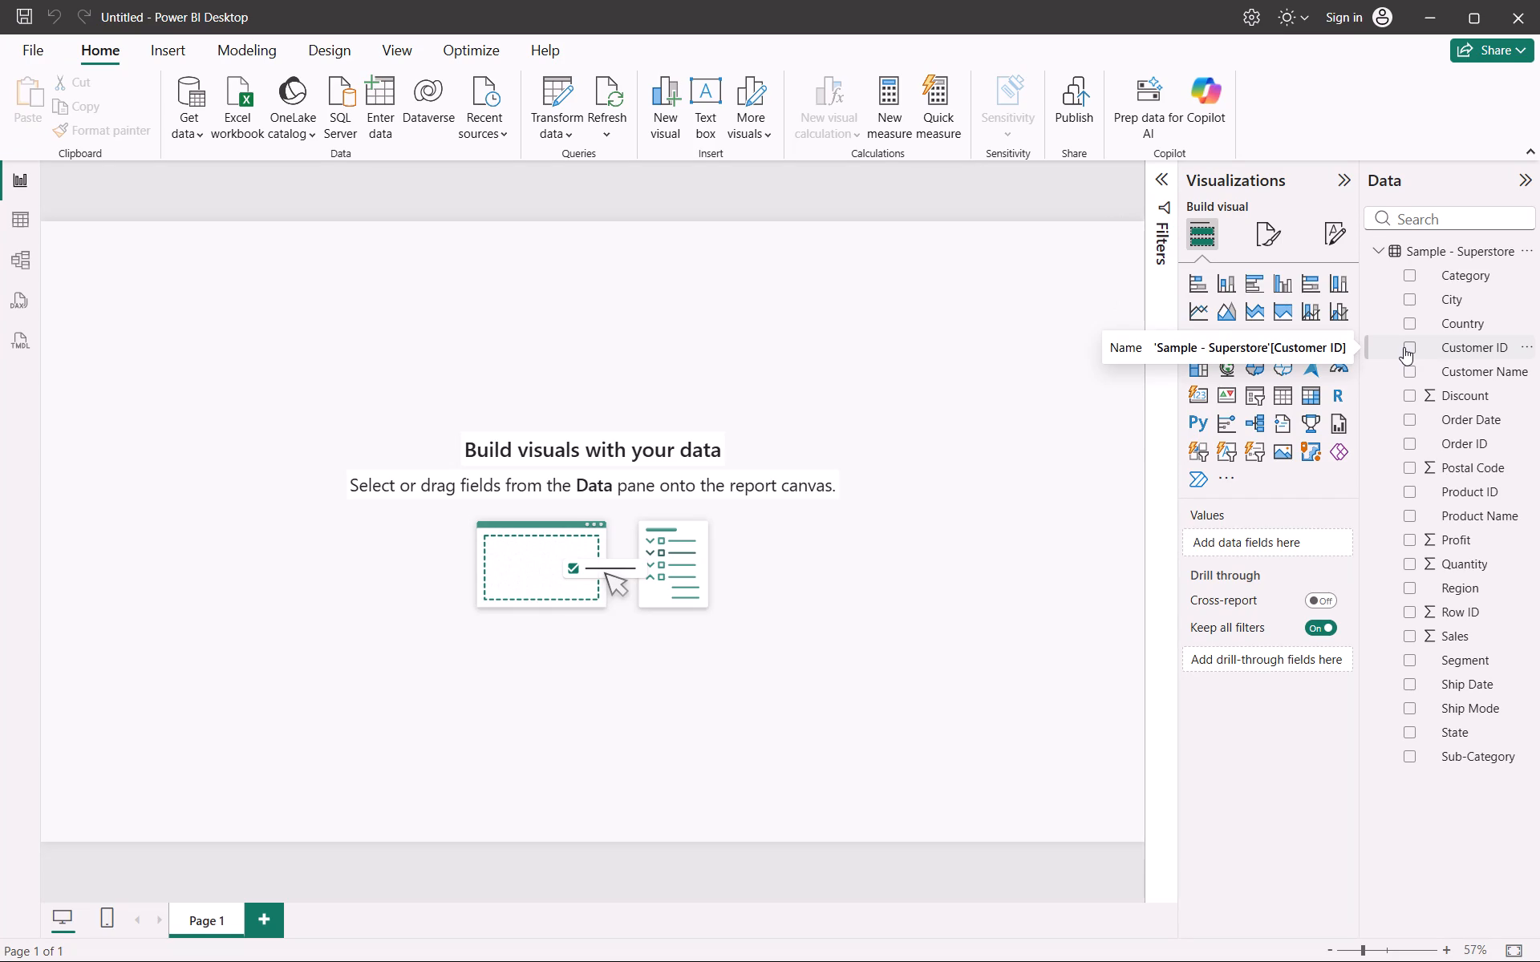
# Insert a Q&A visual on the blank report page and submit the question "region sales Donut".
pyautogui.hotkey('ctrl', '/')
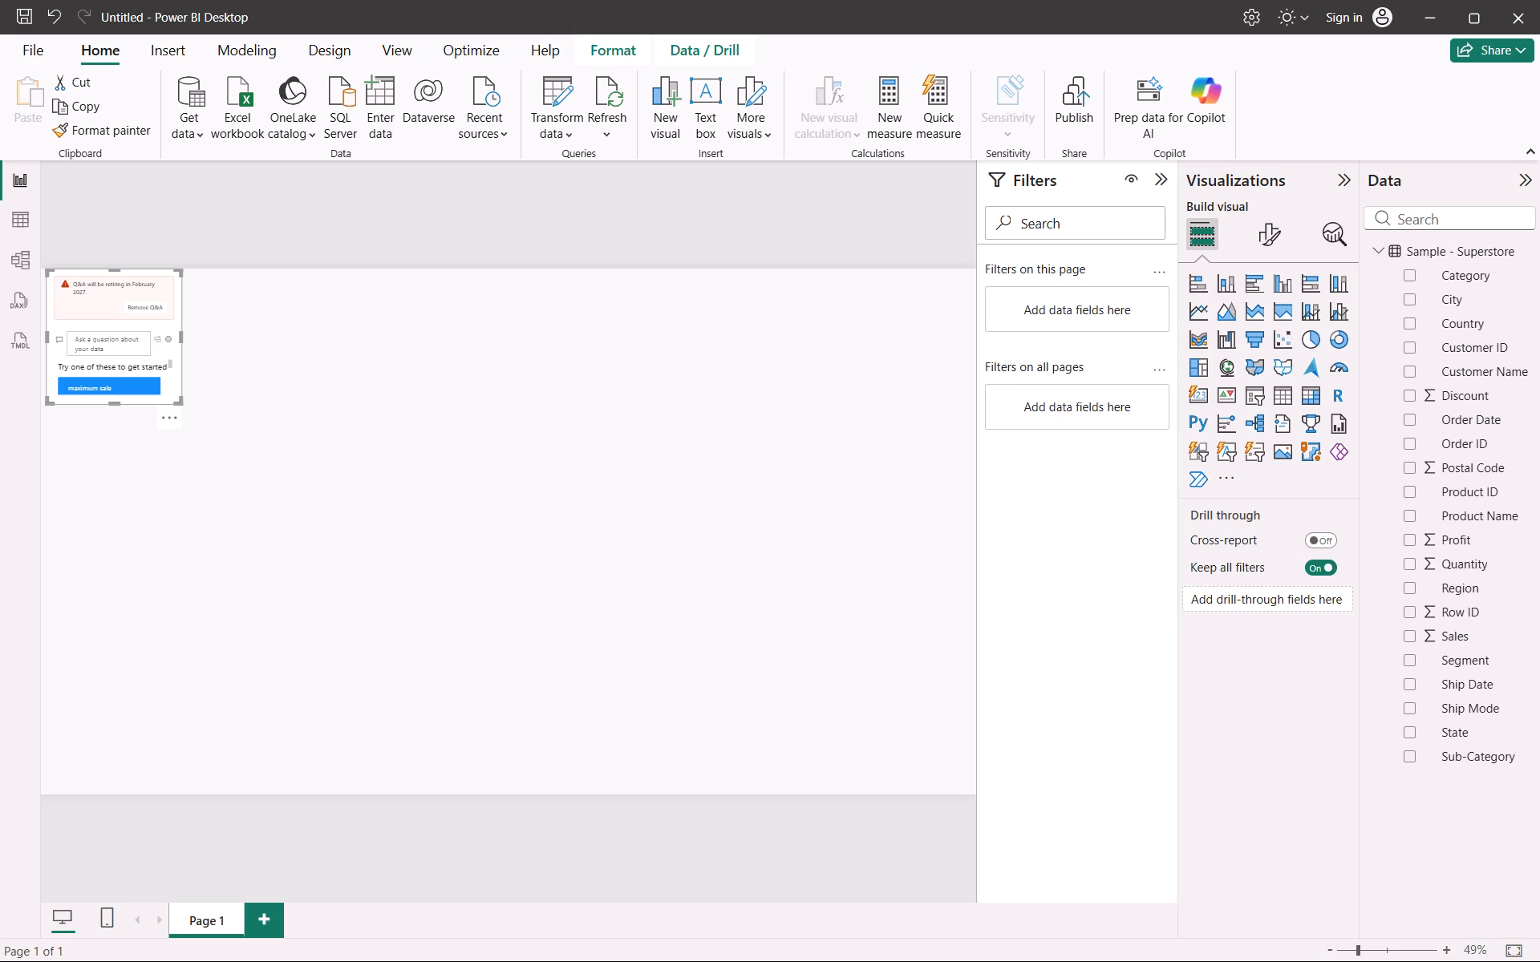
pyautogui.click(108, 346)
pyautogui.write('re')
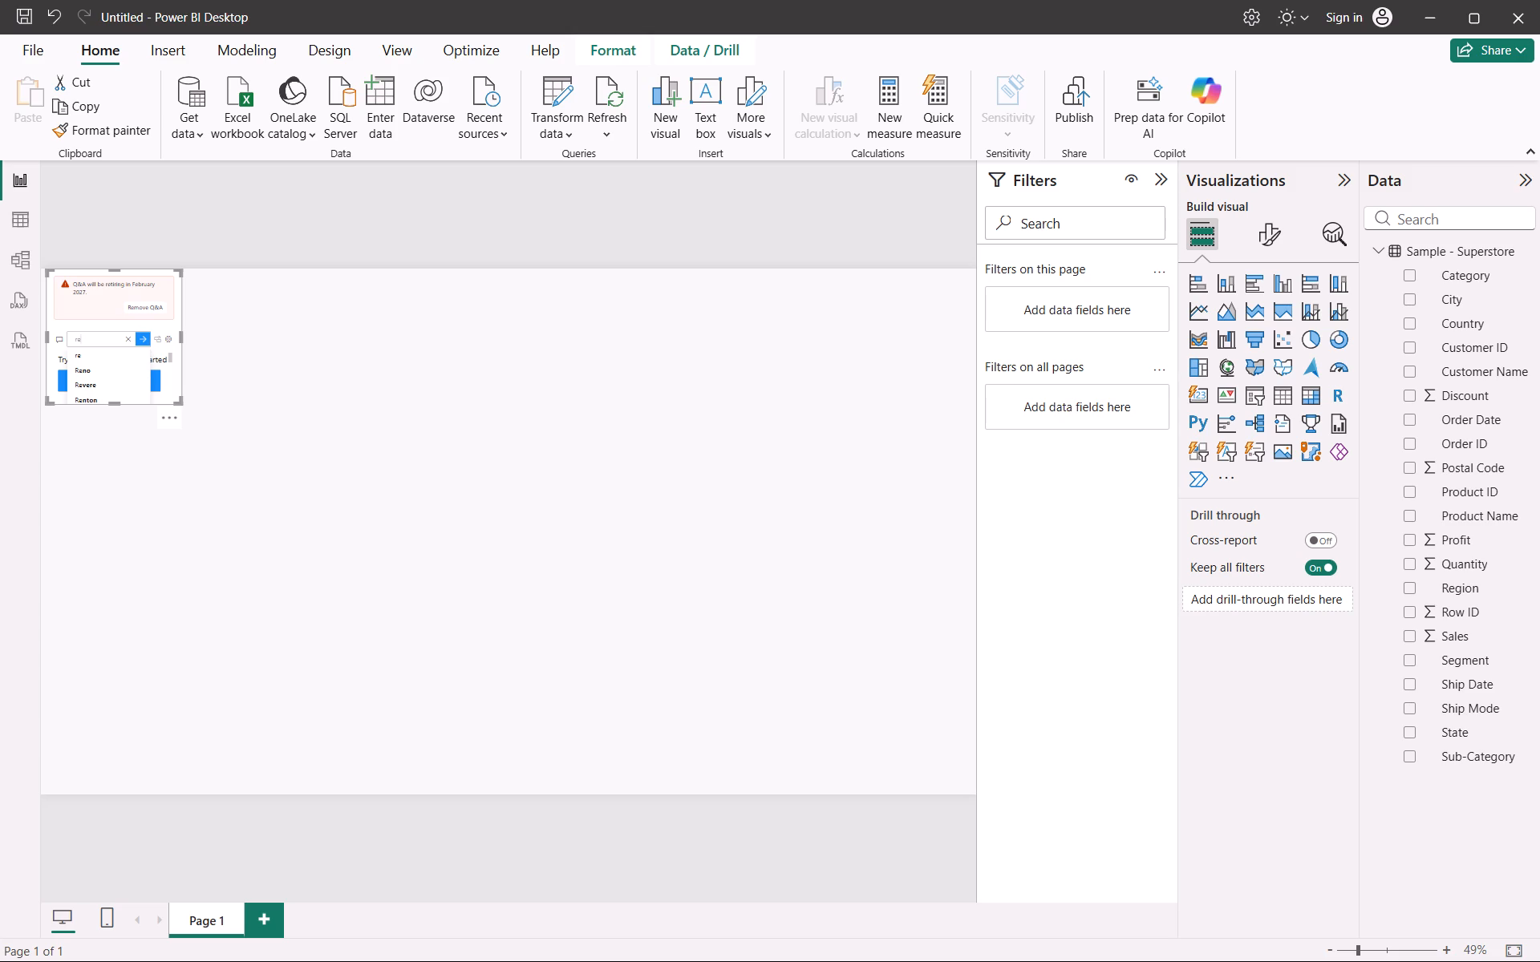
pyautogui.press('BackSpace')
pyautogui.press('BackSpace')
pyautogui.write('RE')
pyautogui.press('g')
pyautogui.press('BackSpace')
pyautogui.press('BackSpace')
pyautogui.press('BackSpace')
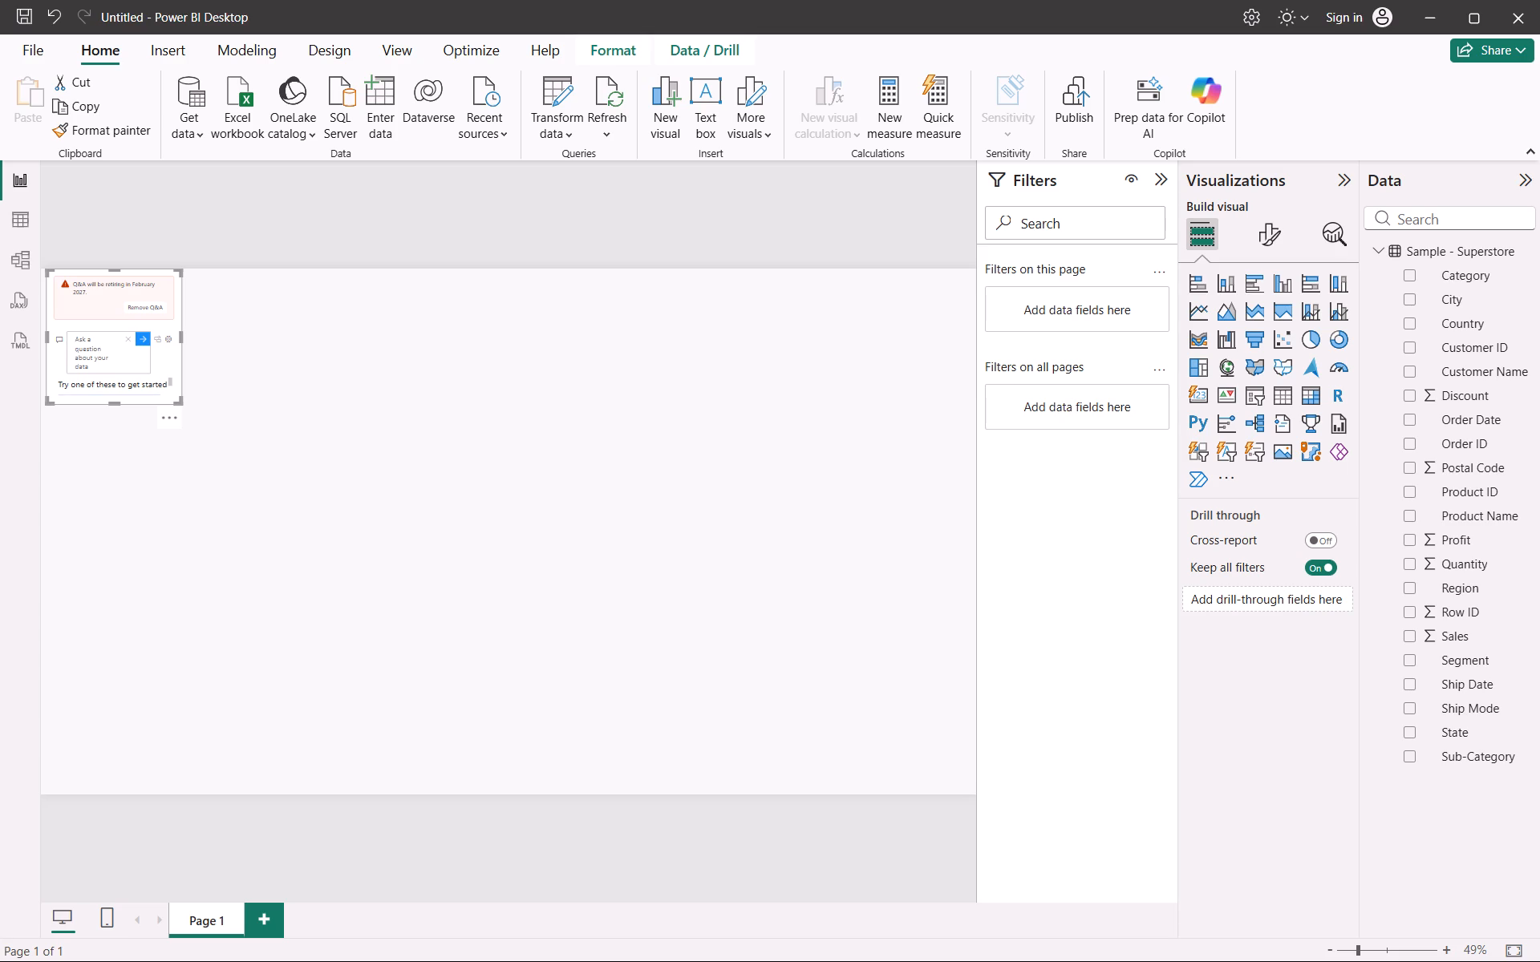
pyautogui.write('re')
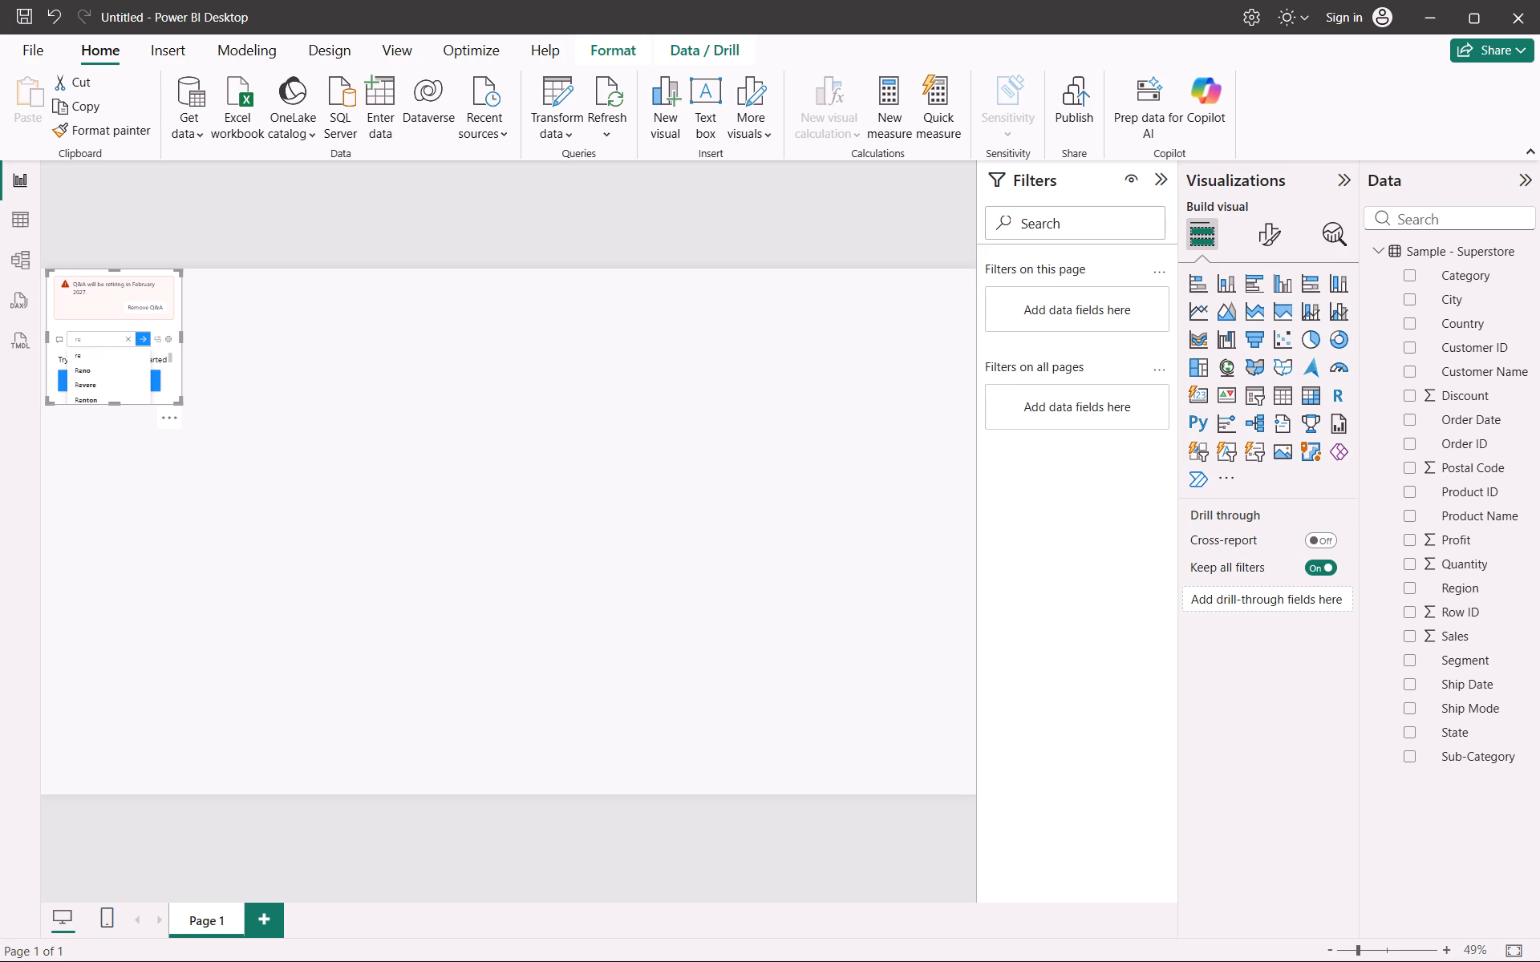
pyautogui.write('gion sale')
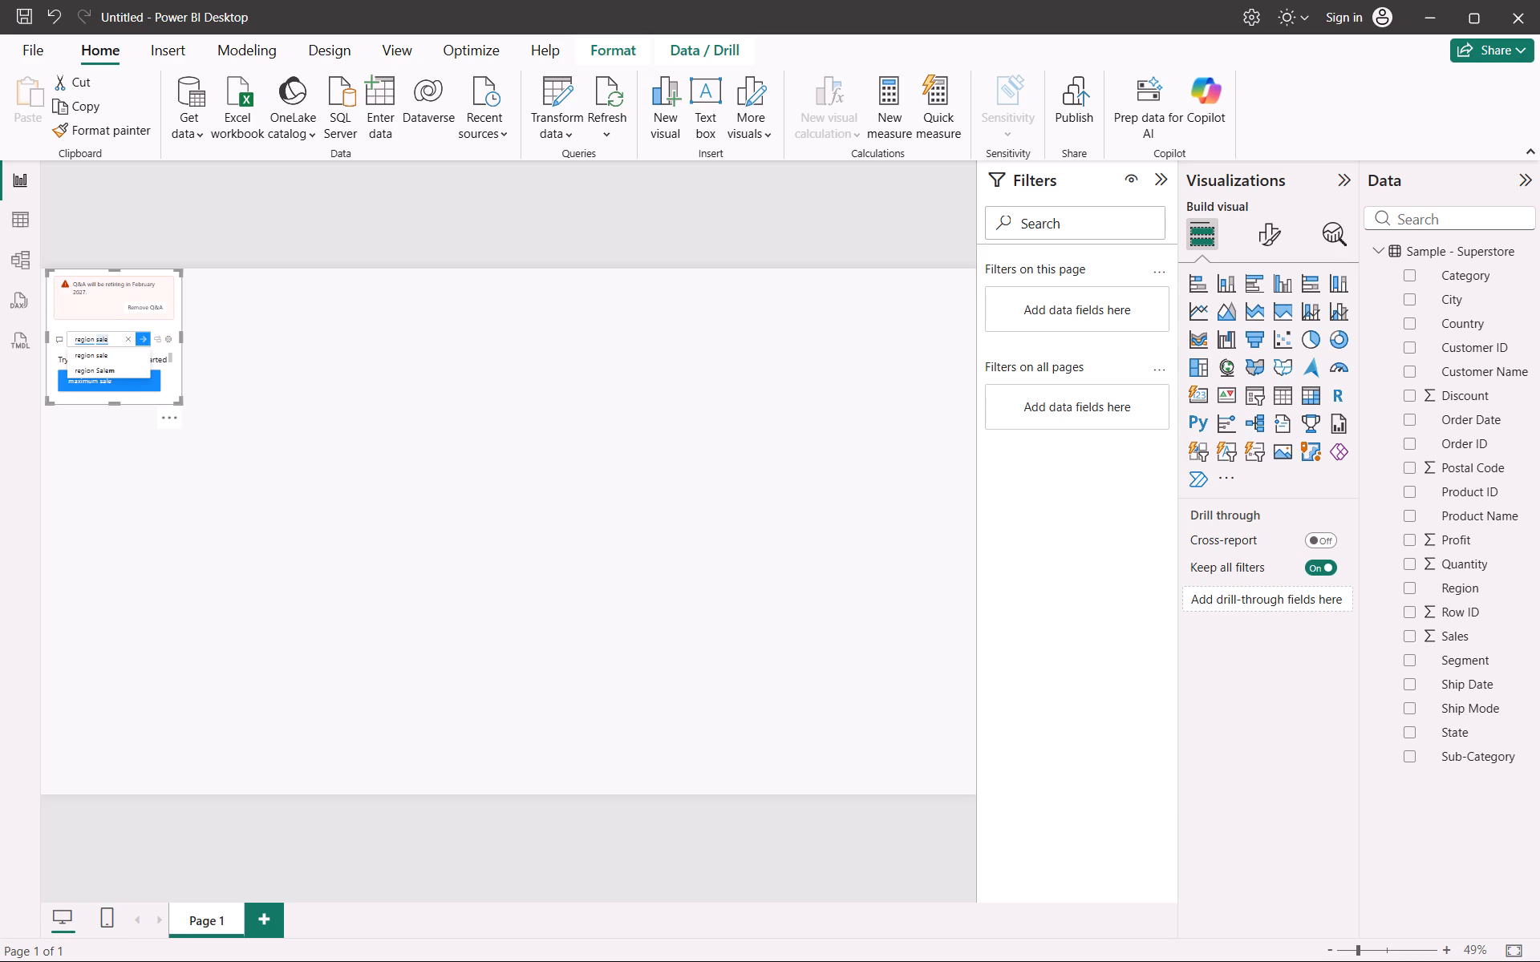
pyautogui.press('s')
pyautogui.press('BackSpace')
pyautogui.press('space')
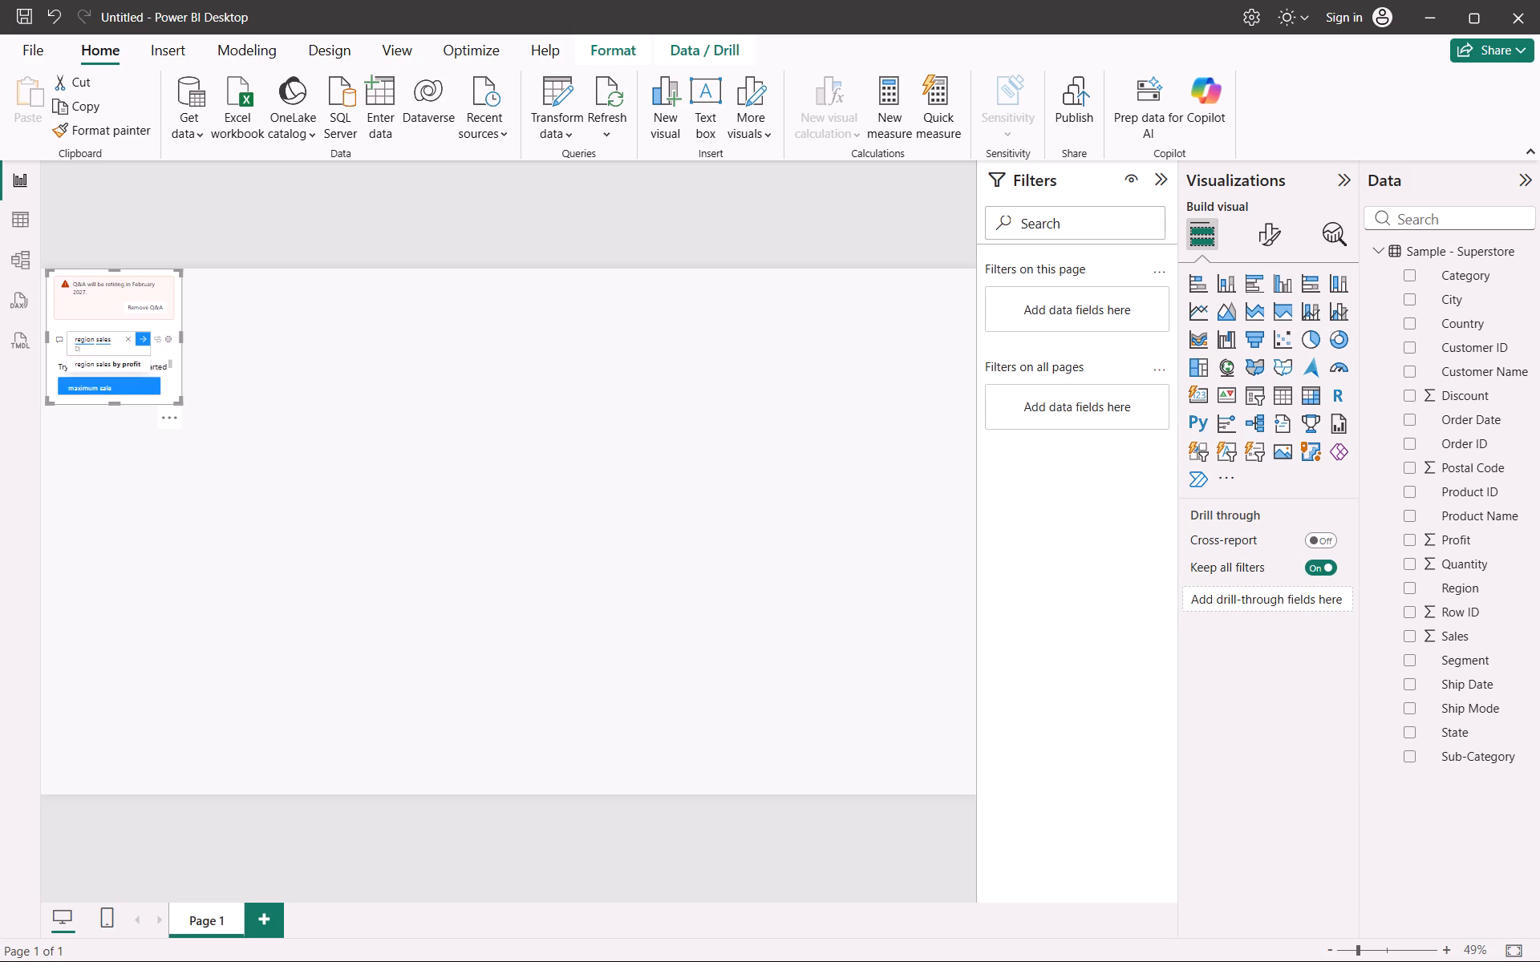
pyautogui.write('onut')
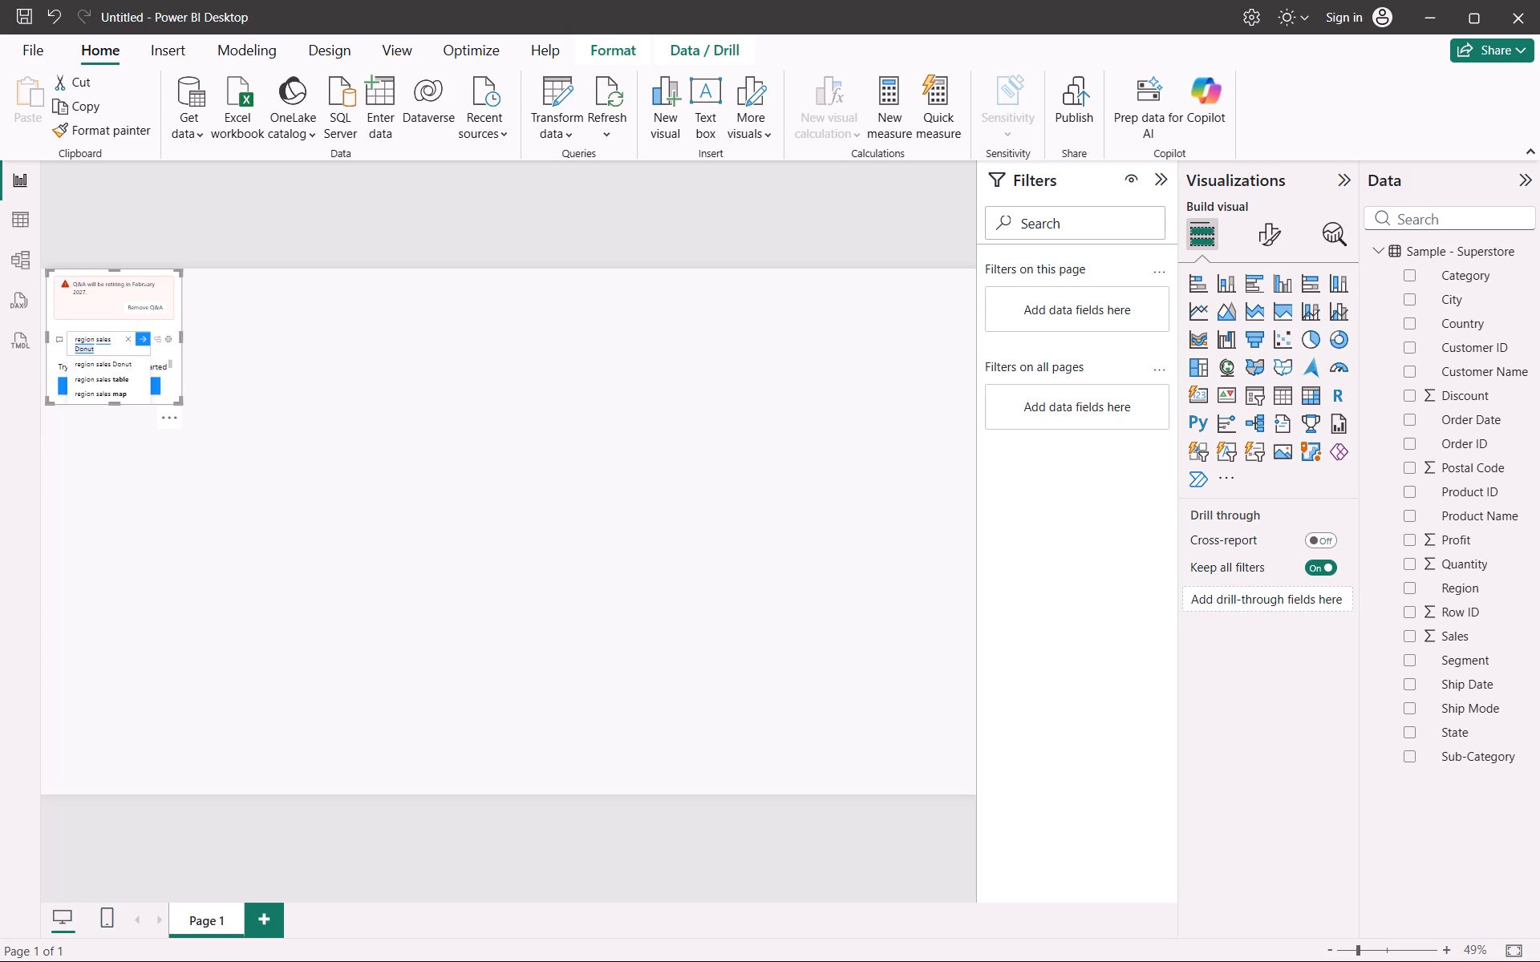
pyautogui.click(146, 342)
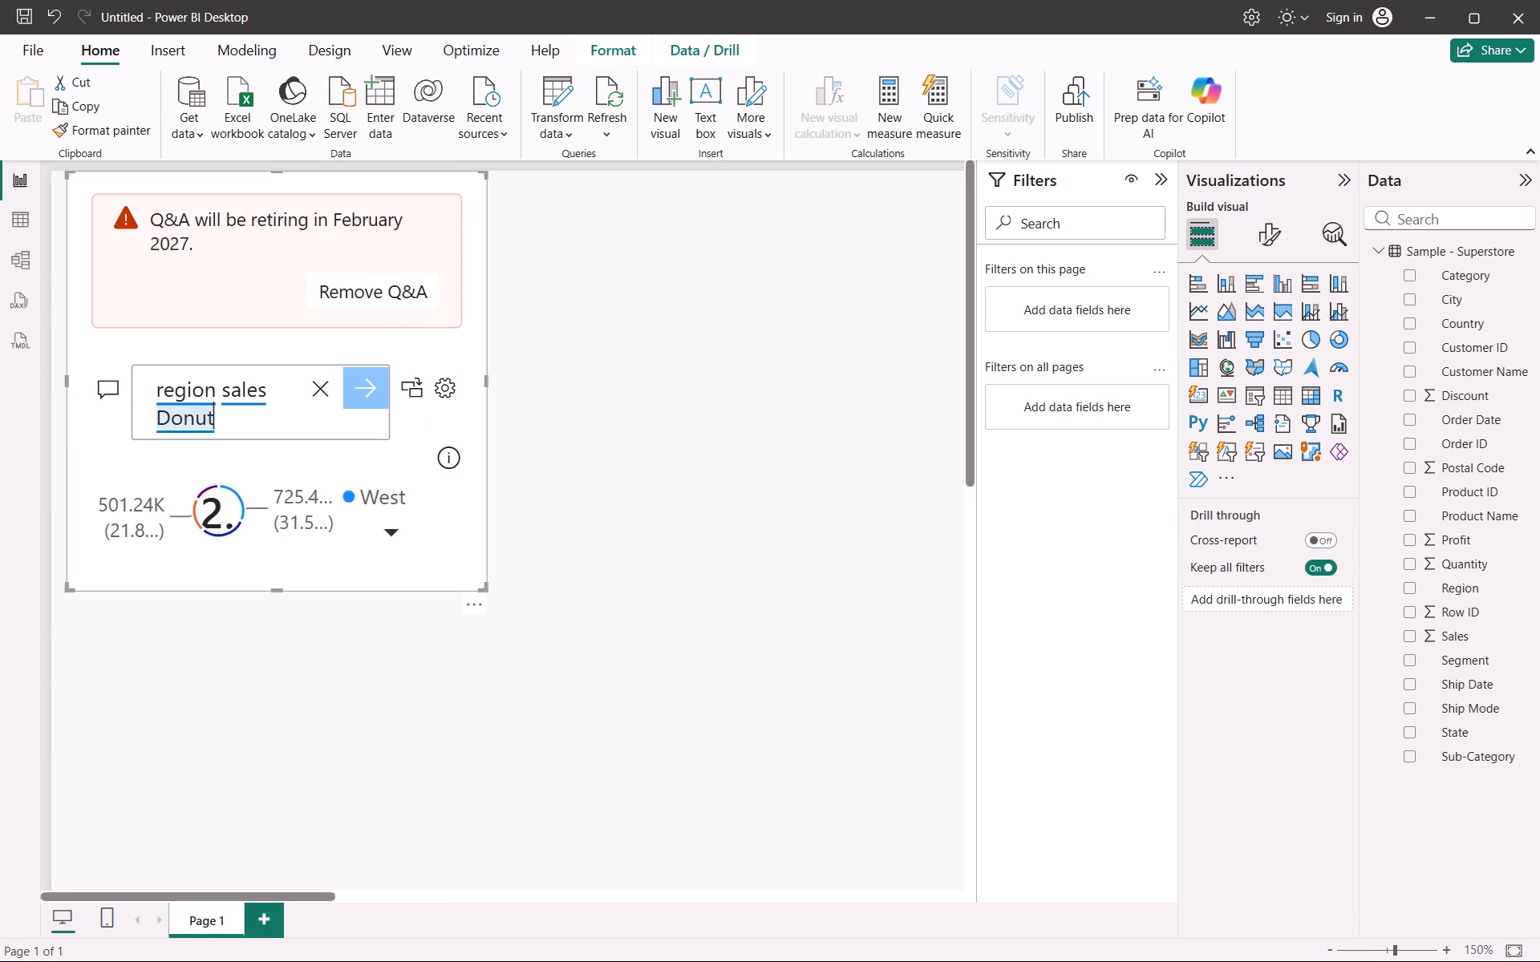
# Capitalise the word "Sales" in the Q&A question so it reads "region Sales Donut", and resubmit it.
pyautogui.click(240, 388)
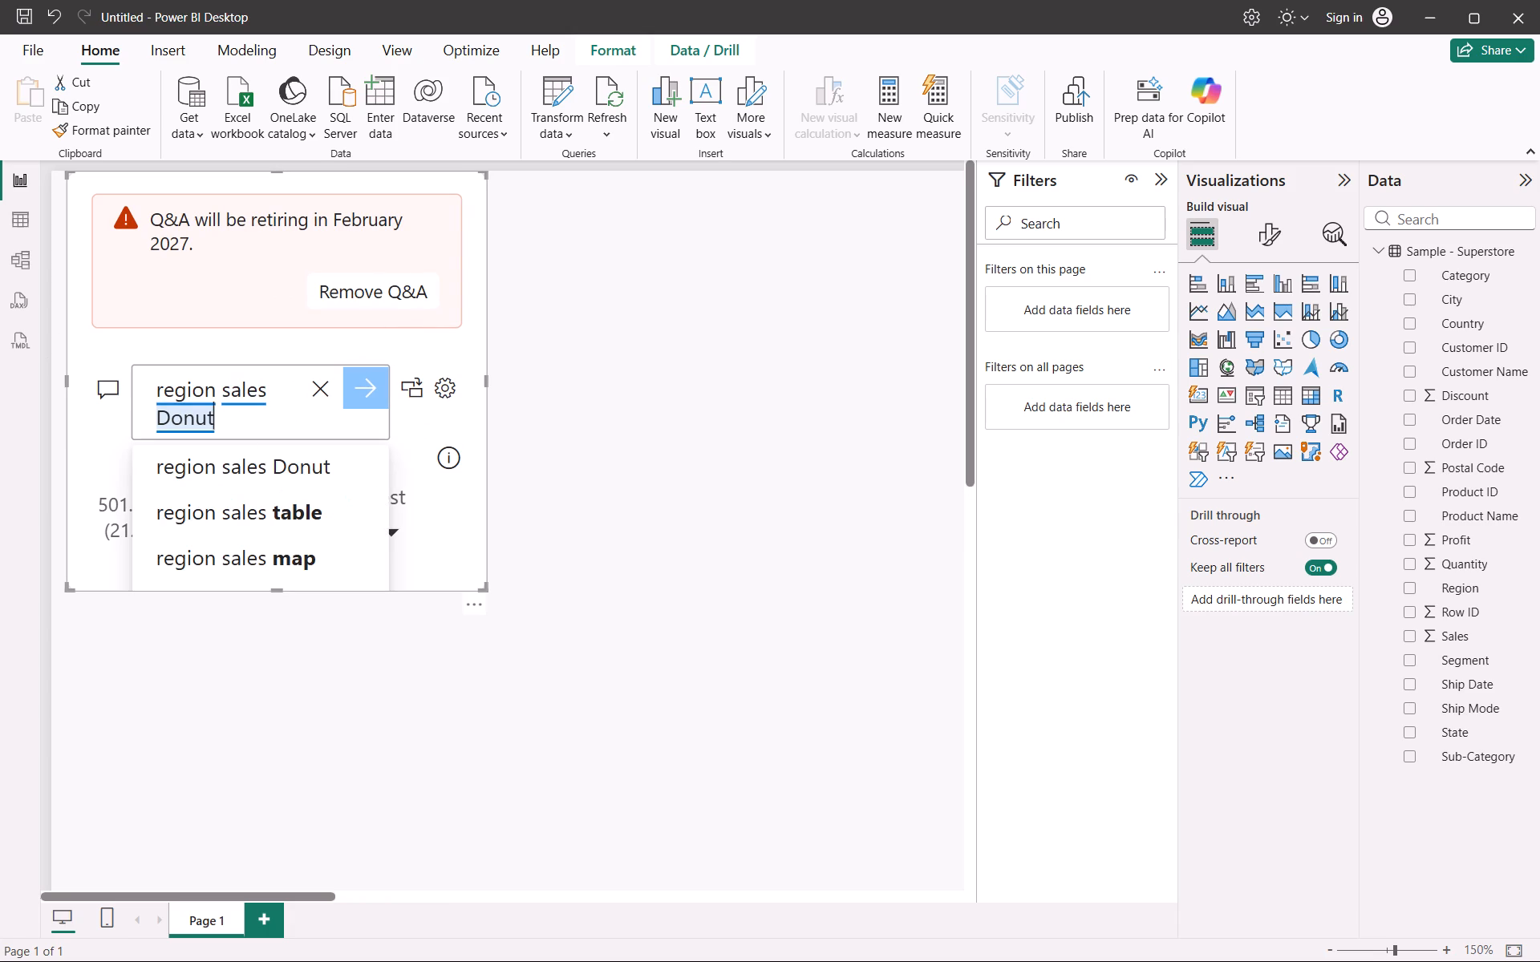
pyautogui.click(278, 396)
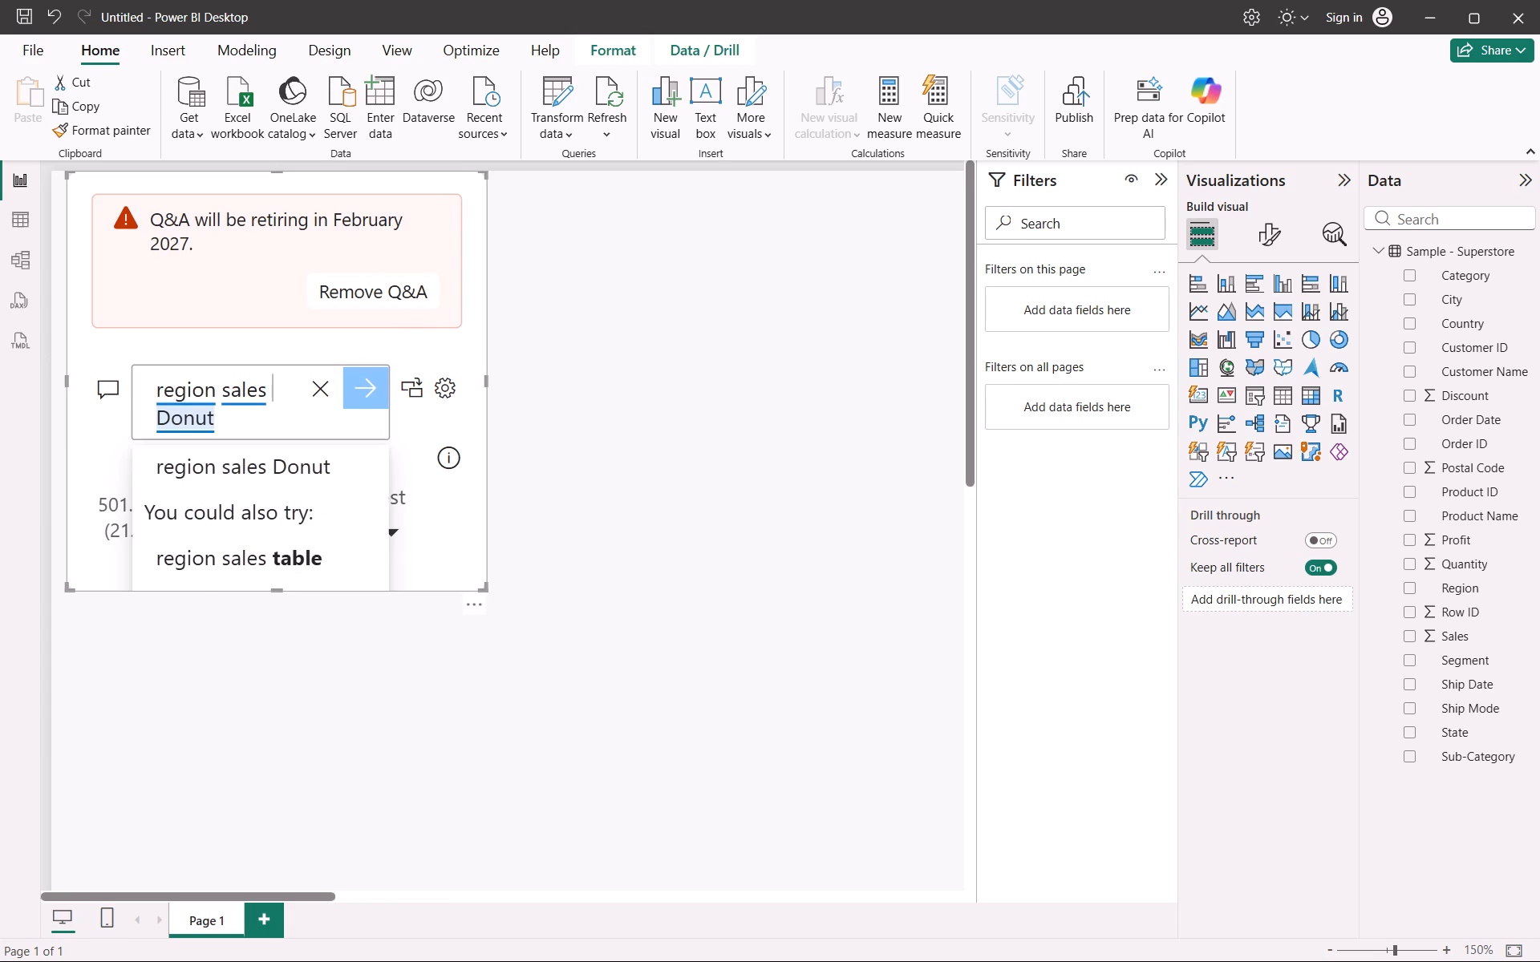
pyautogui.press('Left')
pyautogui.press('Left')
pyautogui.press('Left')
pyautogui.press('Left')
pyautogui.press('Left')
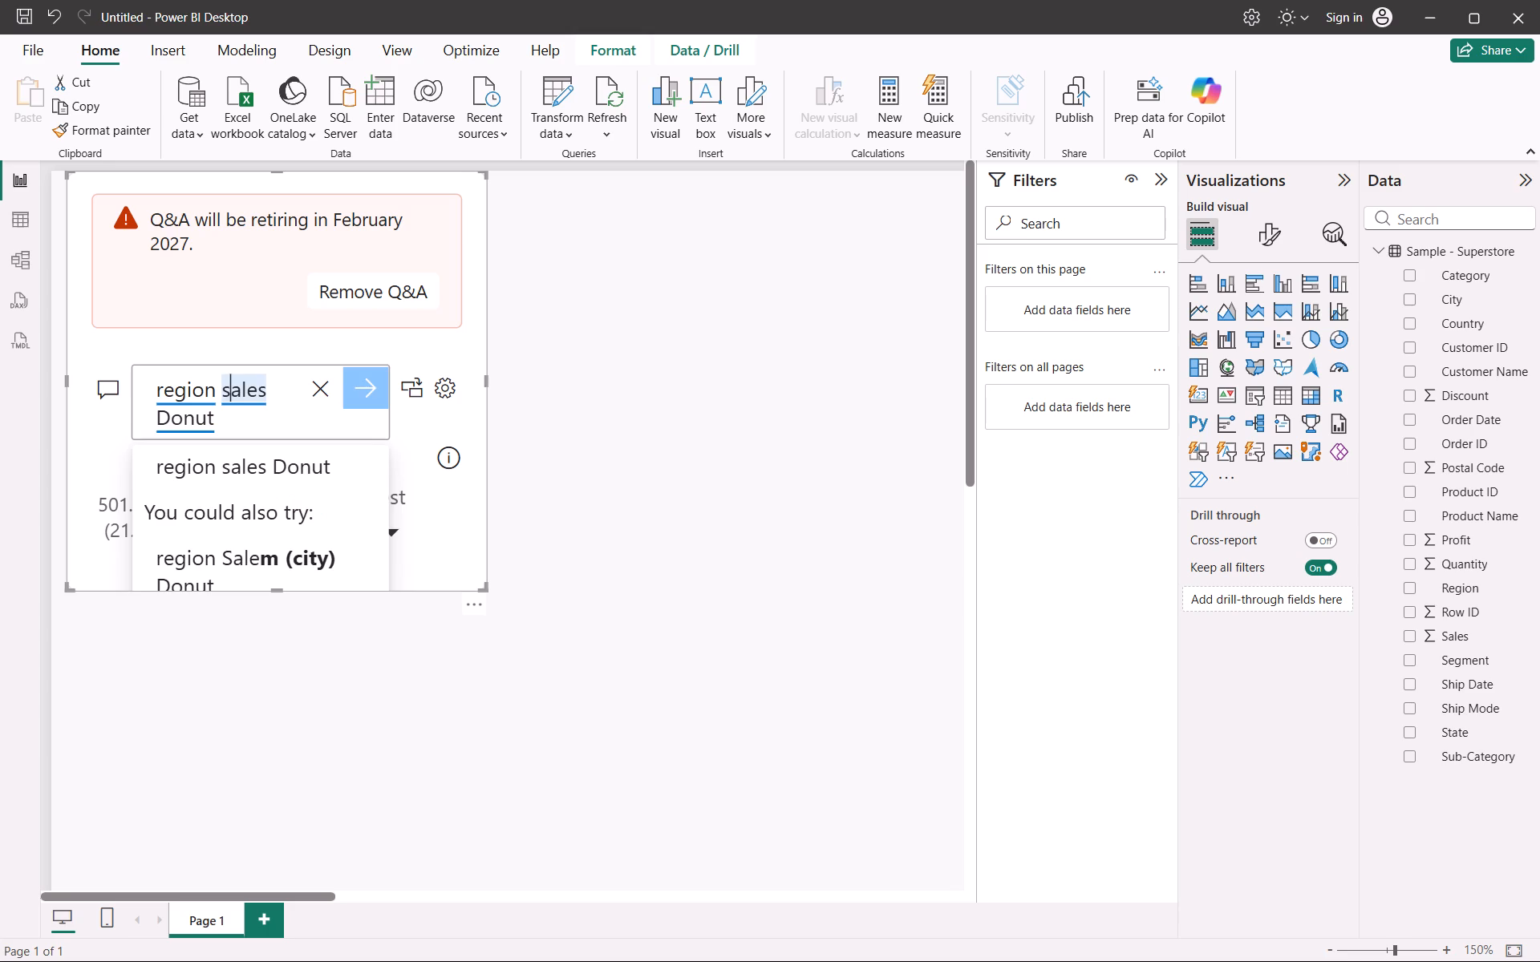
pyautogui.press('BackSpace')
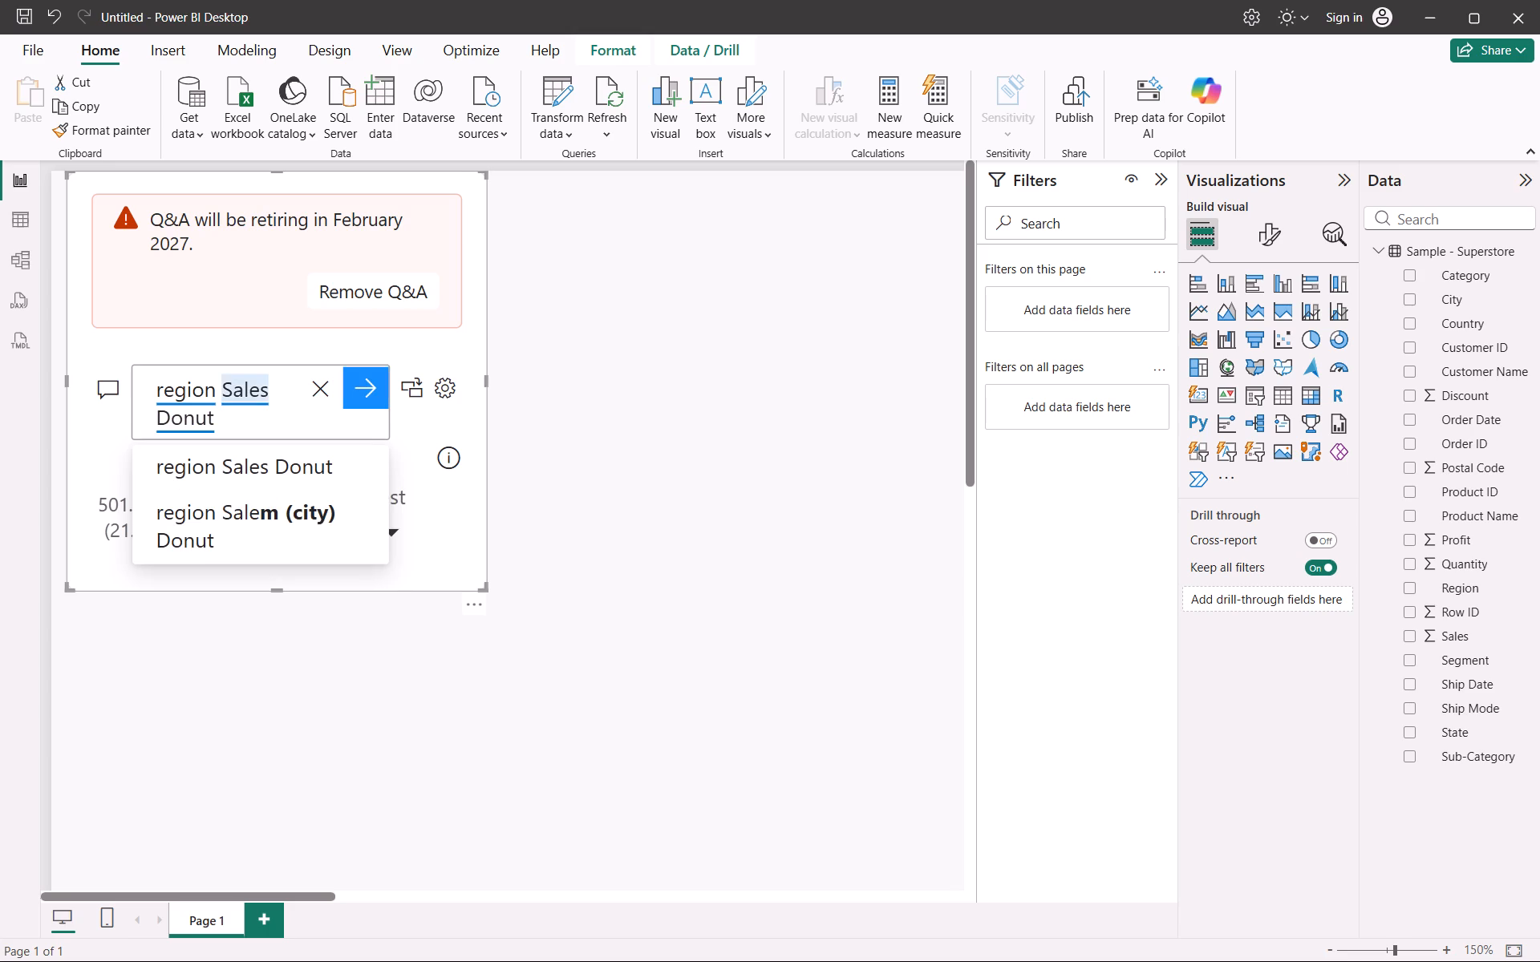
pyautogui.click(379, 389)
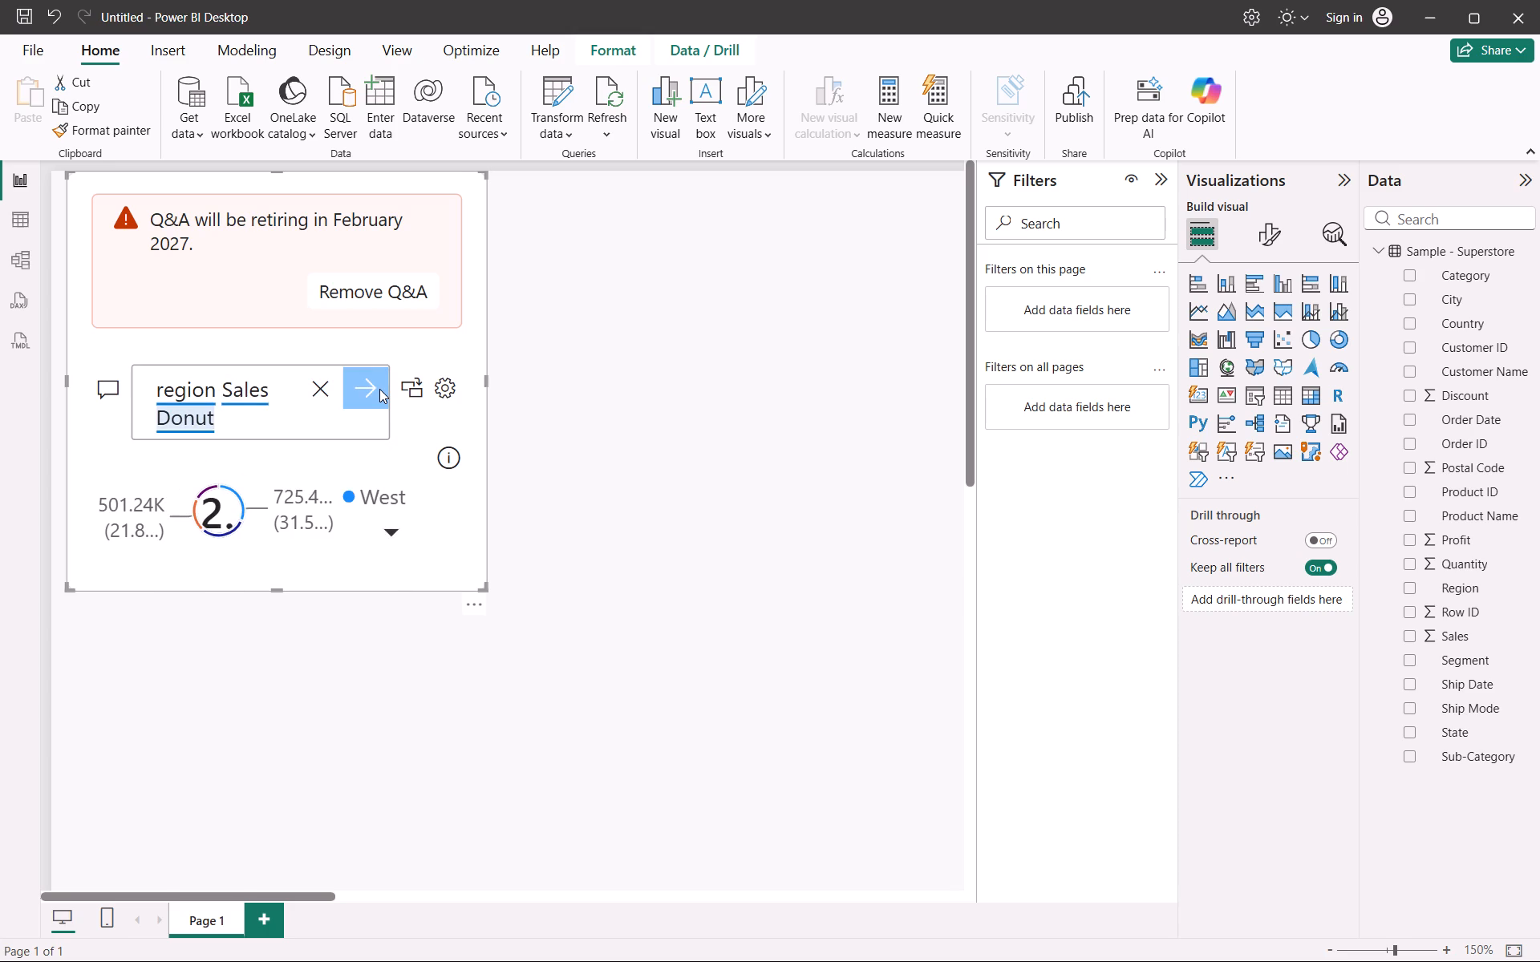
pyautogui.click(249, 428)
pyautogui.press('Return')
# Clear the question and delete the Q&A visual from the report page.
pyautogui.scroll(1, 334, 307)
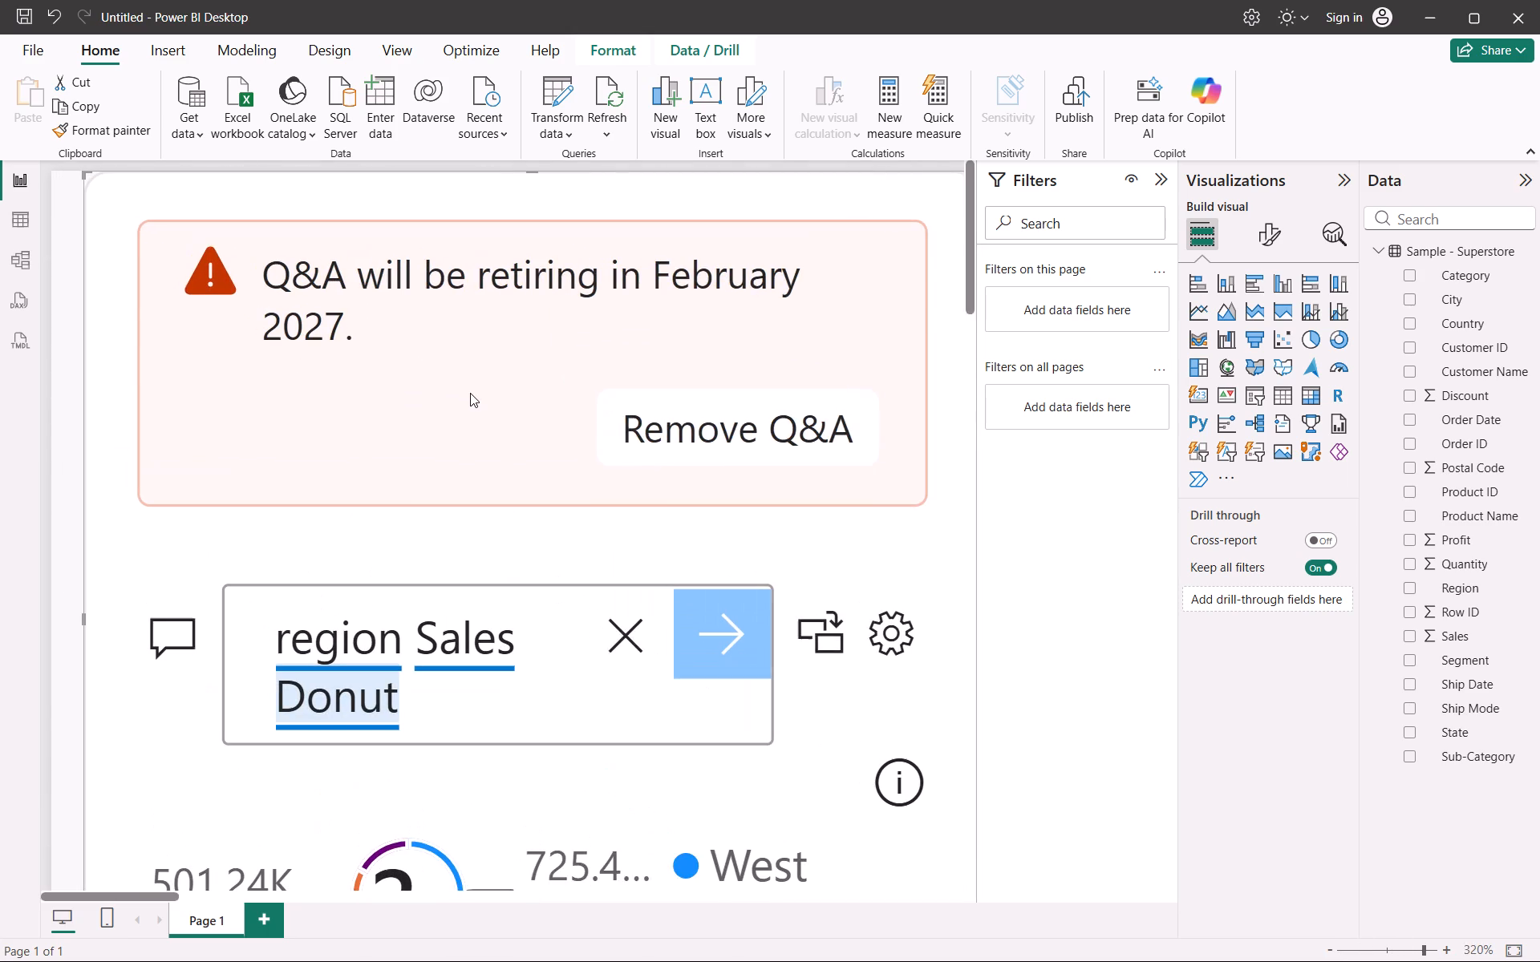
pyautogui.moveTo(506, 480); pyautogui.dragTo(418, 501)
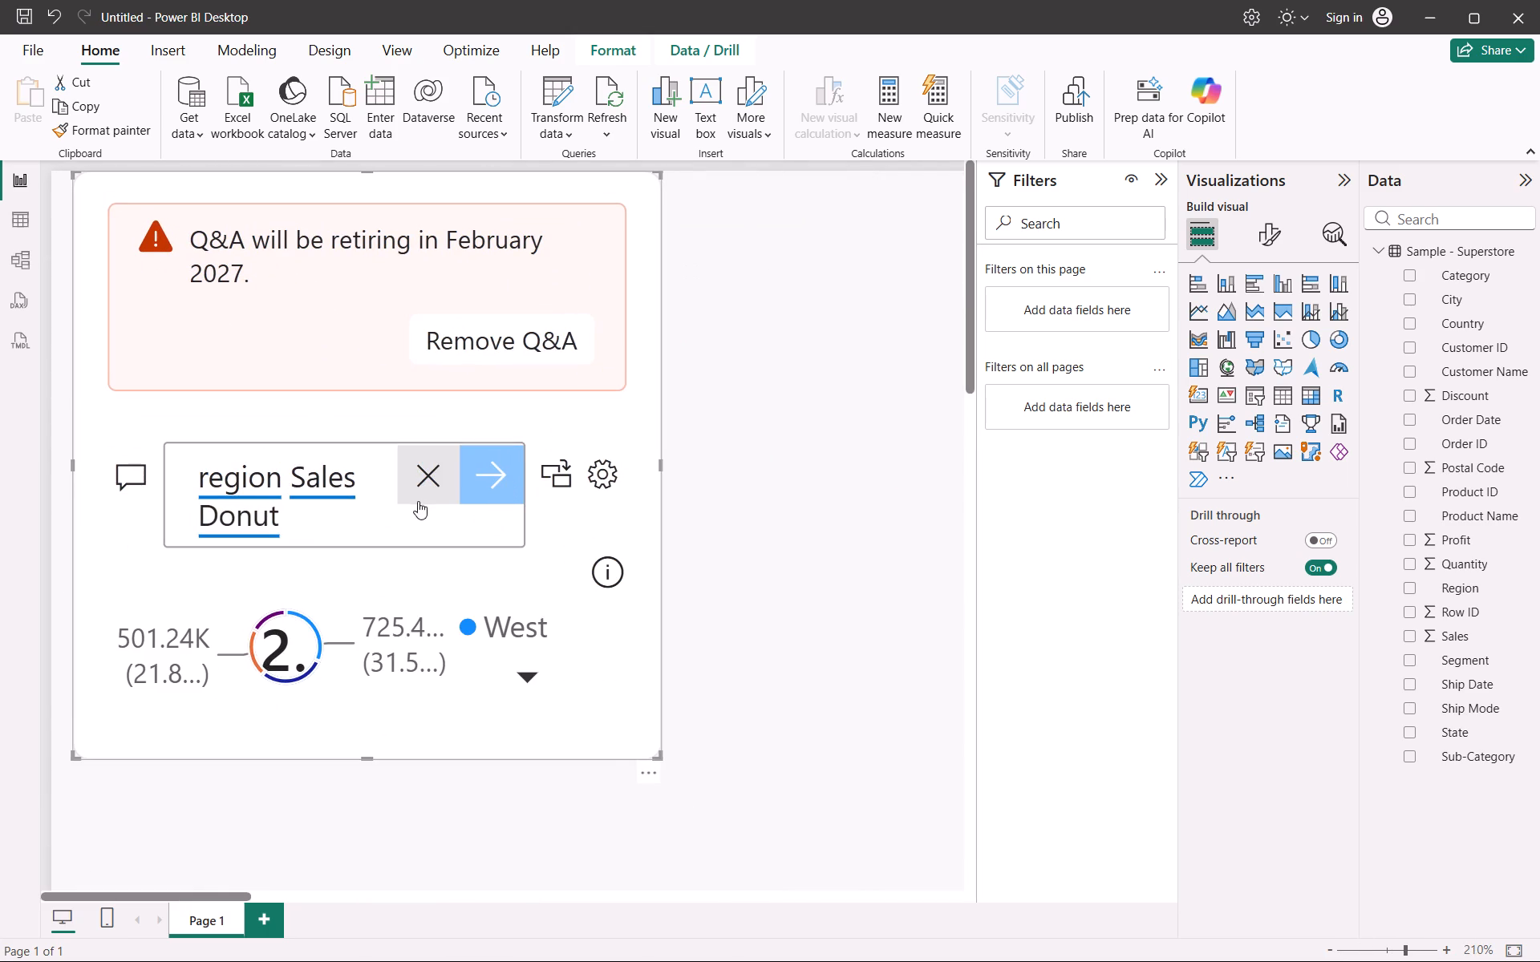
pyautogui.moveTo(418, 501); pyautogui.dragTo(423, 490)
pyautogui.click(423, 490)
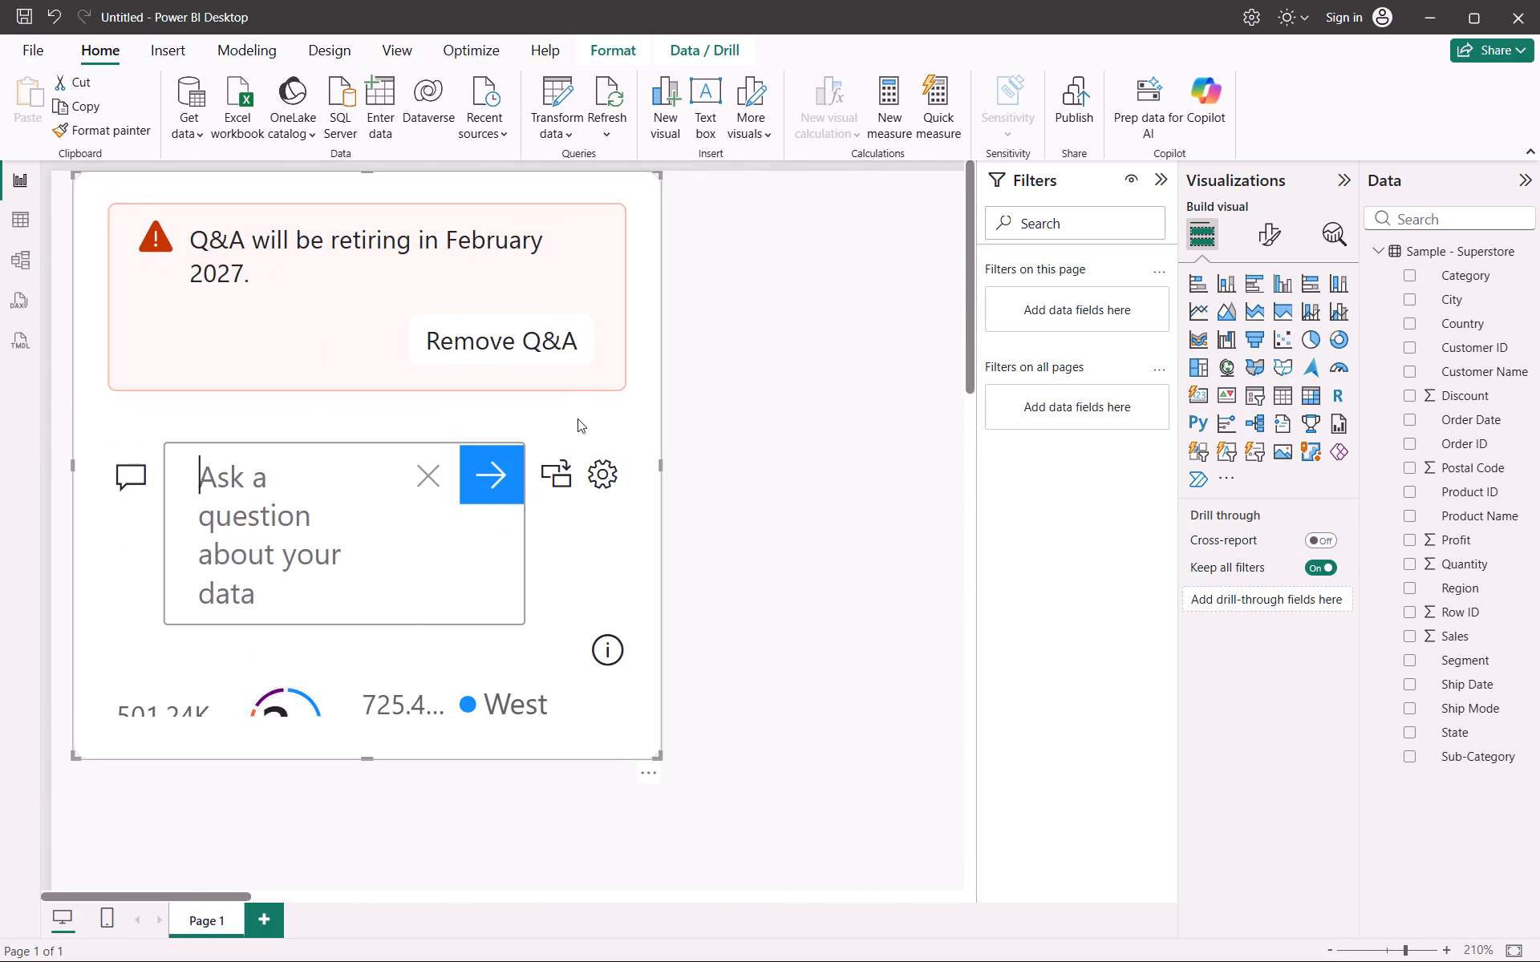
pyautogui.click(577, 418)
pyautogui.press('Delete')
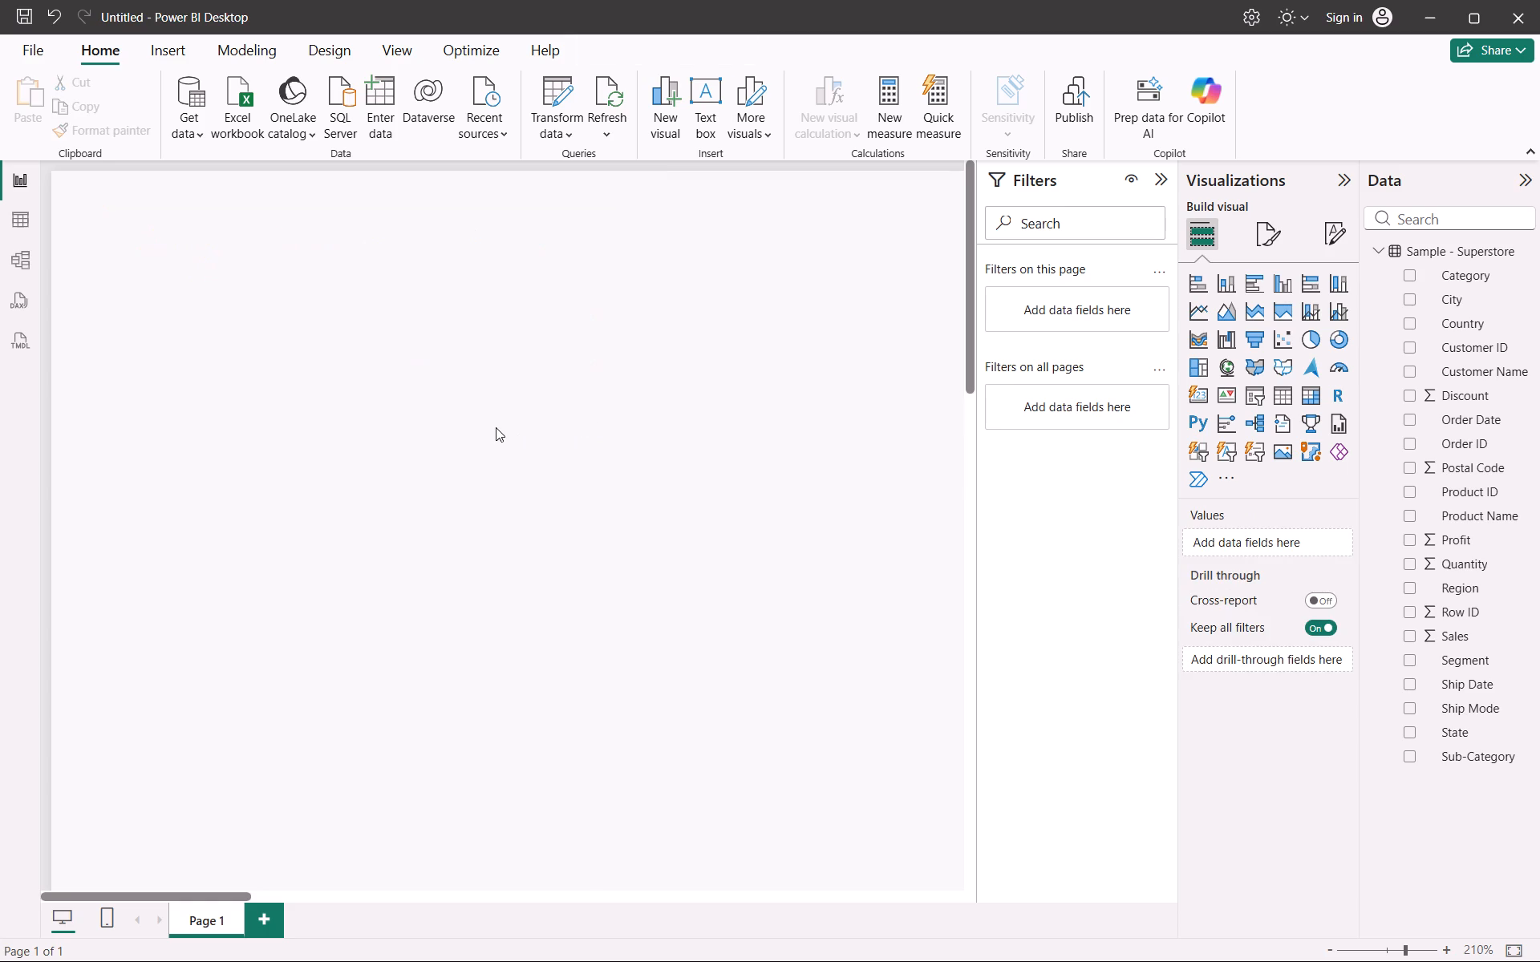
# Insert a new Q&A visual on the empty page and ask it for "region" using the suggested completion.
pyautogui.hotkey('ctrl', '/')
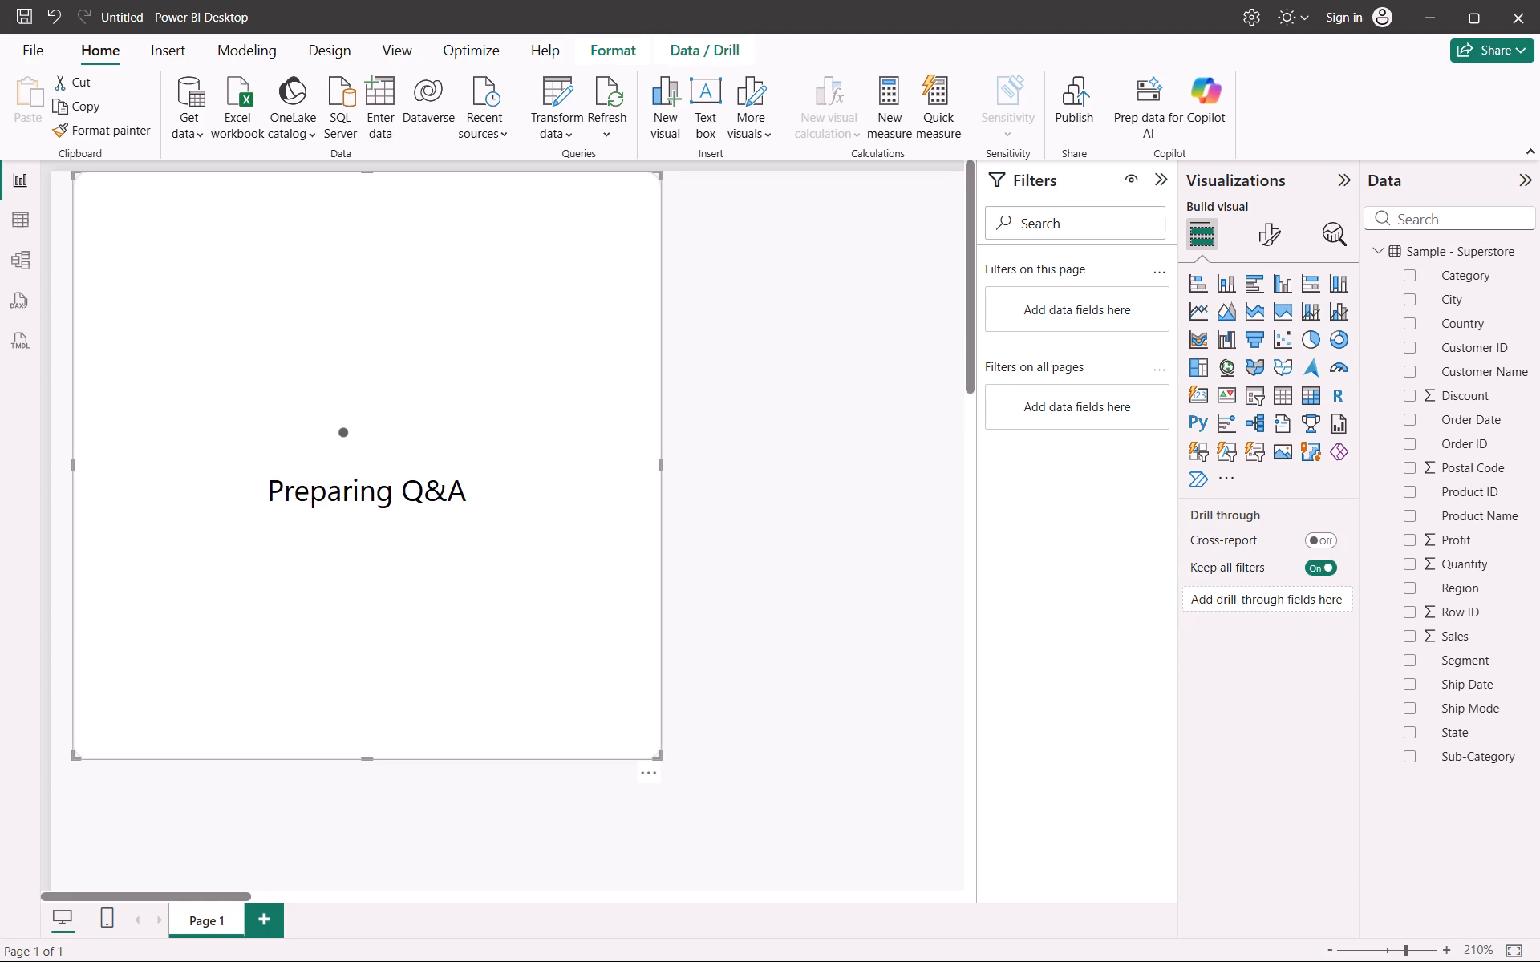
pyautogui.click(409, 490)
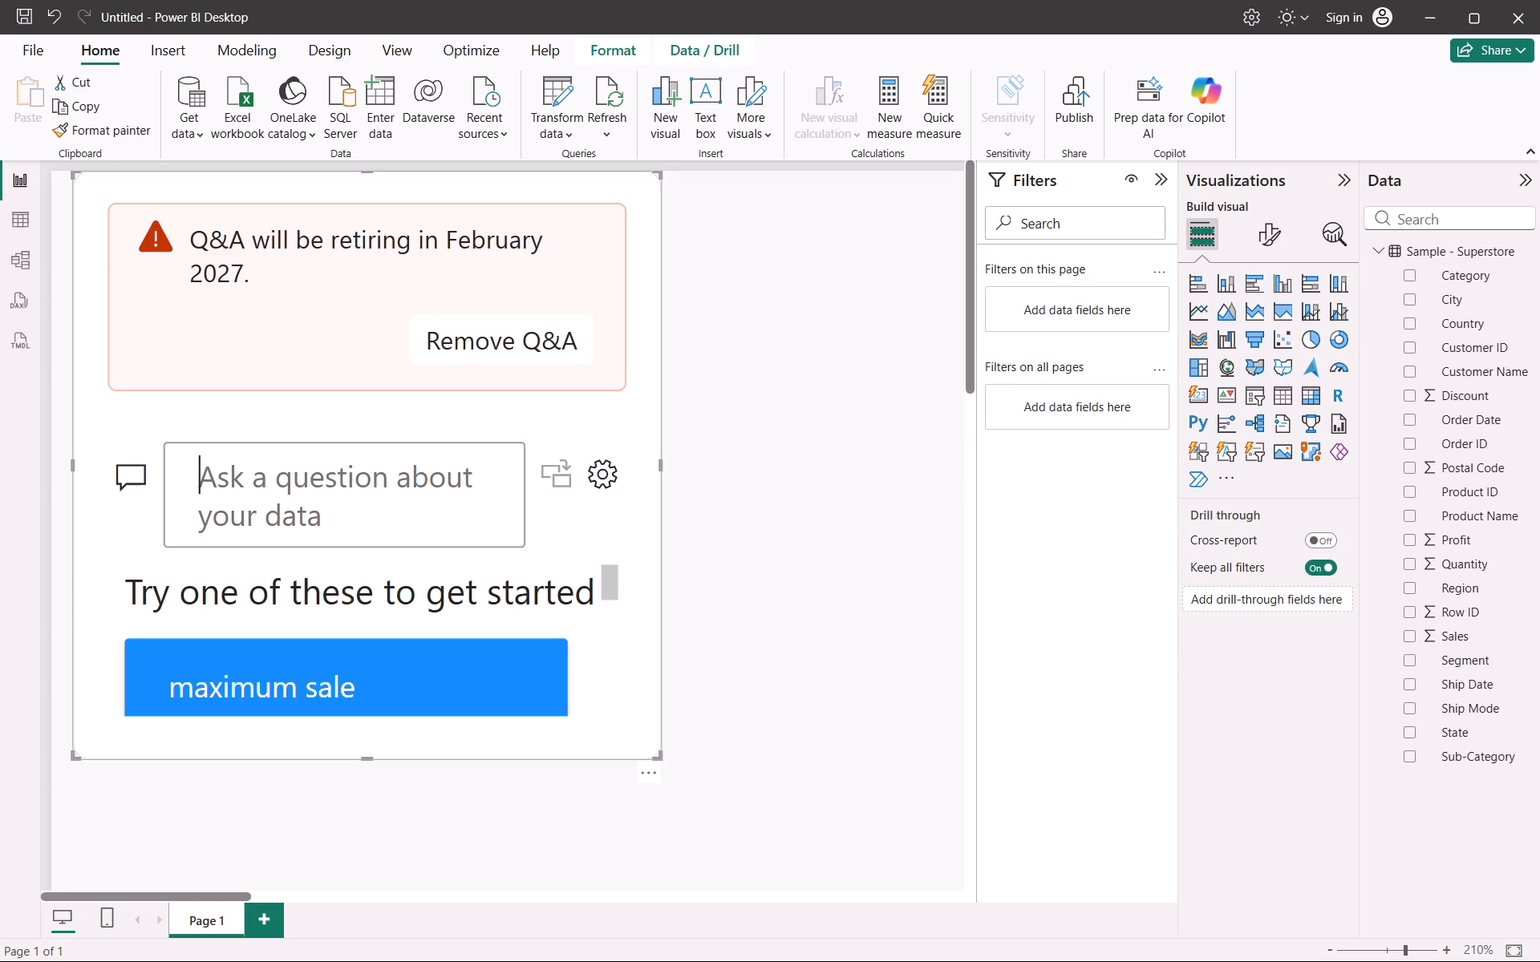
pyautogui.write('reg')
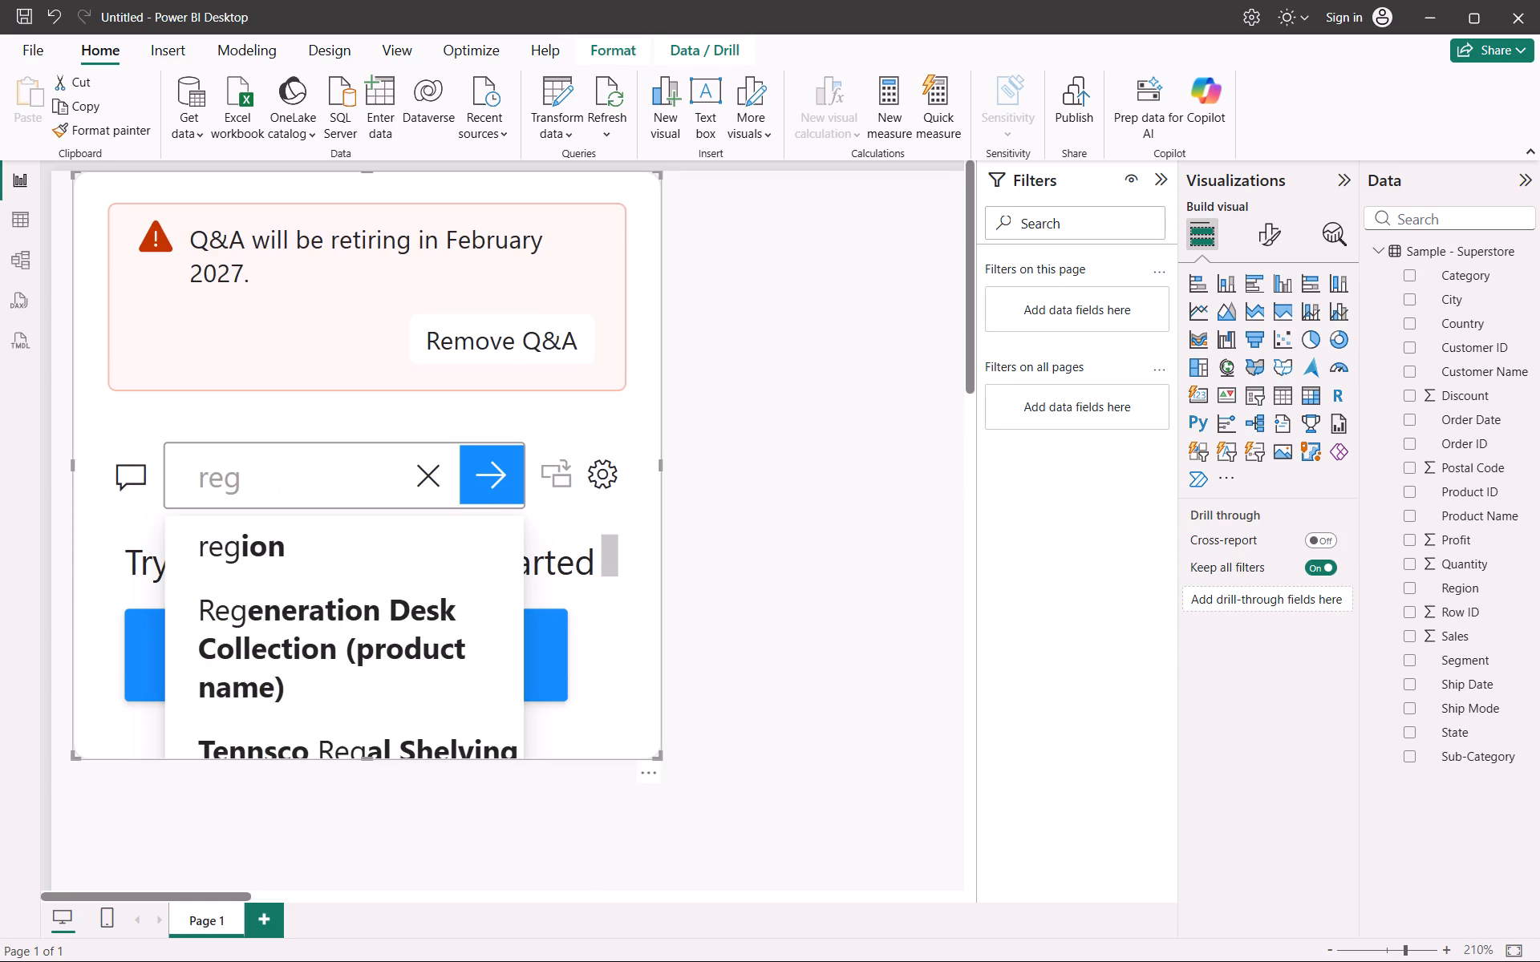
pyautogui.click(376, 568)
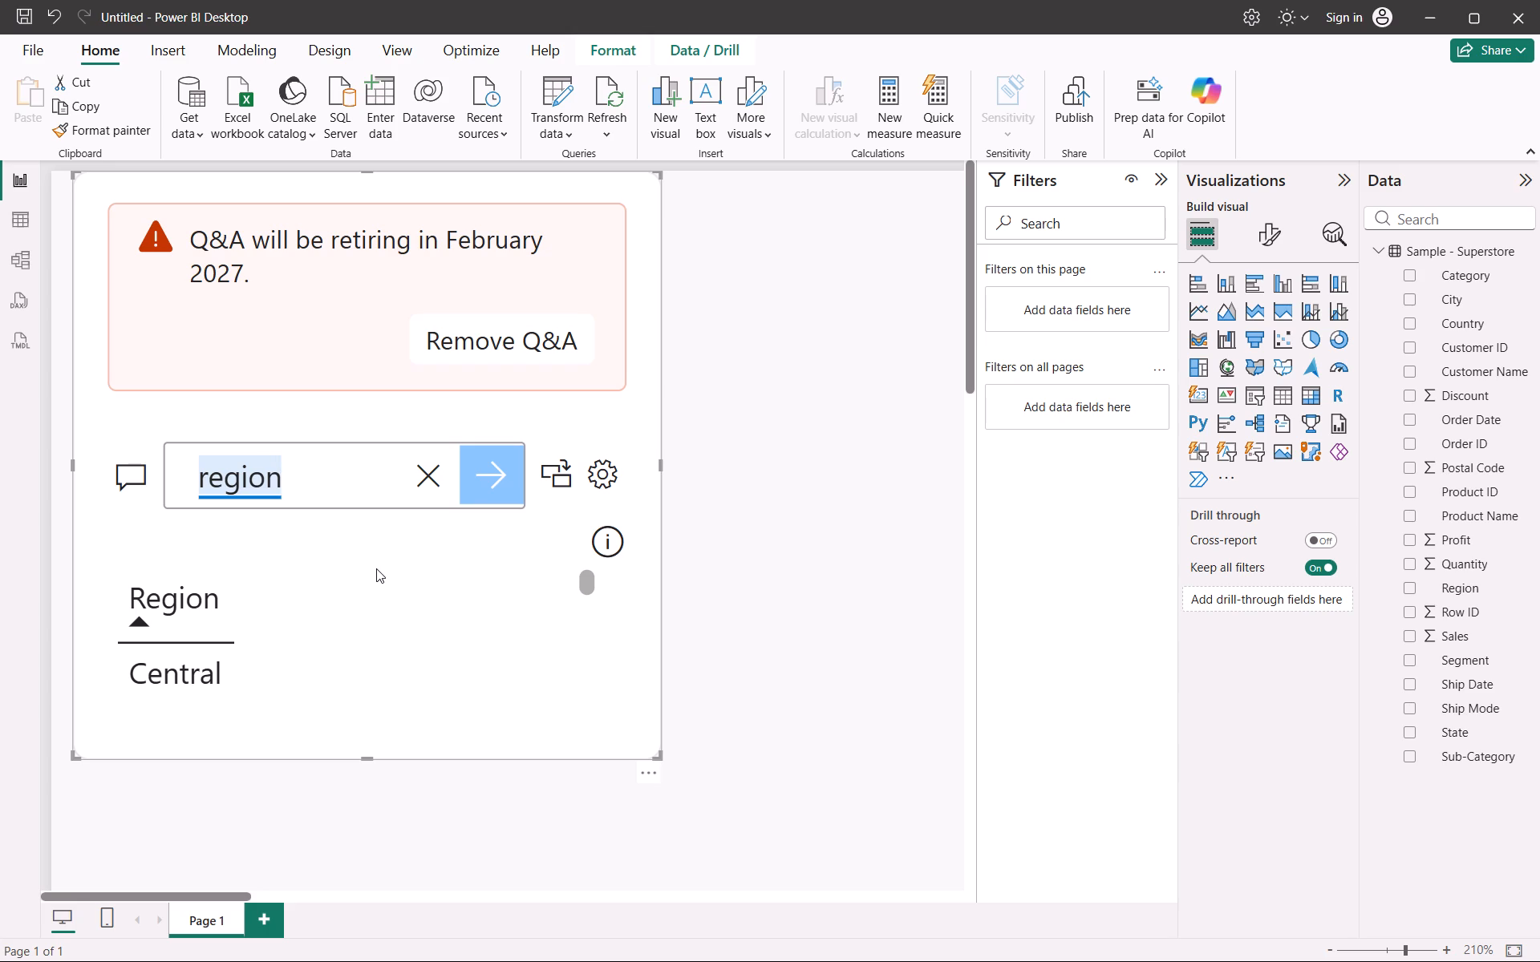
# Replace the Q&A question with "Region Sales Donut" and submit it.
pyautogui.press('BackSpace')
pyautogui.press('BackSpace')
pyautogui.press('BackSpace')
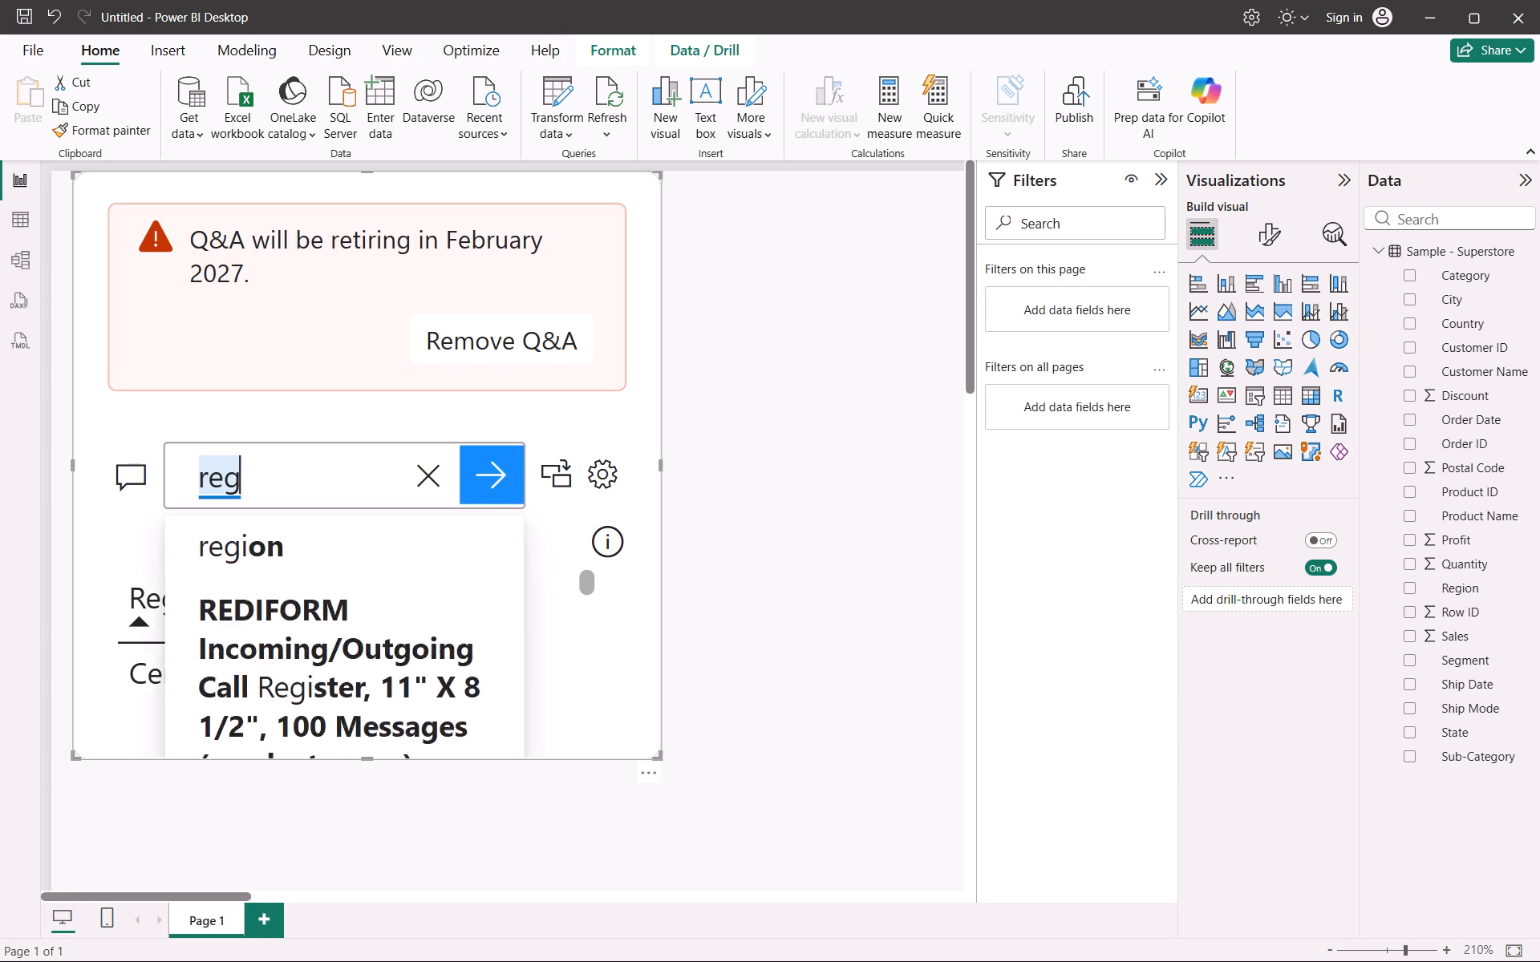
pyautogui.press('BackSpace')
pyautogui.press('BackSpace')
pyautogui.press('BackSpace')
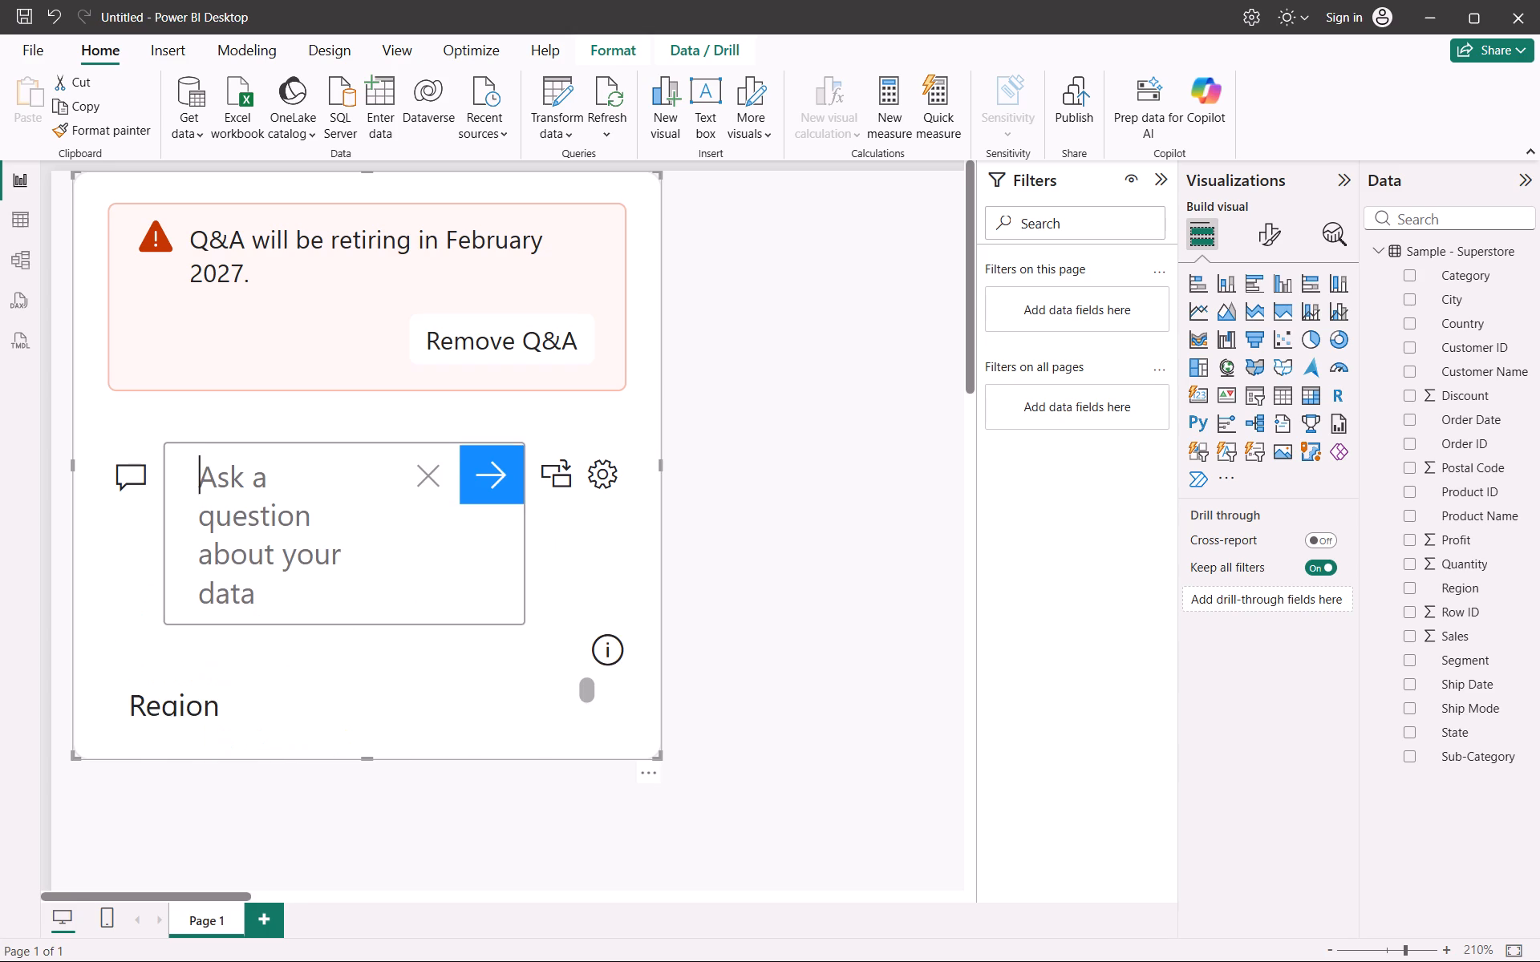
pyautogui.write('egio')
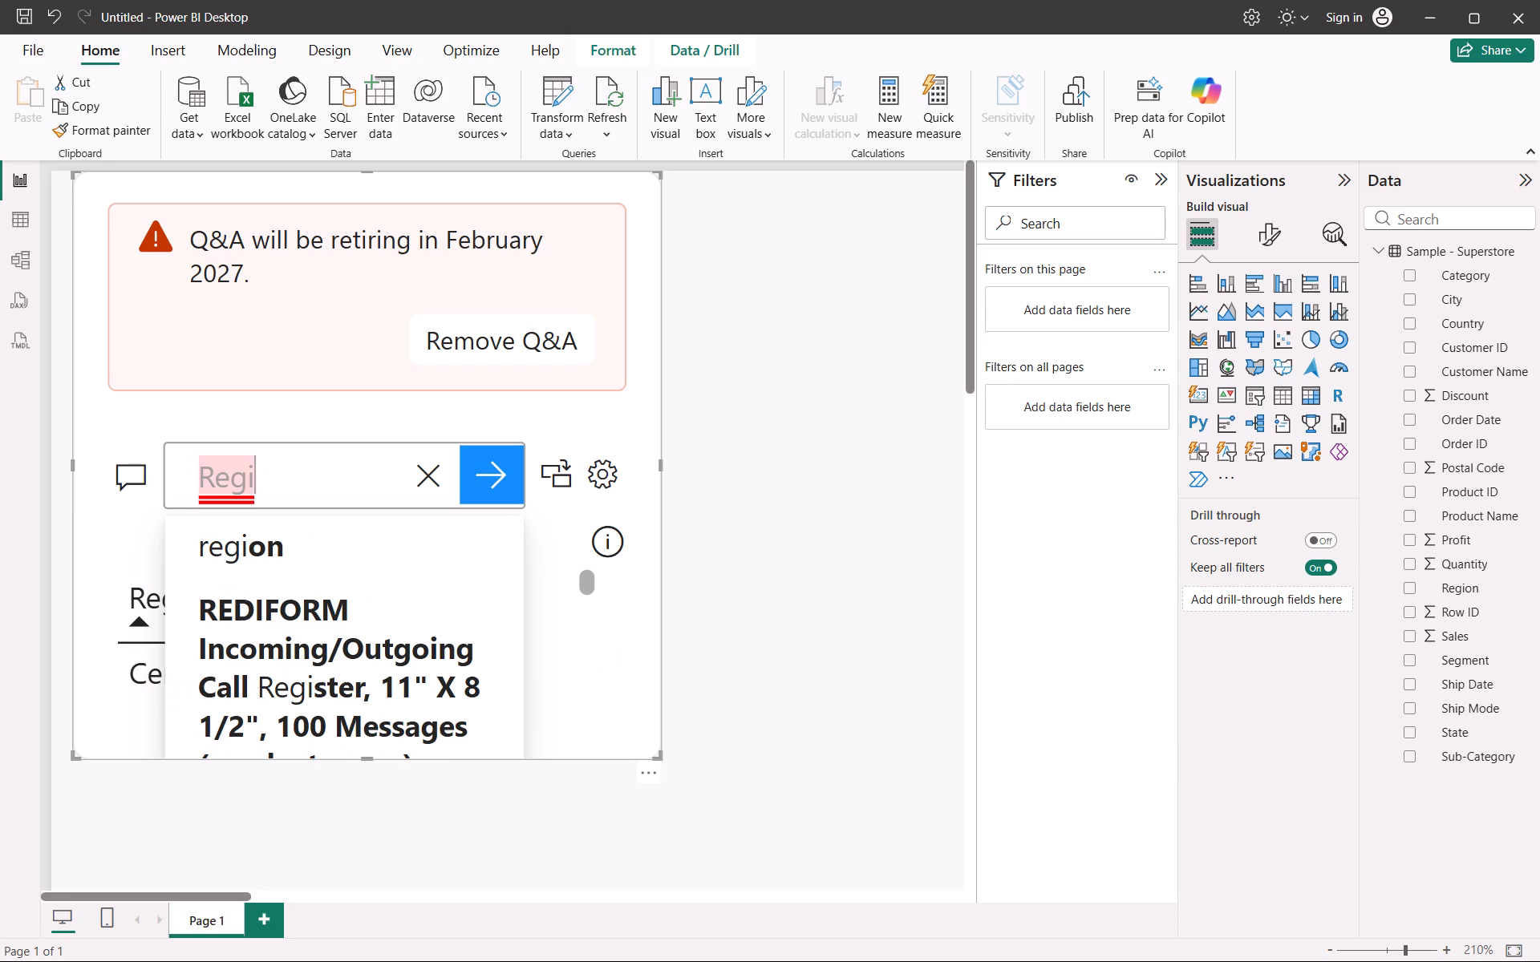
pyautogui.write('on')
pyautogui.press('space')
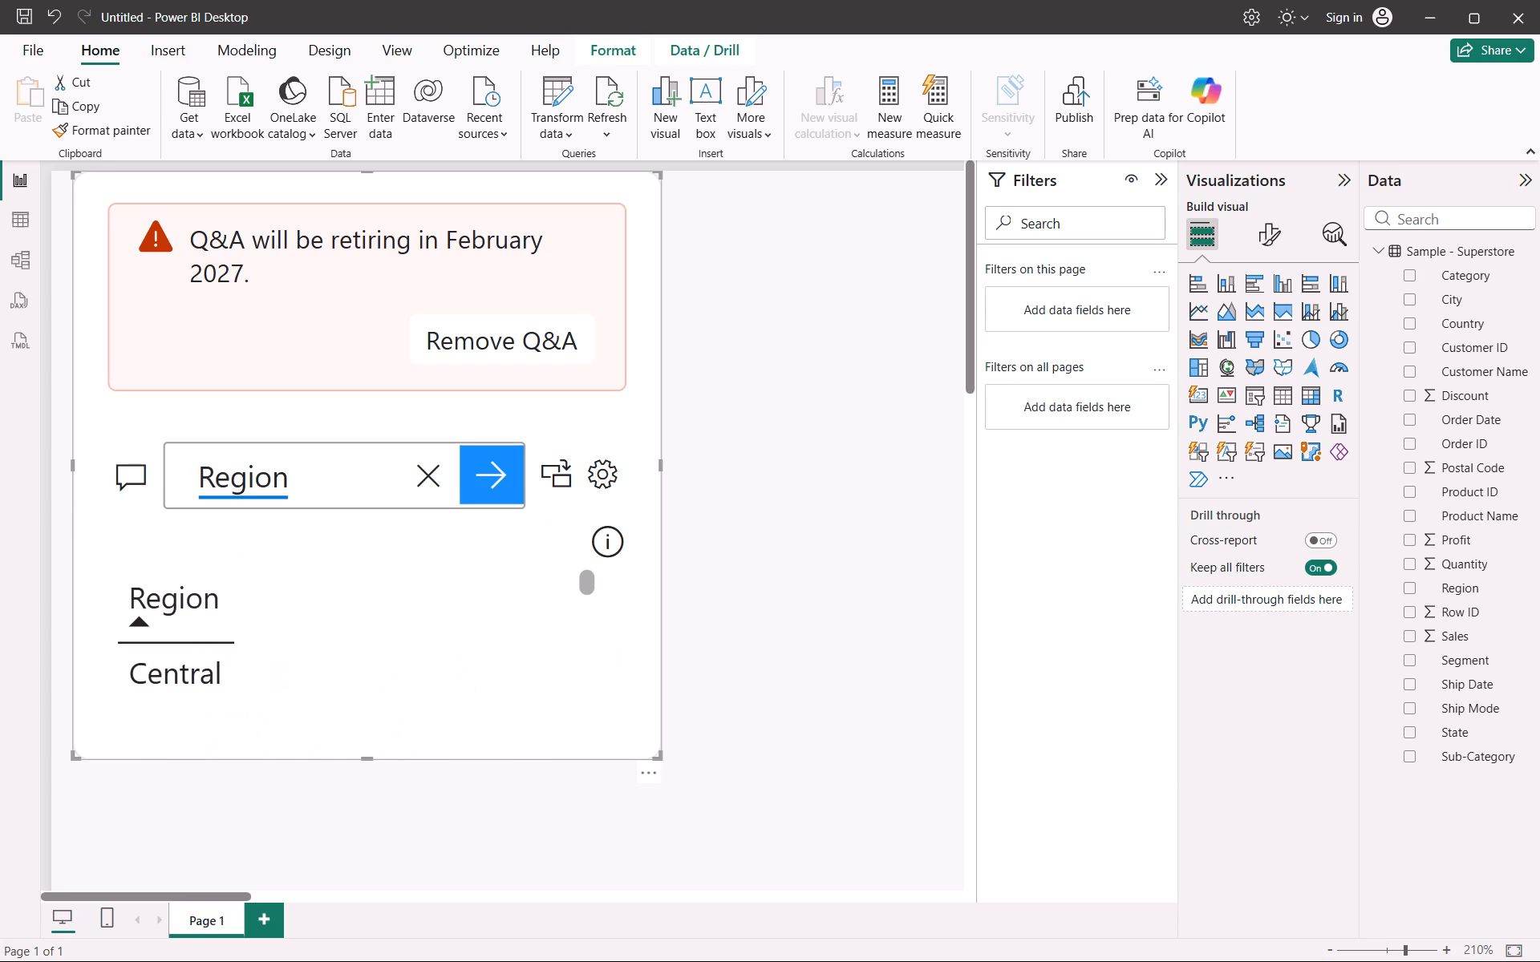
pyautogui.write('ales')
pyautogui.press('space')
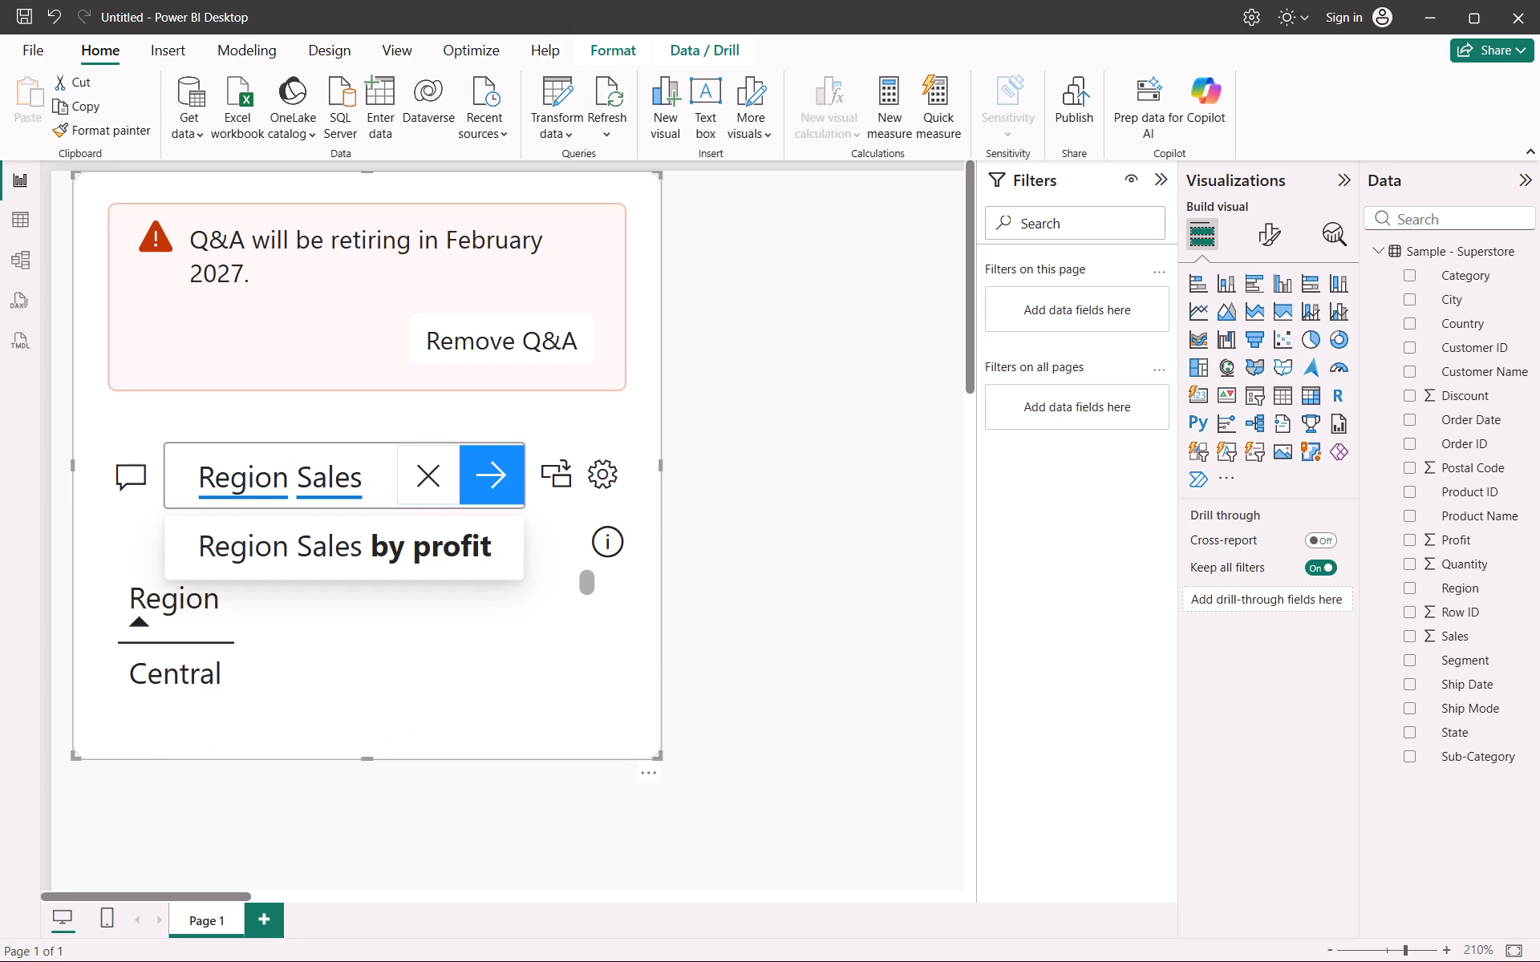
pyautogui.write('onut')
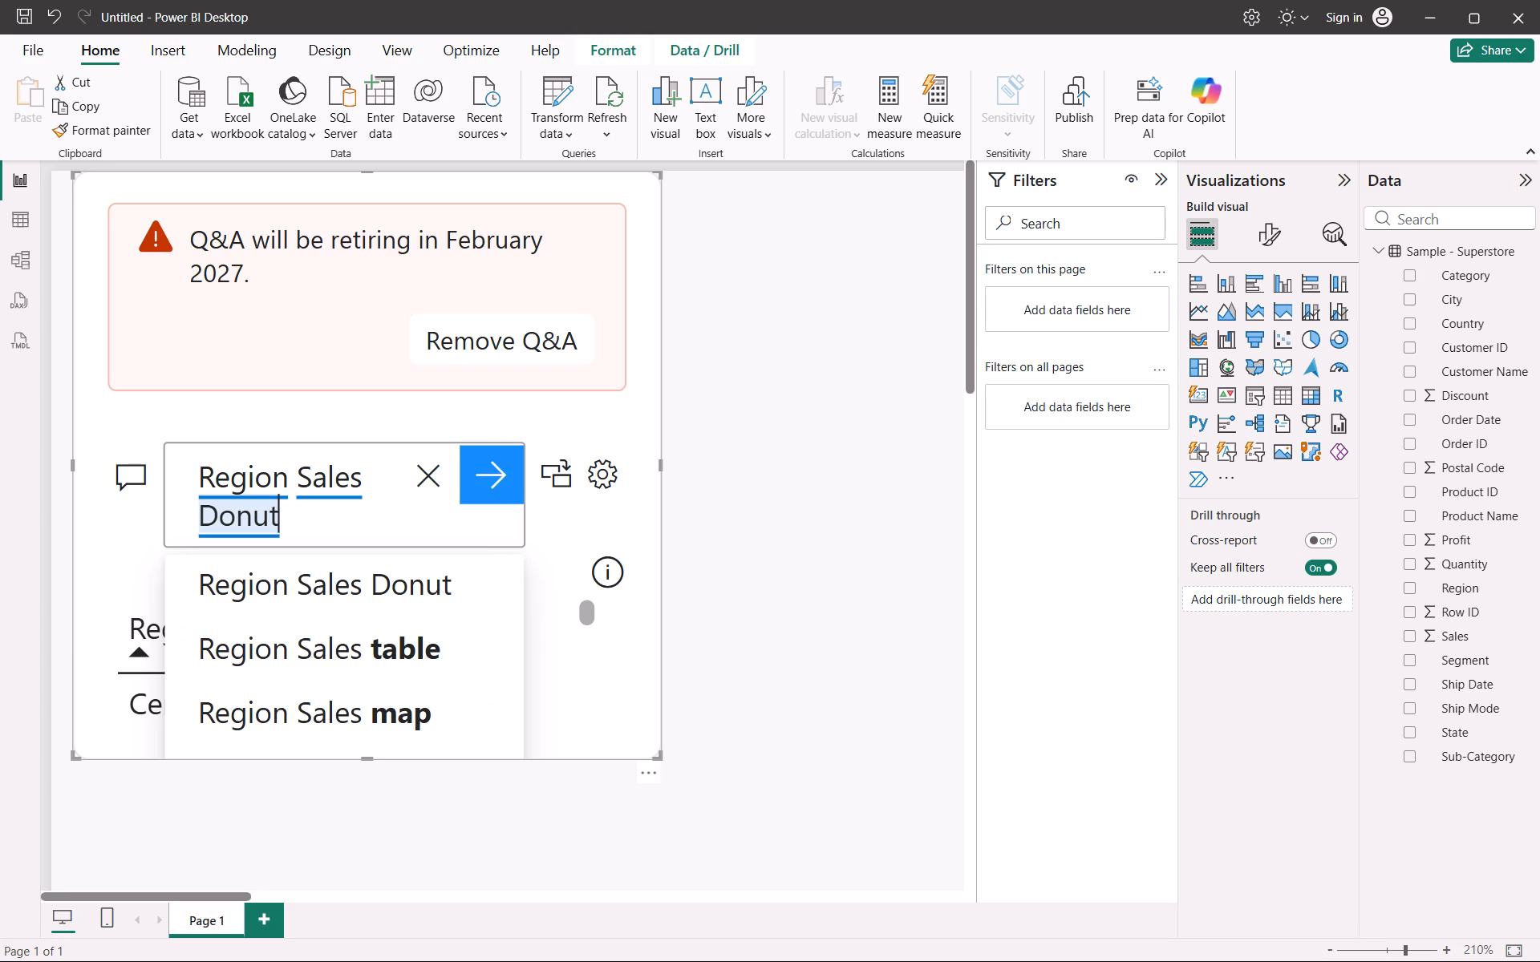
pyautogui.click(504, 484)
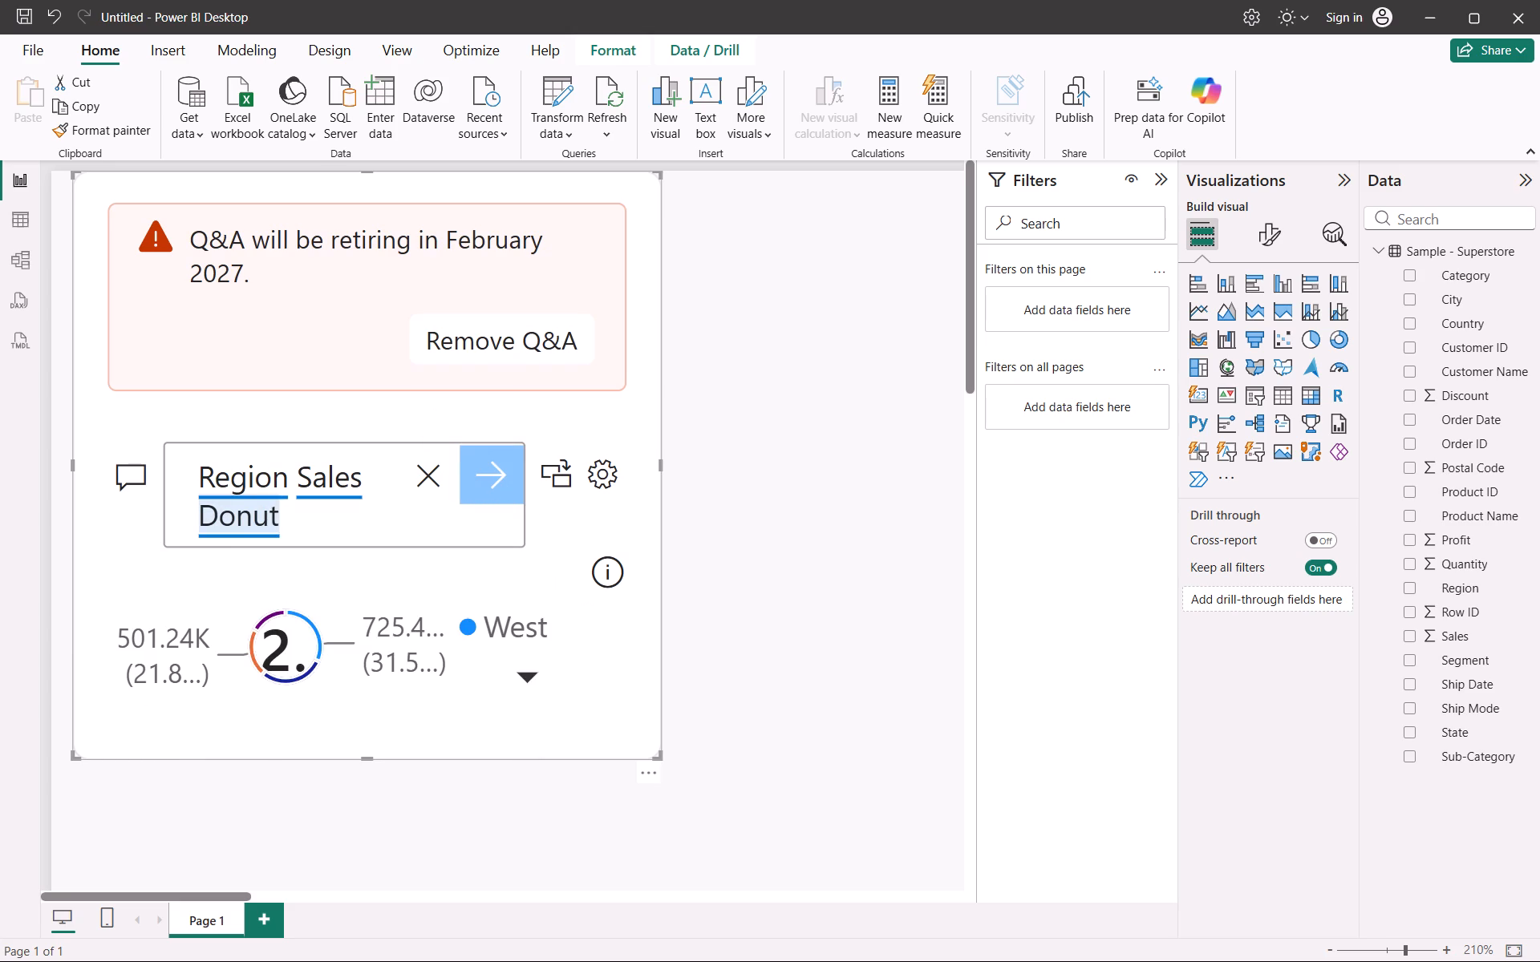
# Page forward through the region legend of the Q&A donut chart.
pyautogui.click(532, 681)
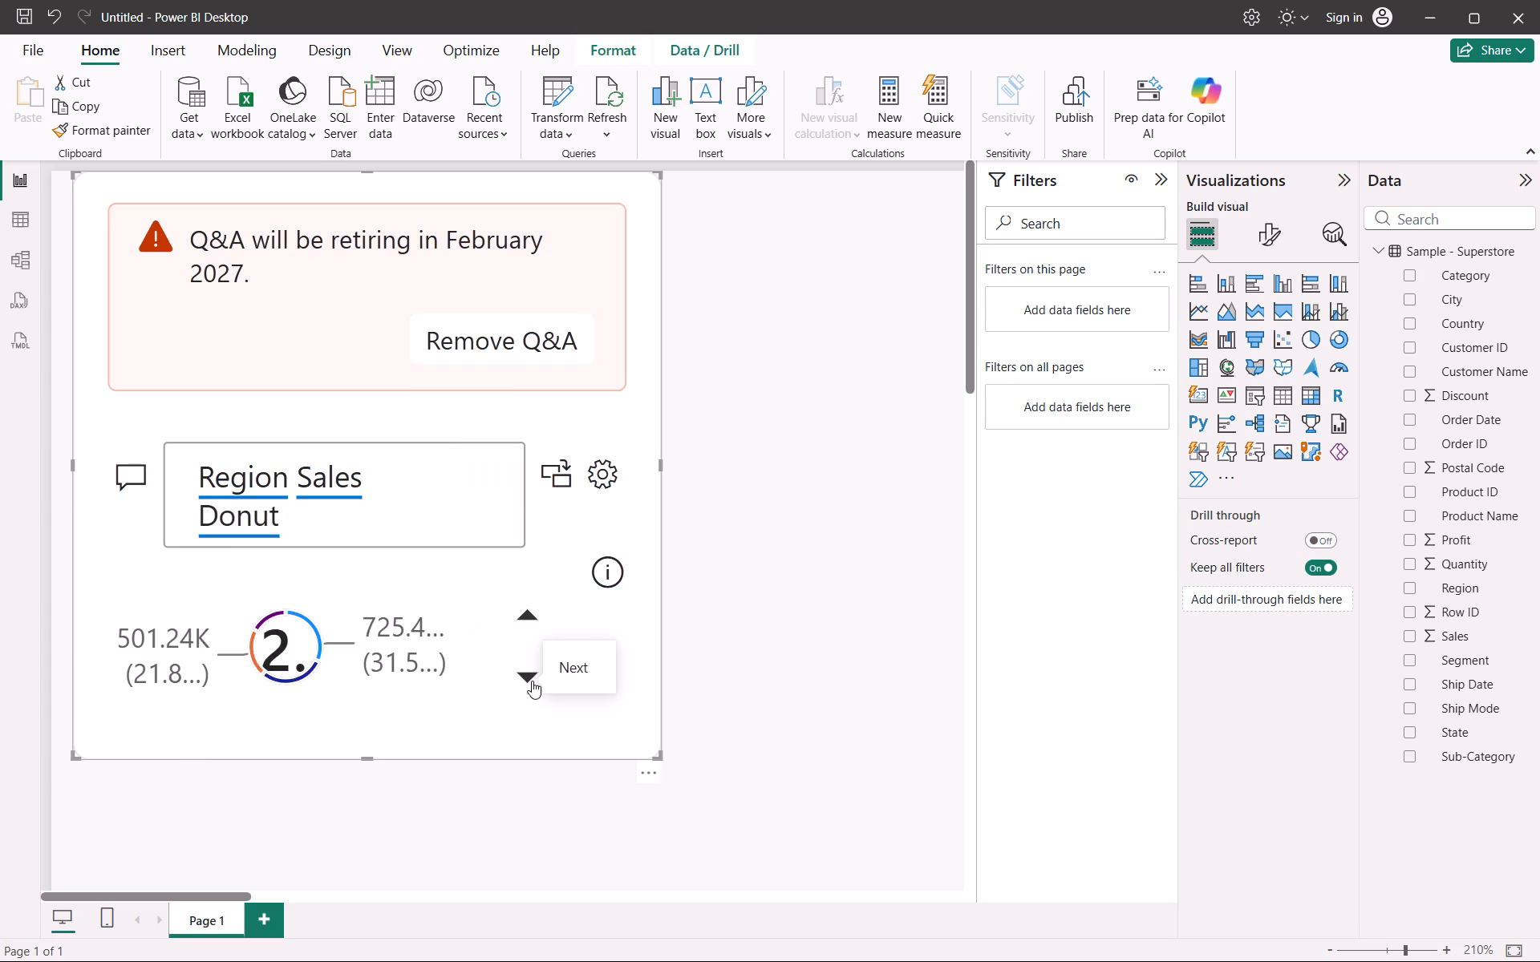
pyautogui.click(532, 681)
# Remove the "Region Sales Donut" Q&A visual from the report page.
pyautogui.click(518, 338)
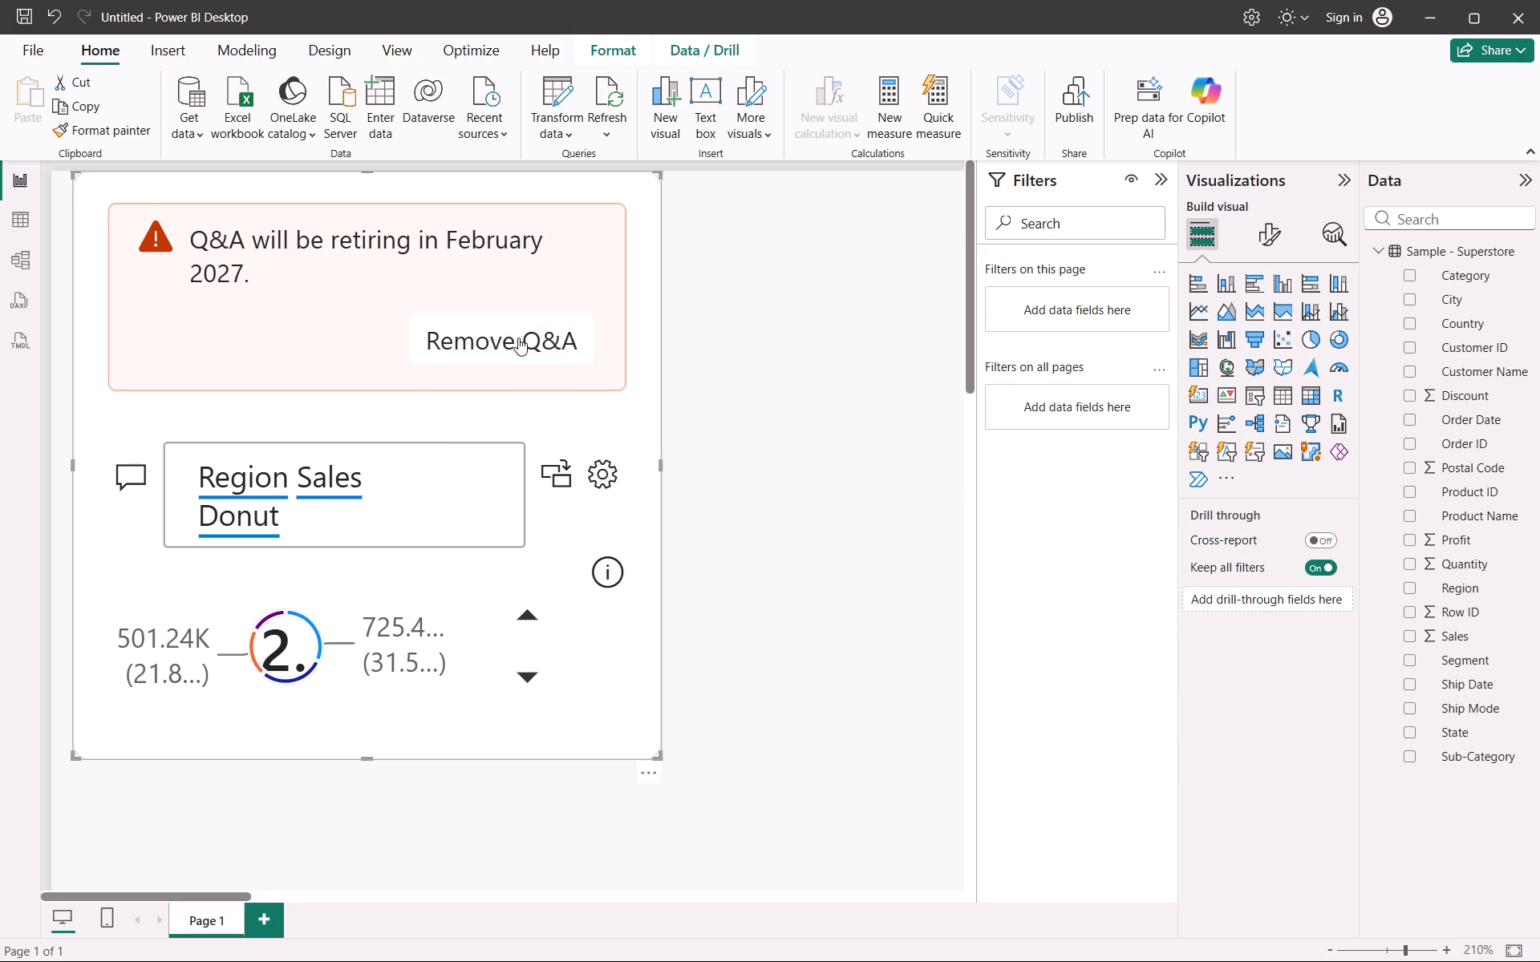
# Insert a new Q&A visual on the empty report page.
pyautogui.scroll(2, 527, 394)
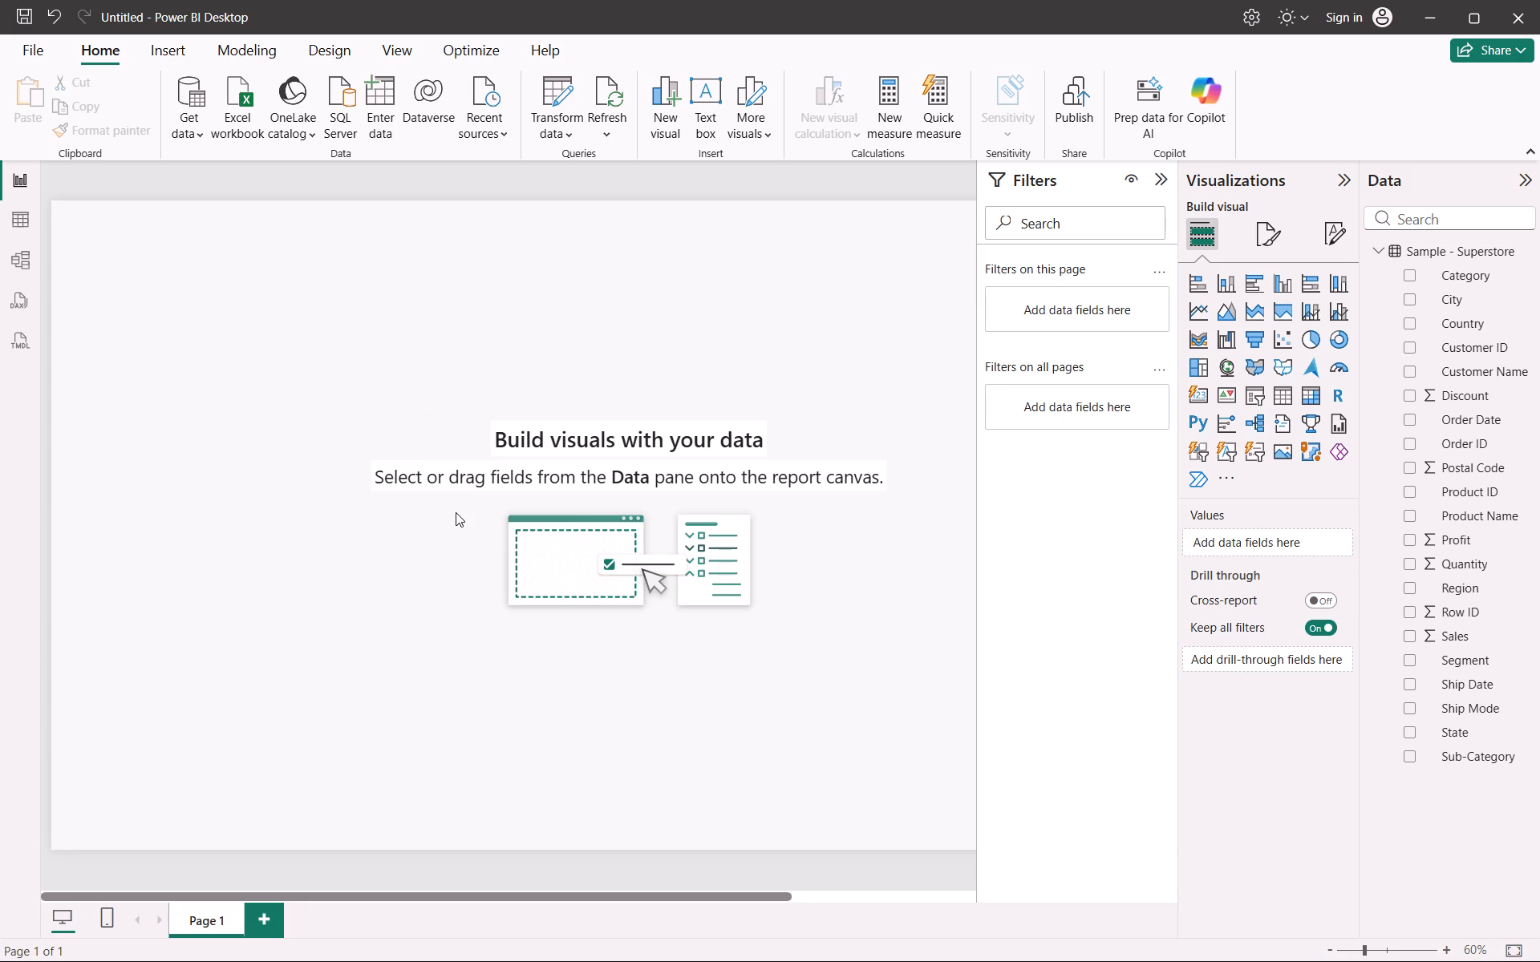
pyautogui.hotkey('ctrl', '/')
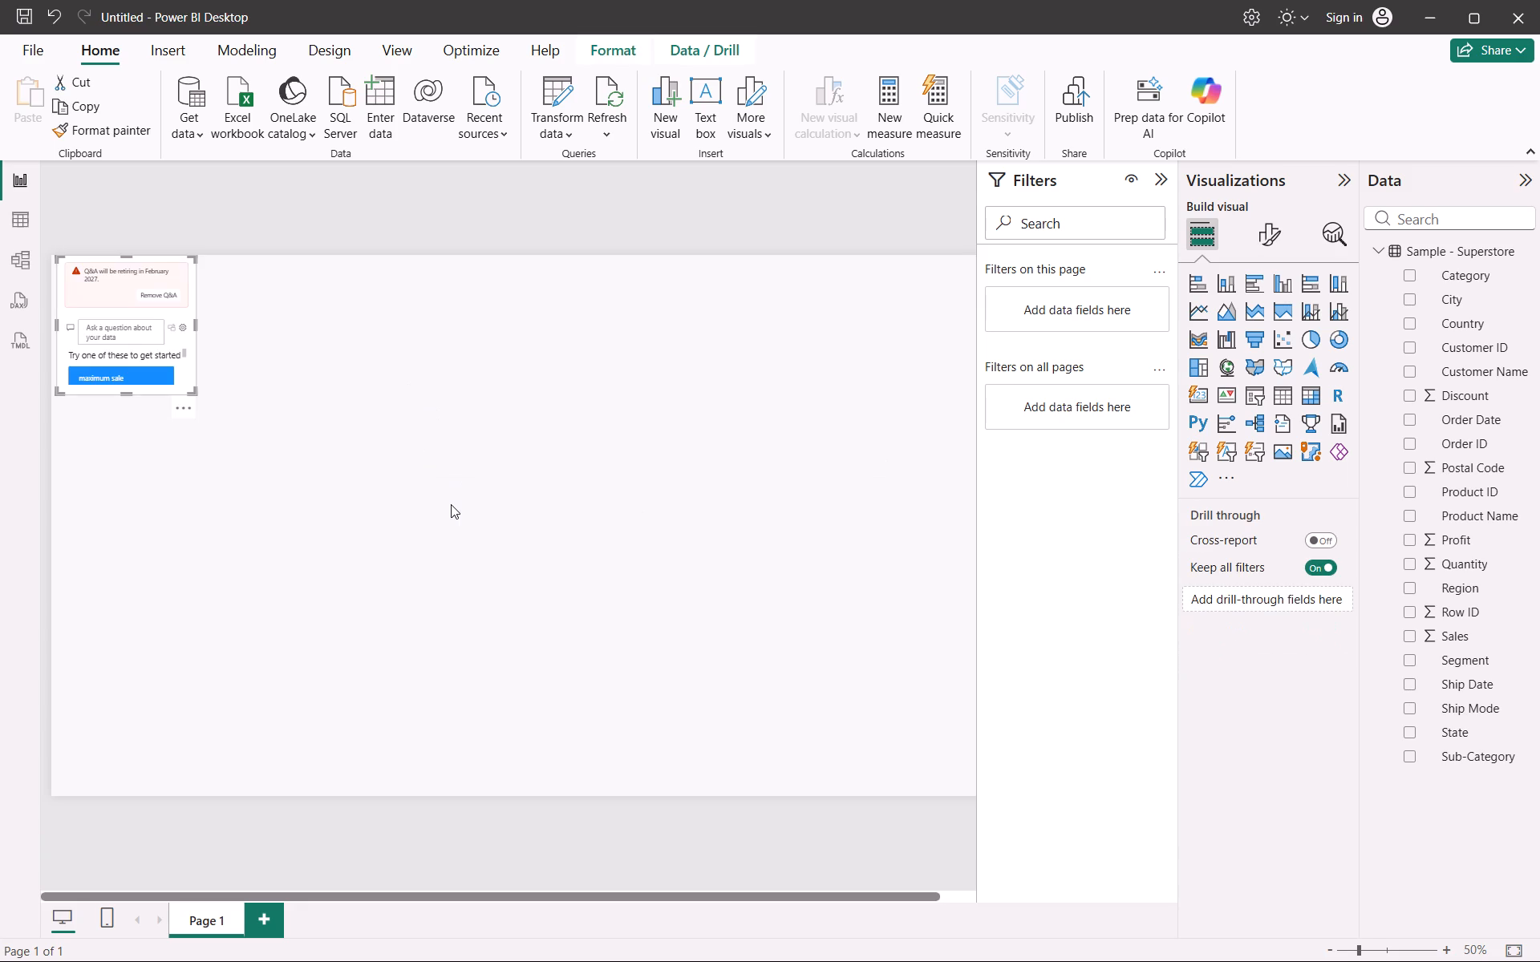
# Save the report file under the name "power bi report".
pyautogui.click(31, 18)
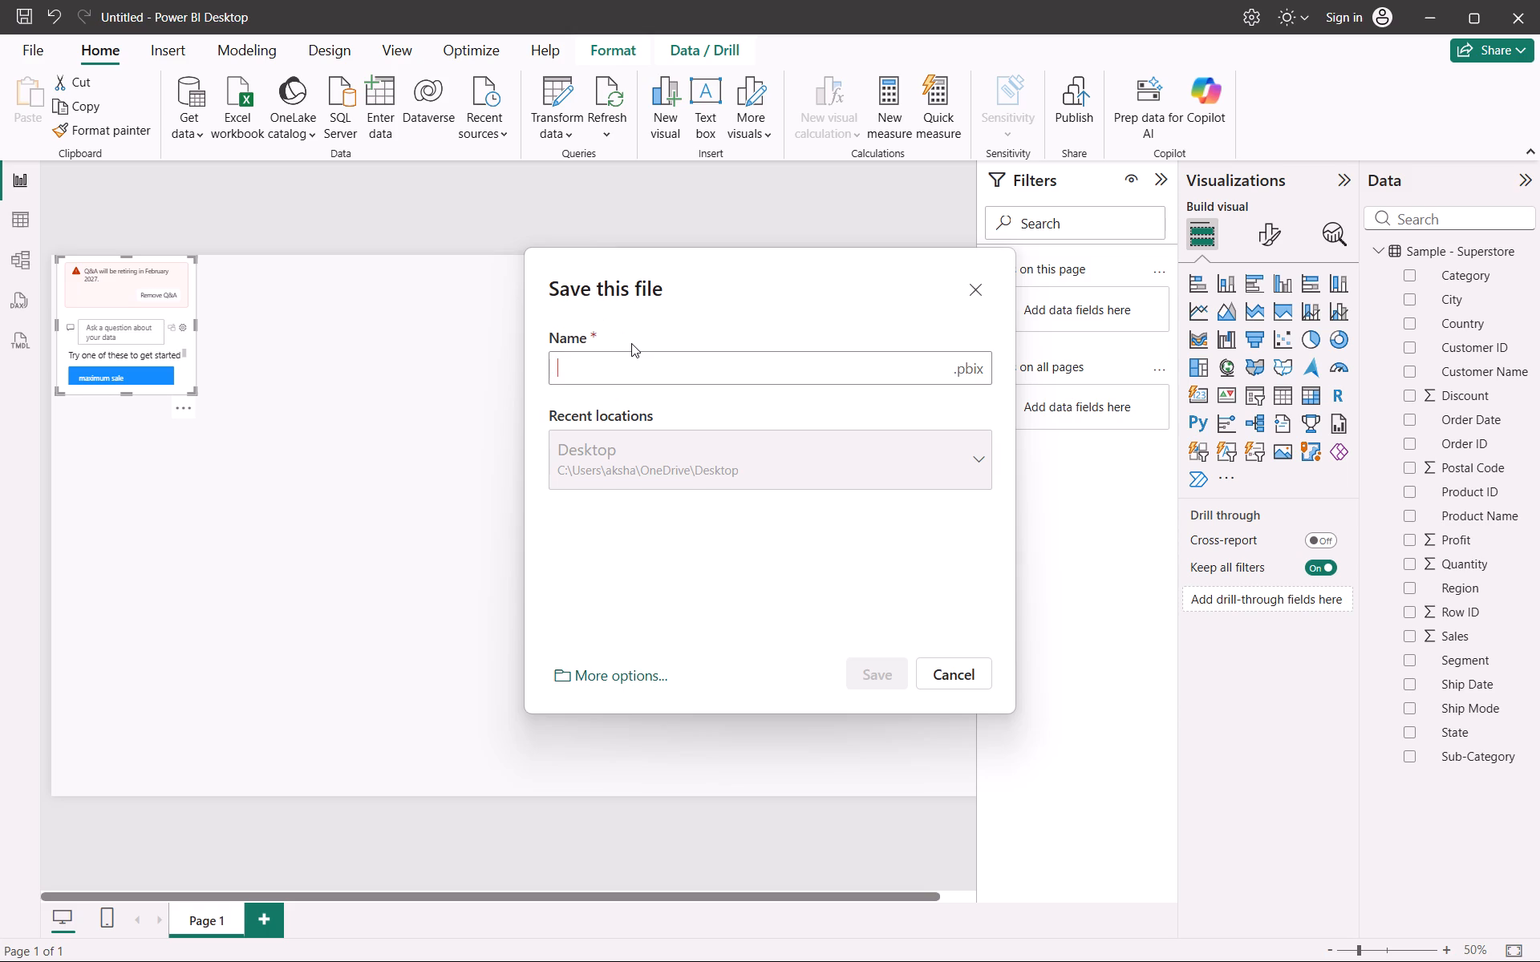
pyautogui.write('power bi report')
pyautogui.click(873, 667)
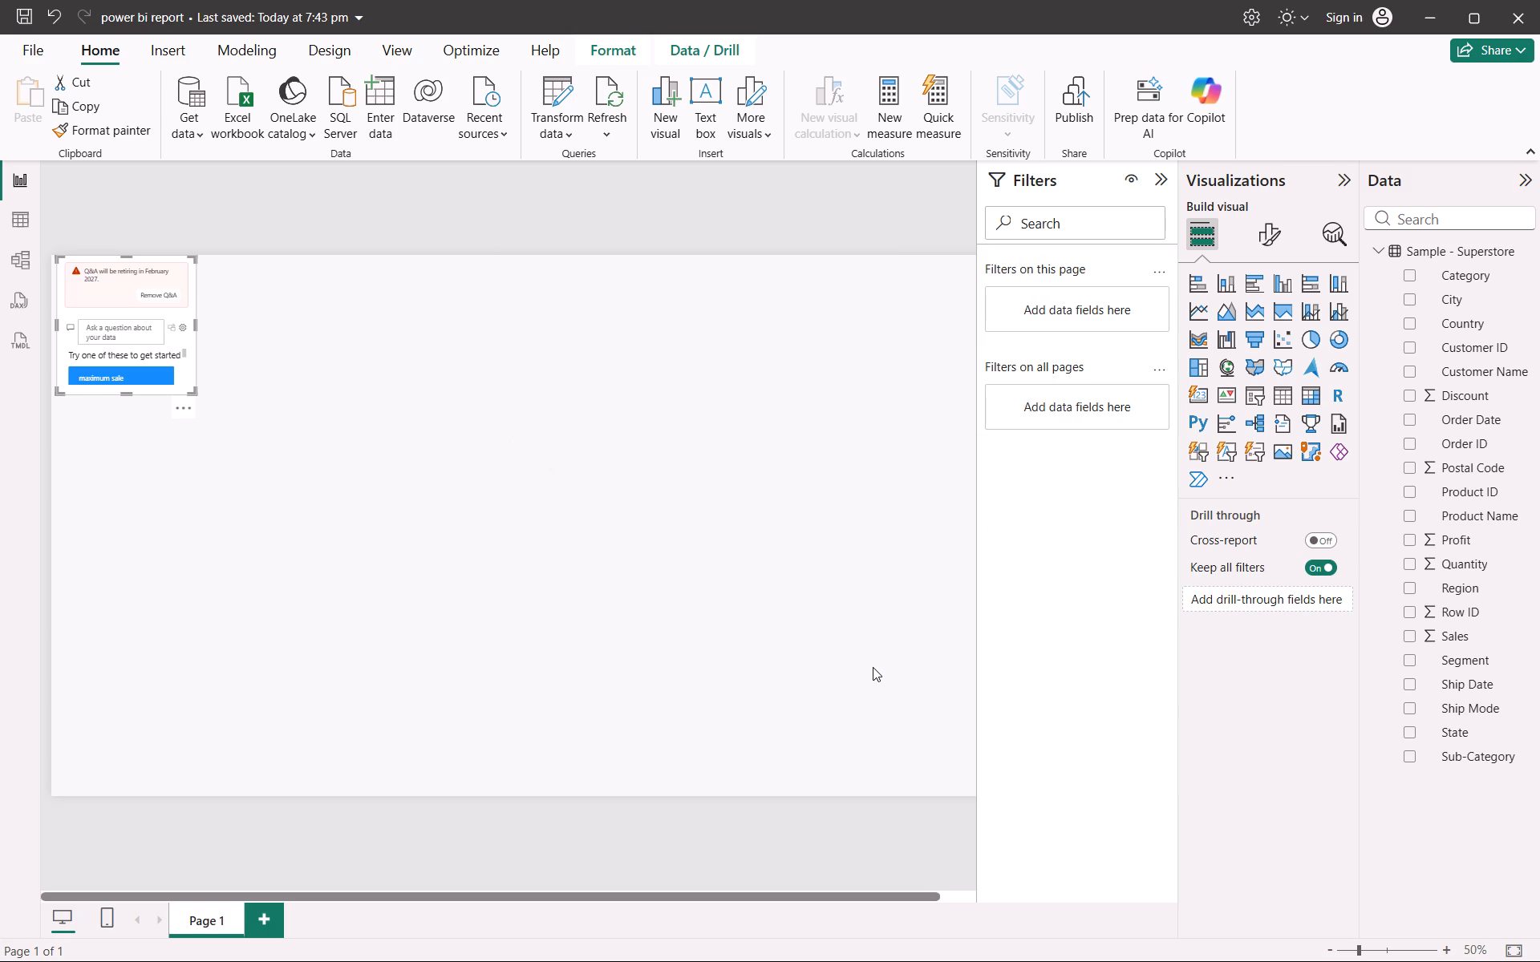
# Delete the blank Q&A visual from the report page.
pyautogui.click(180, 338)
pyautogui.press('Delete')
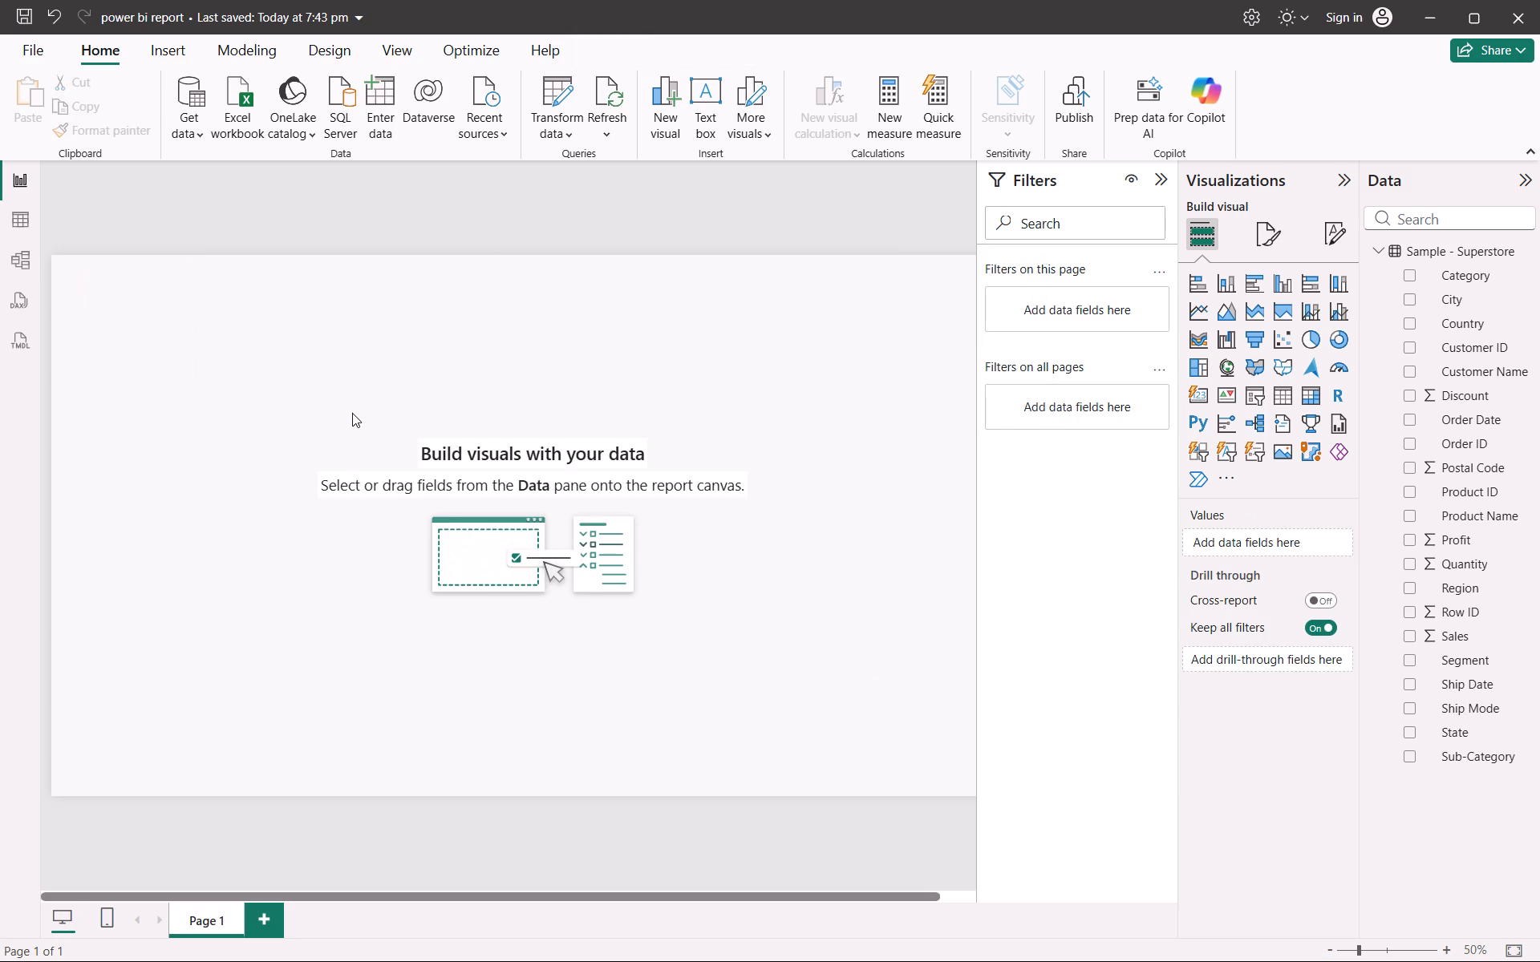
# Insert a new Q&A visual and ask it for "Sub-Category", spelled with a hyphen, using the suggested completion.
pyautogui.hotkey('ctrl', '/')
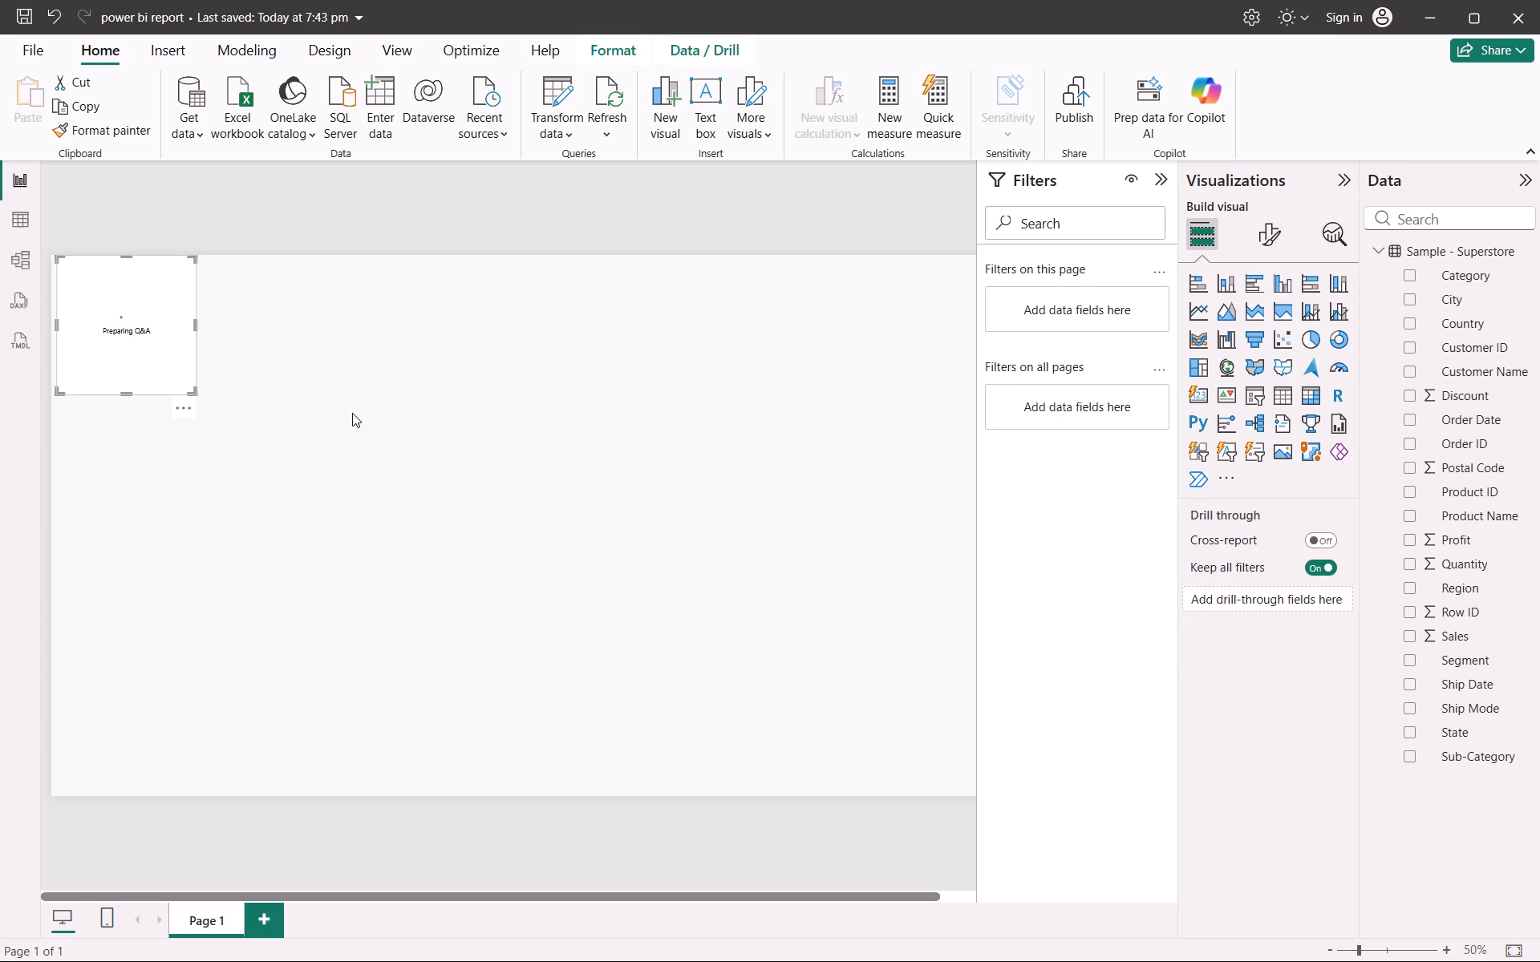
pyautogui.click(138, 330)
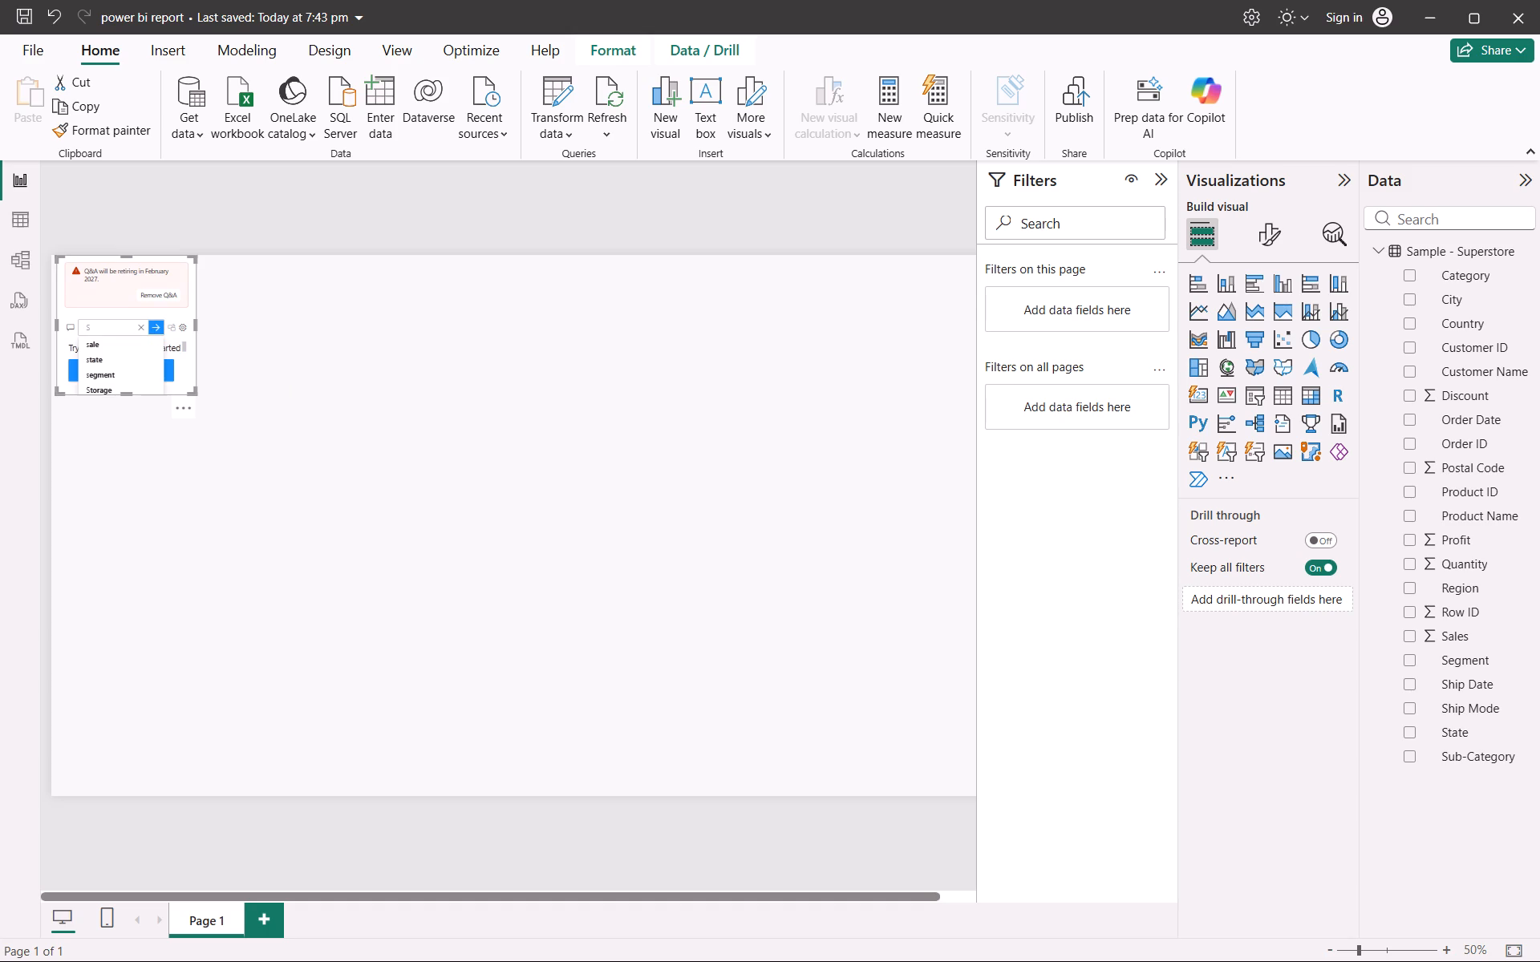
pyautogui.write('ub')
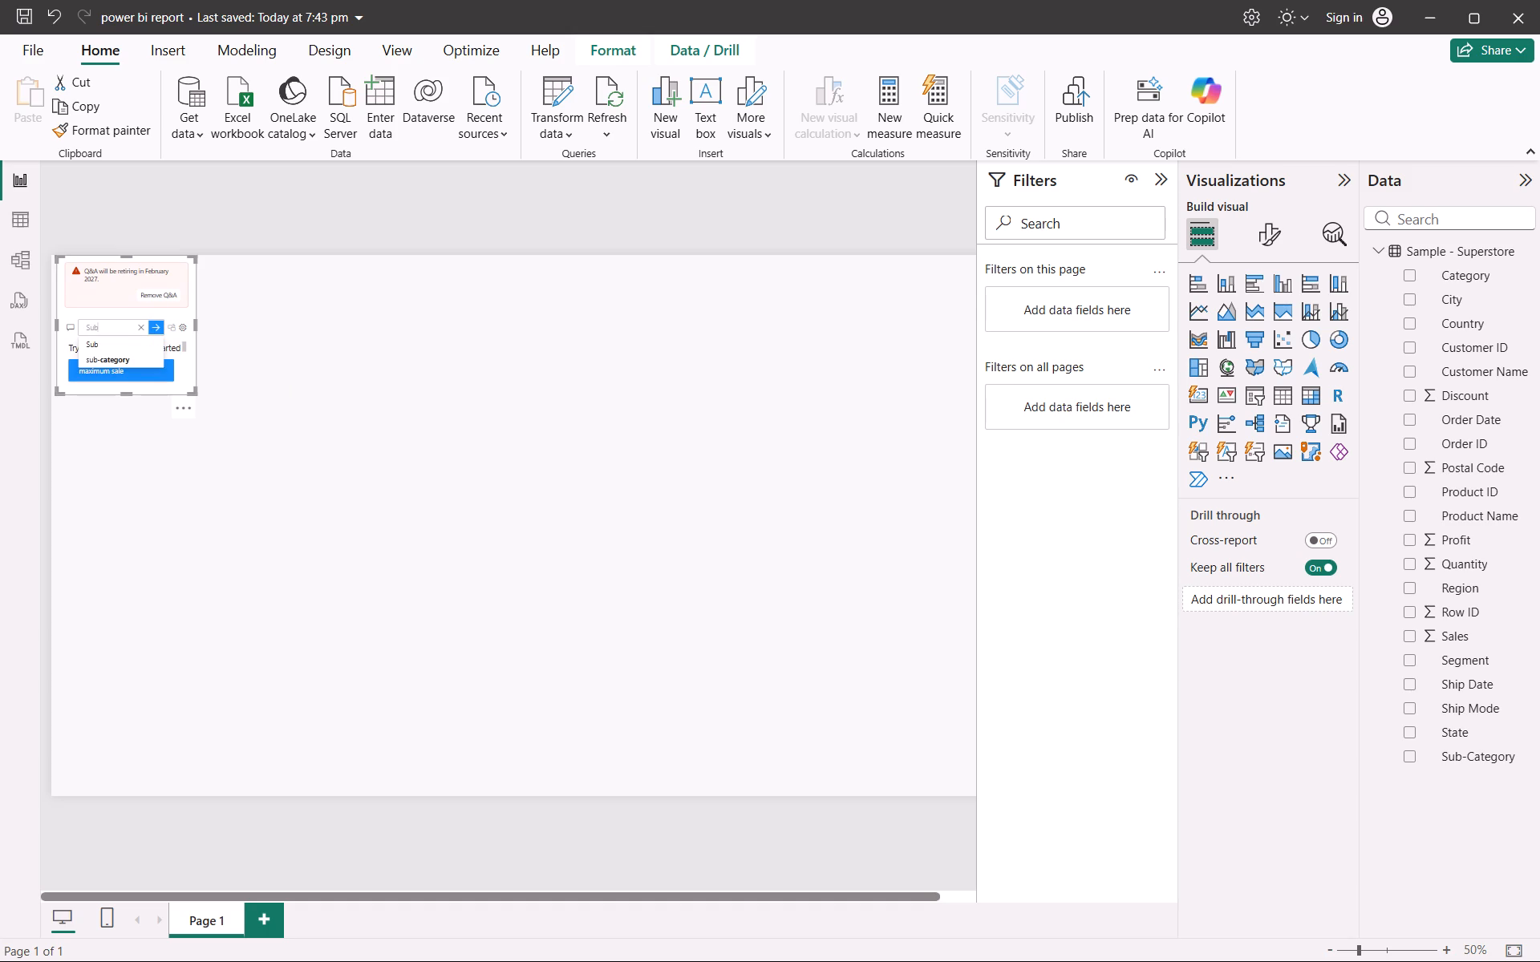
pyautogui.hotkey('shift', '_')
pyautogui.write('ategory')
pyautogui.press('space')
pyautogui.press('Left')
pyautogui.press('Left')
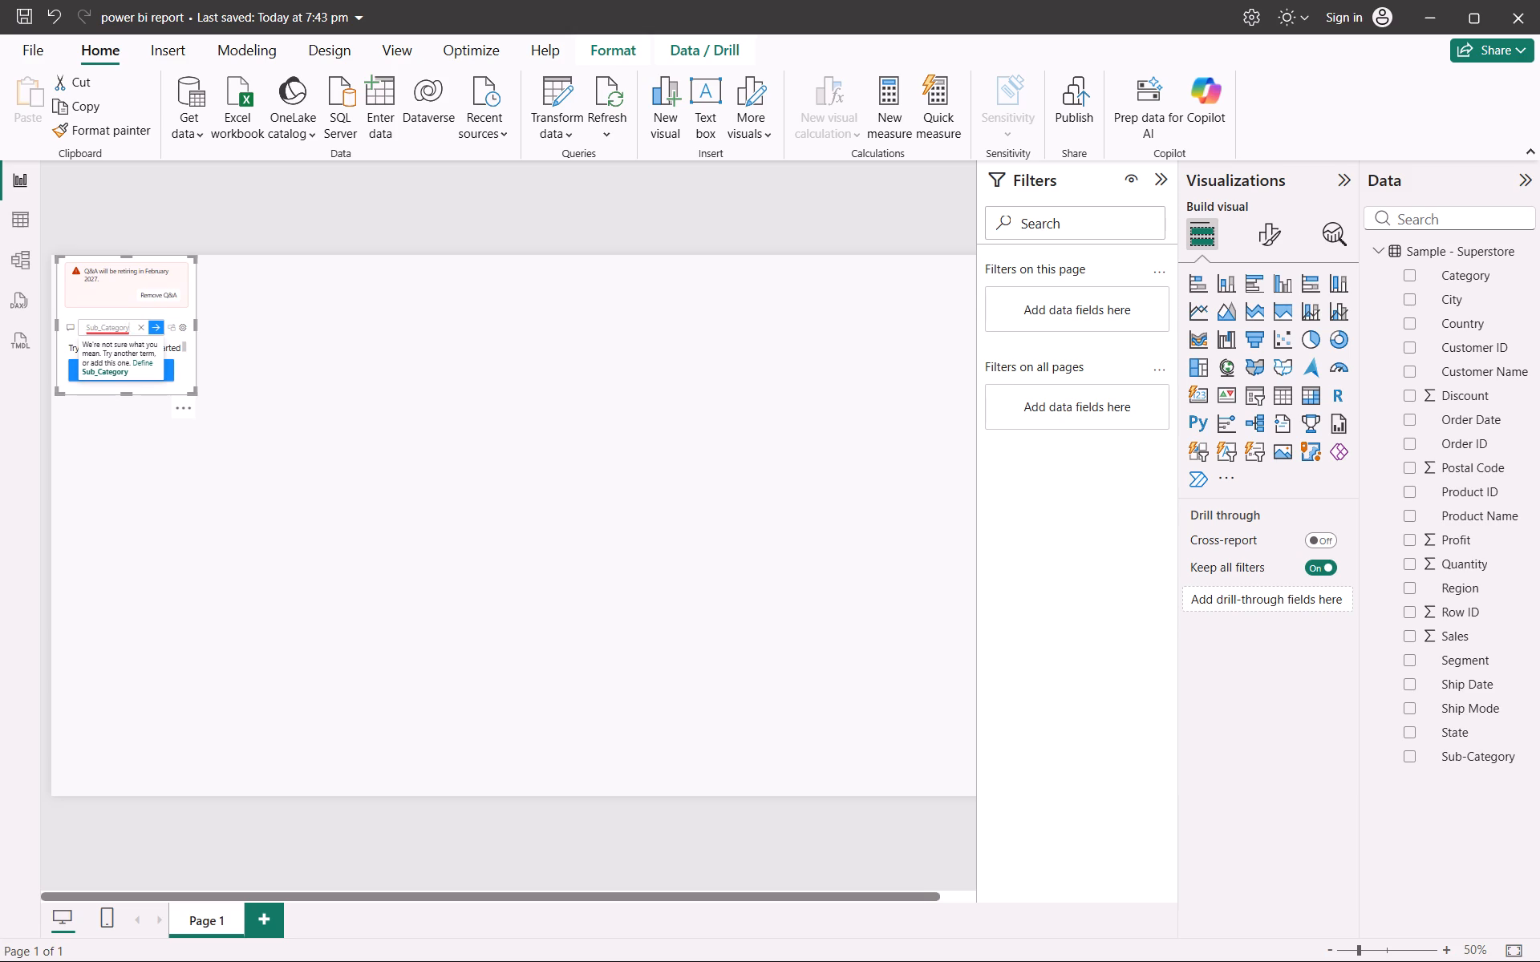
pyautogui.press('Left')
pyautogui.press('Left')
pyautogui.press('Left')
pyautogui.press('Left')
pyautogui.press('Left')
pyautogui.press('Left')
pyautogui.press('Left')
pyautogui.press('BackSpace')
pyautogui.press('-')
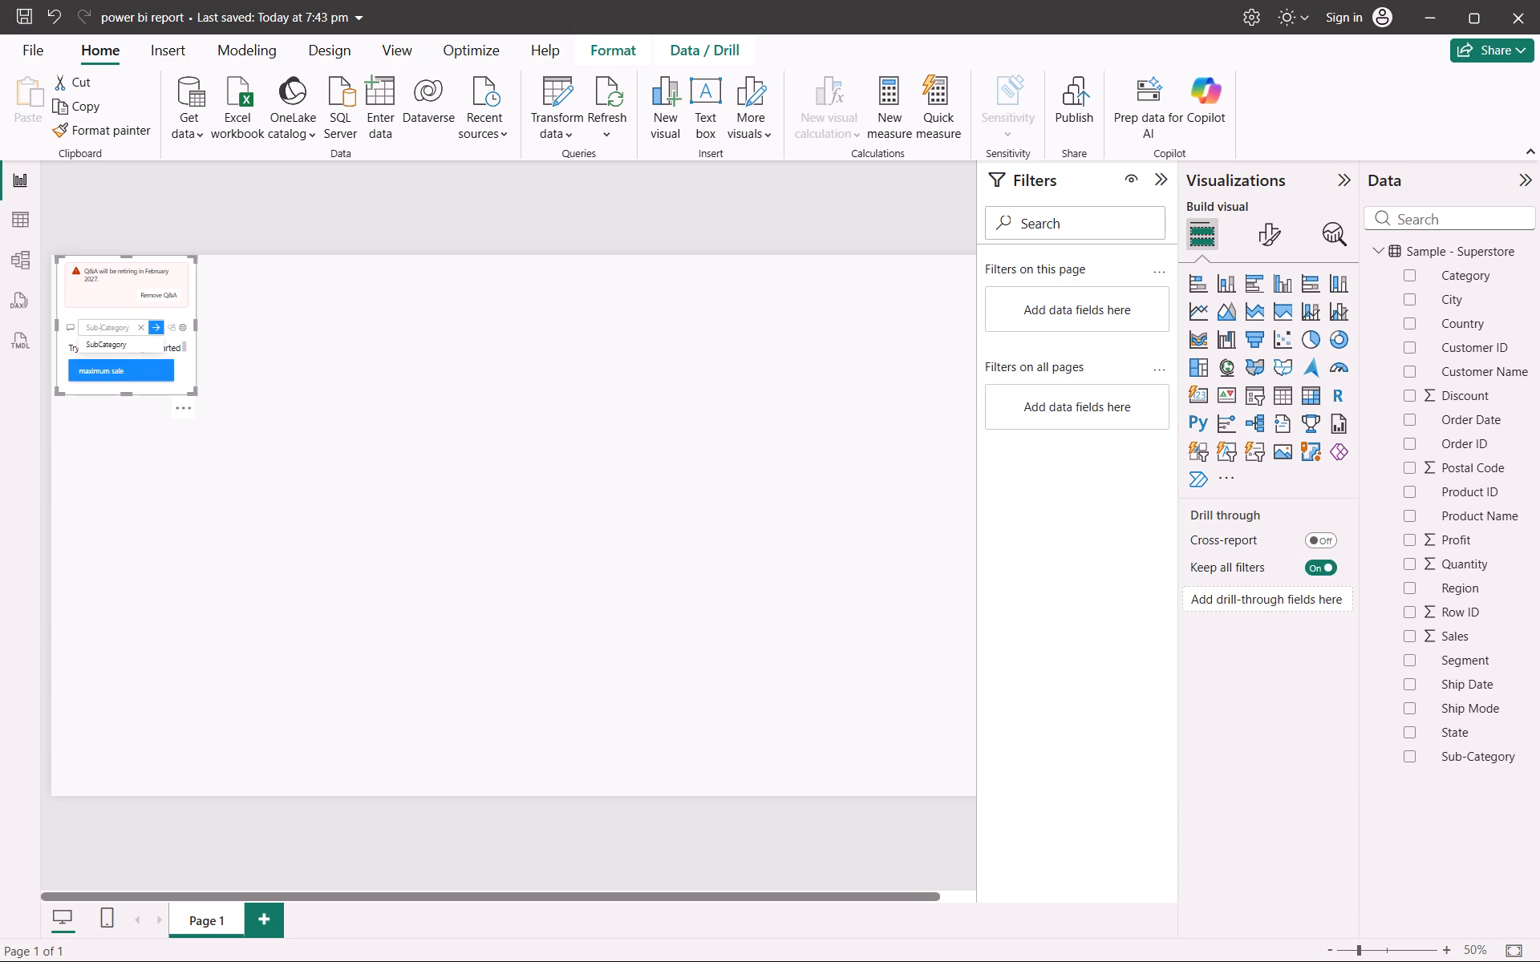
pyautogui.press('Right')
pyautogui.press('Right')
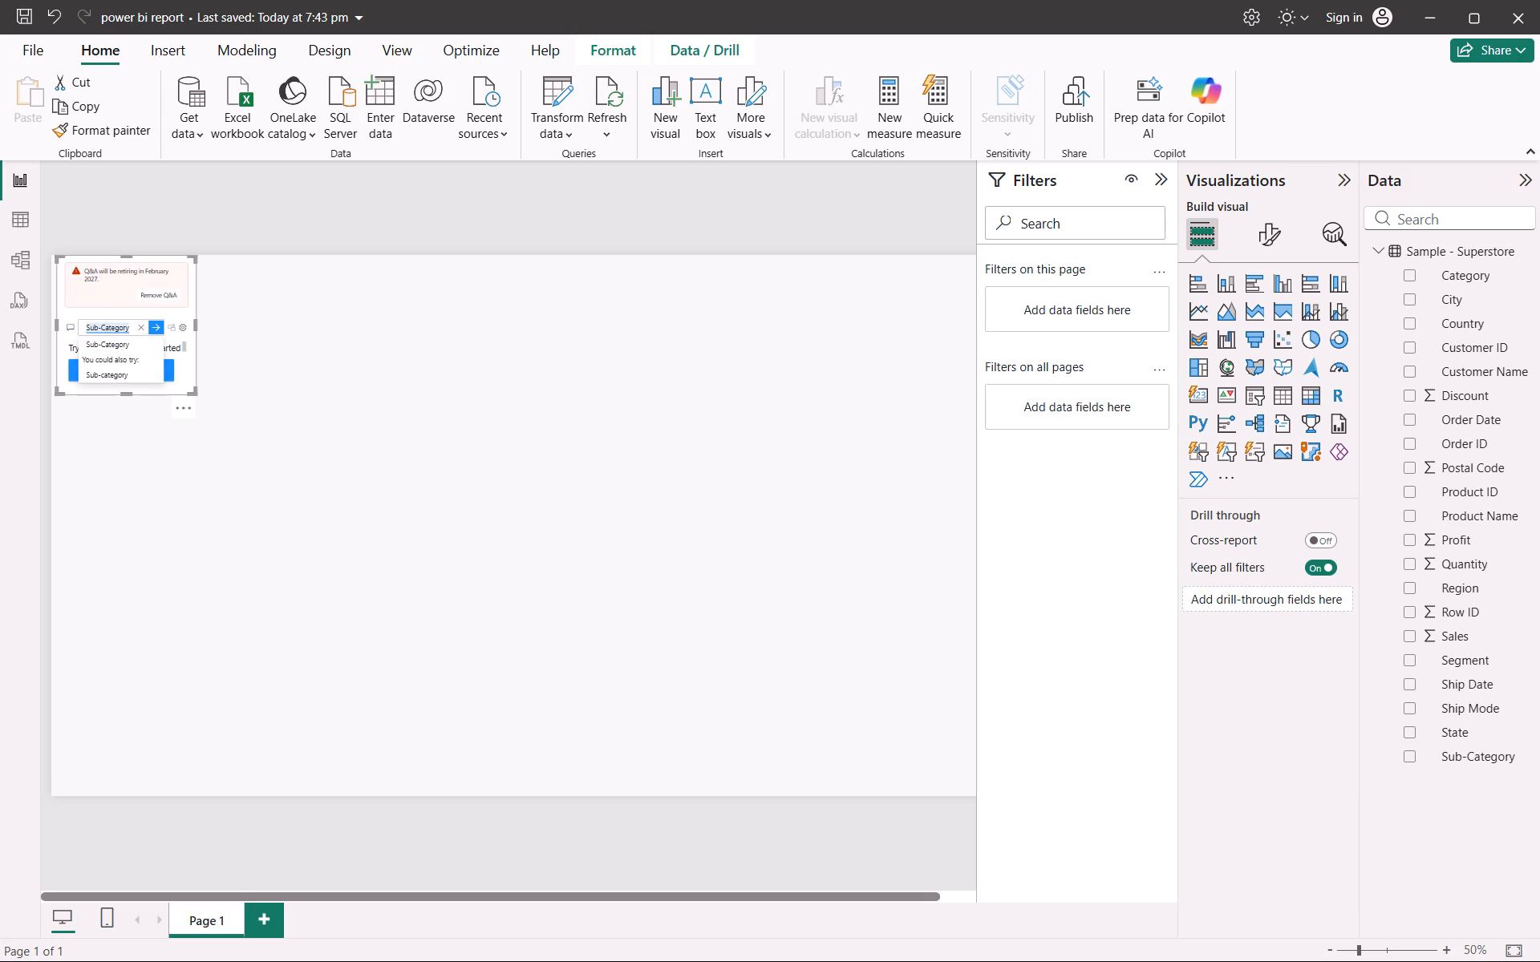
pyautogui.click(103, 343)
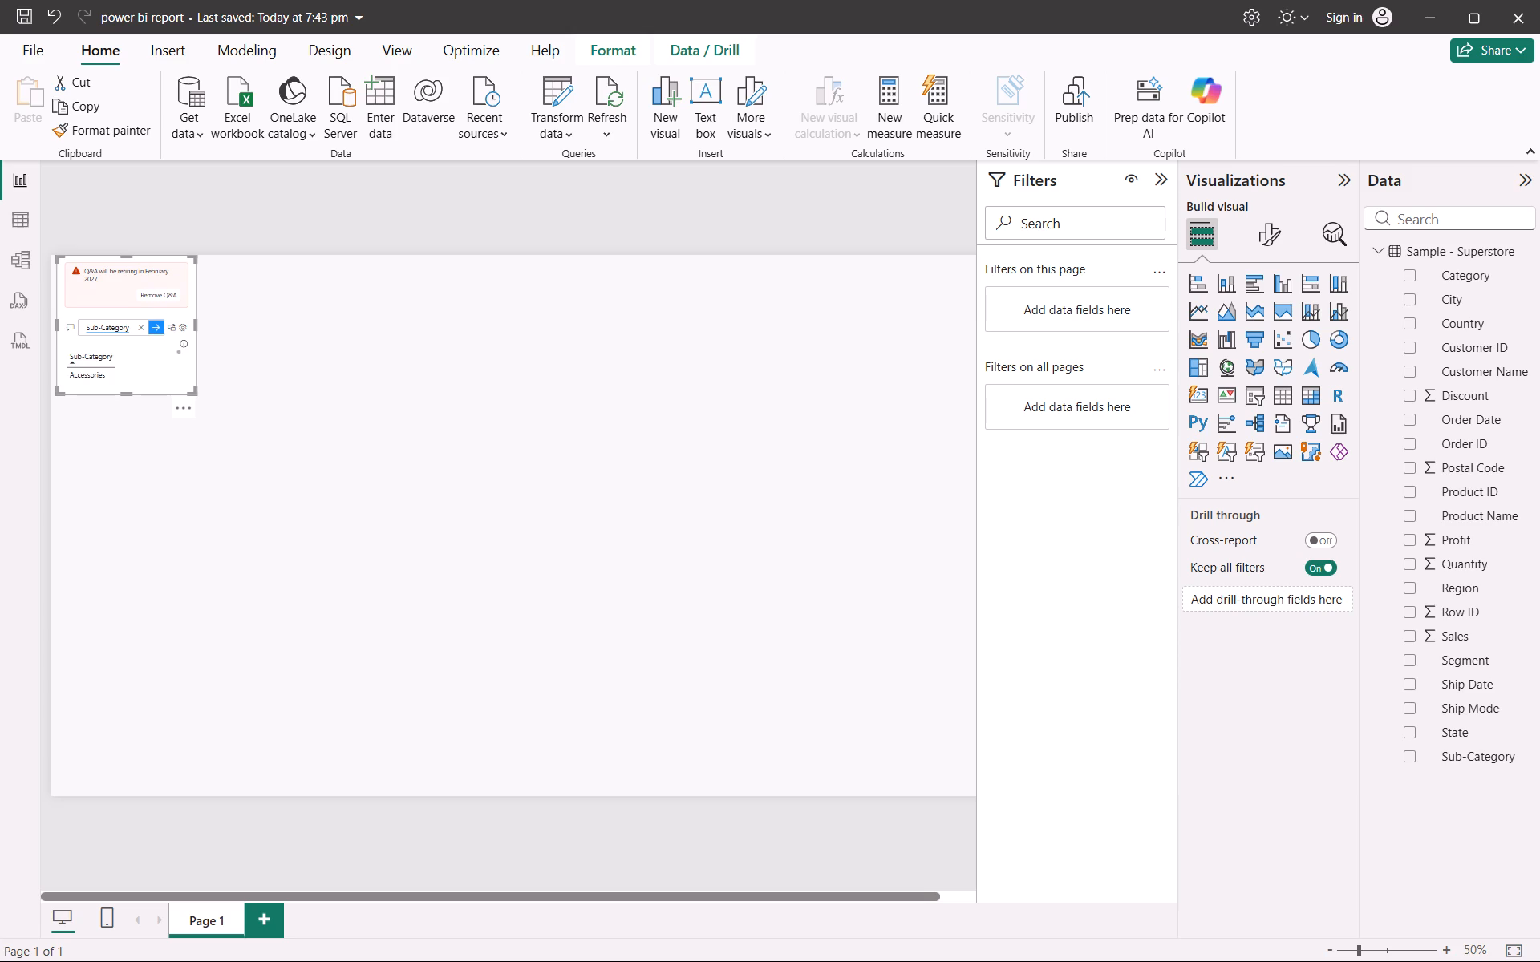
# Extend the Q&A question to "Sub-Category Sales Funnel" and submit it.
pyautogui.write('ales')
pyautogui.press('space')
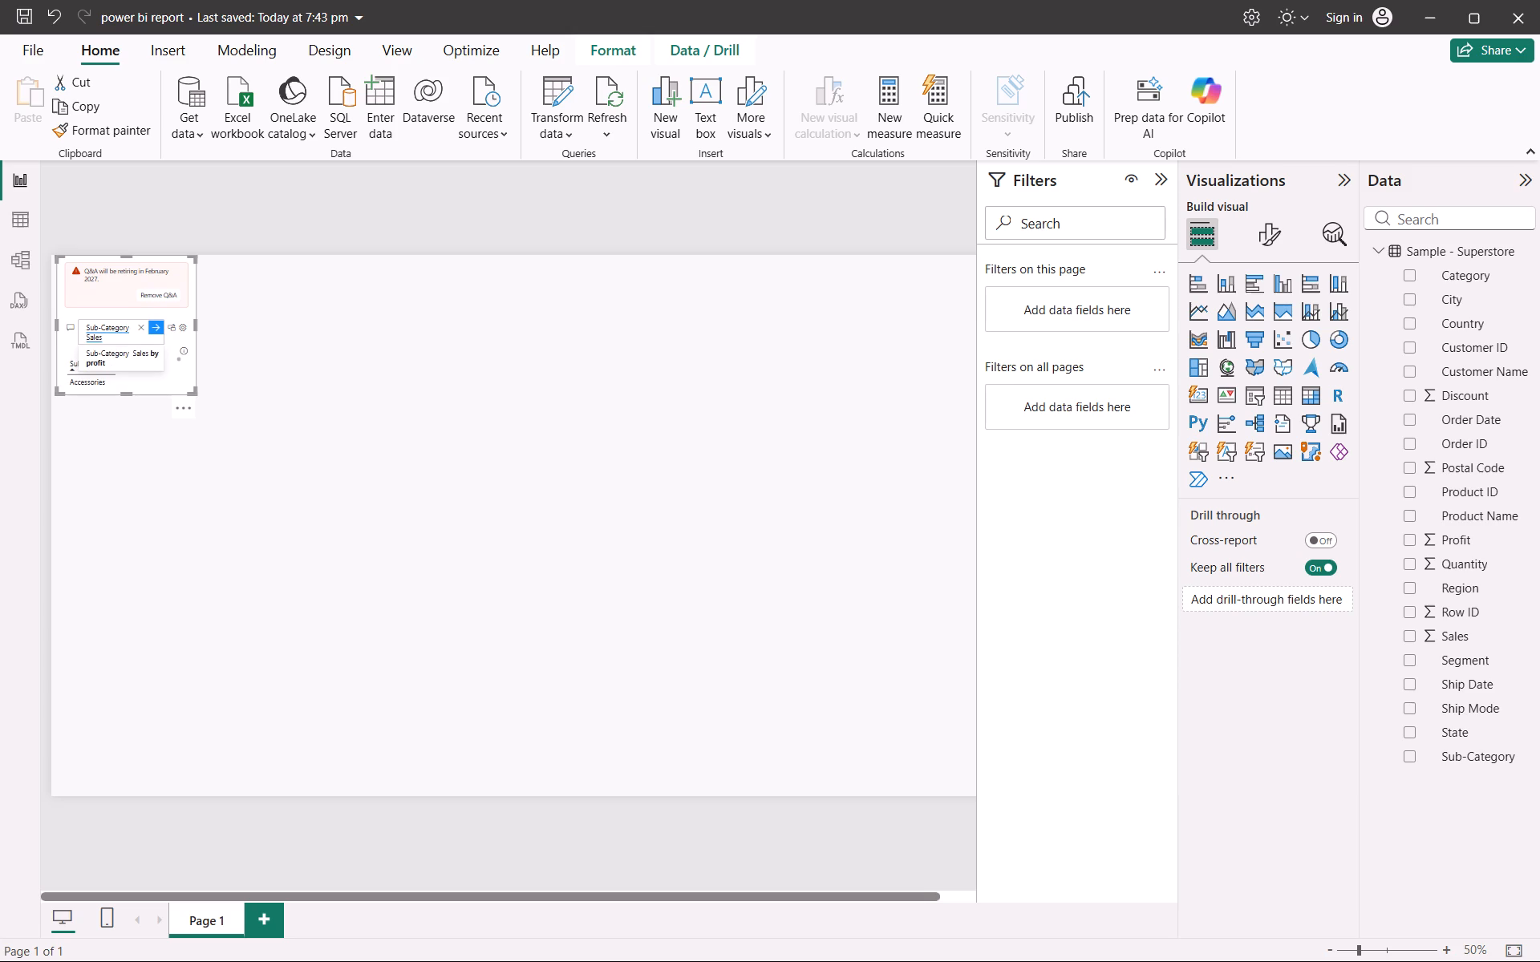
pyautogui.press('f')
pyautogui.write('unnel')
pyautogui.click(154, 327)
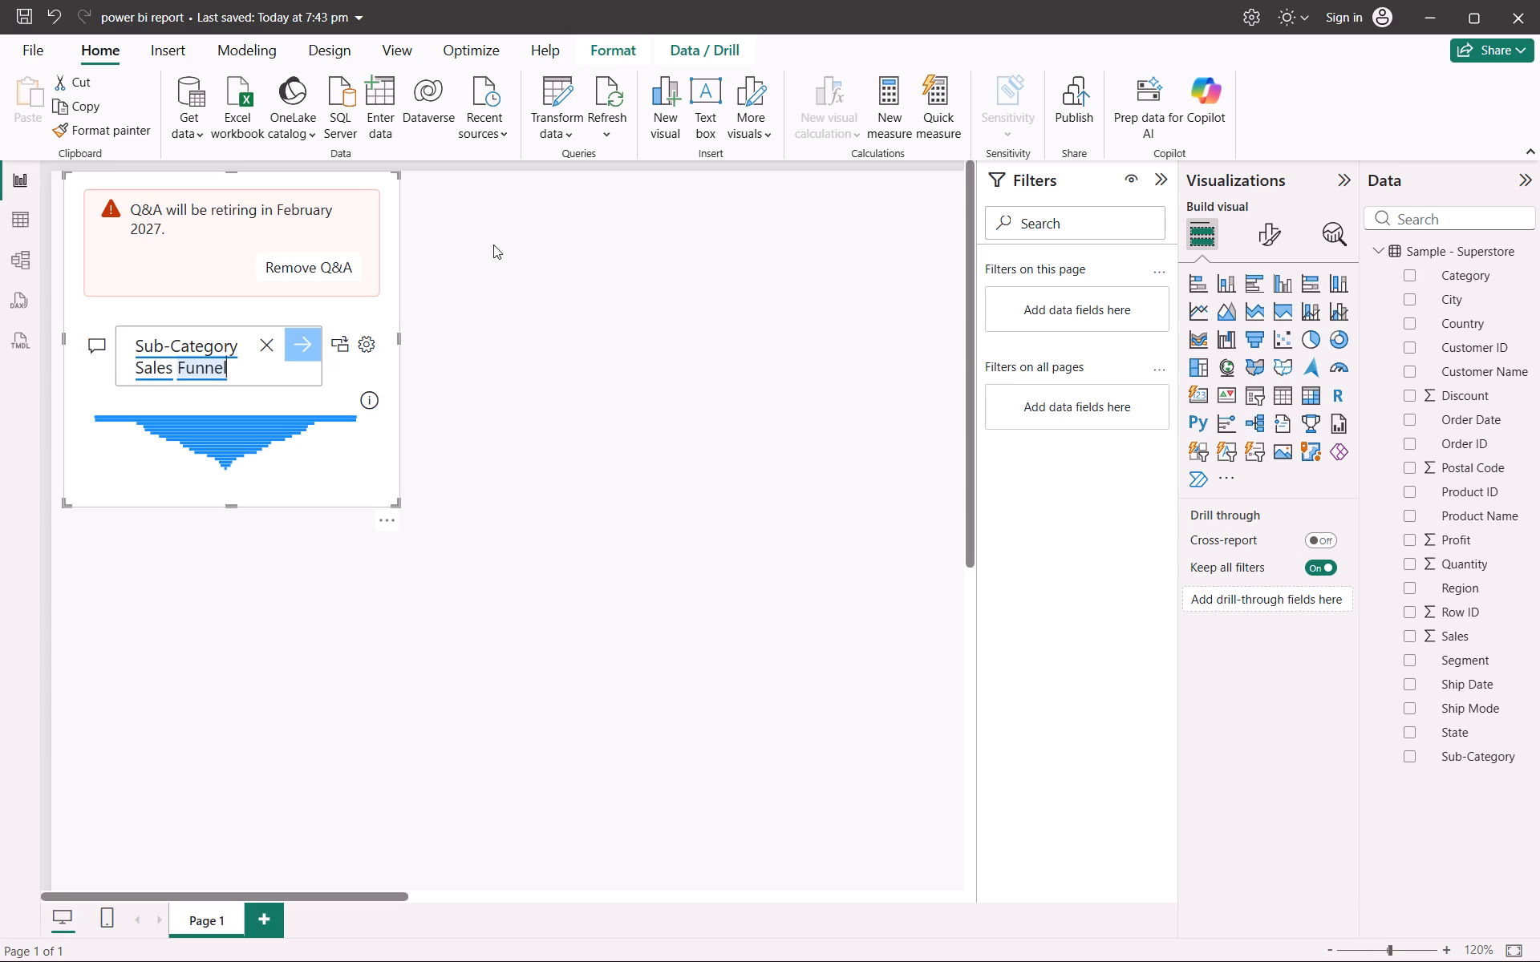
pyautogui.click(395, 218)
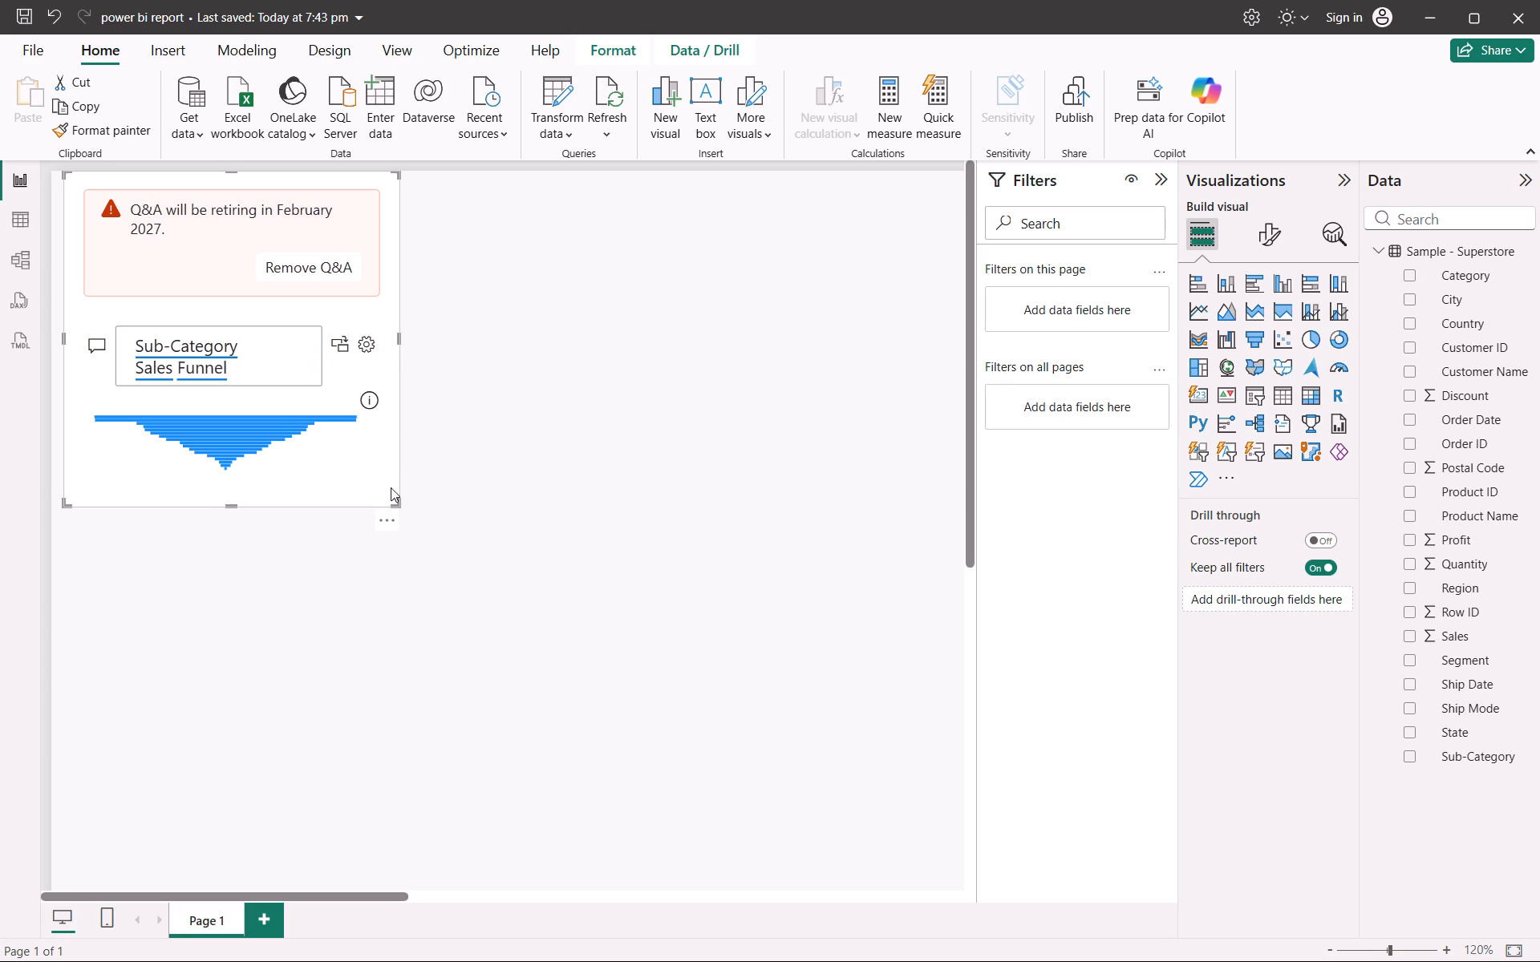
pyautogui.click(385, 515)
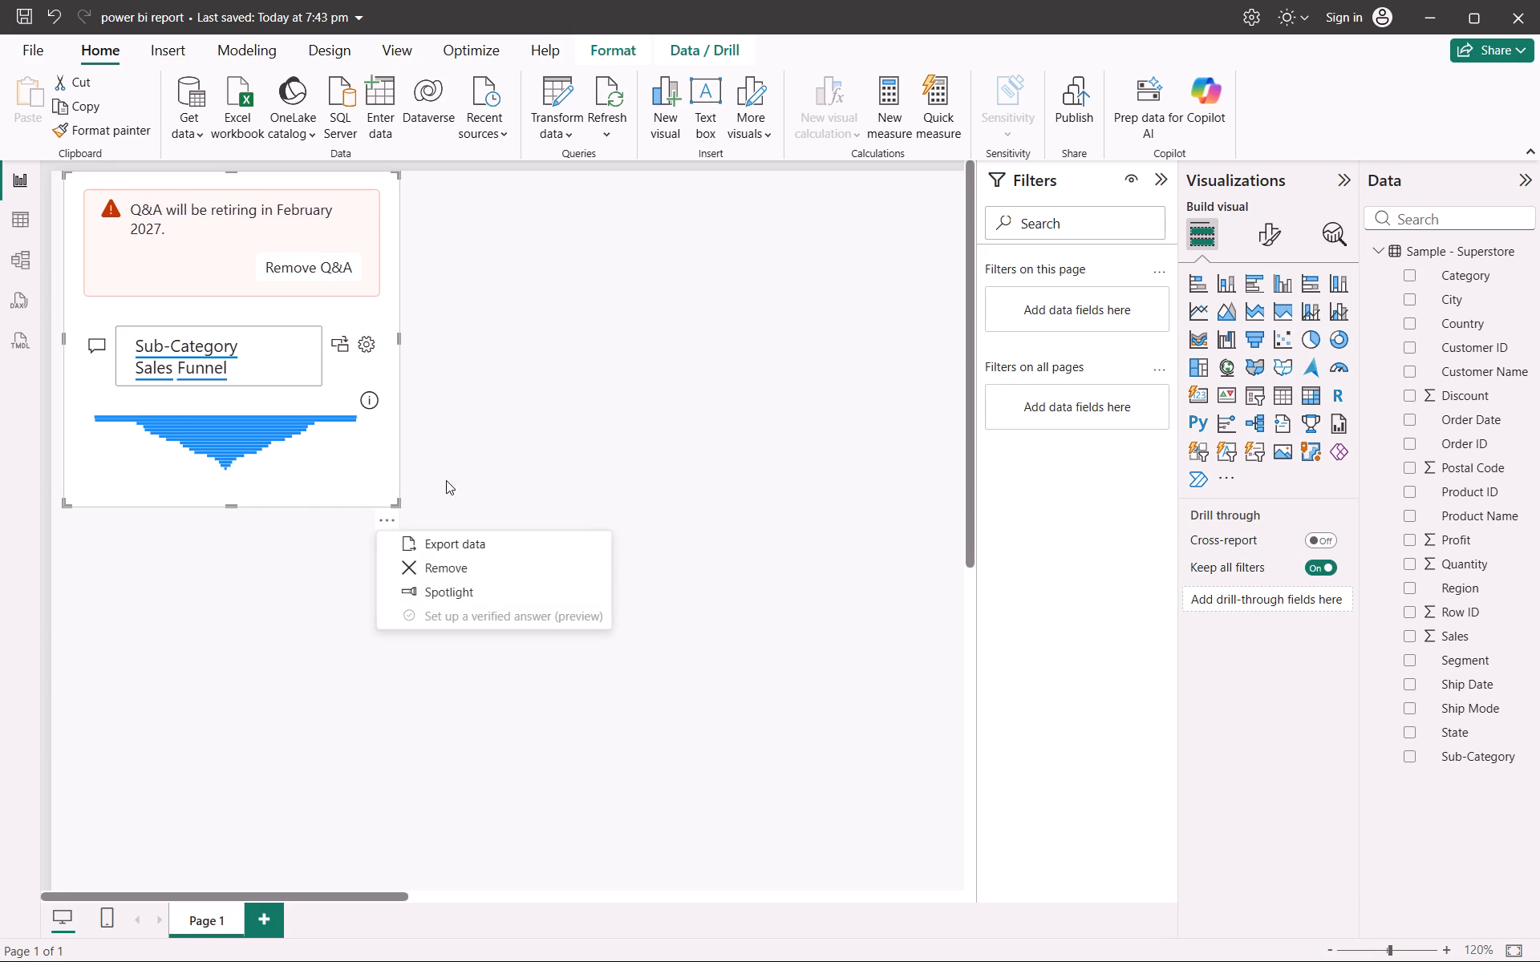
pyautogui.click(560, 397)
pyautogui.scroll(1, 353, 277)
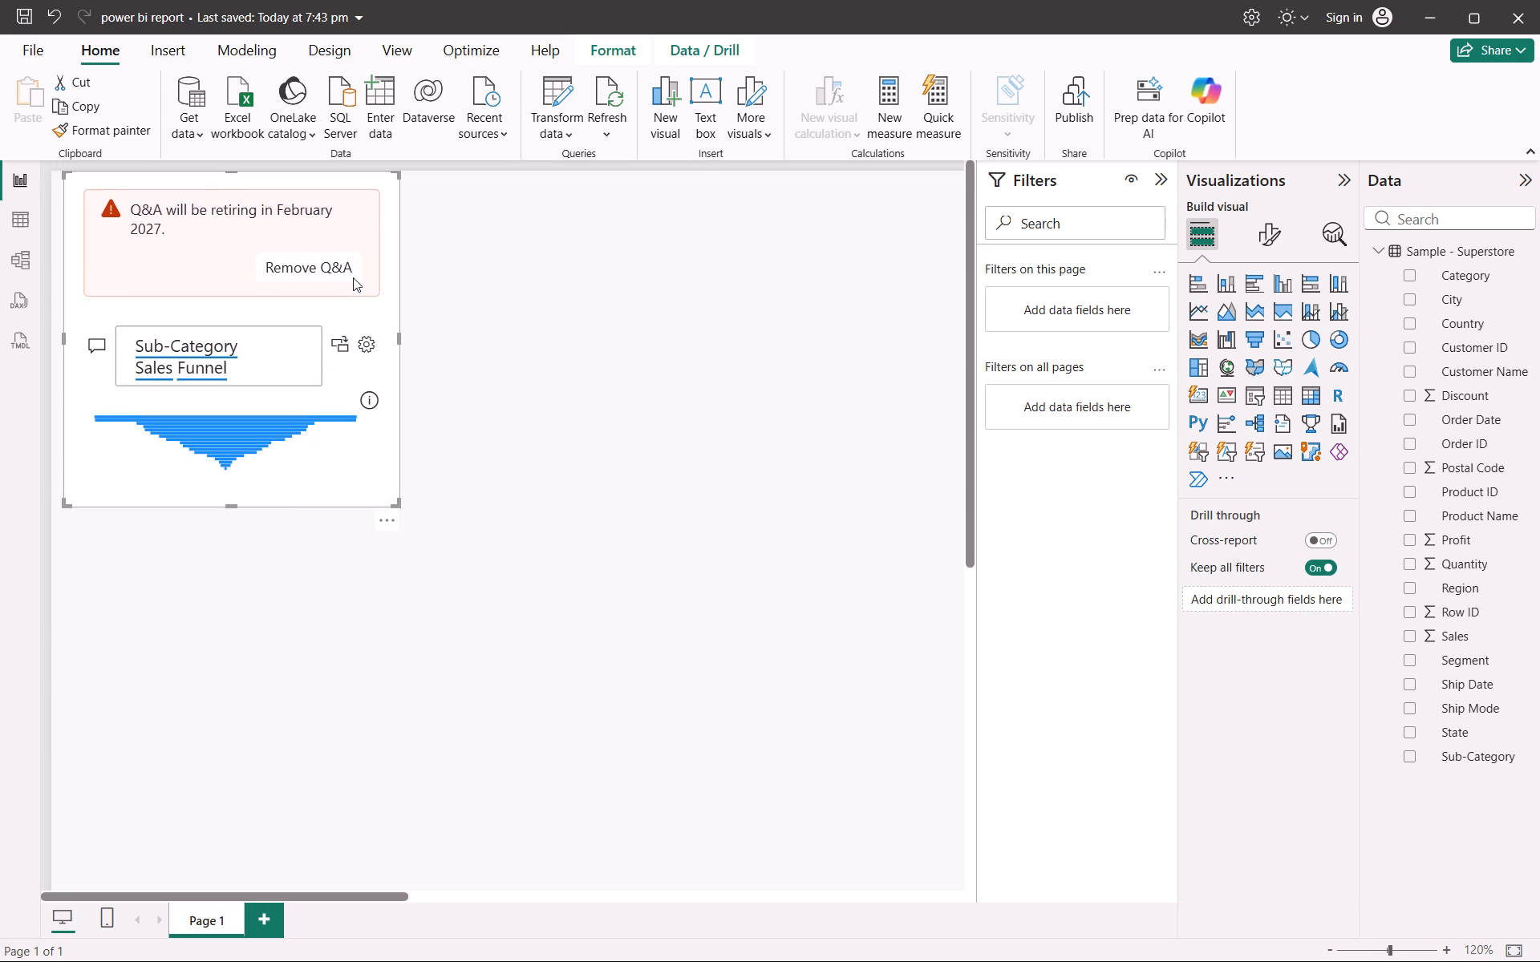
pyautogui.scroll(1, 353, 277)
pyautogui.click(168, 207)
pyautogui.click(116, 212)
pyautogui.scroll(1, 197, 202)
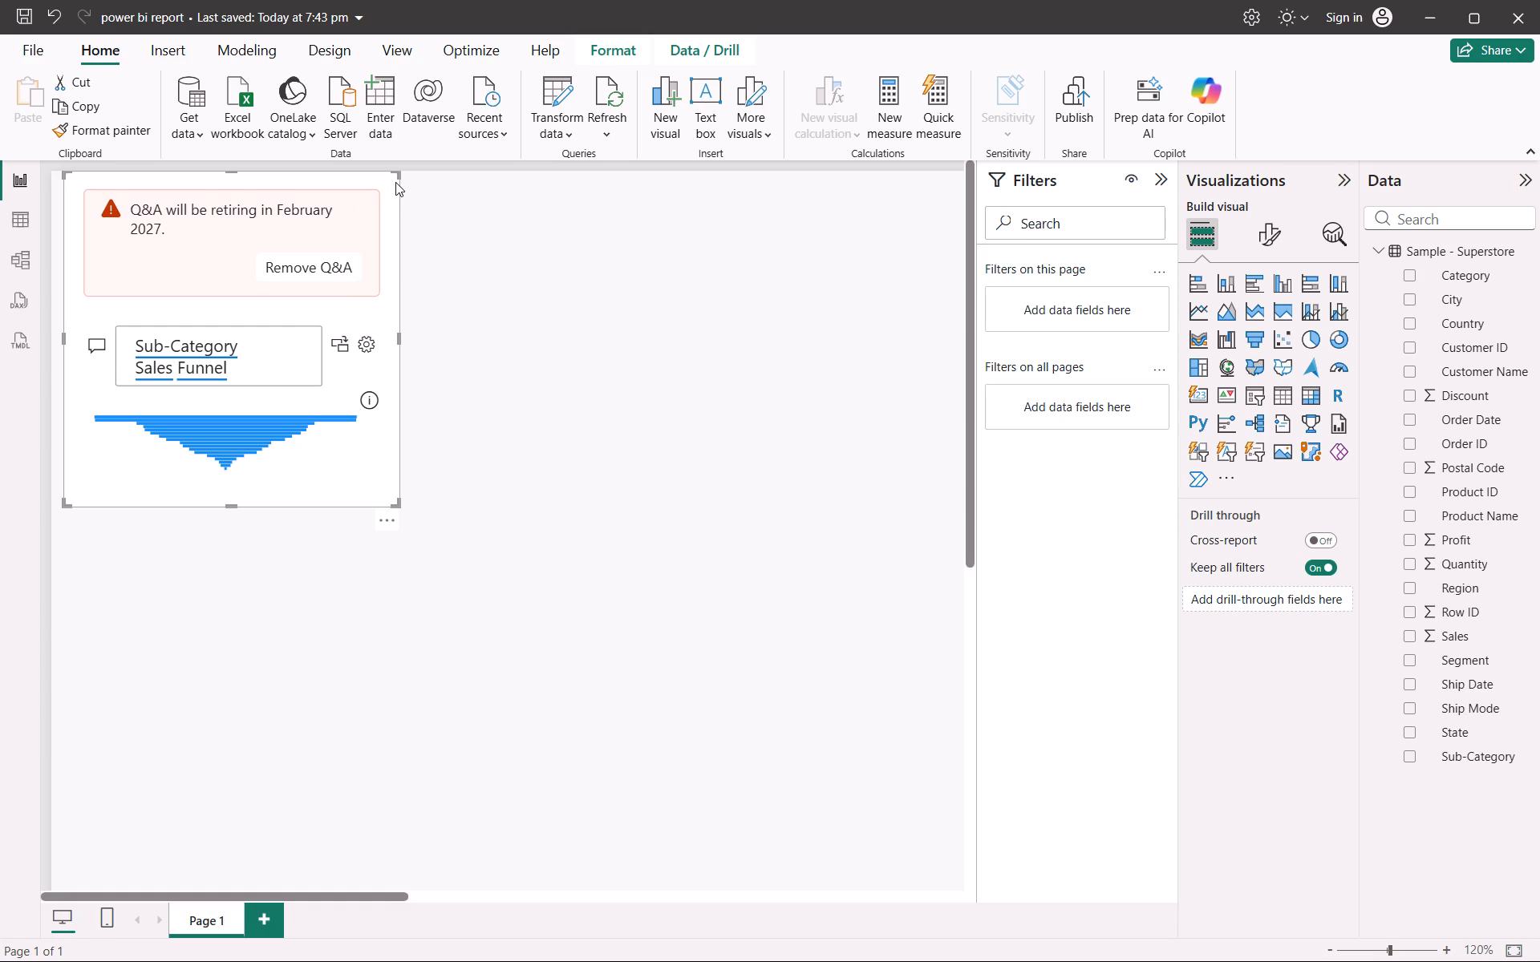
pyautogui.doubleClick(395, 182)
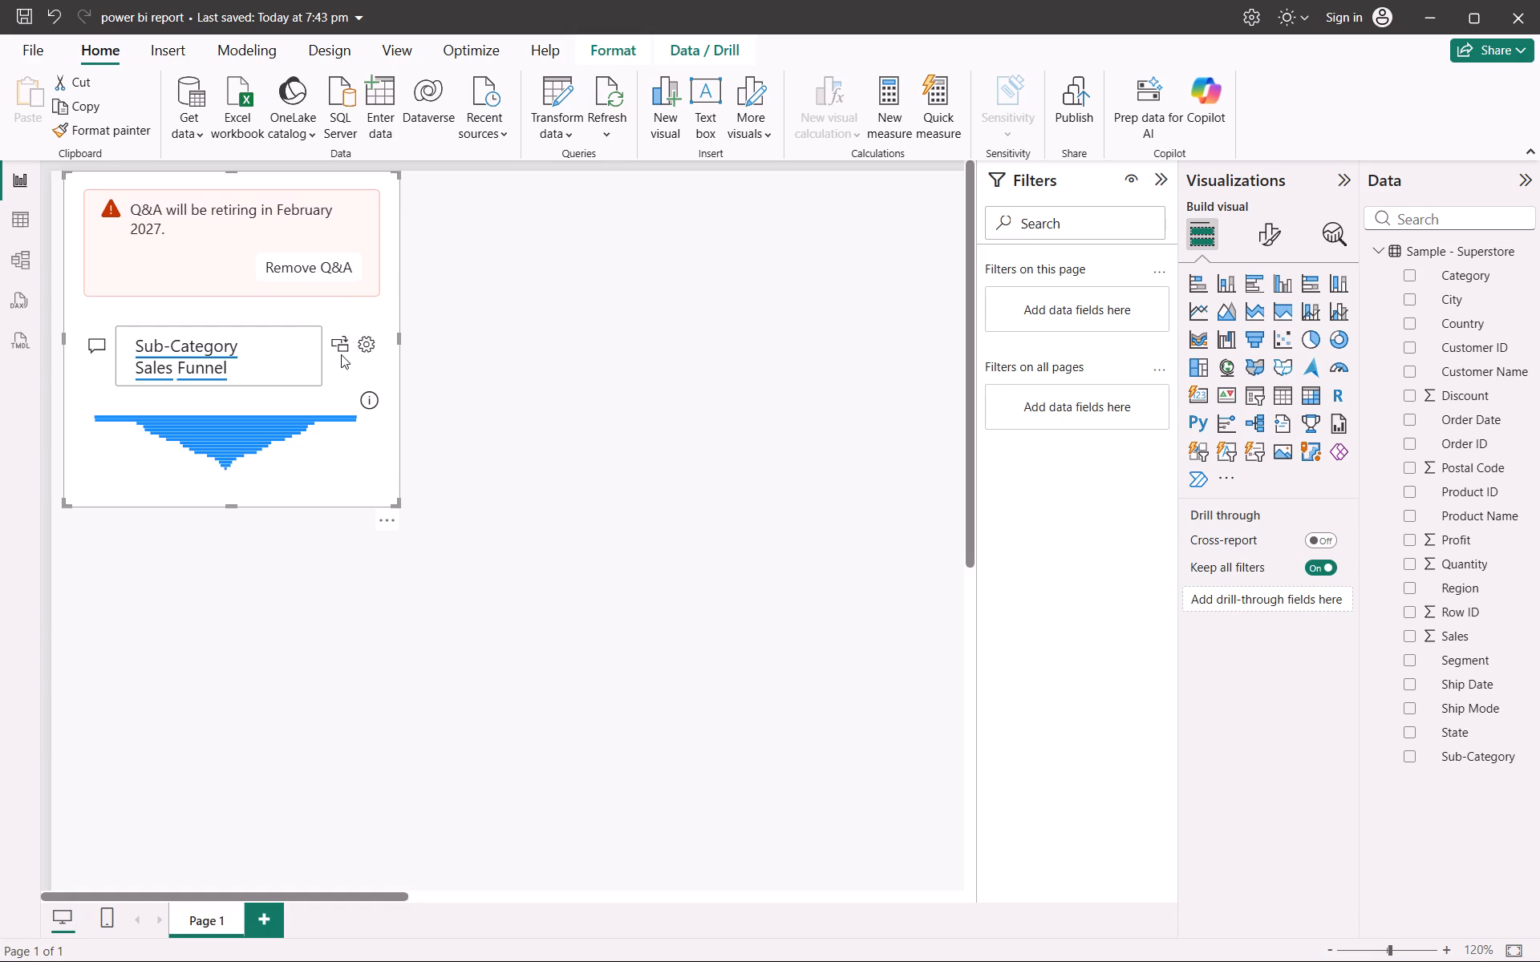
# Convert the Q&A funnel result into a standard visual of Sum of Sales by Sub-Category.
pyautogui.click(342, 350)
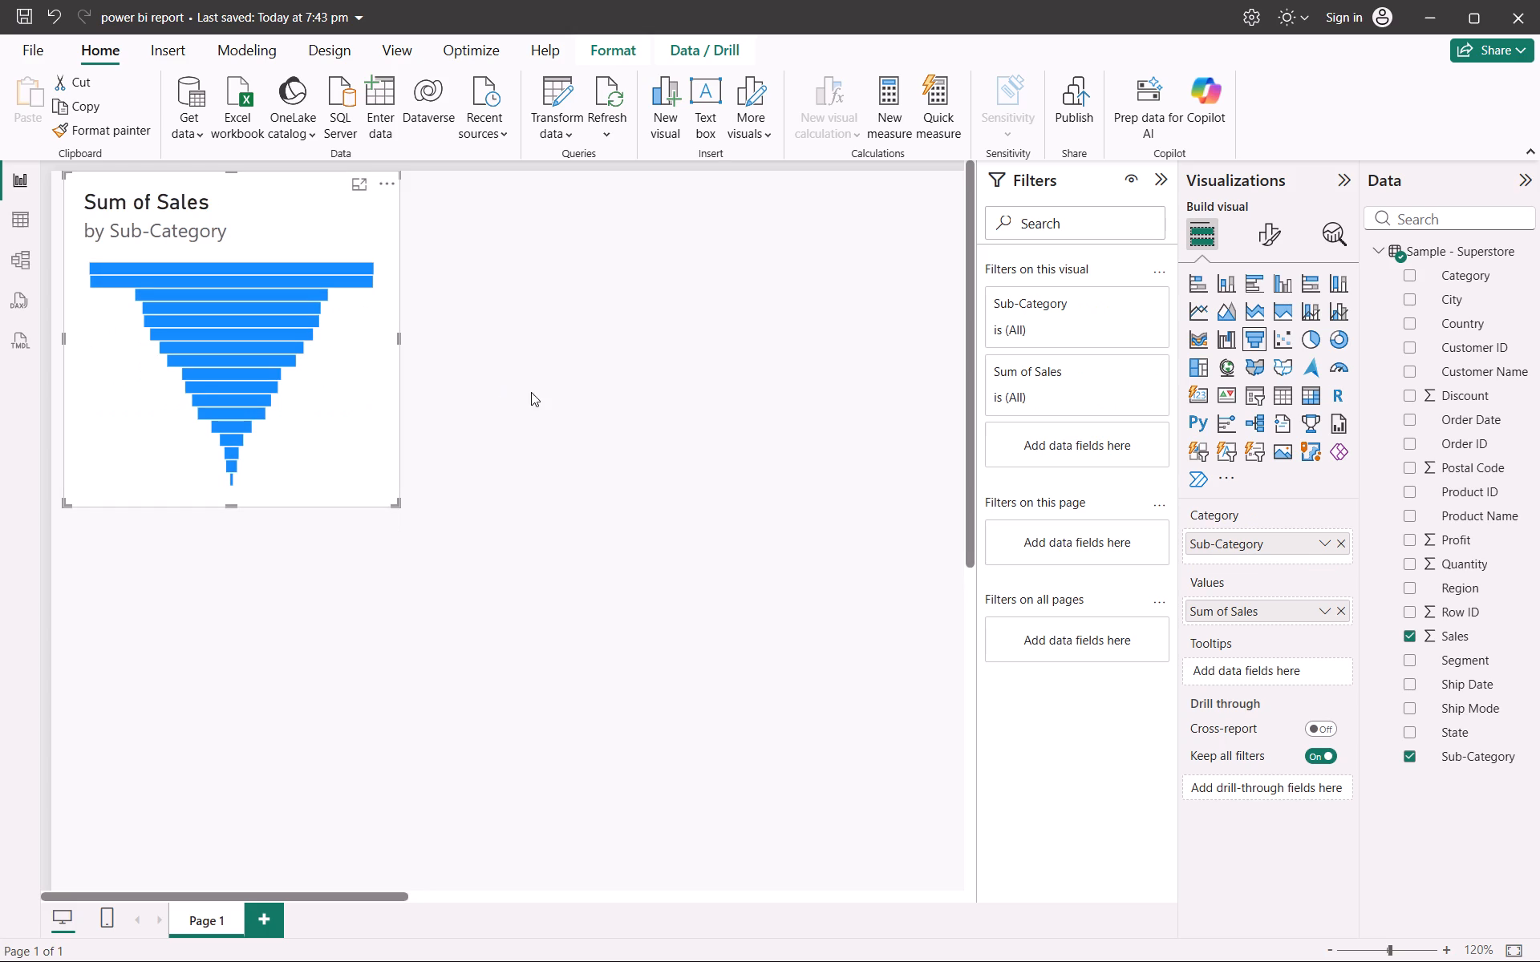
# Insert another Q&A visual on the page, ask it "State Sales Map" and submit the question.
pyautogui.scroll(1, 559, 402)
pyautogui.hotkey('ctrl', '/')
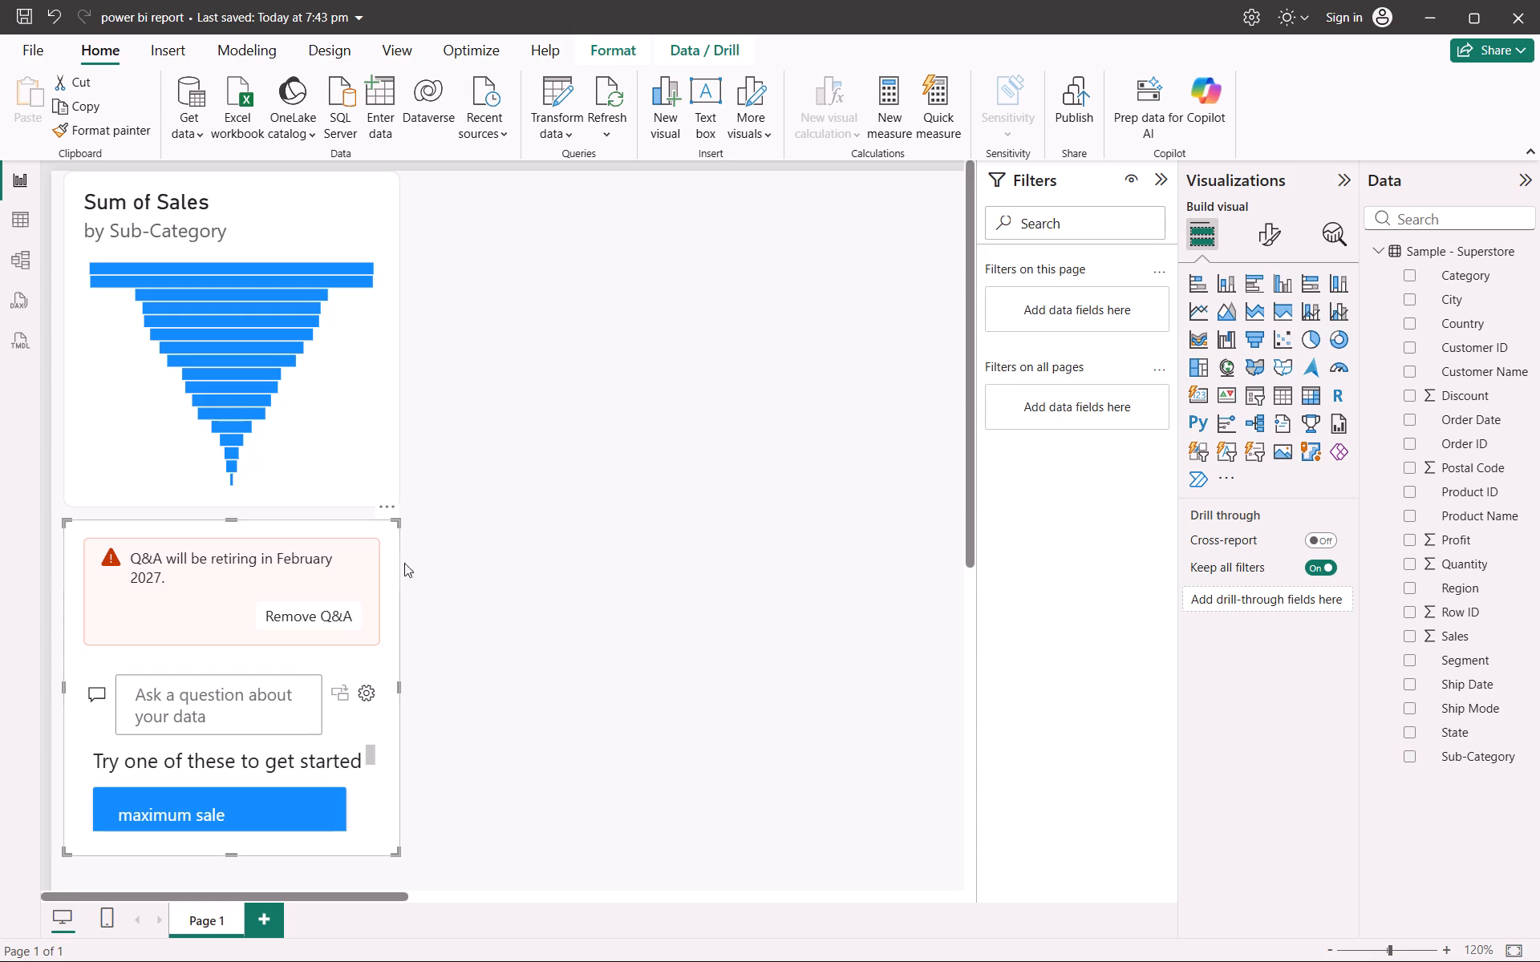
pyautogui.click(233, 704)
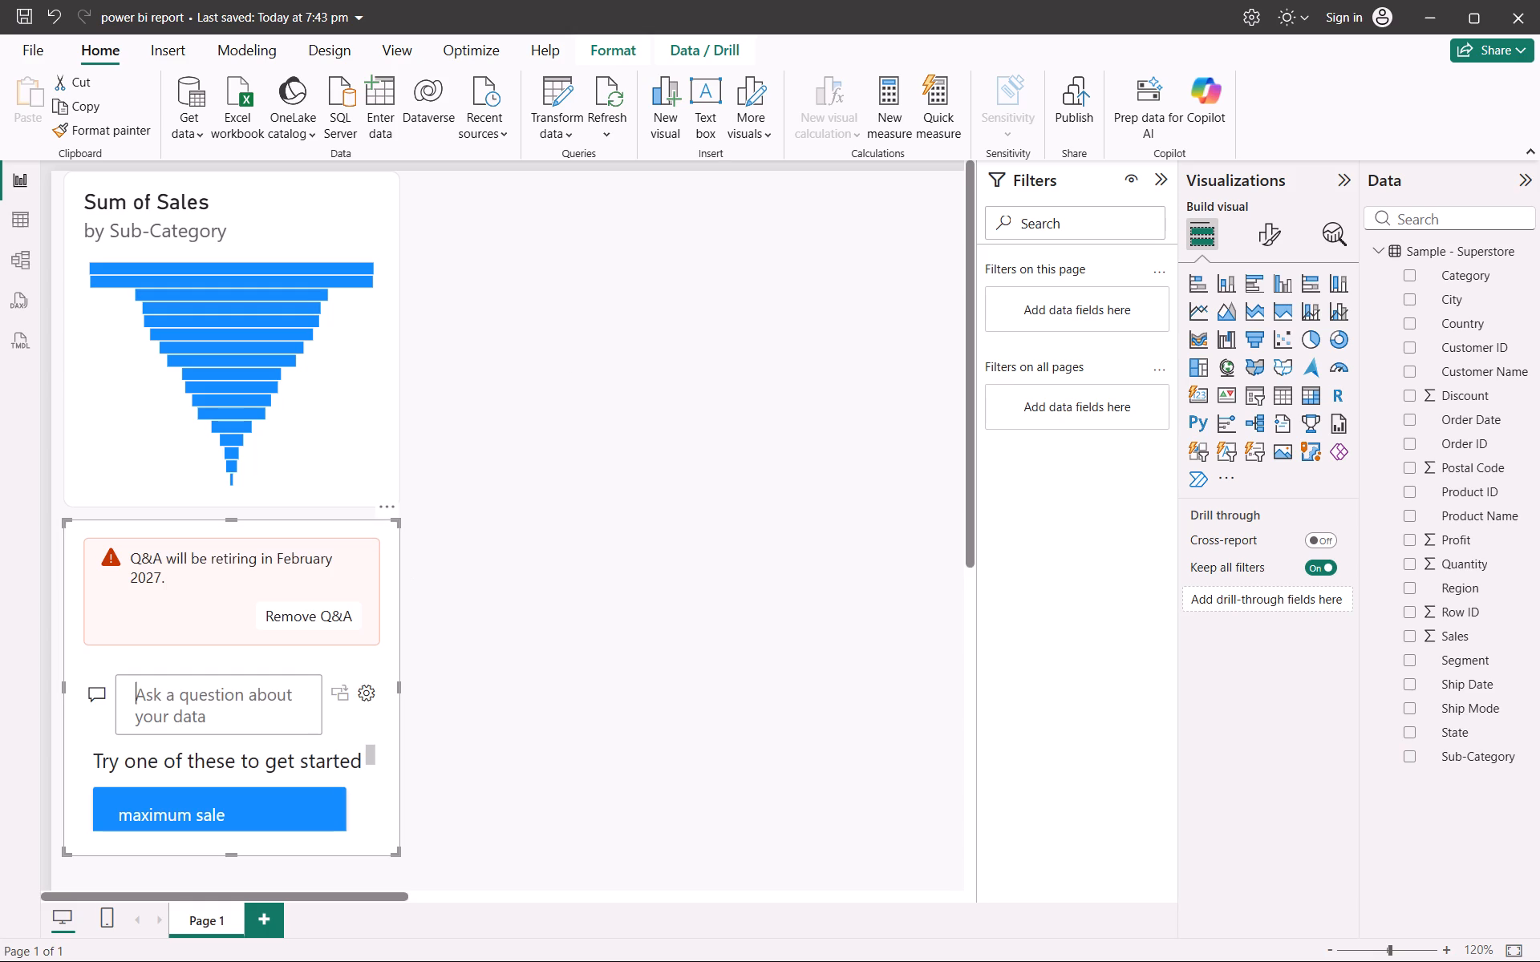
pyautogui.write('tate')
pyautogui.press('space')
pyautogui.write('ales')
pyautogui.press('space')
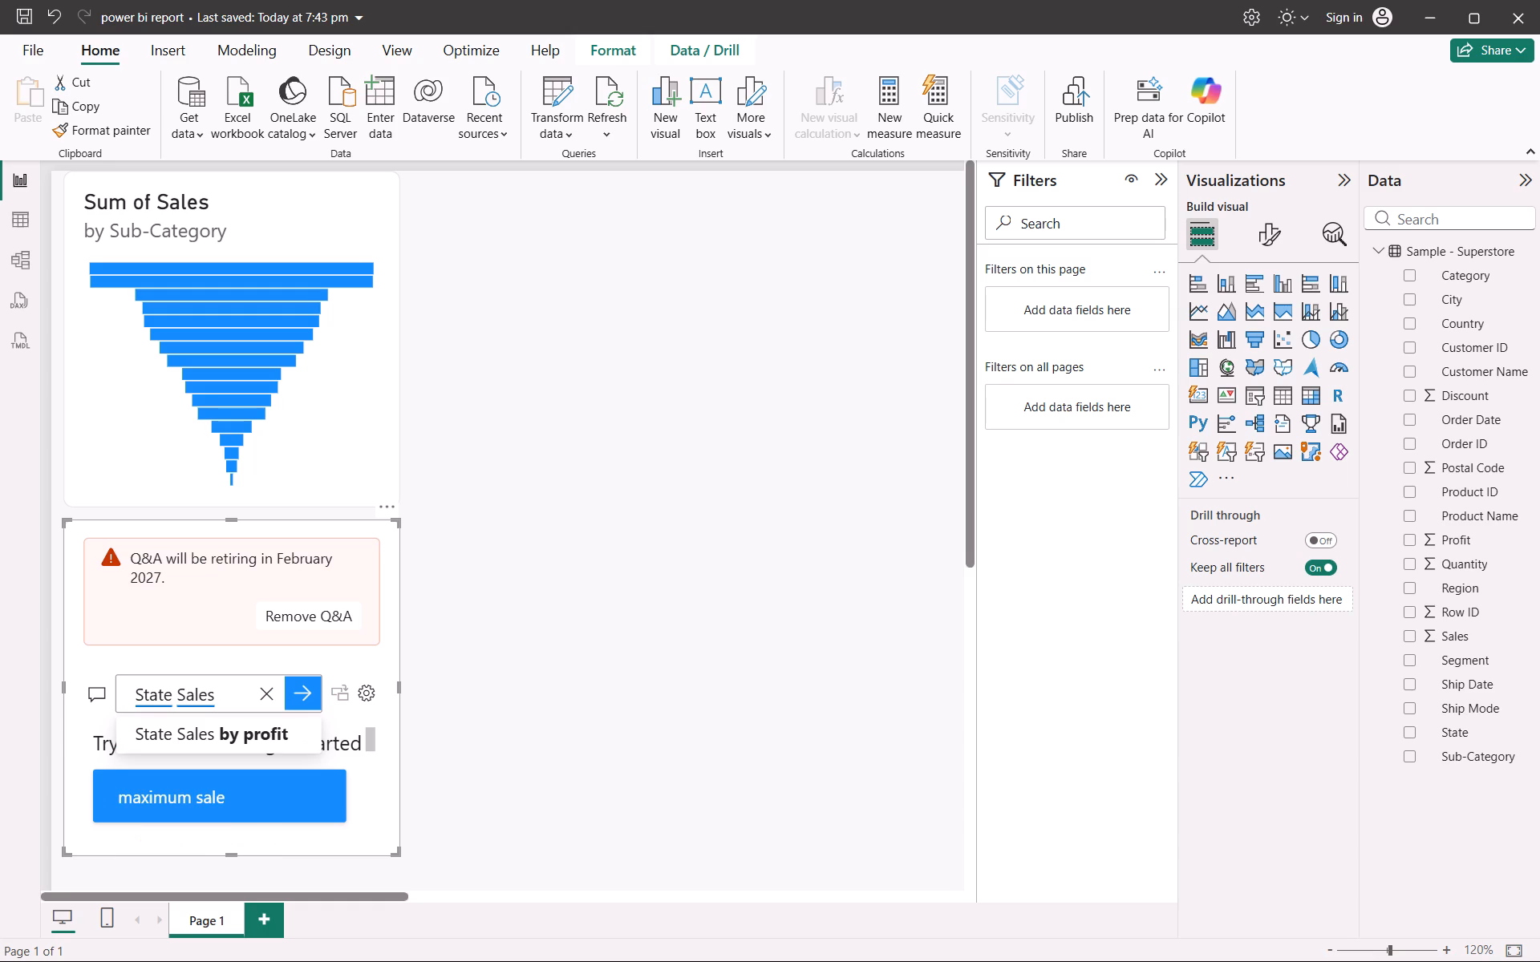
pyautogui.write('ap')
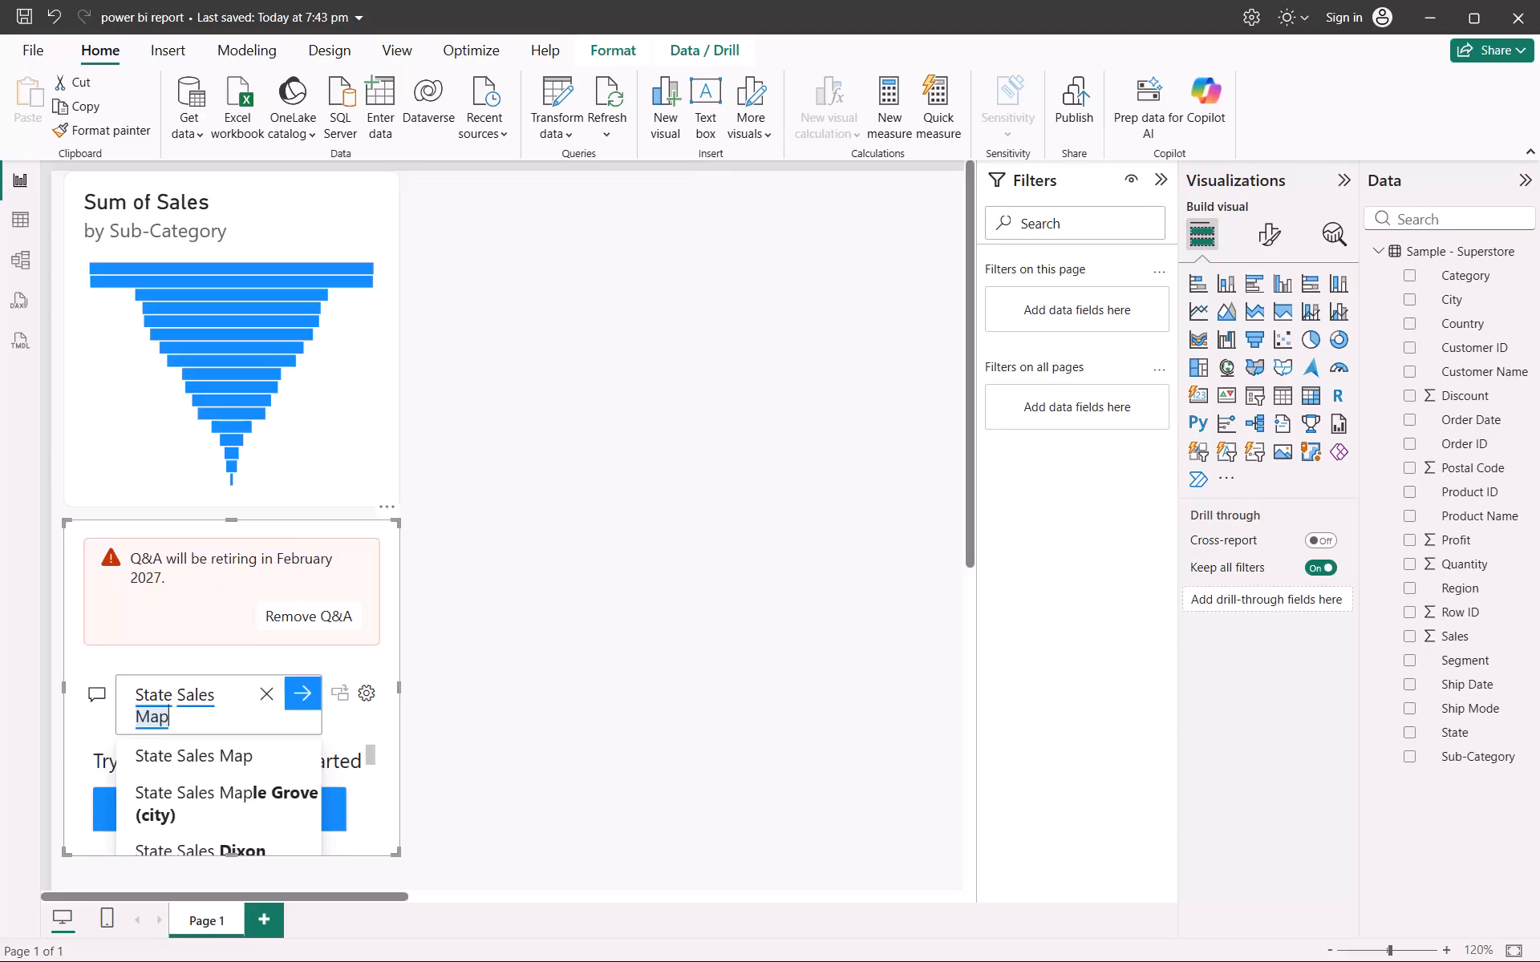
pyautogui.click(307, 701)
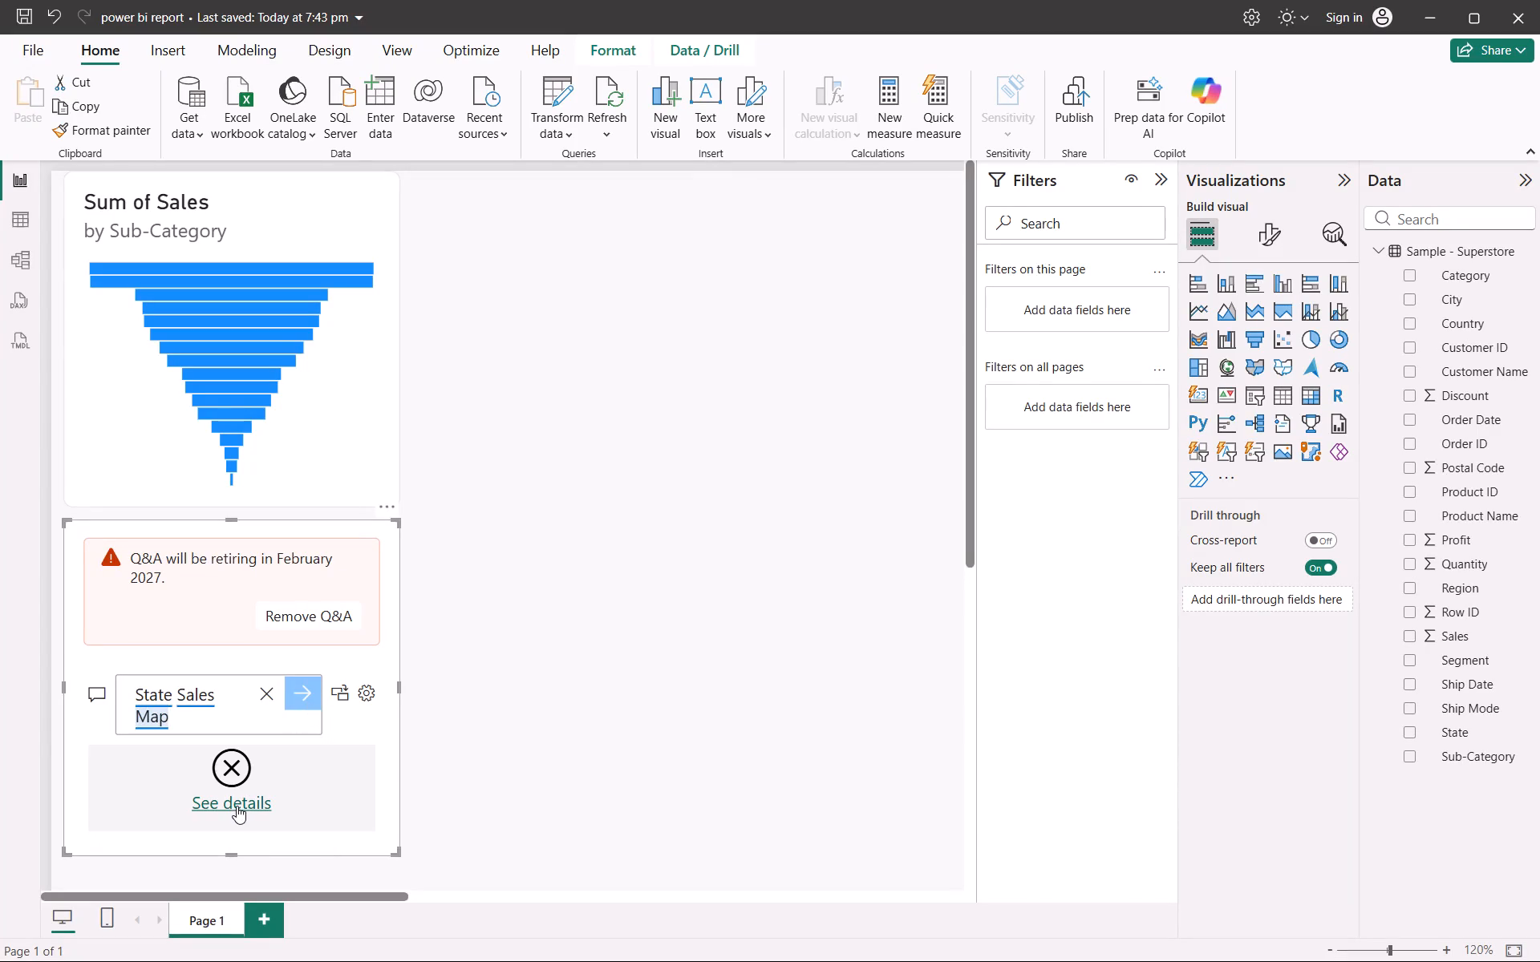
# Examine the error details of the "State Sales Map" result and close them.
pyautogui.click(237, 806)
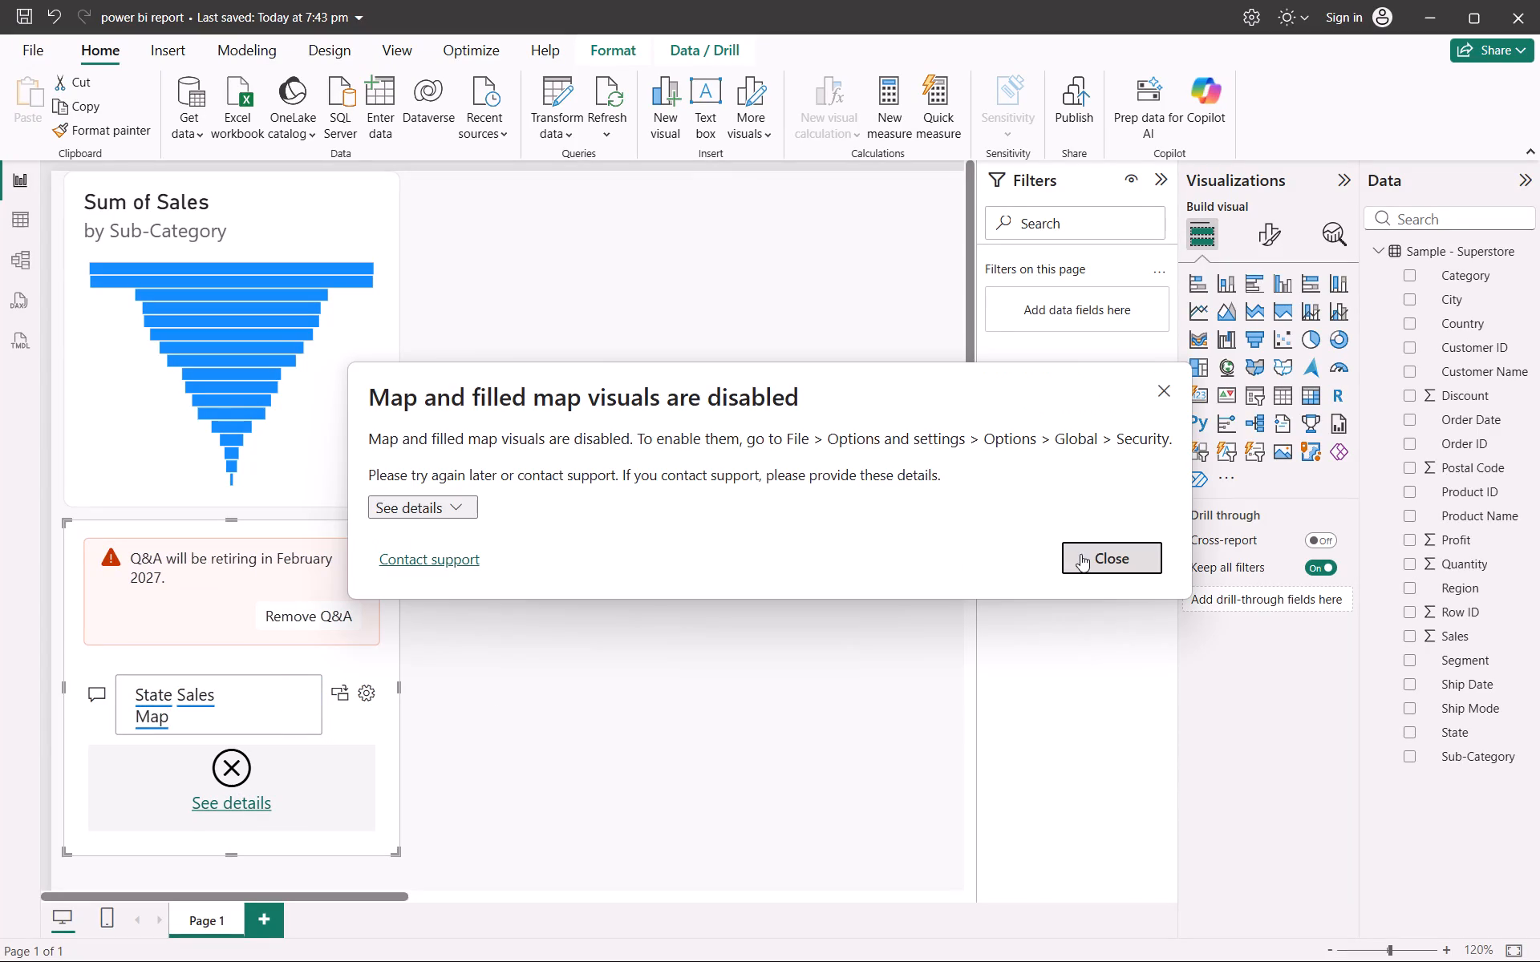
pyautogui.click(1080, 554)
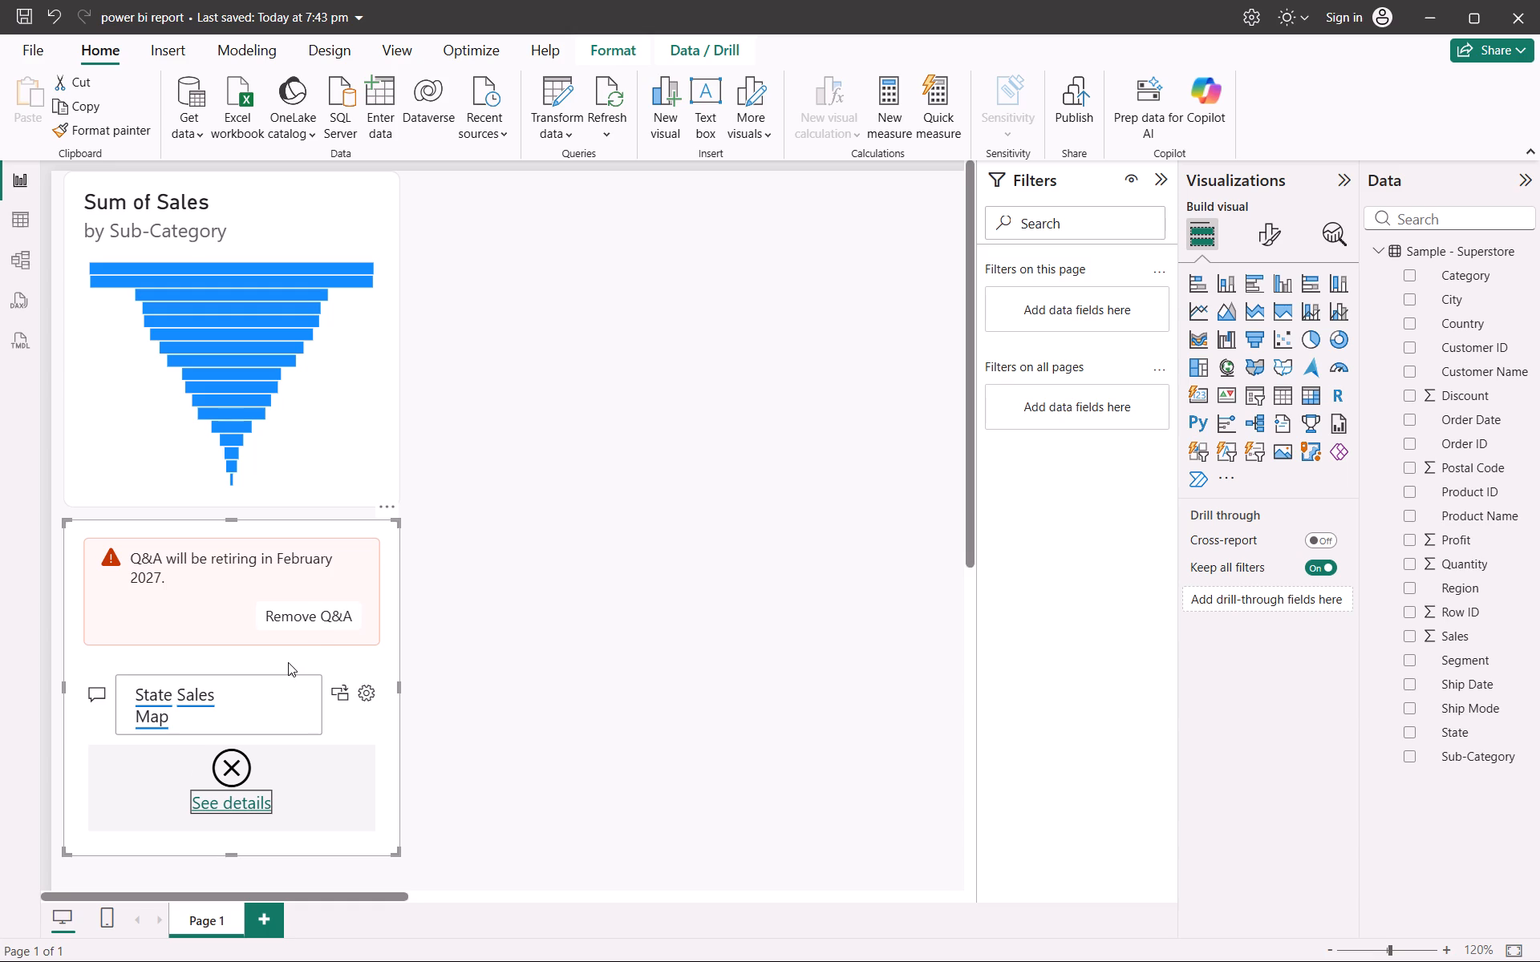
# Delete the "State Sales Map" Q&A visual from the page.
pyautogui.press('Delete')
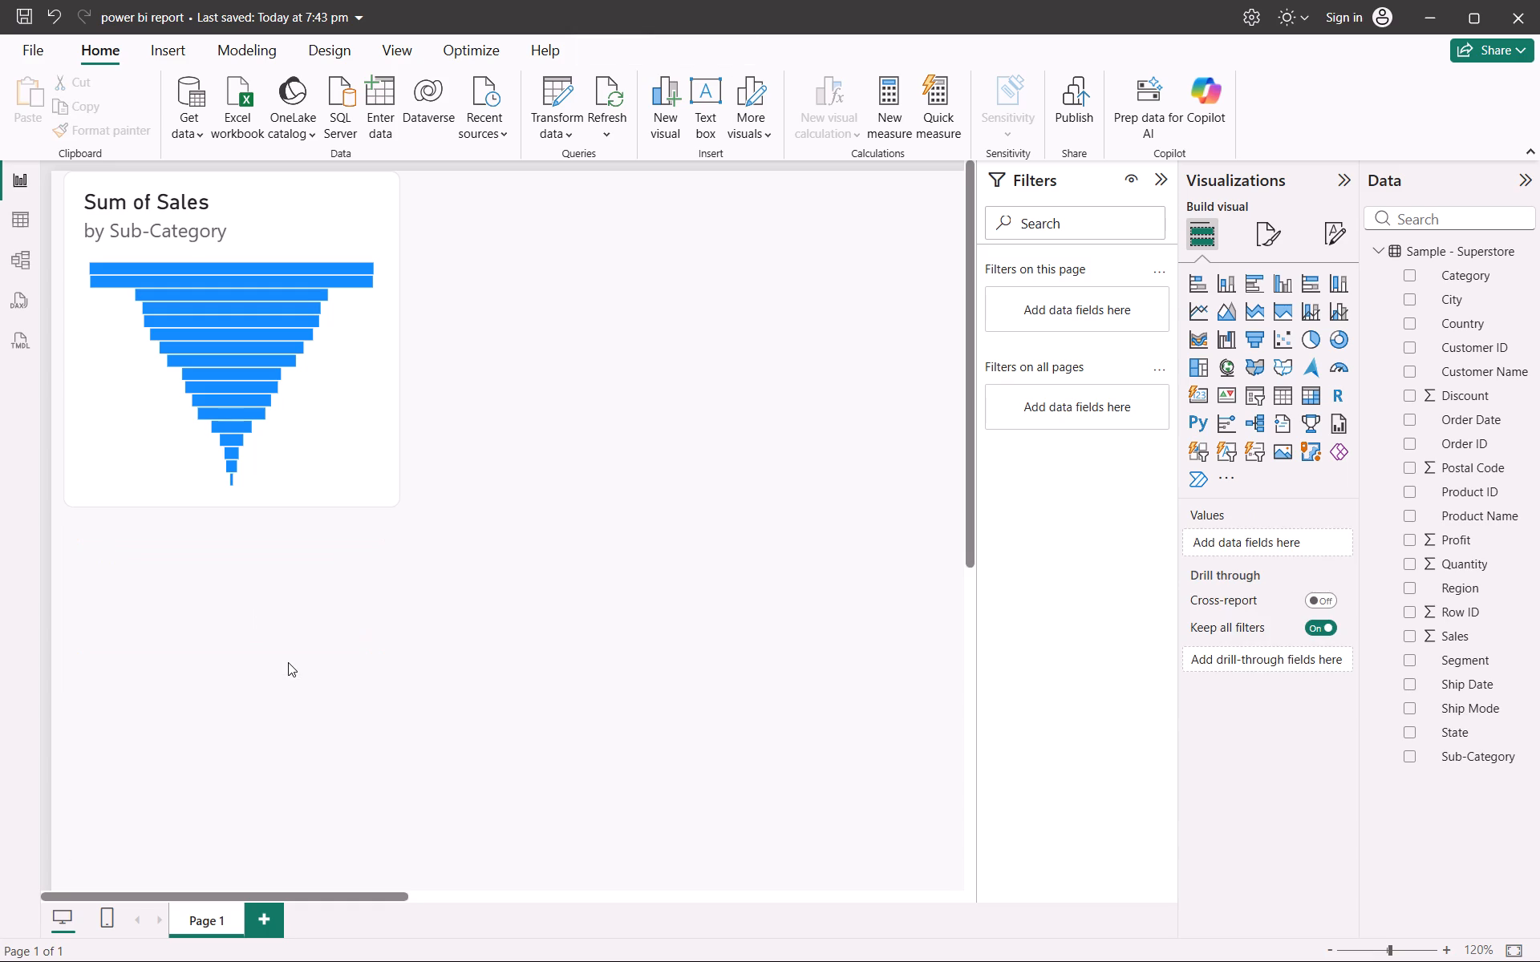
# Insert a new Q&A visual beneath the funnel, ask it "segment Sales Pie" and submit the question.
pyautogui.hotkey('ctrl', '/')
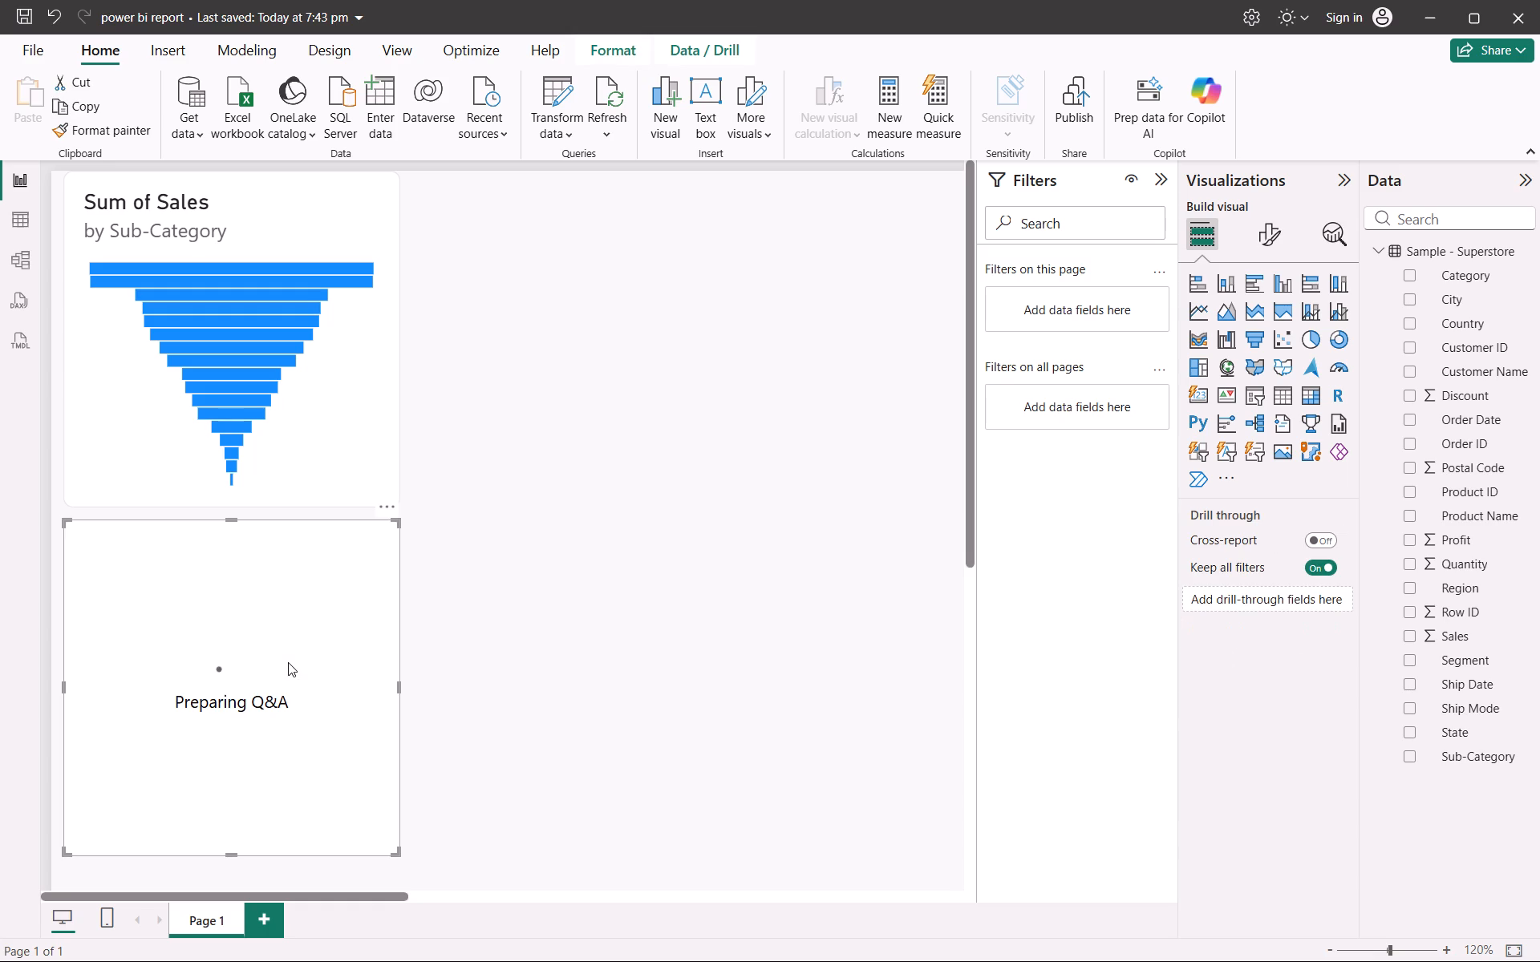
pyautogui.click(201, 713)
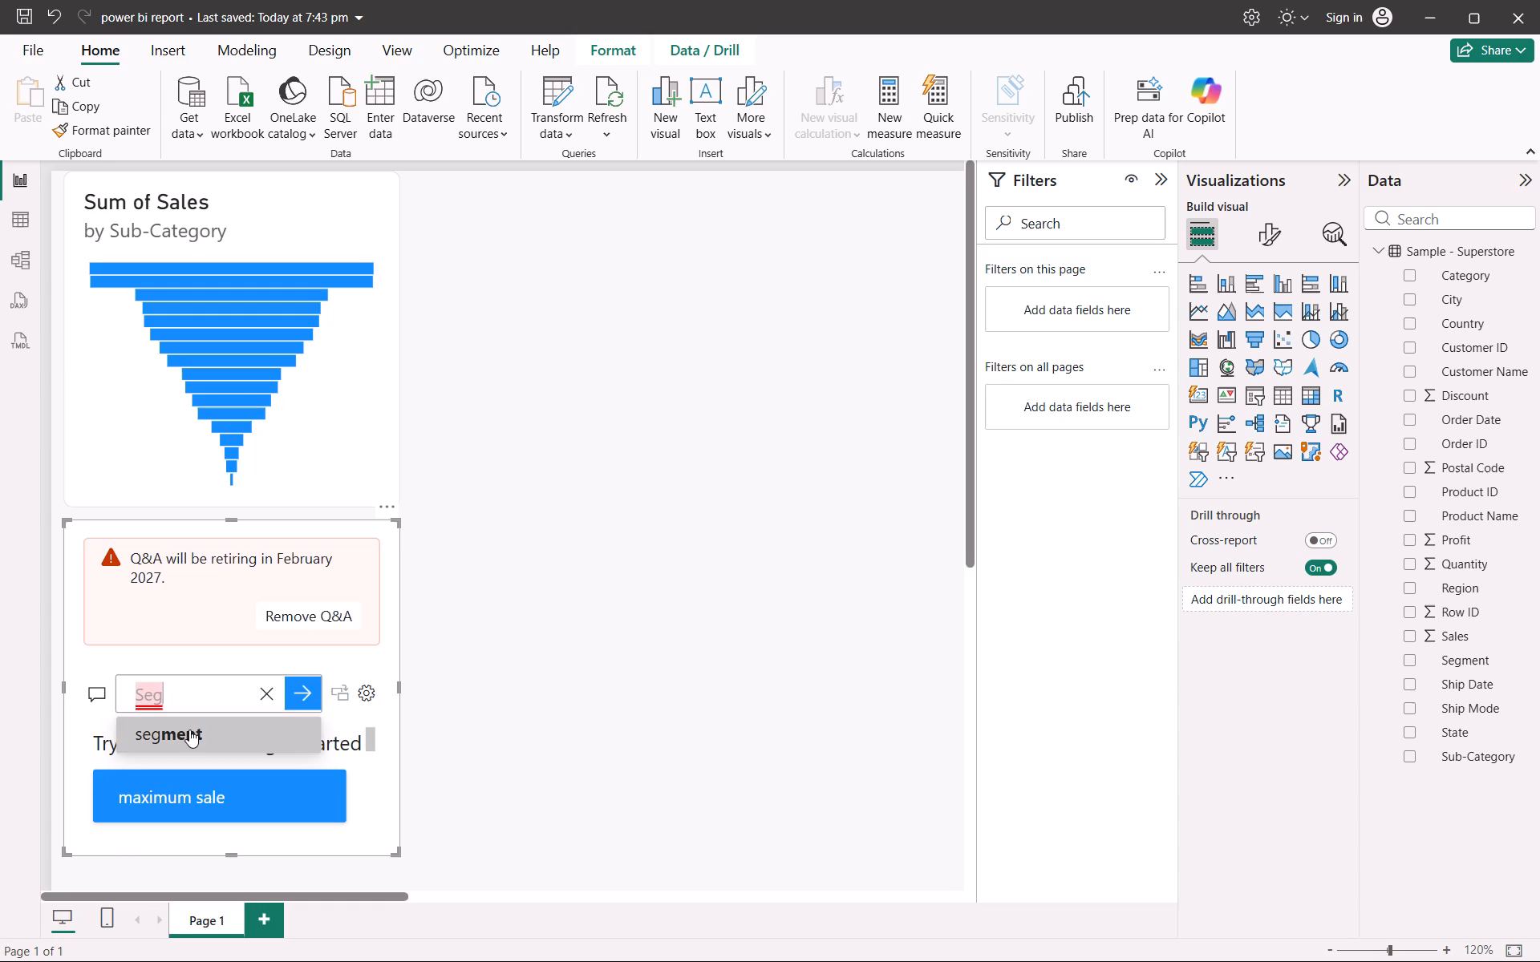
pyautogui.click(189, 730)
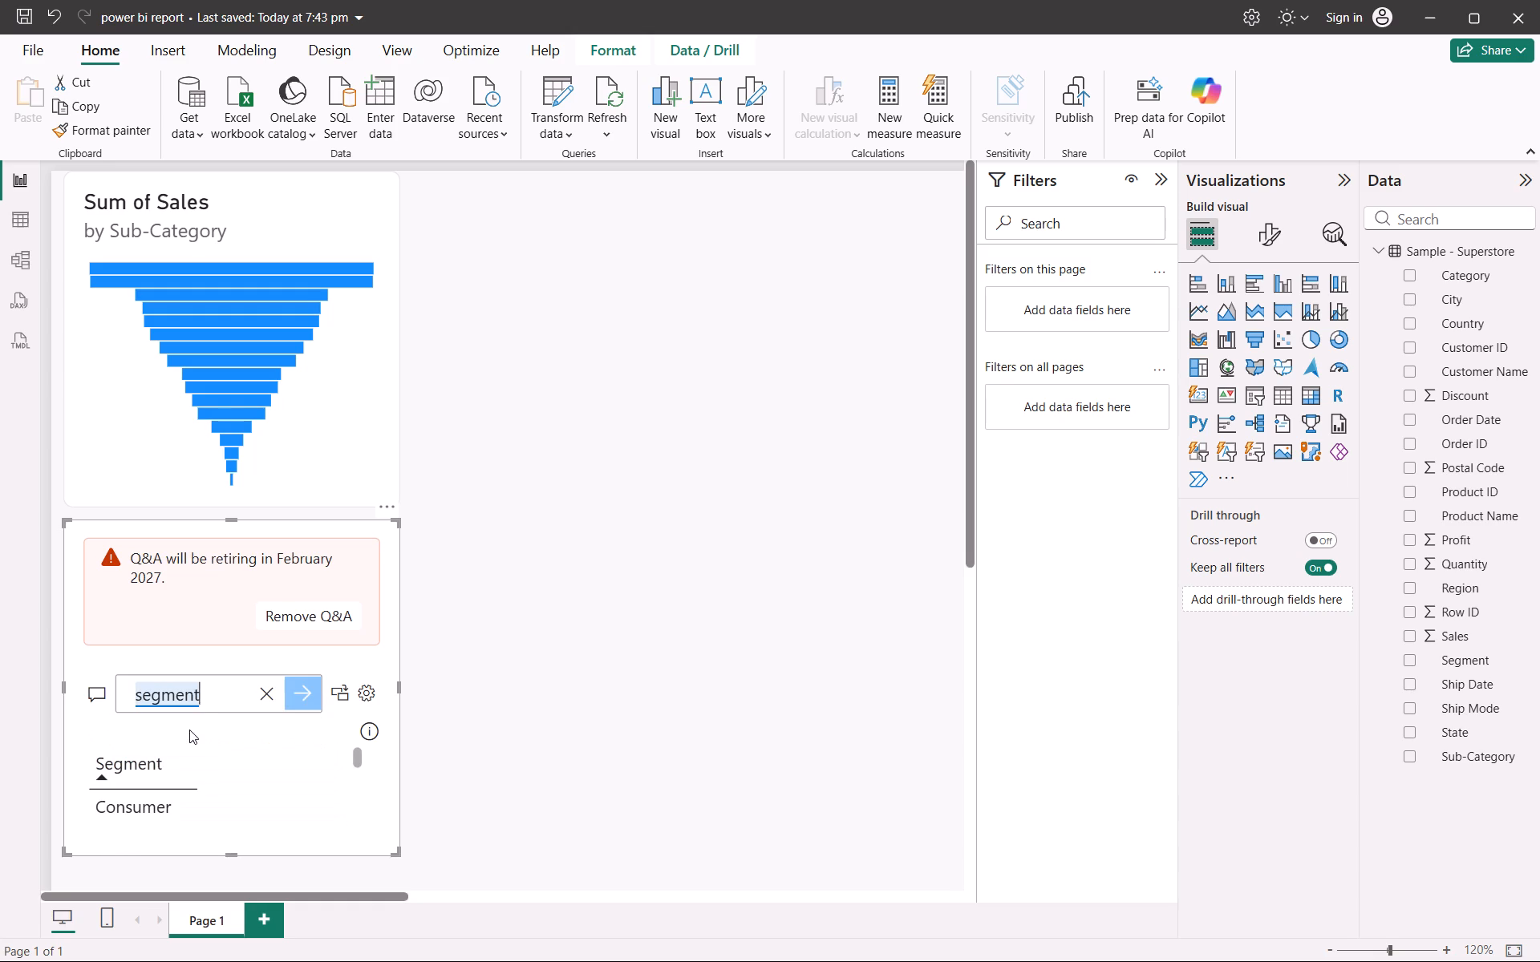
pyautogui.press('BackSpace')
pyautogui.press('space')
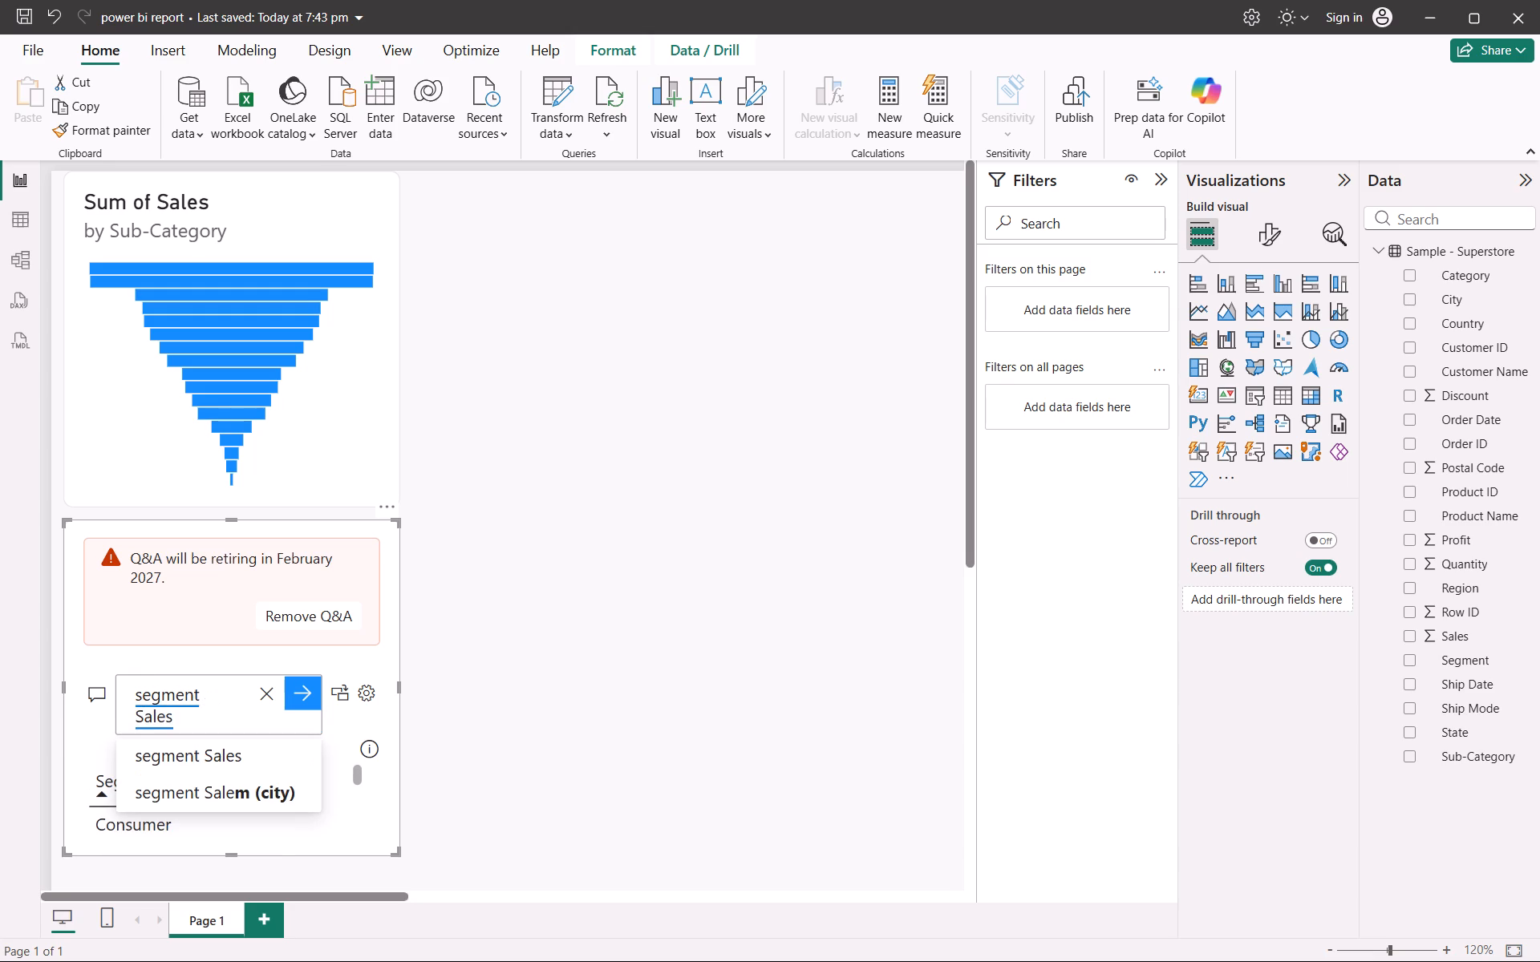
pyautogui.press('space')
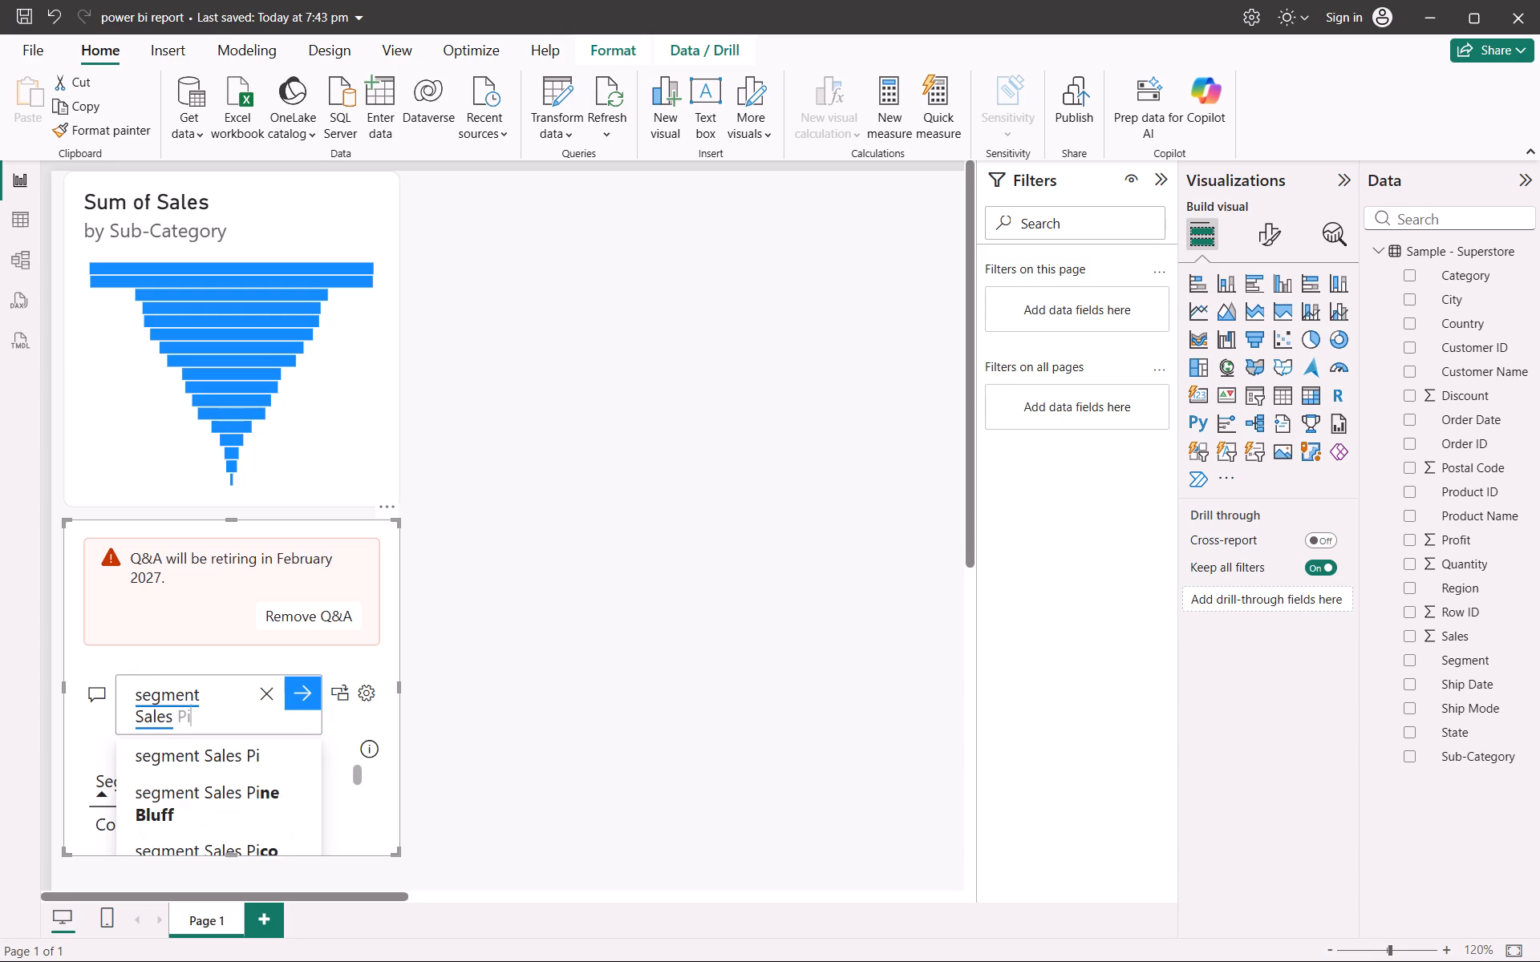
pyautogui.press('e')
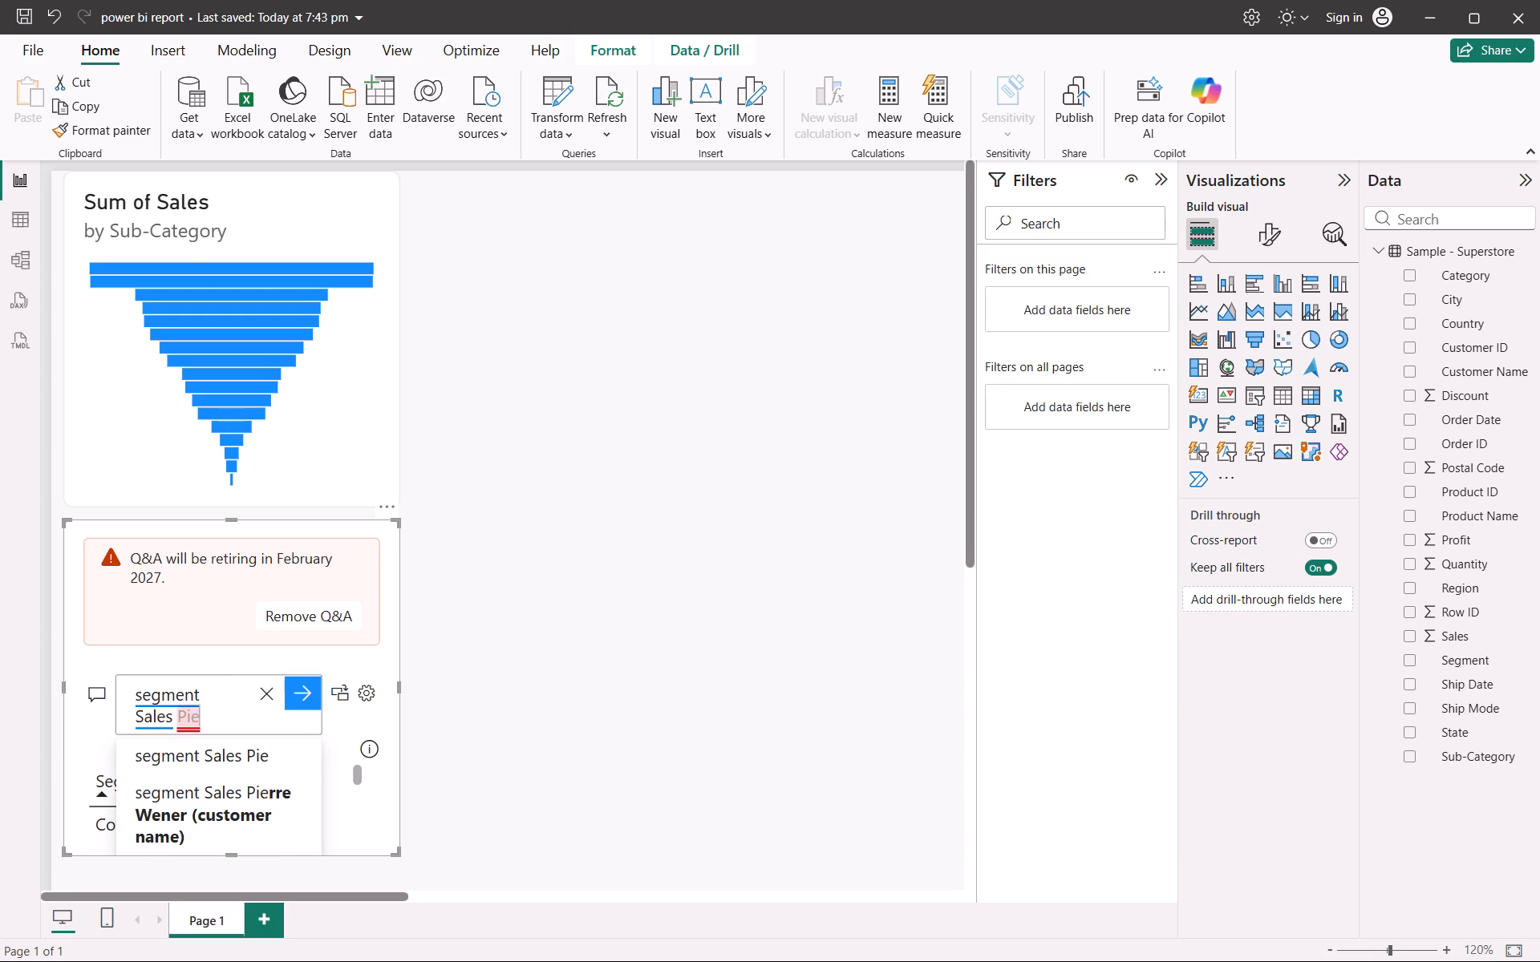
pyautogui.click(297, 697)
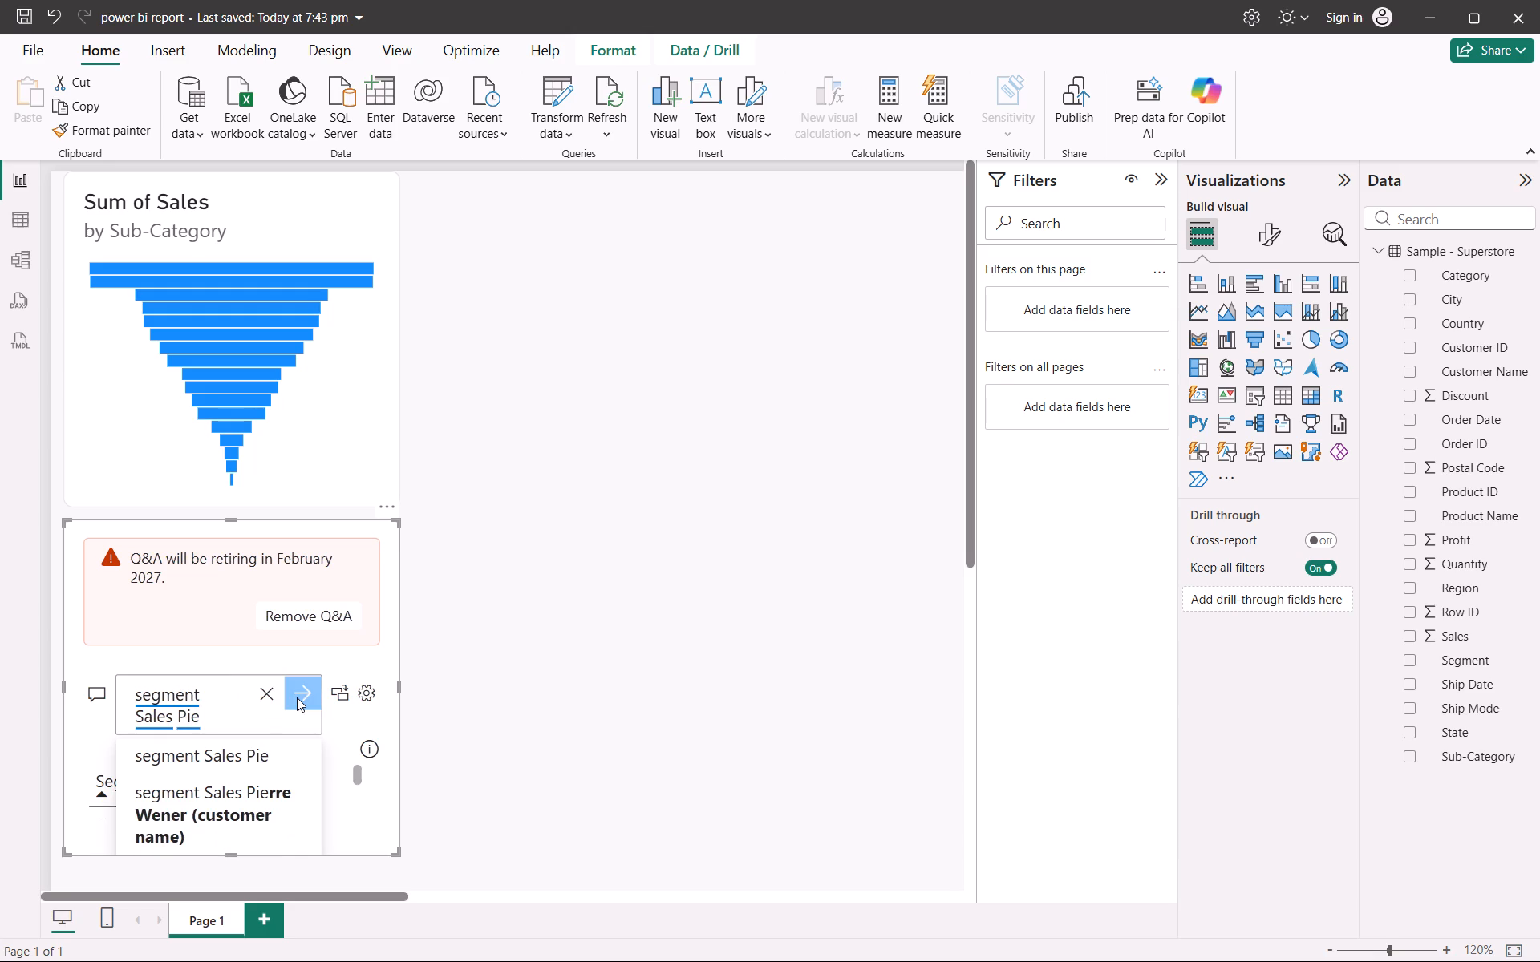
# Convert the Q&A pie result into a standard visual of Sum of Sales by Segment and deselect it.
pyautogui.click(346, 695)
pyautogui.click(480, 629)
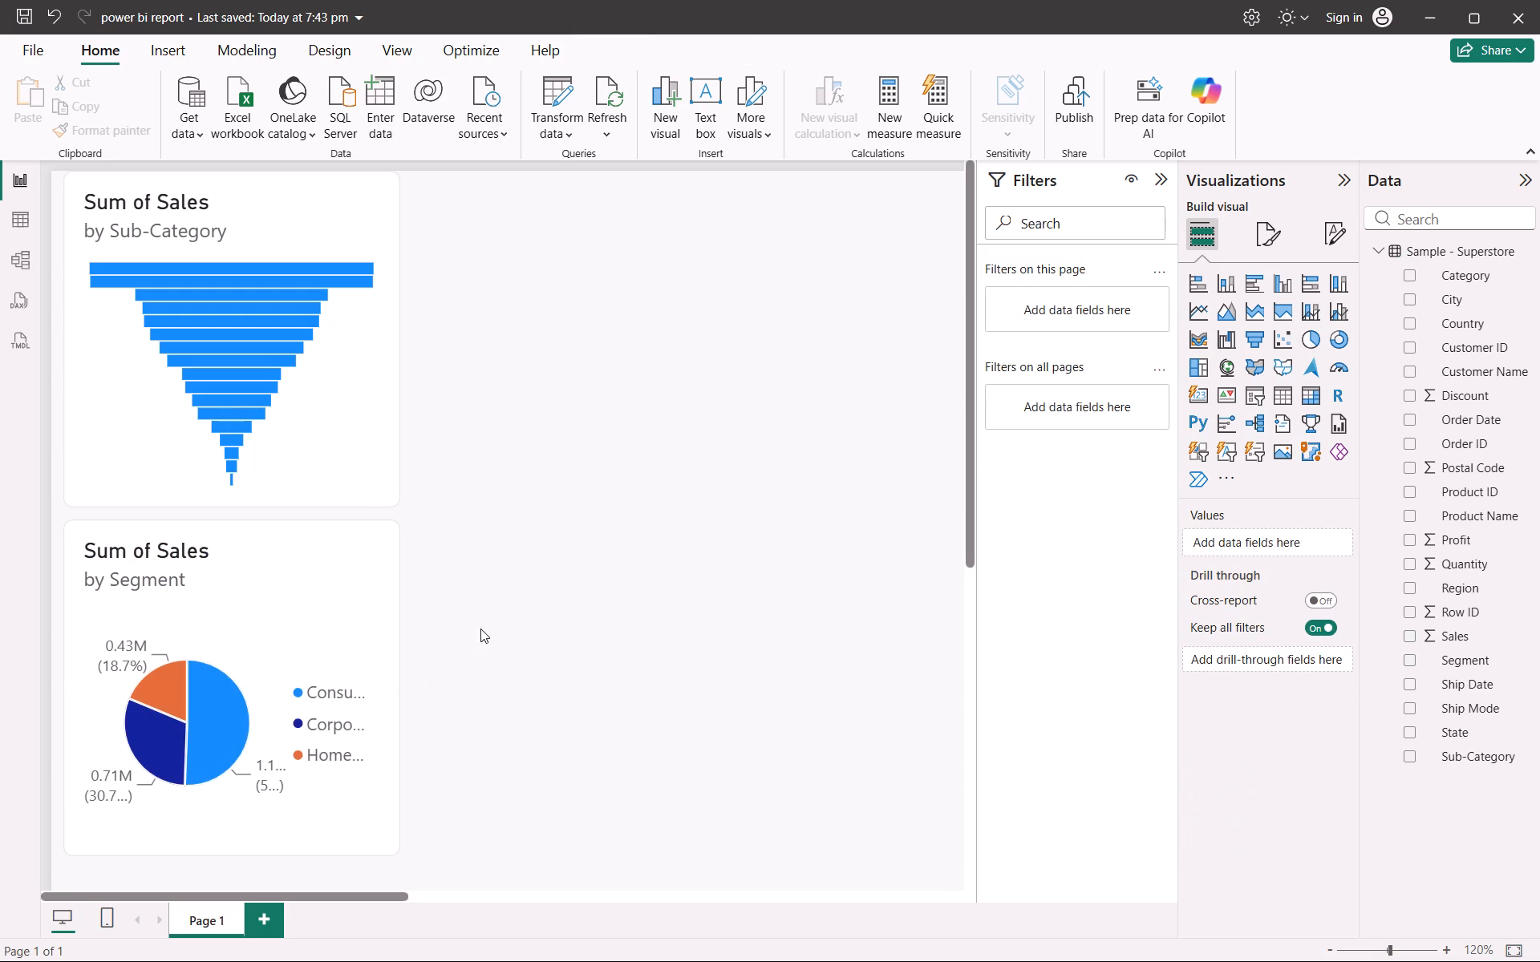
# Insert another Q&A visual beneath the pie chart, pick the "order date" suggestion and capitalise it as "Order Date".
pyautogui.hotkey('ctrl', '/')
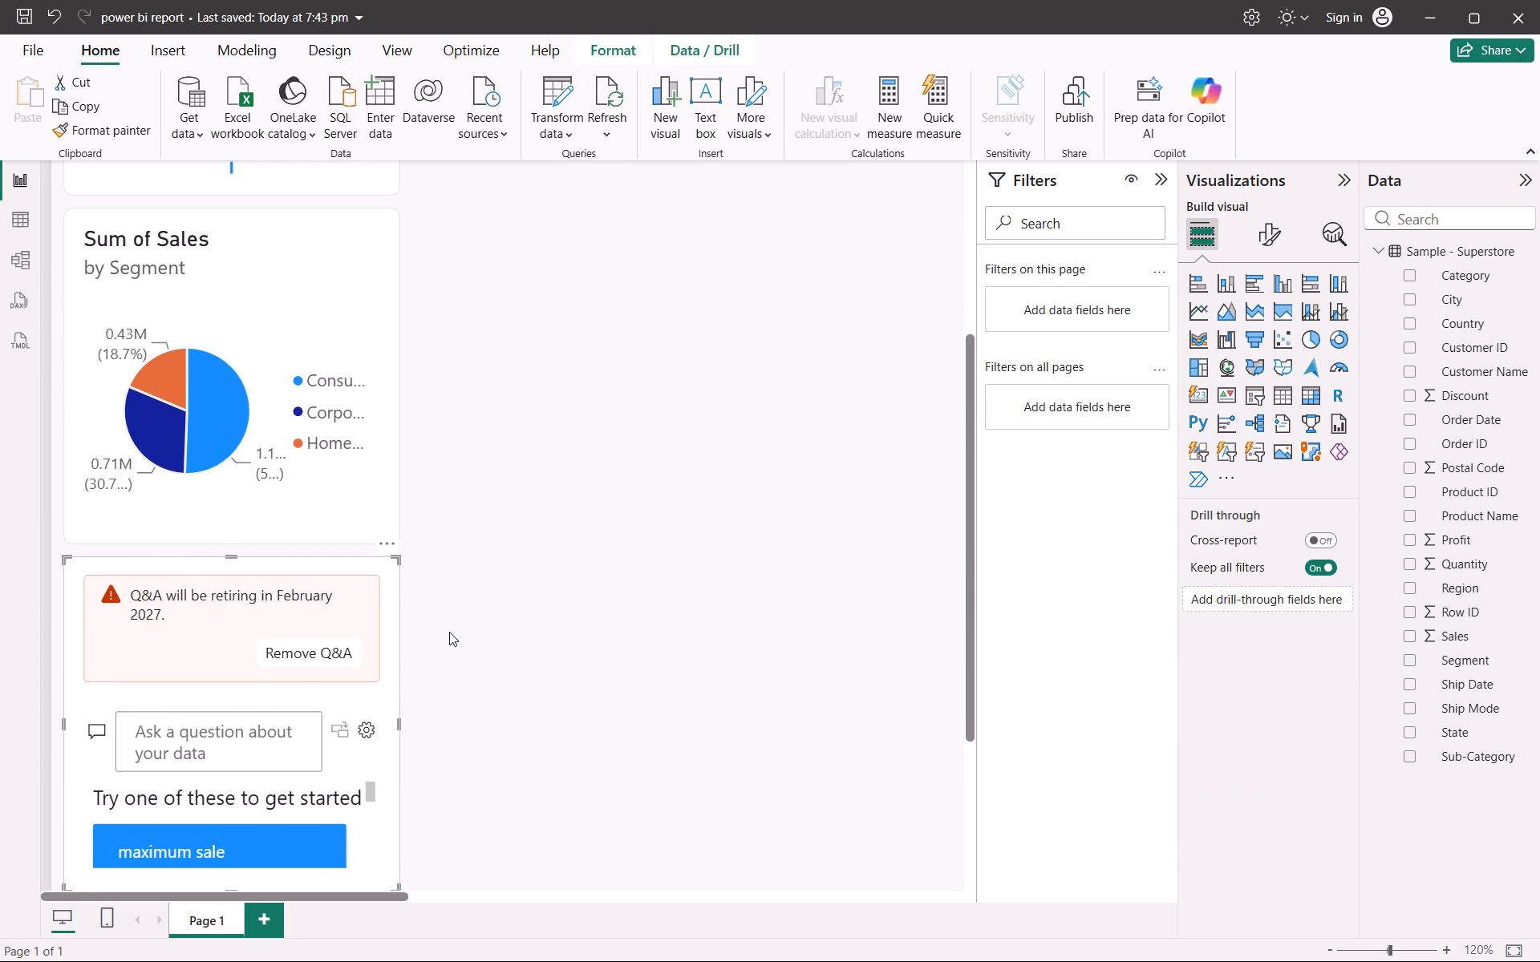
pyautogui.press('d')
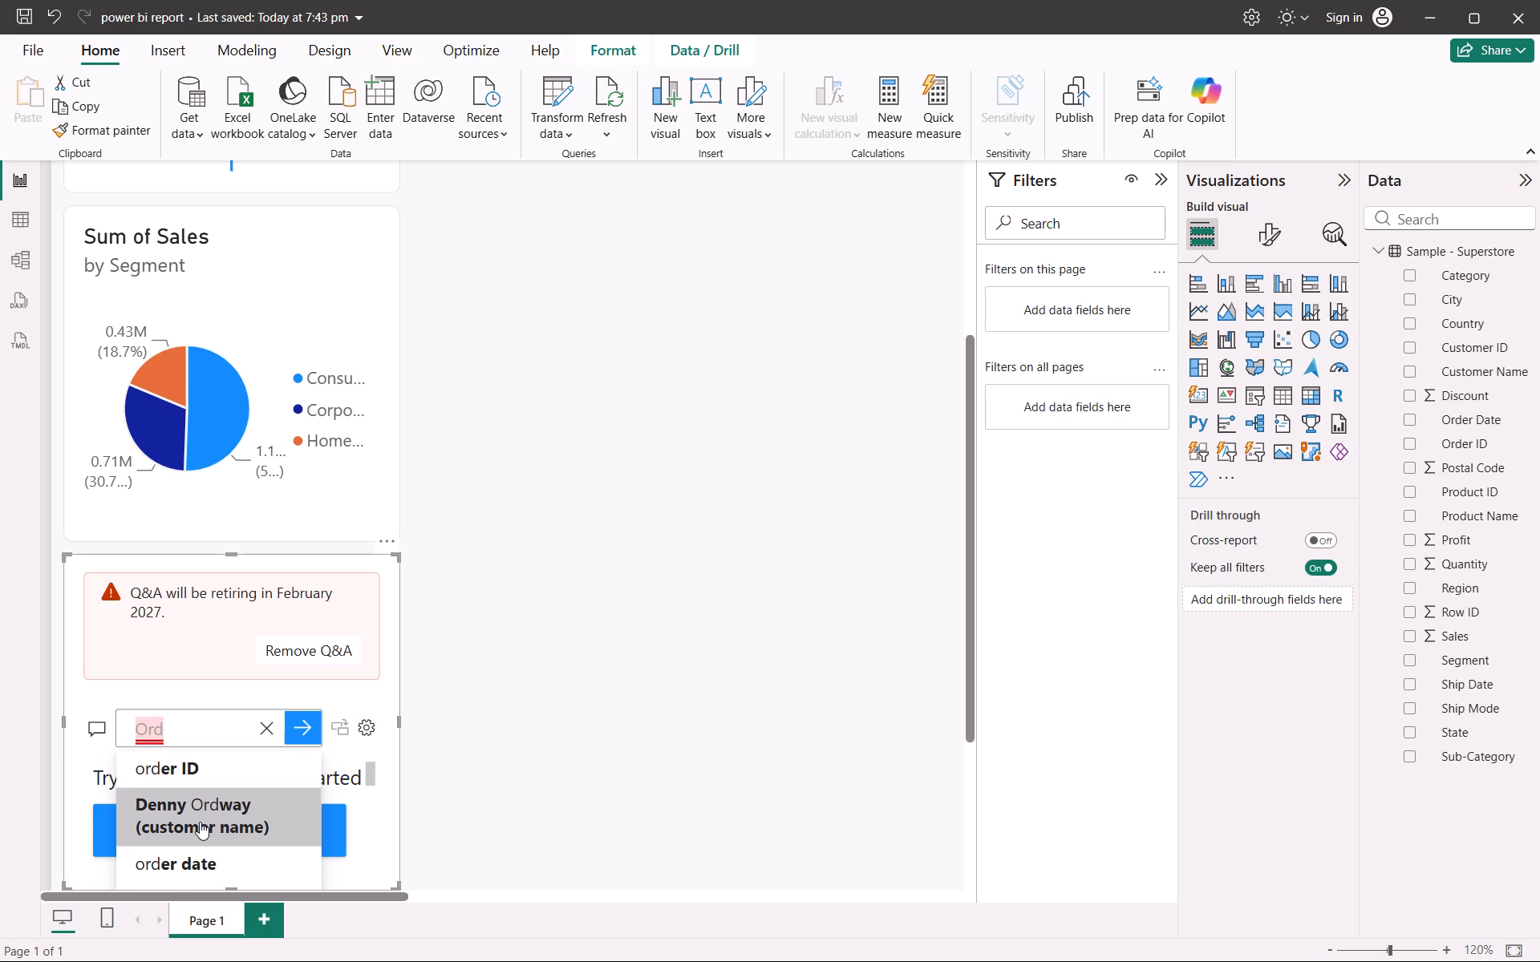
pyautogui.click(171, 875)
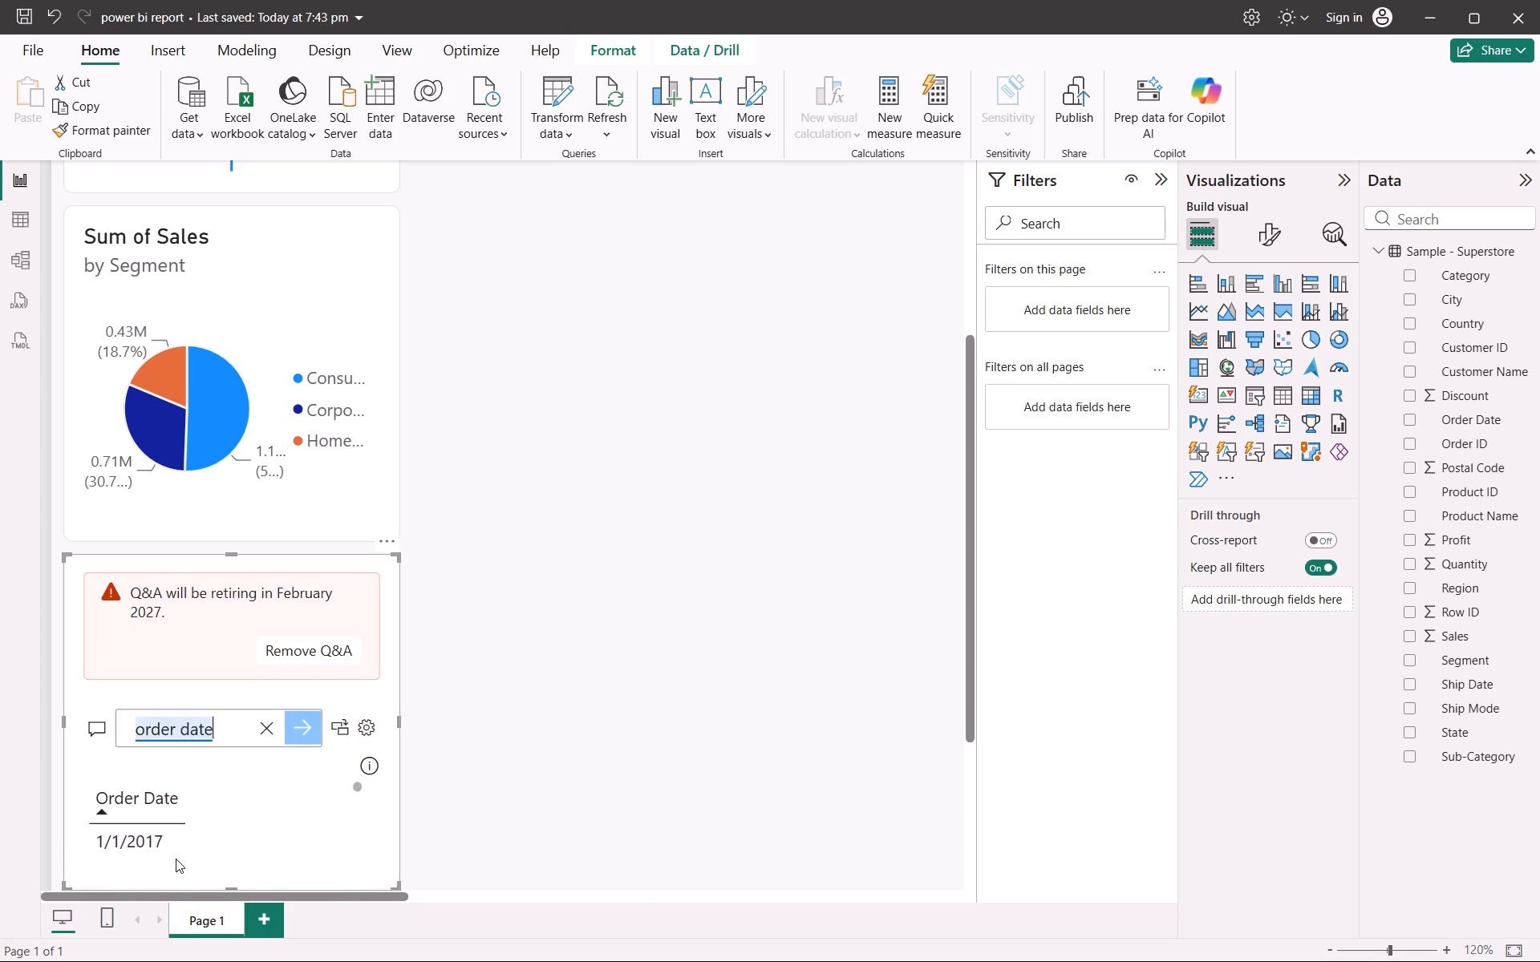
pyautogui.press('Left')
pyautogui.press('Left')
pyautogui.press('Left')
pyautogui.press('BackSpace')
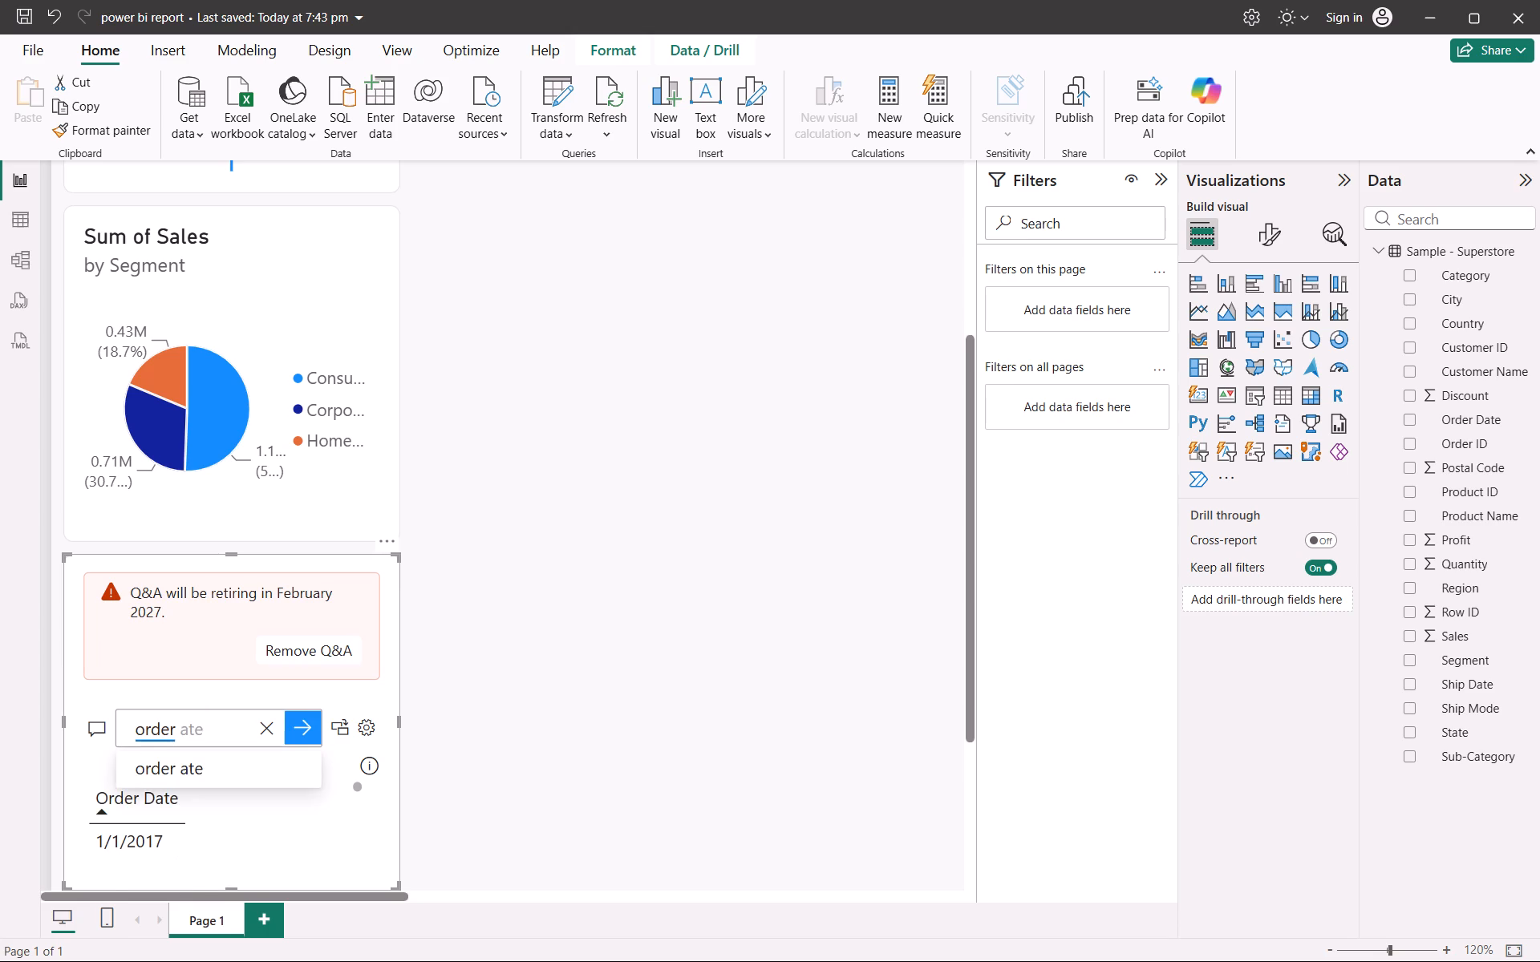
pyautogui.press('Left')
pyautogui.press('Left')
pyautogui.press('Left')
pyautogui.press('Left')
pyautogui.press('Left')
pyautogui.press('Left')
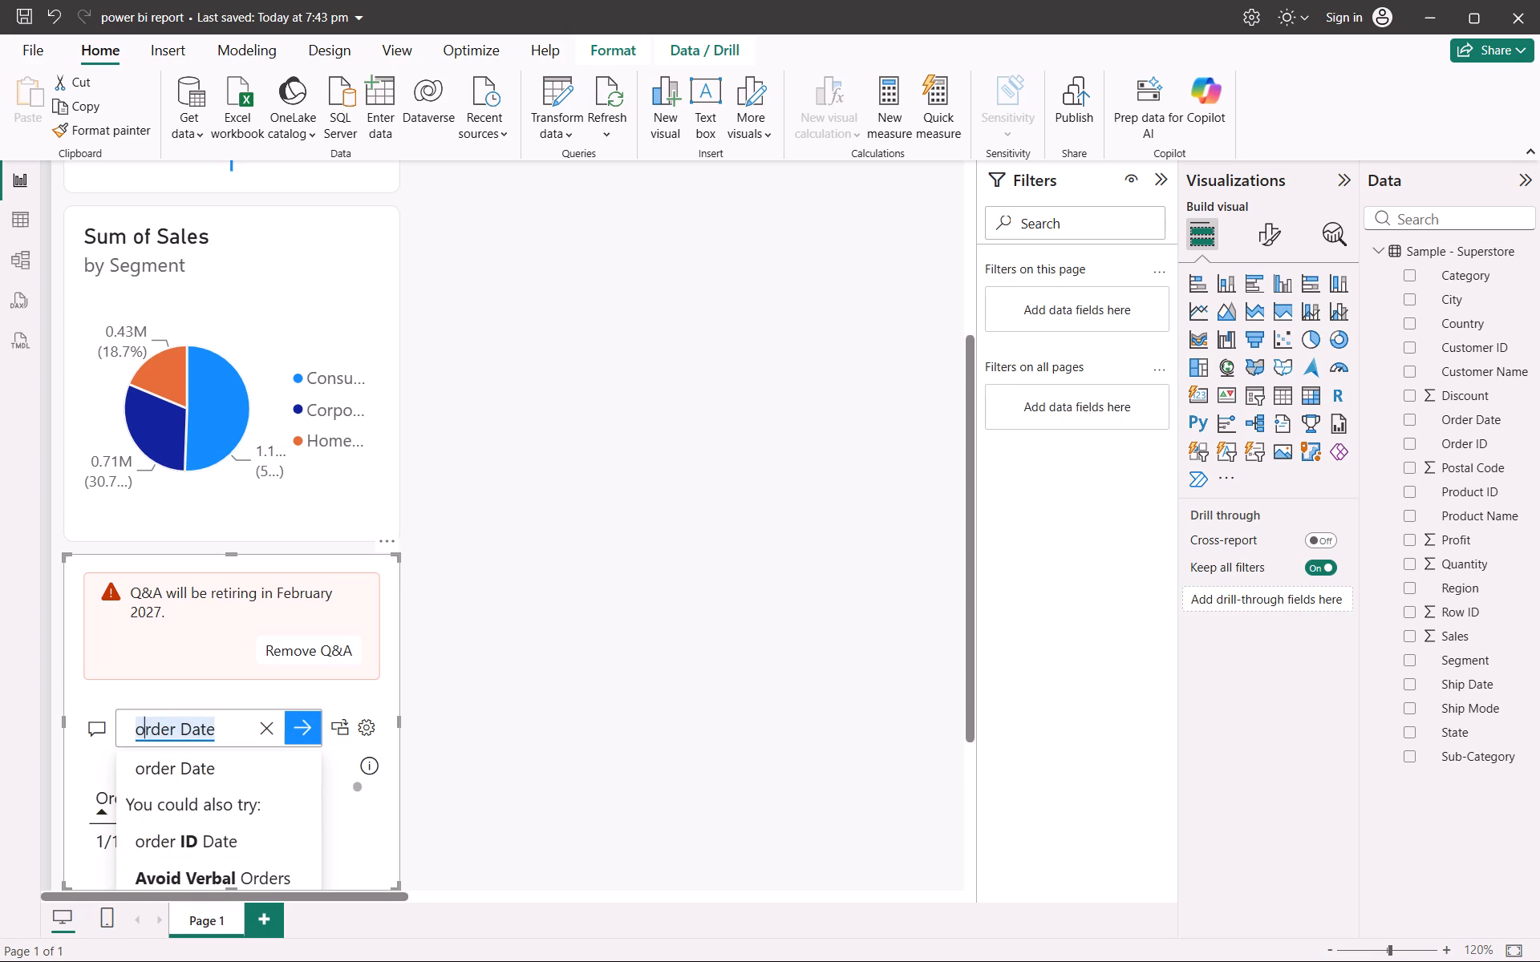
pyautogui.press('o')
pyautogui.press('Right')
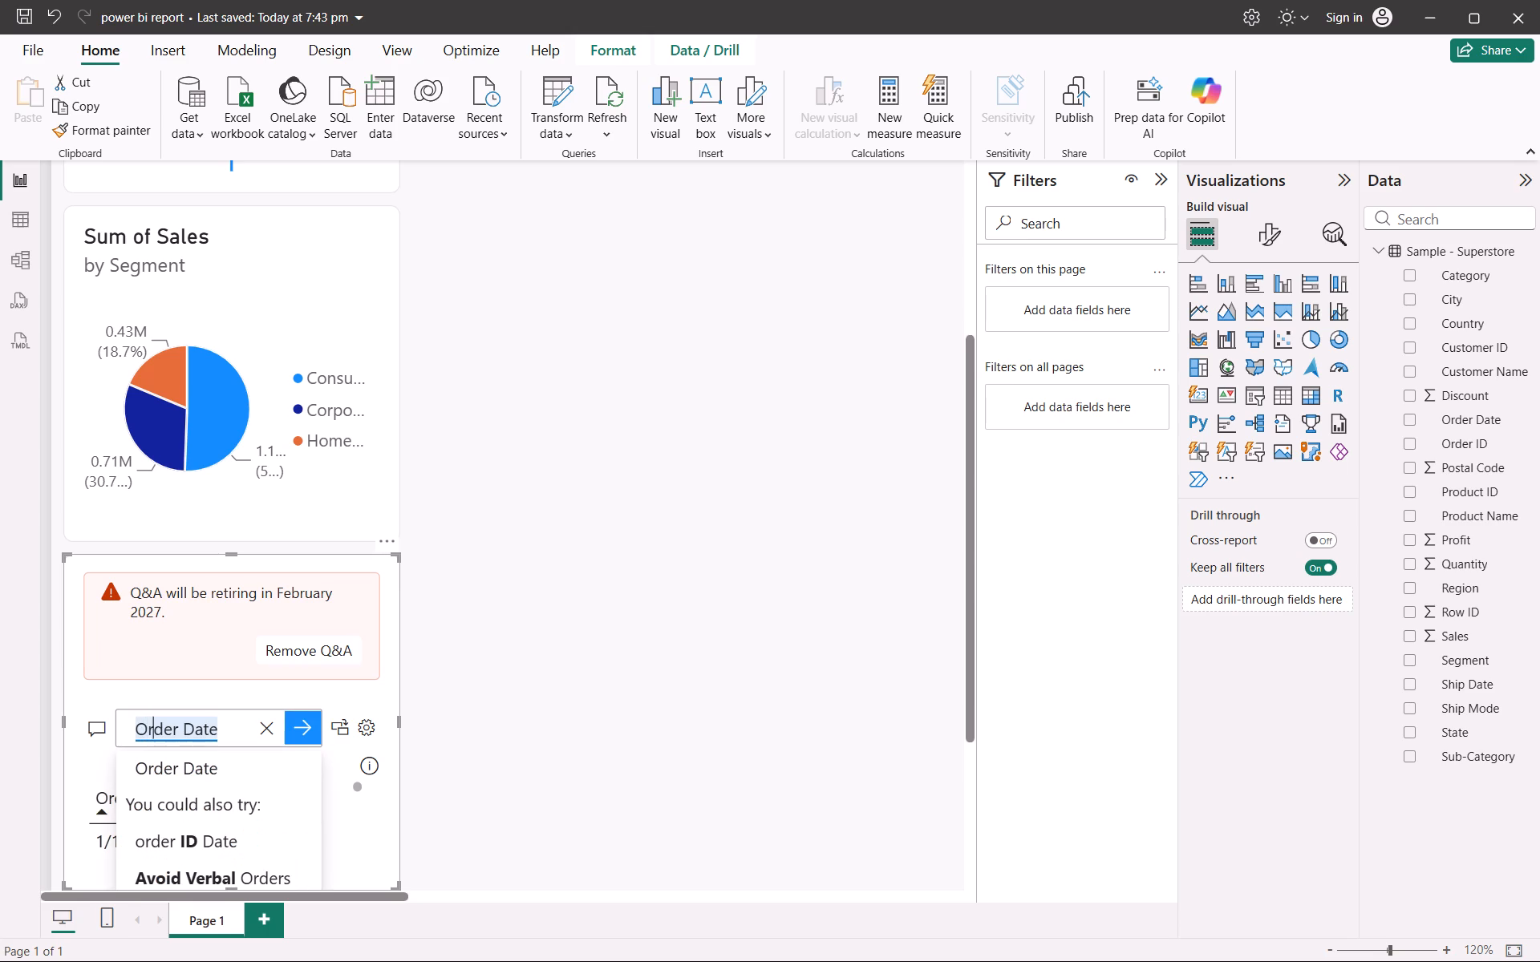
pyautogui.press('Right')
pyautogui.press('Right')
pyautogui.press('Right')
pyautogui.press('Right')
pyautogui.press('Right')
pyautogui.press('Right')
pyautogui.press('Right')
pyautogui.press('Right')
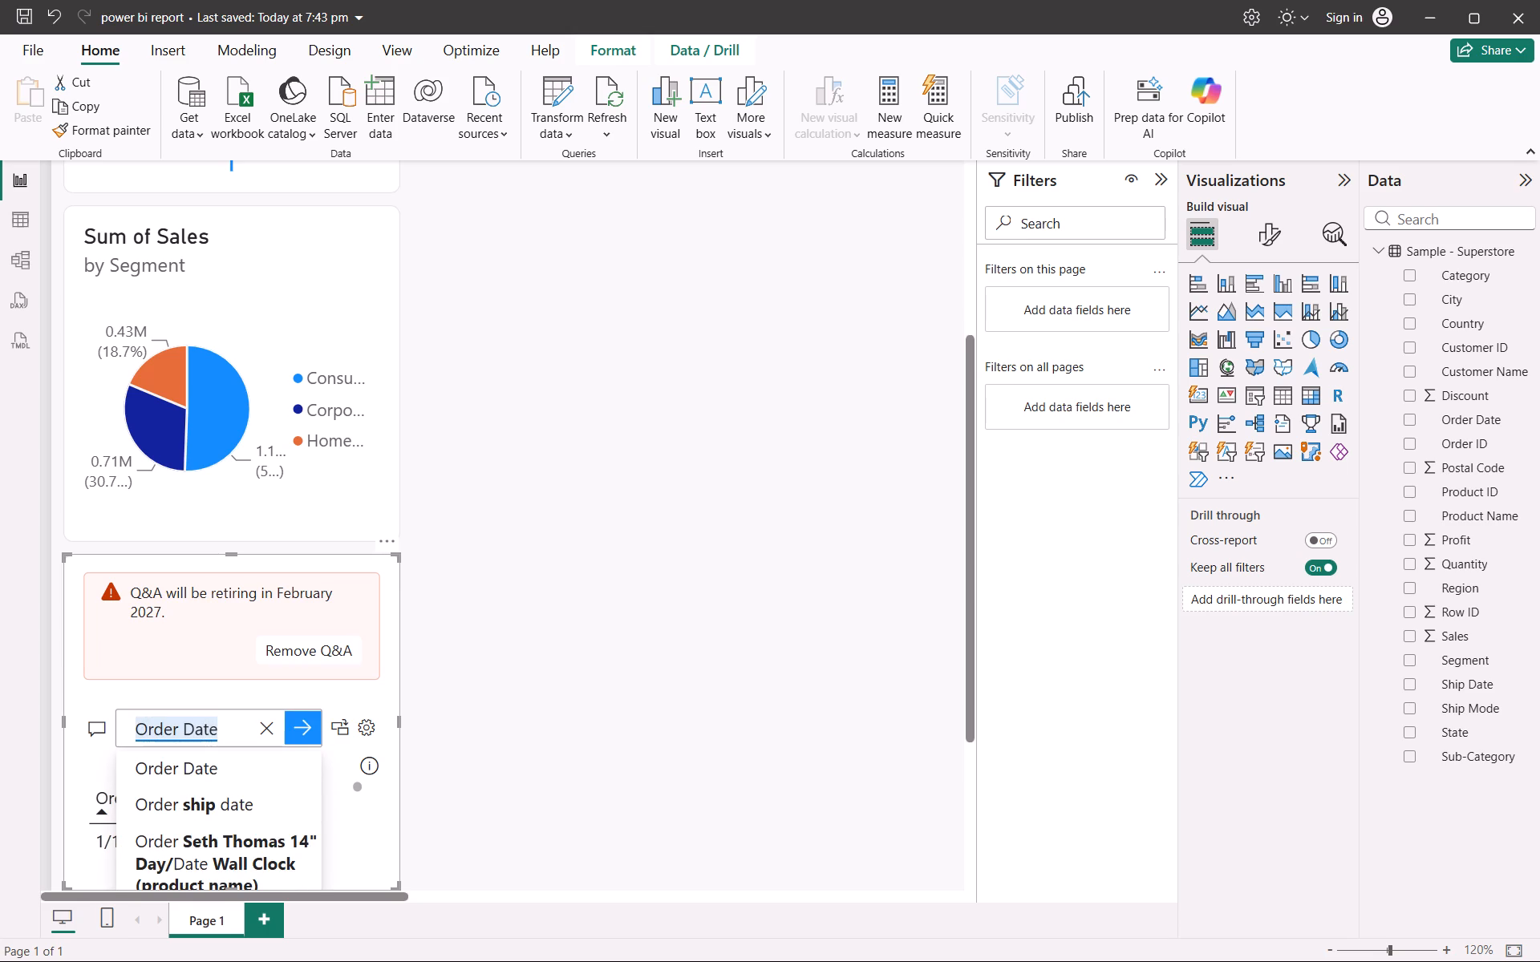
# Extend the Q&A question to "Order Date Sales Line" and submit it.
pyautogui.press('space')
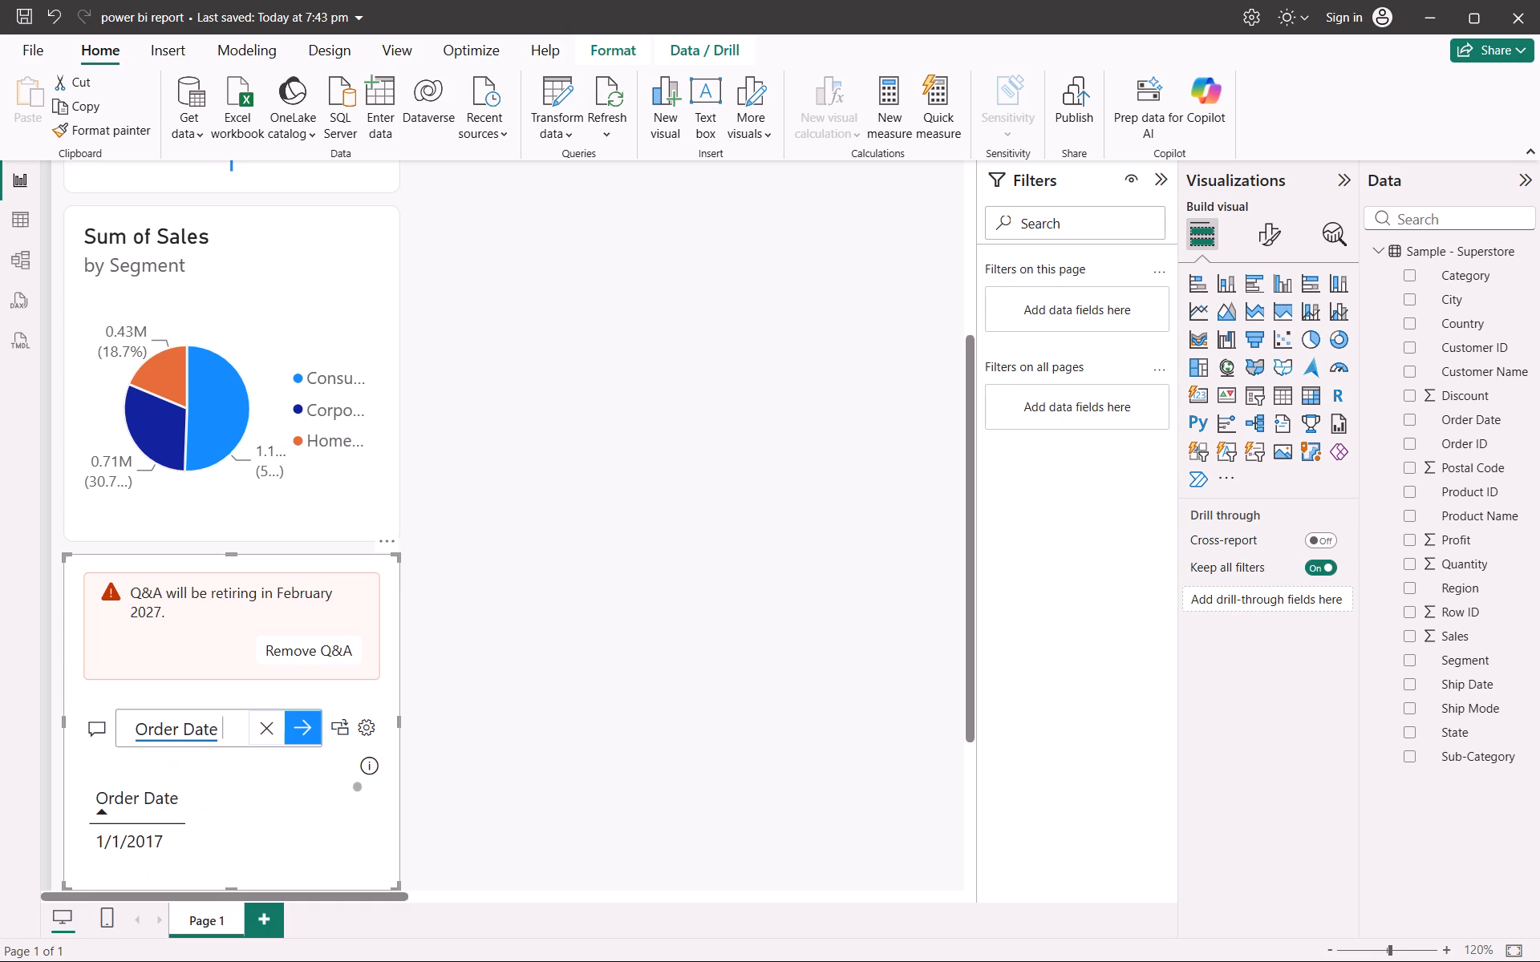
pyautogui.write('ales')
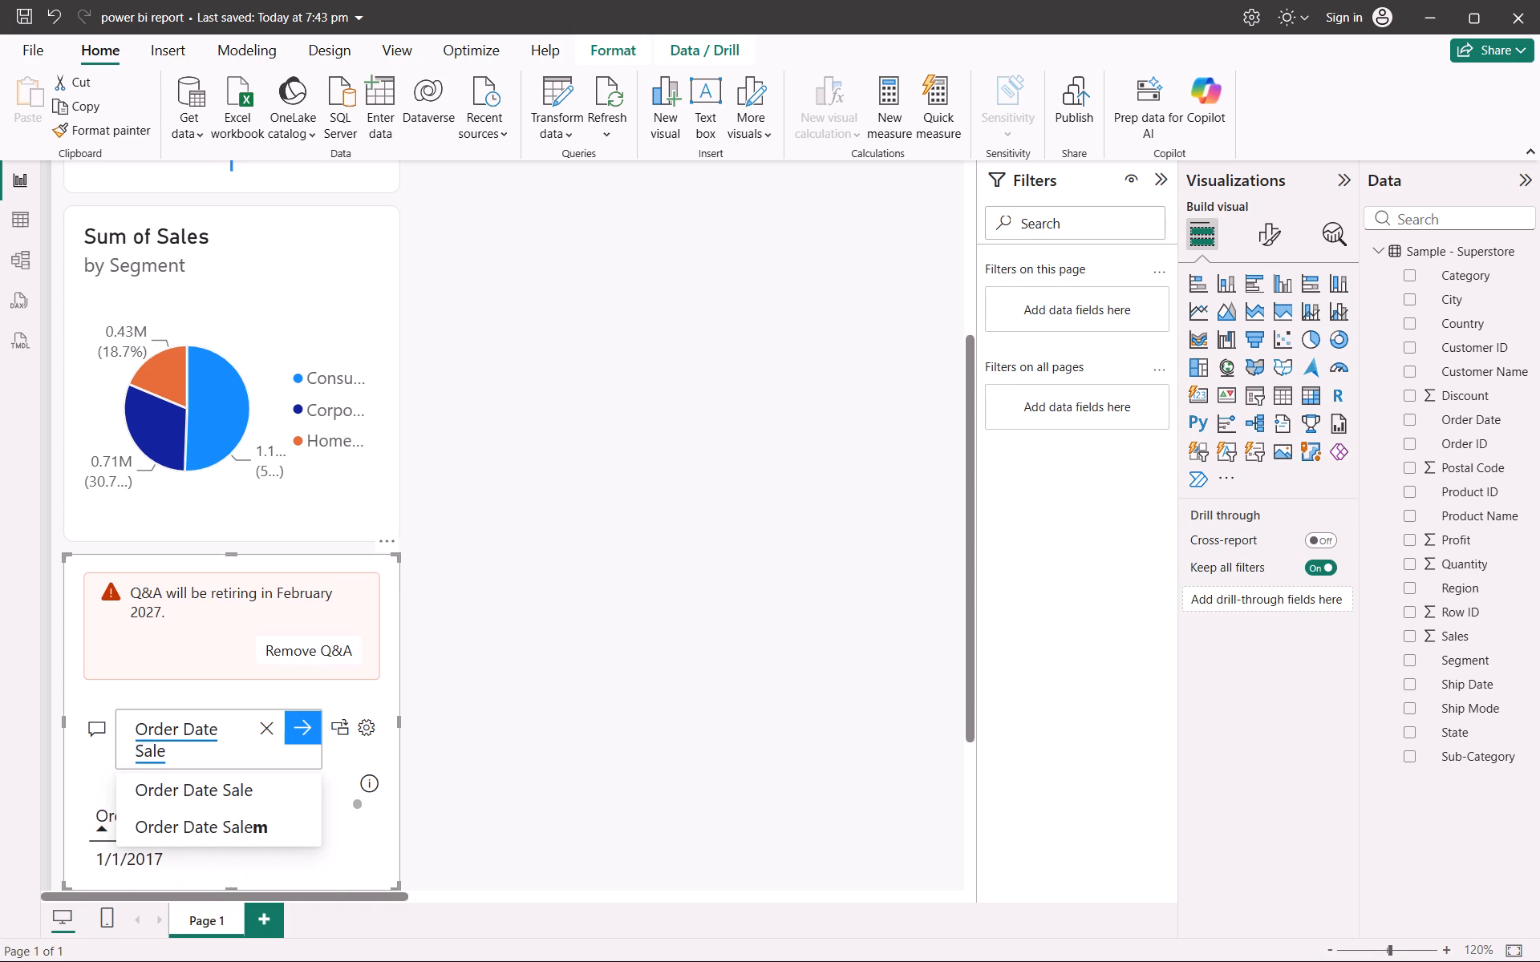
pyautogui.press('space')
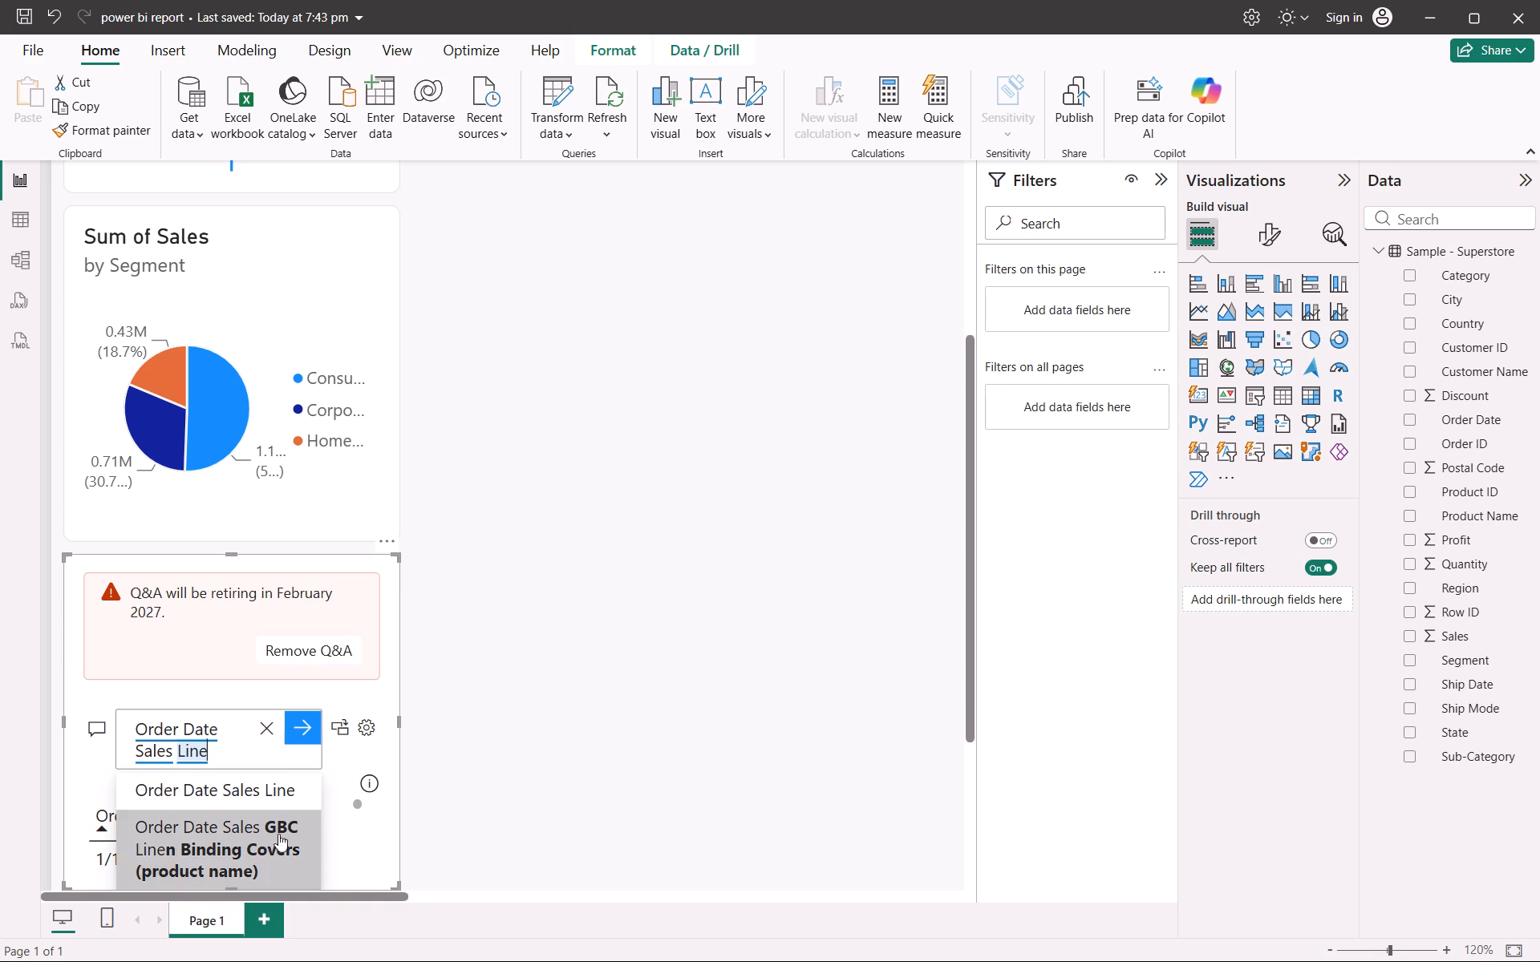
pyautogui.click(312, 733)
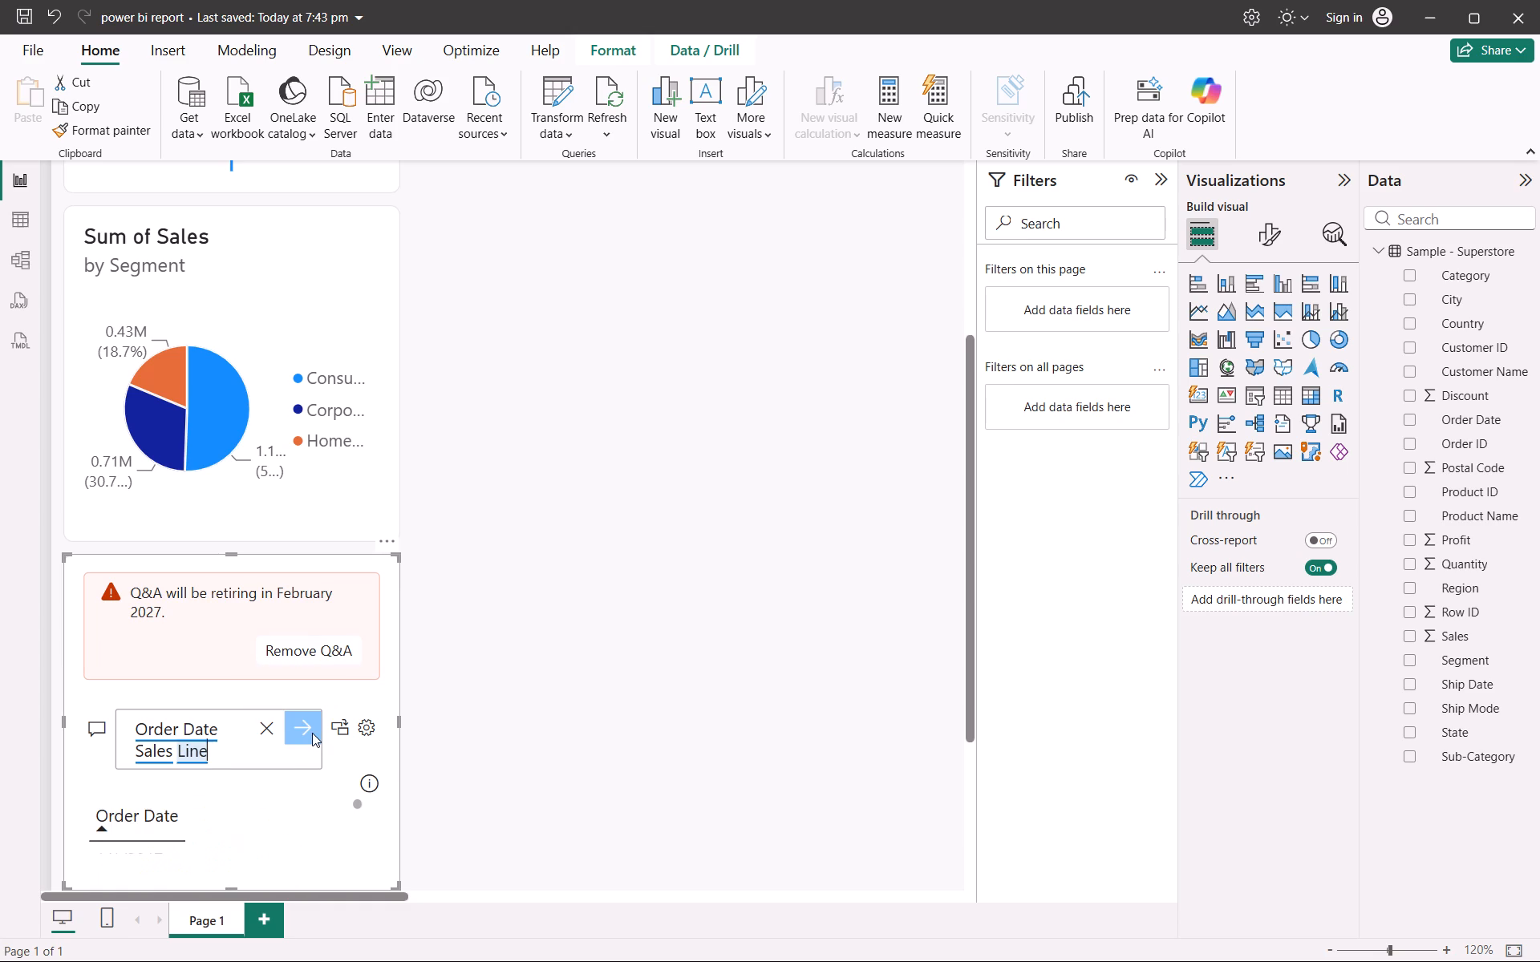
# Convert the Q&A line result into a standard visual of Sum of Sales by Order Date.
pyautogui.click(343, 729)
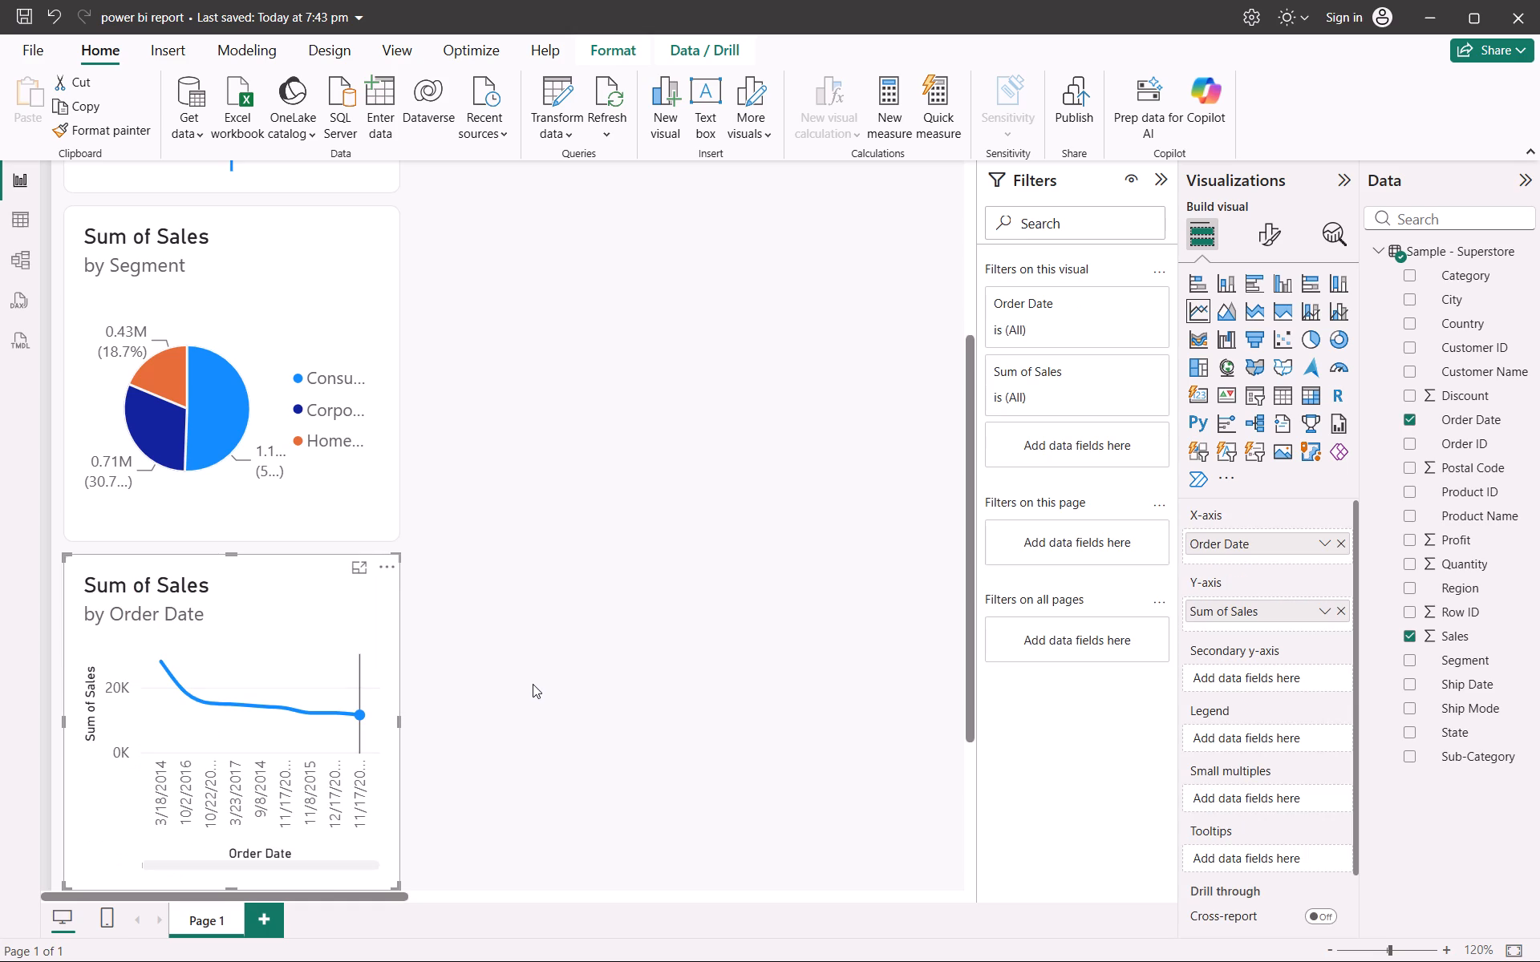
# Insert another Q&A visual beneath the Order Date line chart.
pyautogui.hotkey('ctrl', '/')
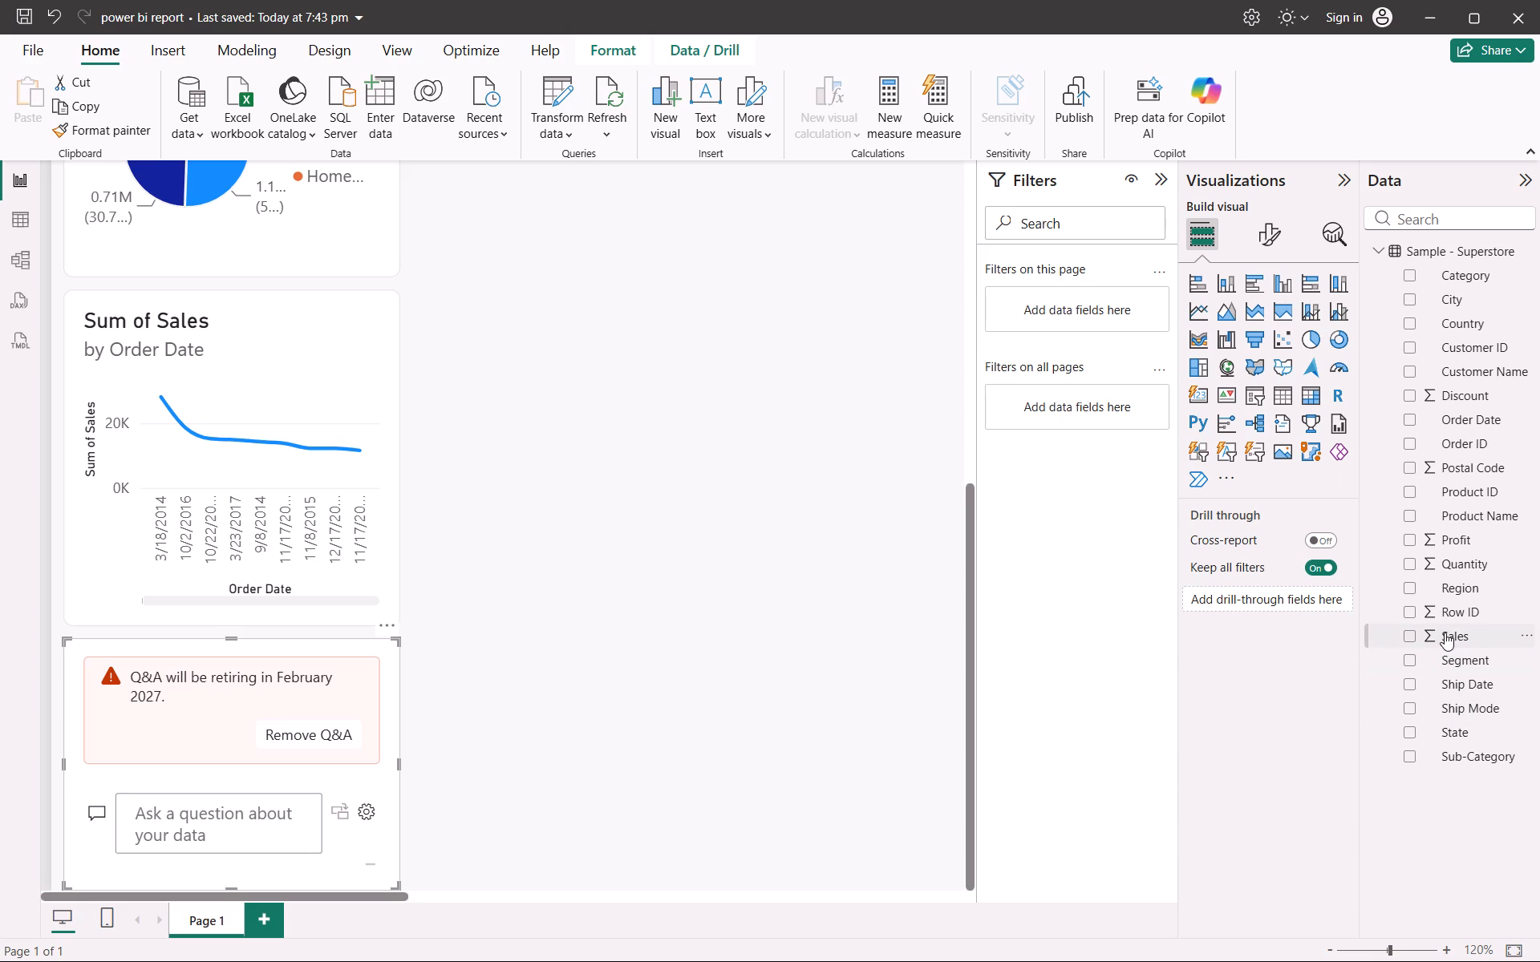
# Add the Sales field to the page's drill-through fields.
pyautogui.moveTo(1445, 633); pyautogui.dragTo(605, 637)
pyautogui.moveTo(605, 637); pyautogui.dragTo(1246, 593)
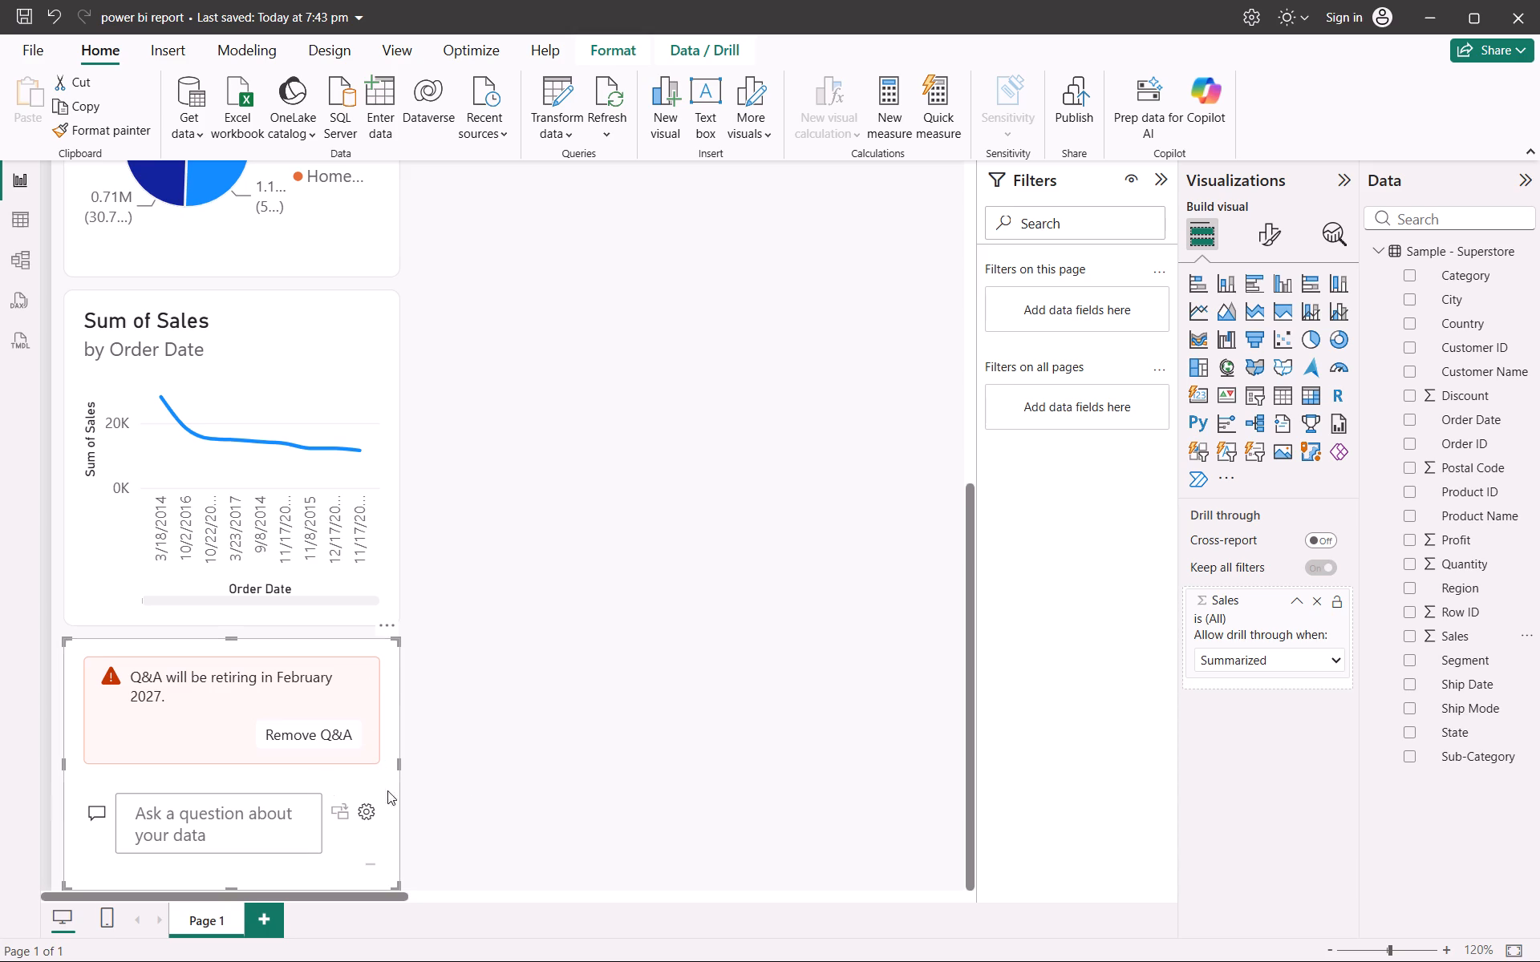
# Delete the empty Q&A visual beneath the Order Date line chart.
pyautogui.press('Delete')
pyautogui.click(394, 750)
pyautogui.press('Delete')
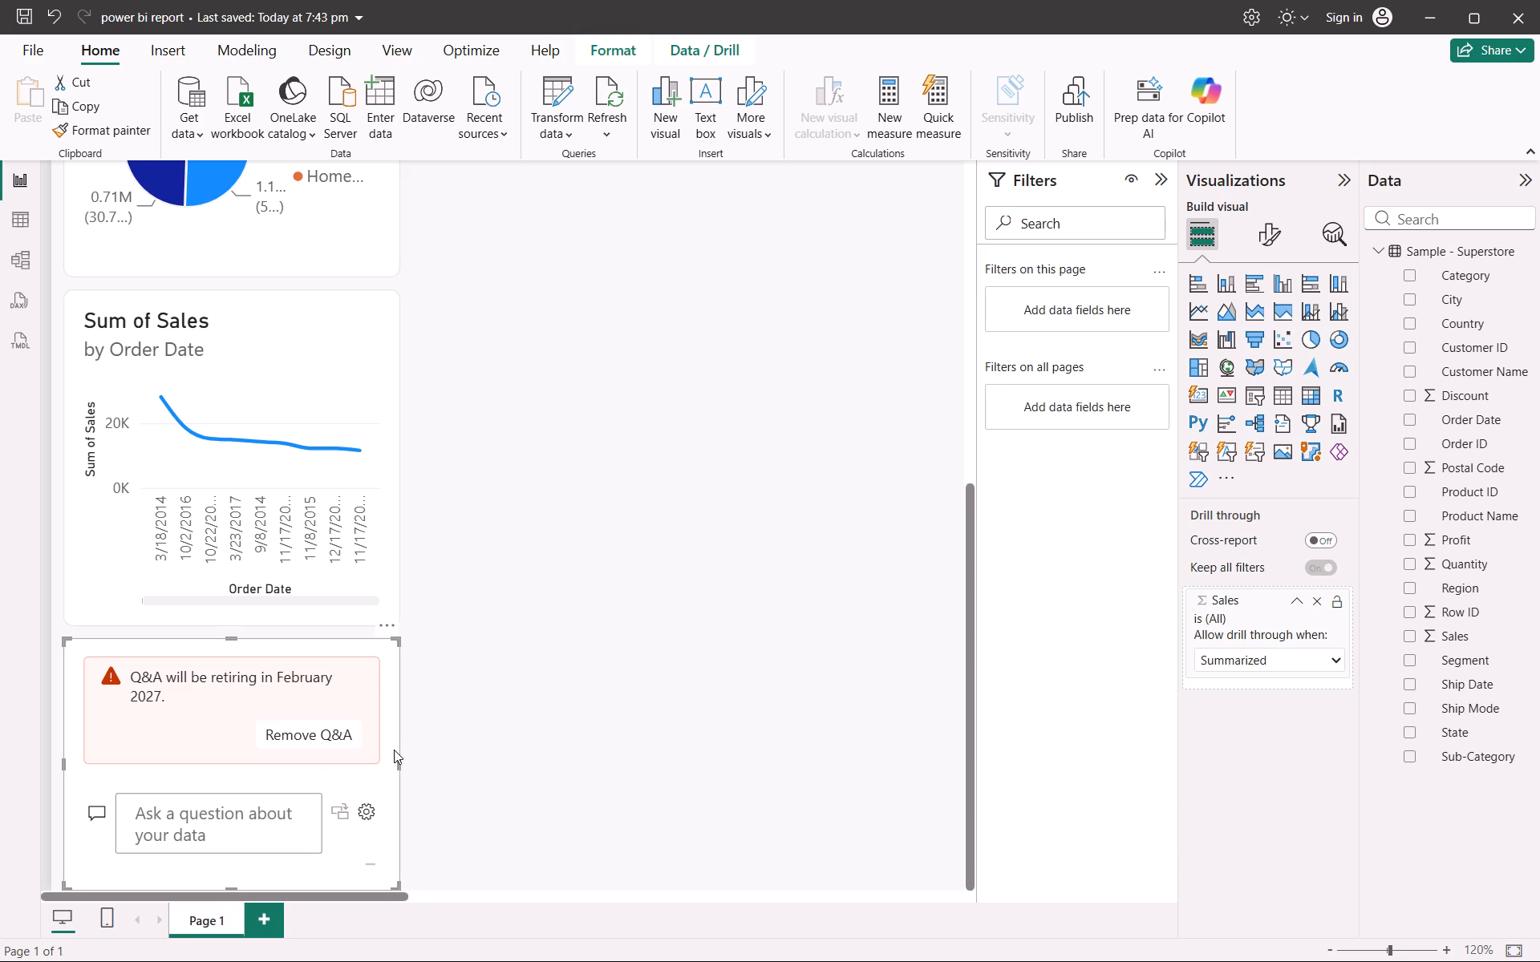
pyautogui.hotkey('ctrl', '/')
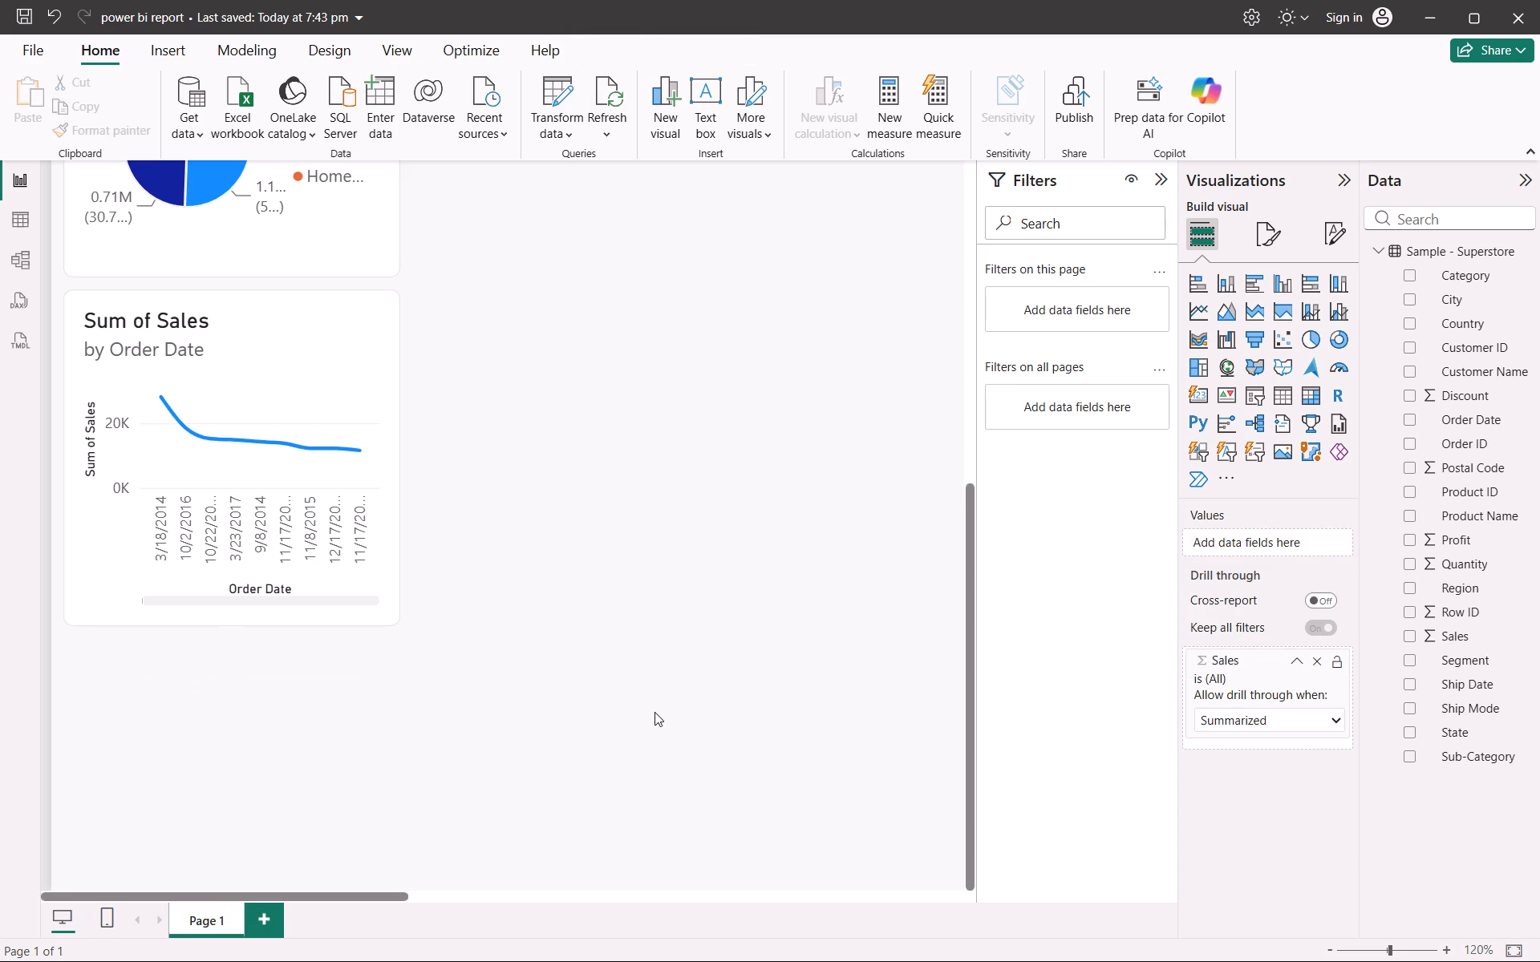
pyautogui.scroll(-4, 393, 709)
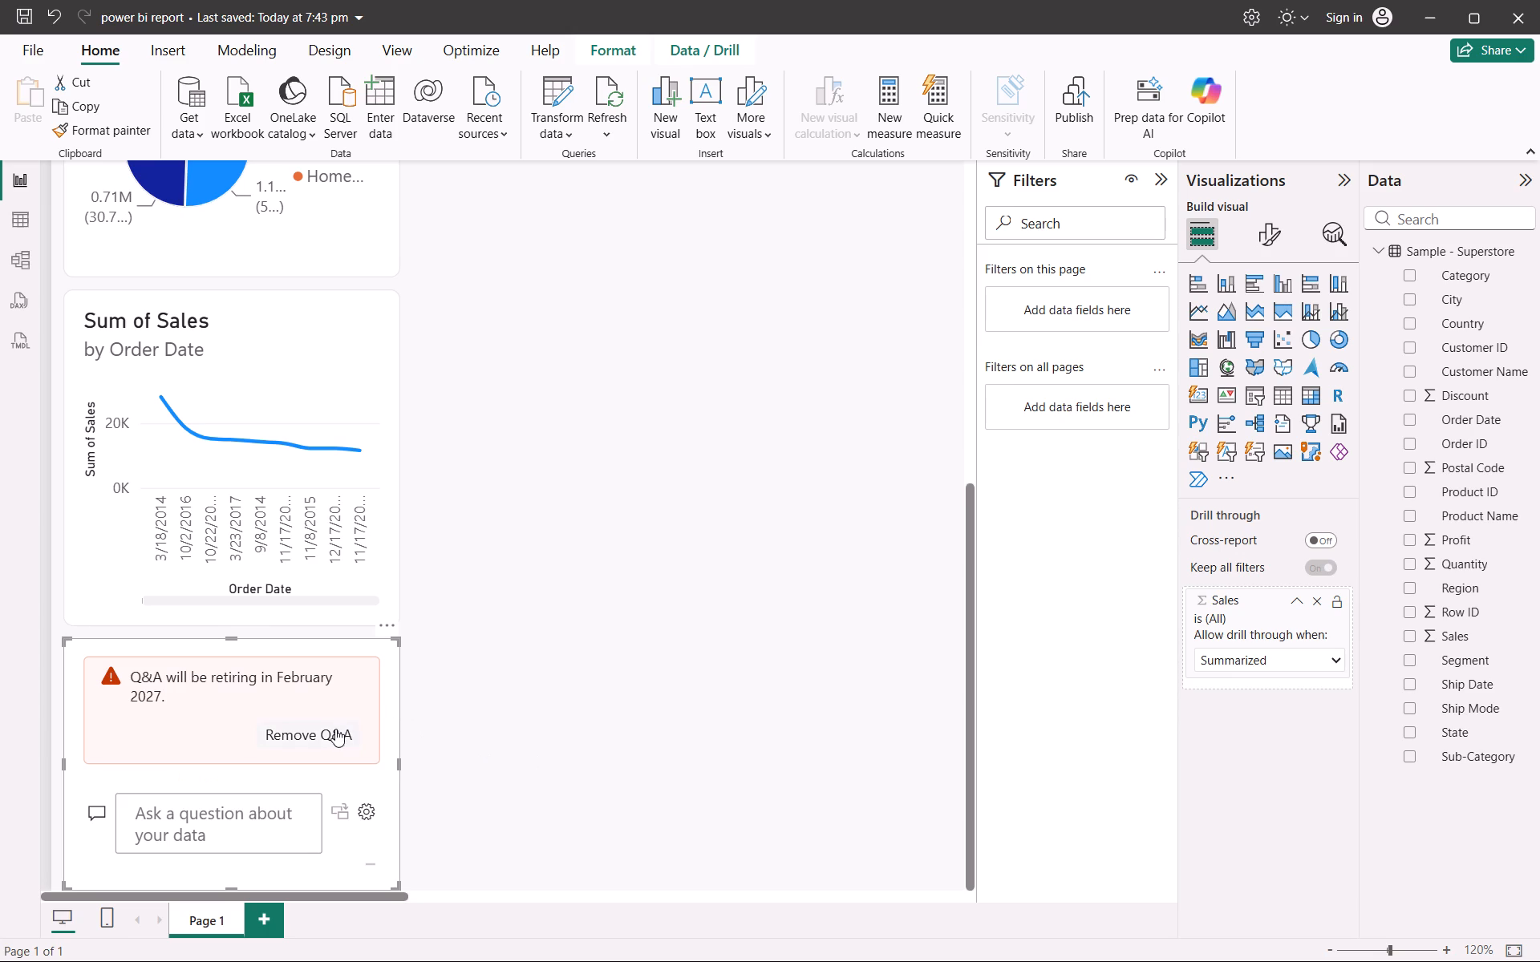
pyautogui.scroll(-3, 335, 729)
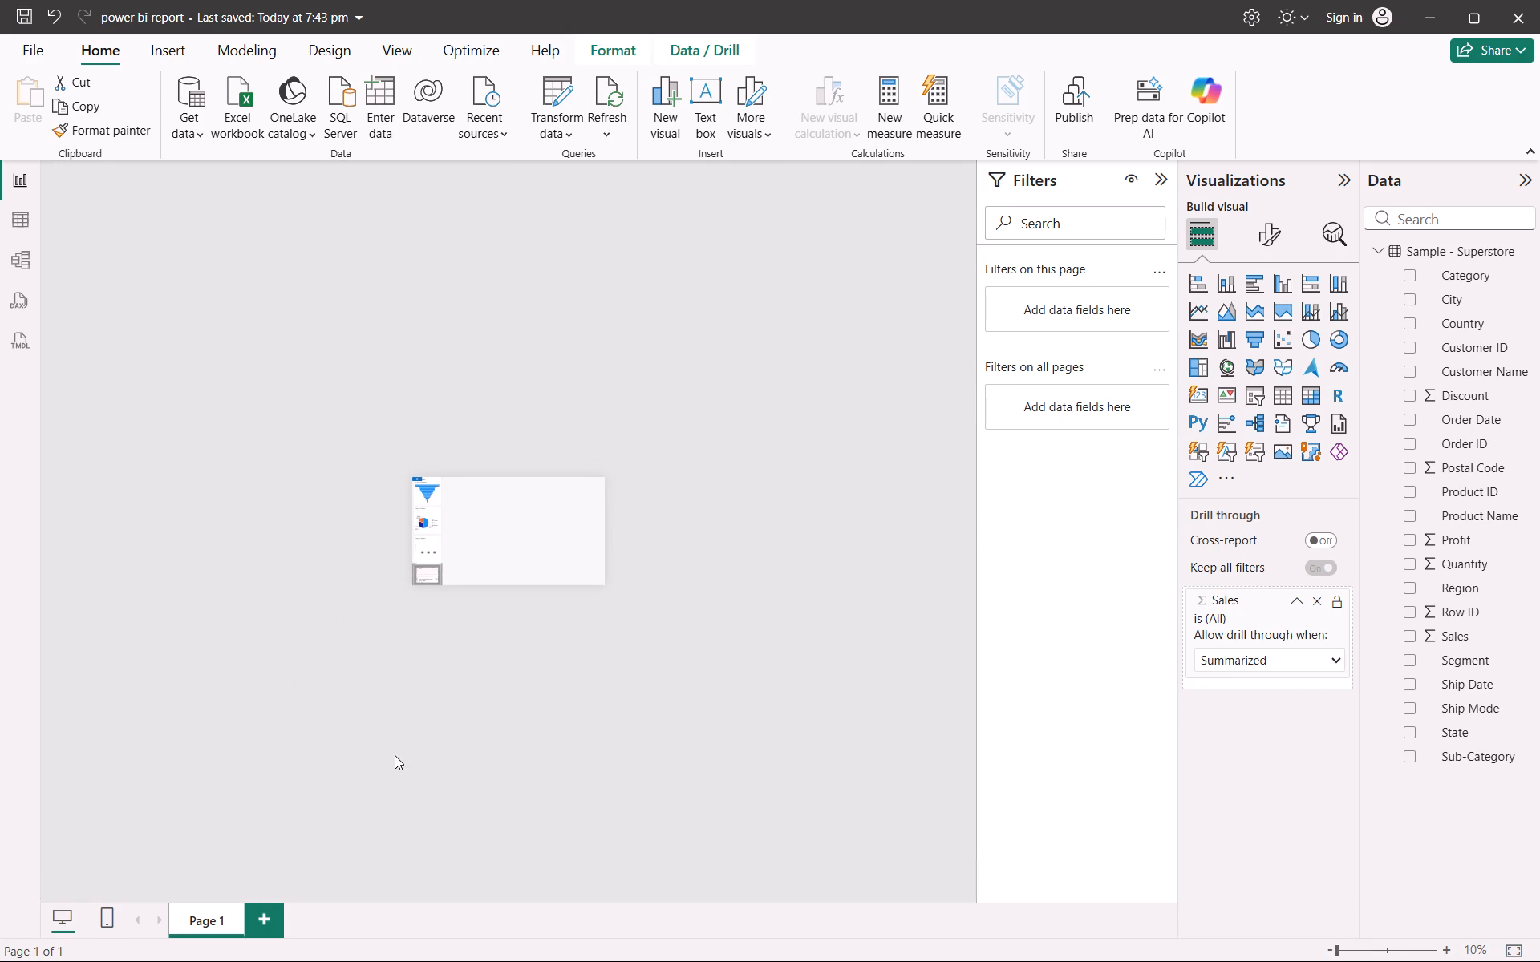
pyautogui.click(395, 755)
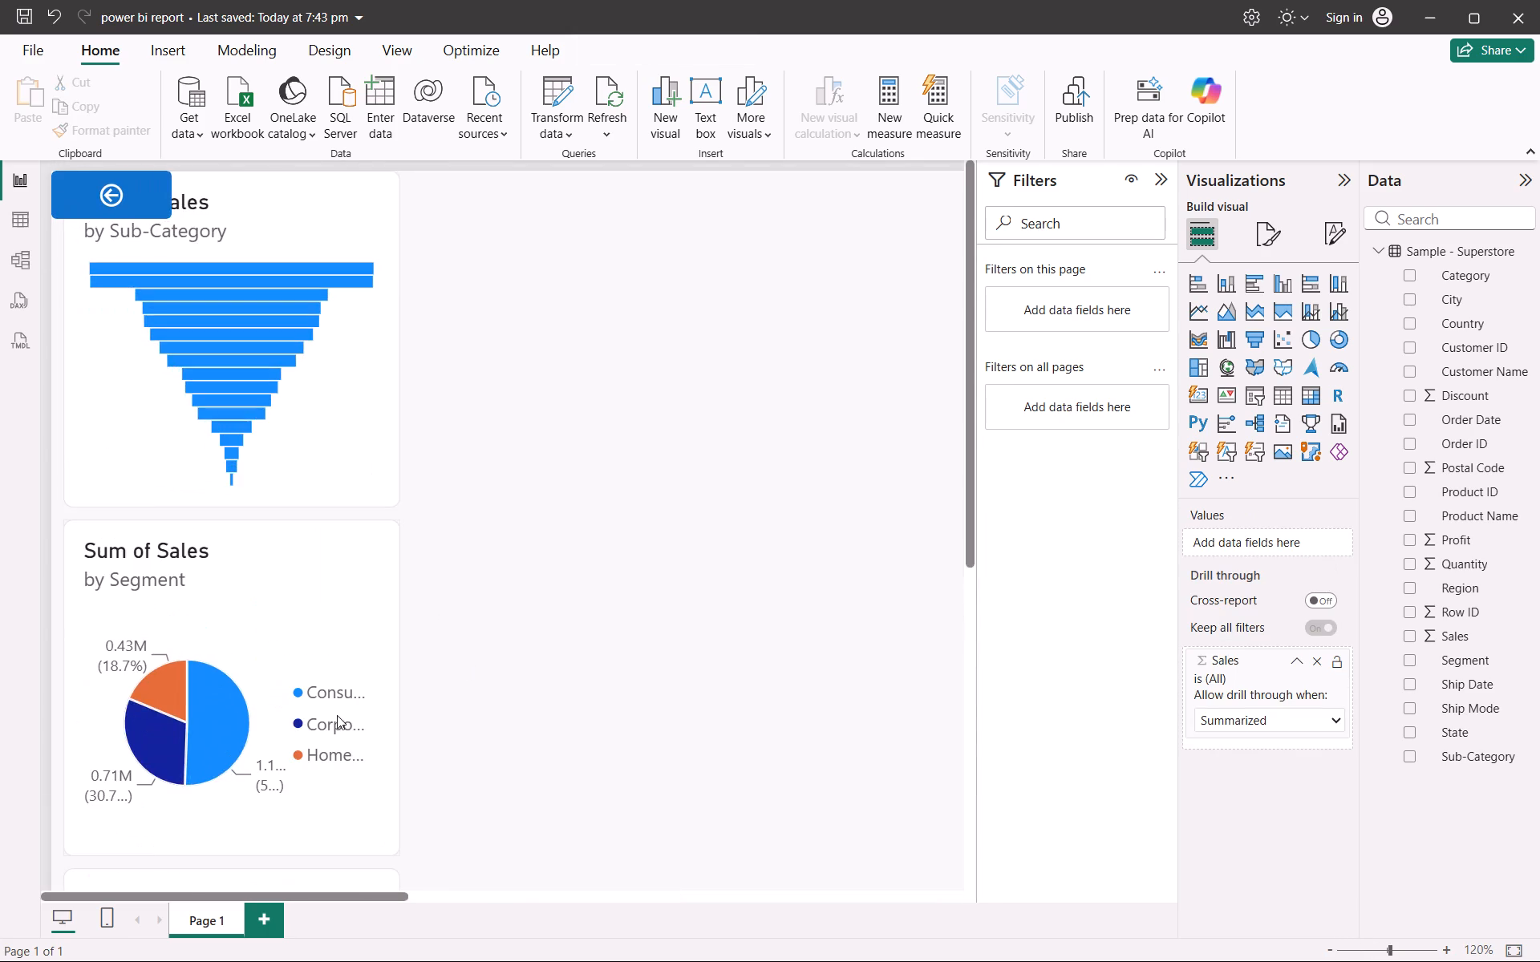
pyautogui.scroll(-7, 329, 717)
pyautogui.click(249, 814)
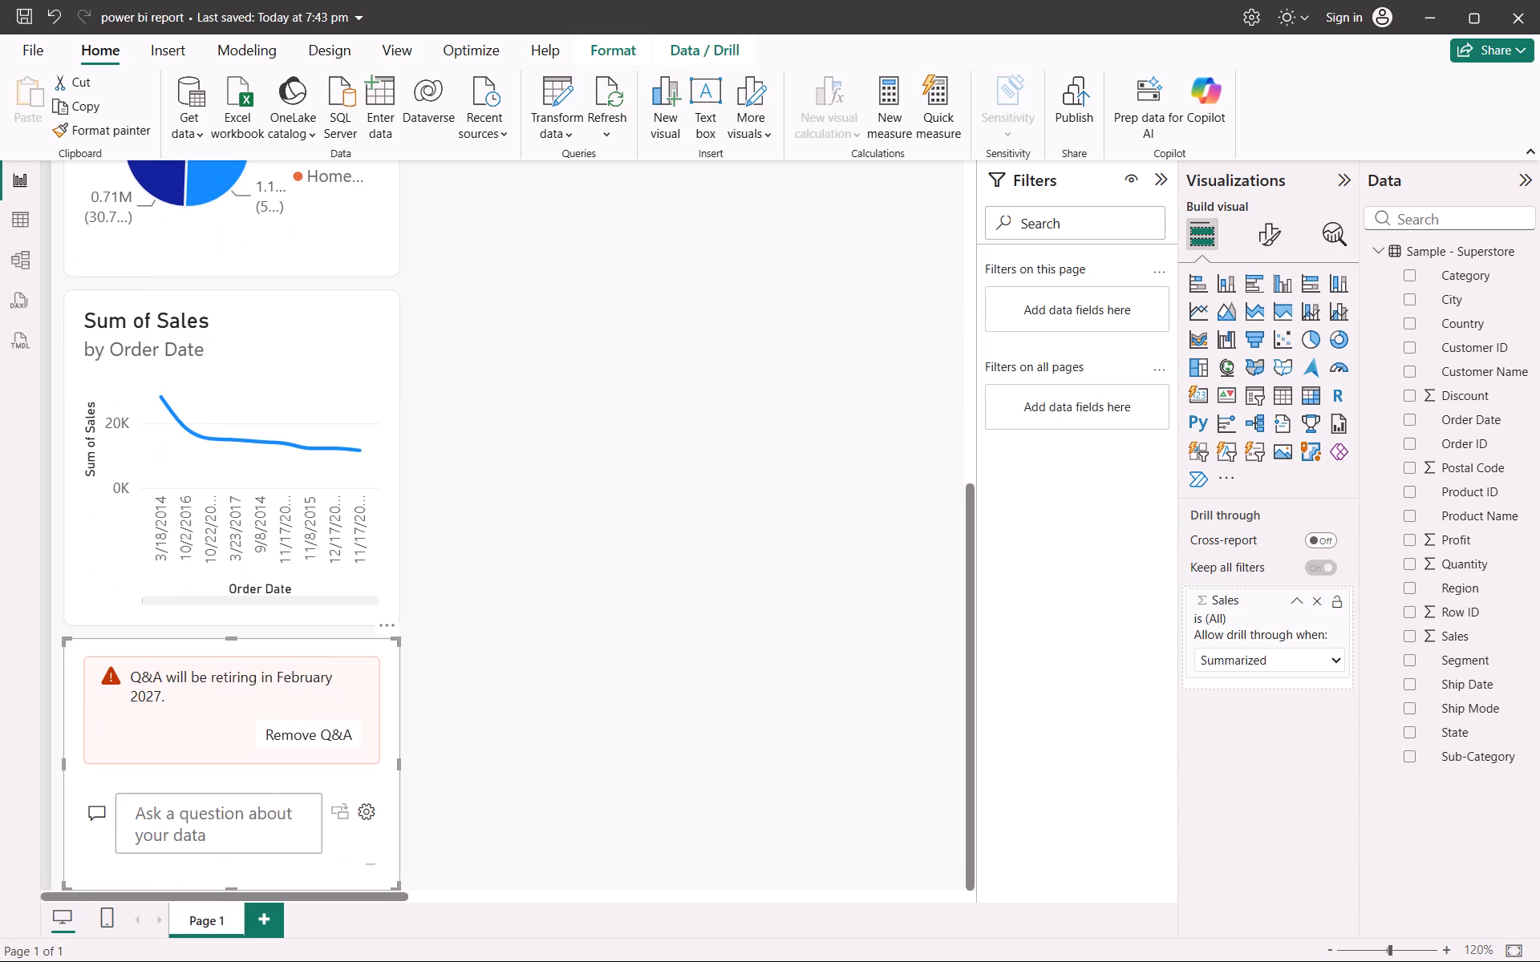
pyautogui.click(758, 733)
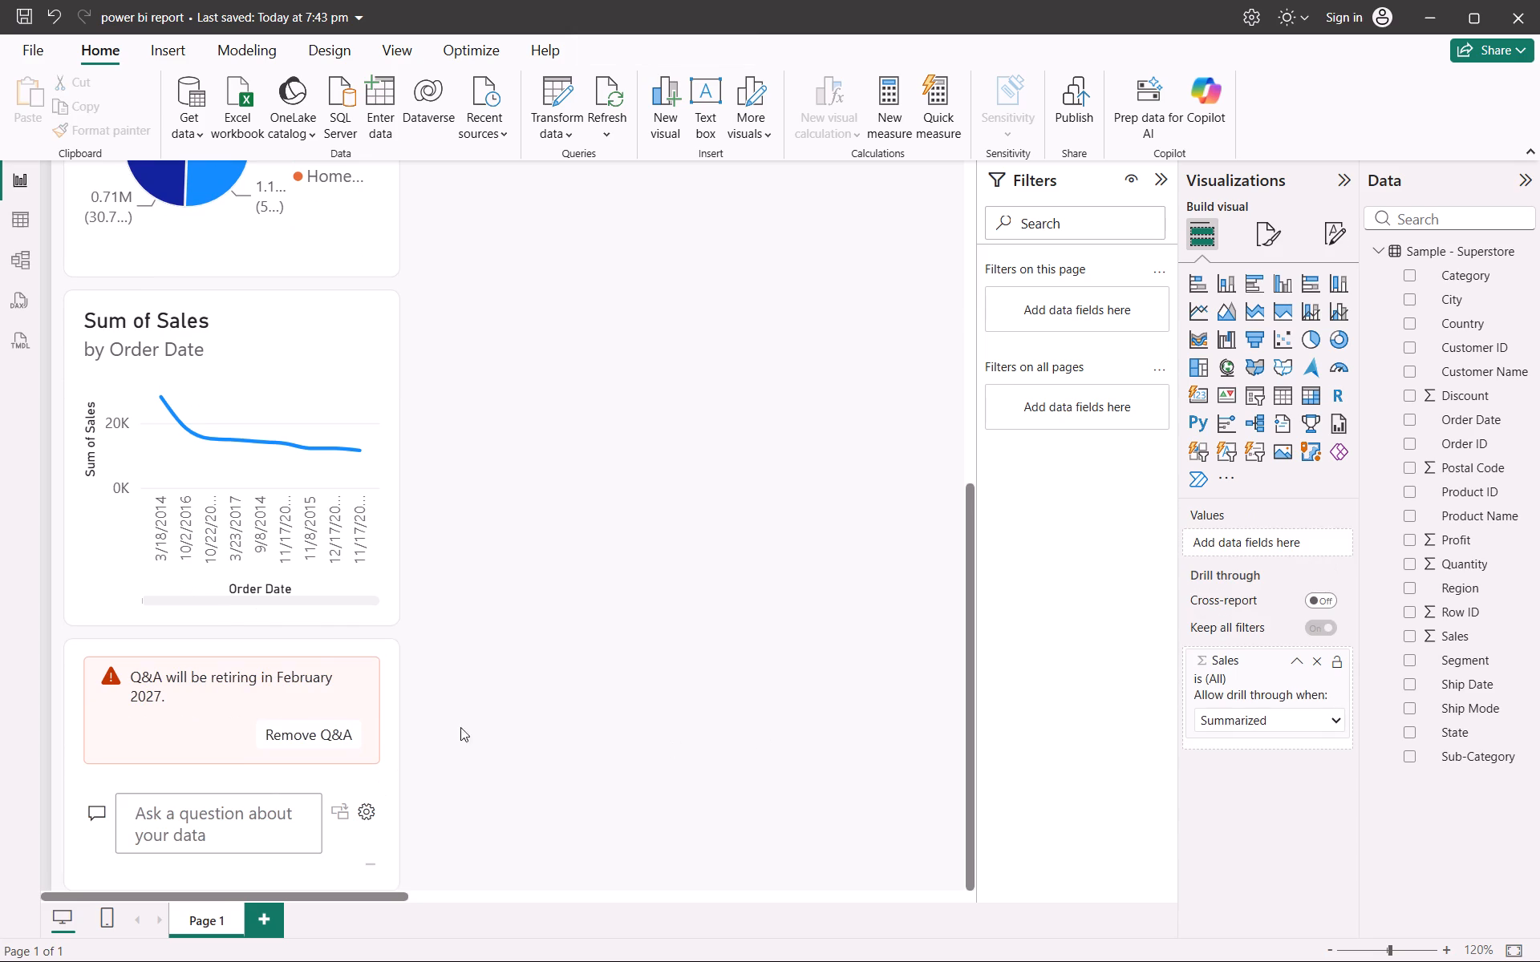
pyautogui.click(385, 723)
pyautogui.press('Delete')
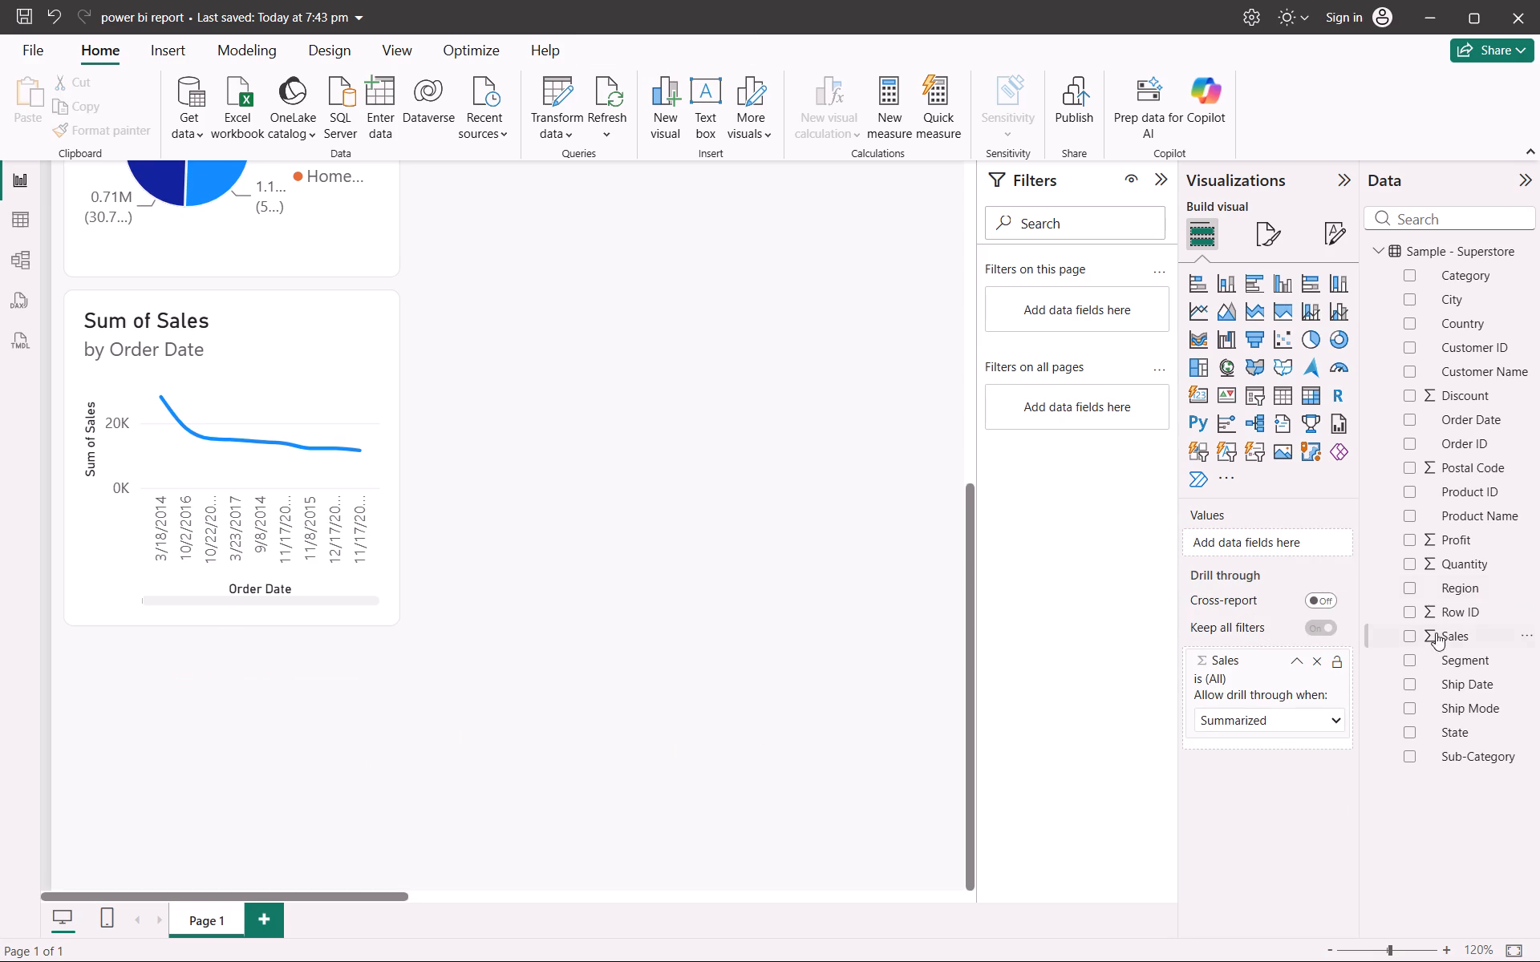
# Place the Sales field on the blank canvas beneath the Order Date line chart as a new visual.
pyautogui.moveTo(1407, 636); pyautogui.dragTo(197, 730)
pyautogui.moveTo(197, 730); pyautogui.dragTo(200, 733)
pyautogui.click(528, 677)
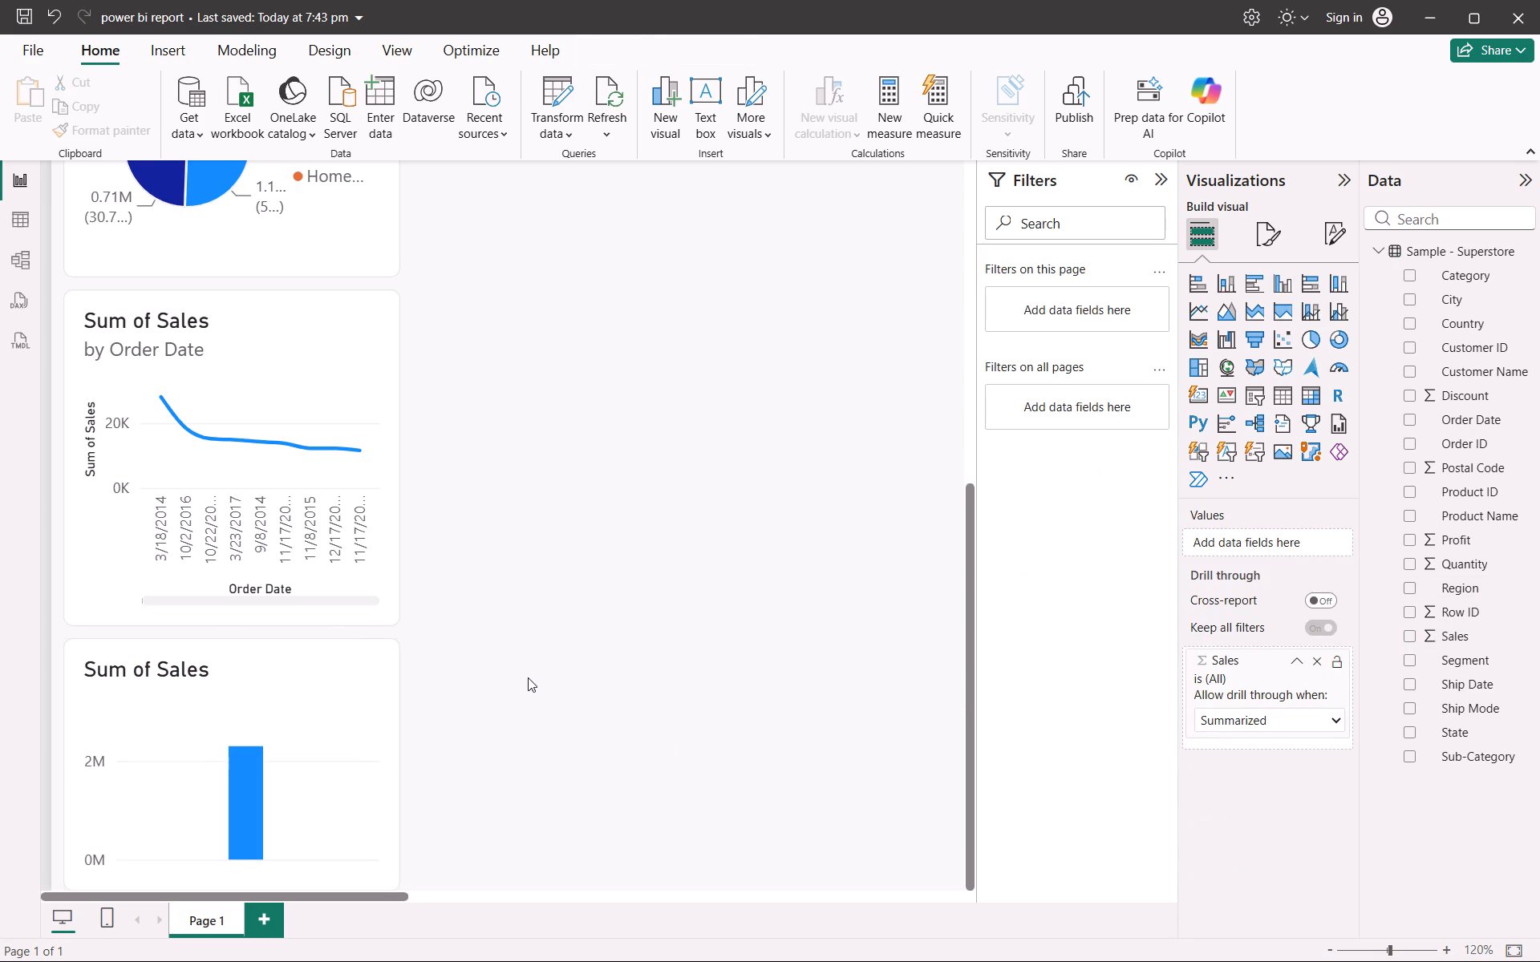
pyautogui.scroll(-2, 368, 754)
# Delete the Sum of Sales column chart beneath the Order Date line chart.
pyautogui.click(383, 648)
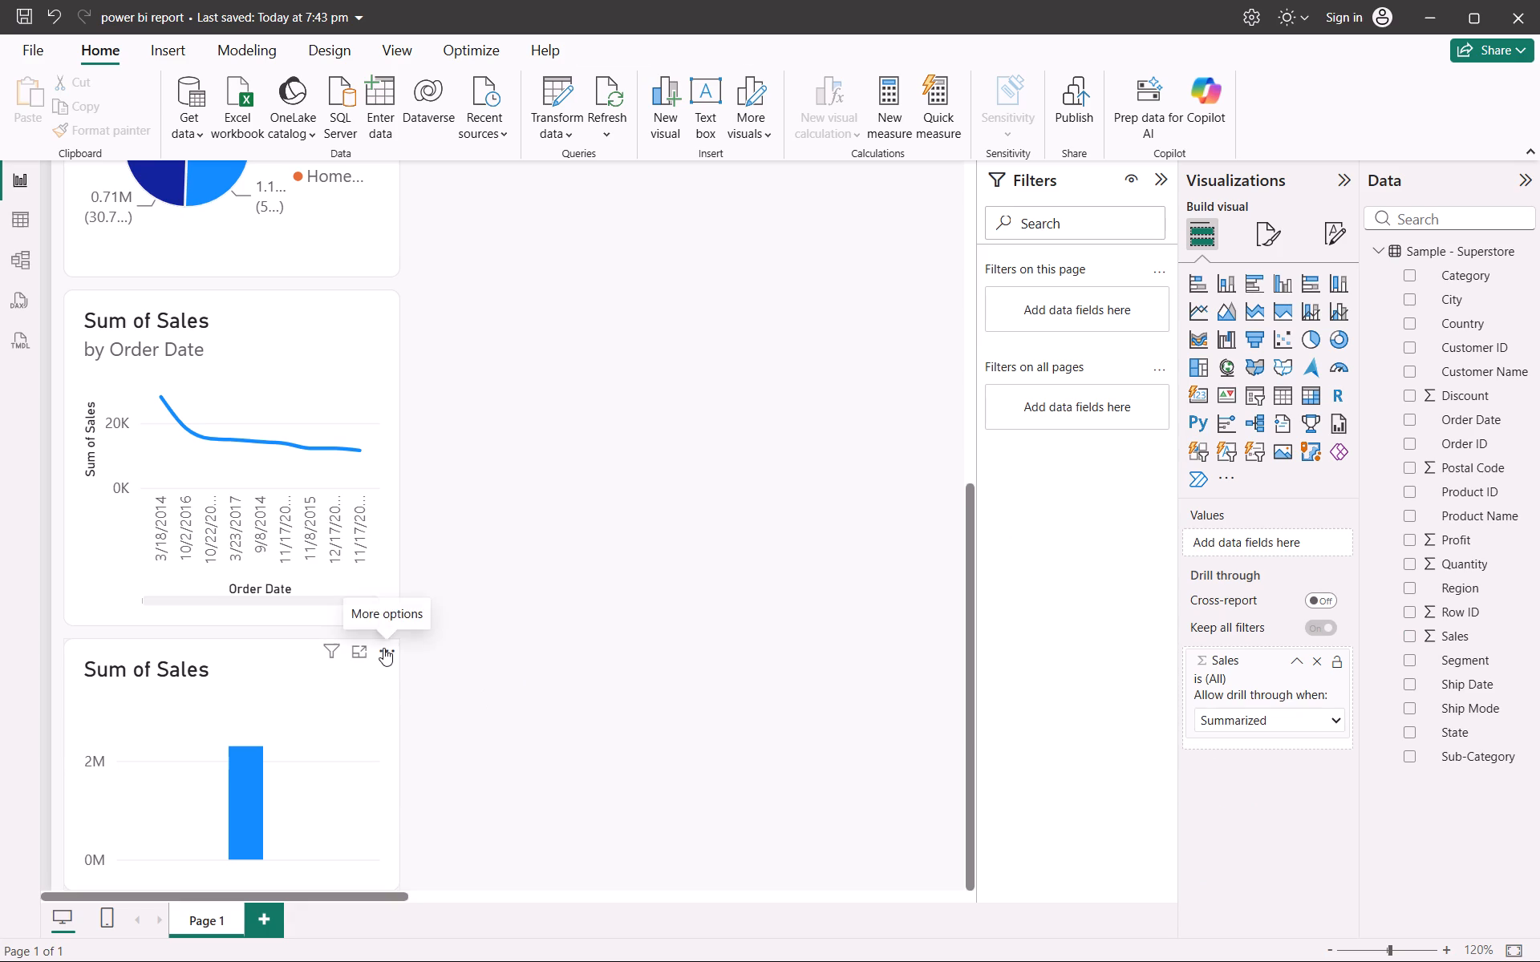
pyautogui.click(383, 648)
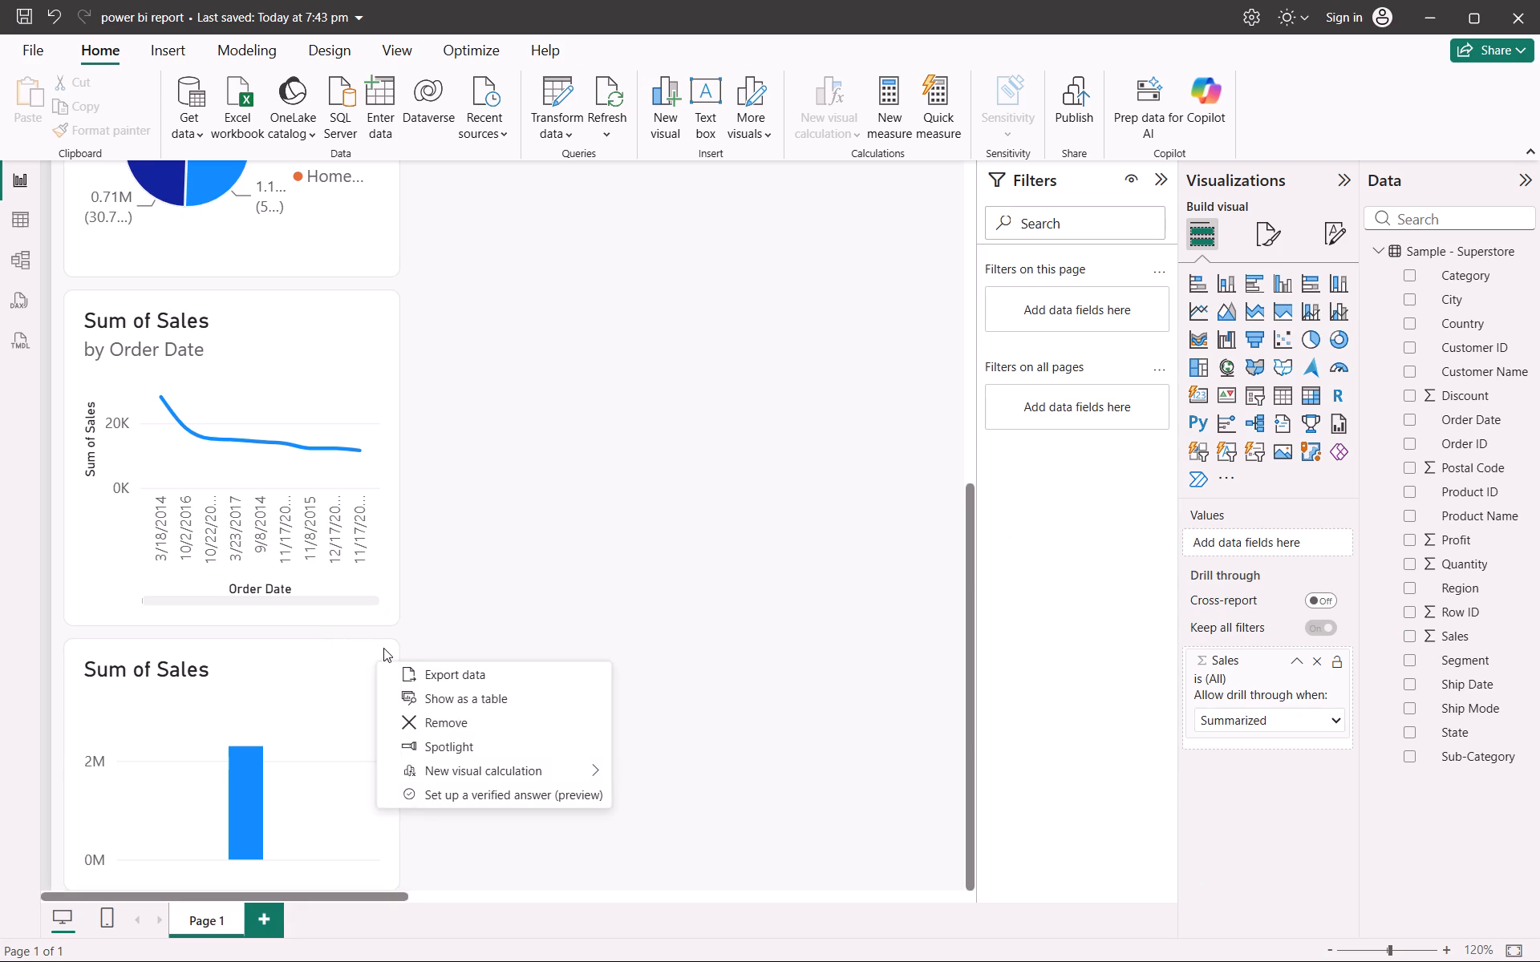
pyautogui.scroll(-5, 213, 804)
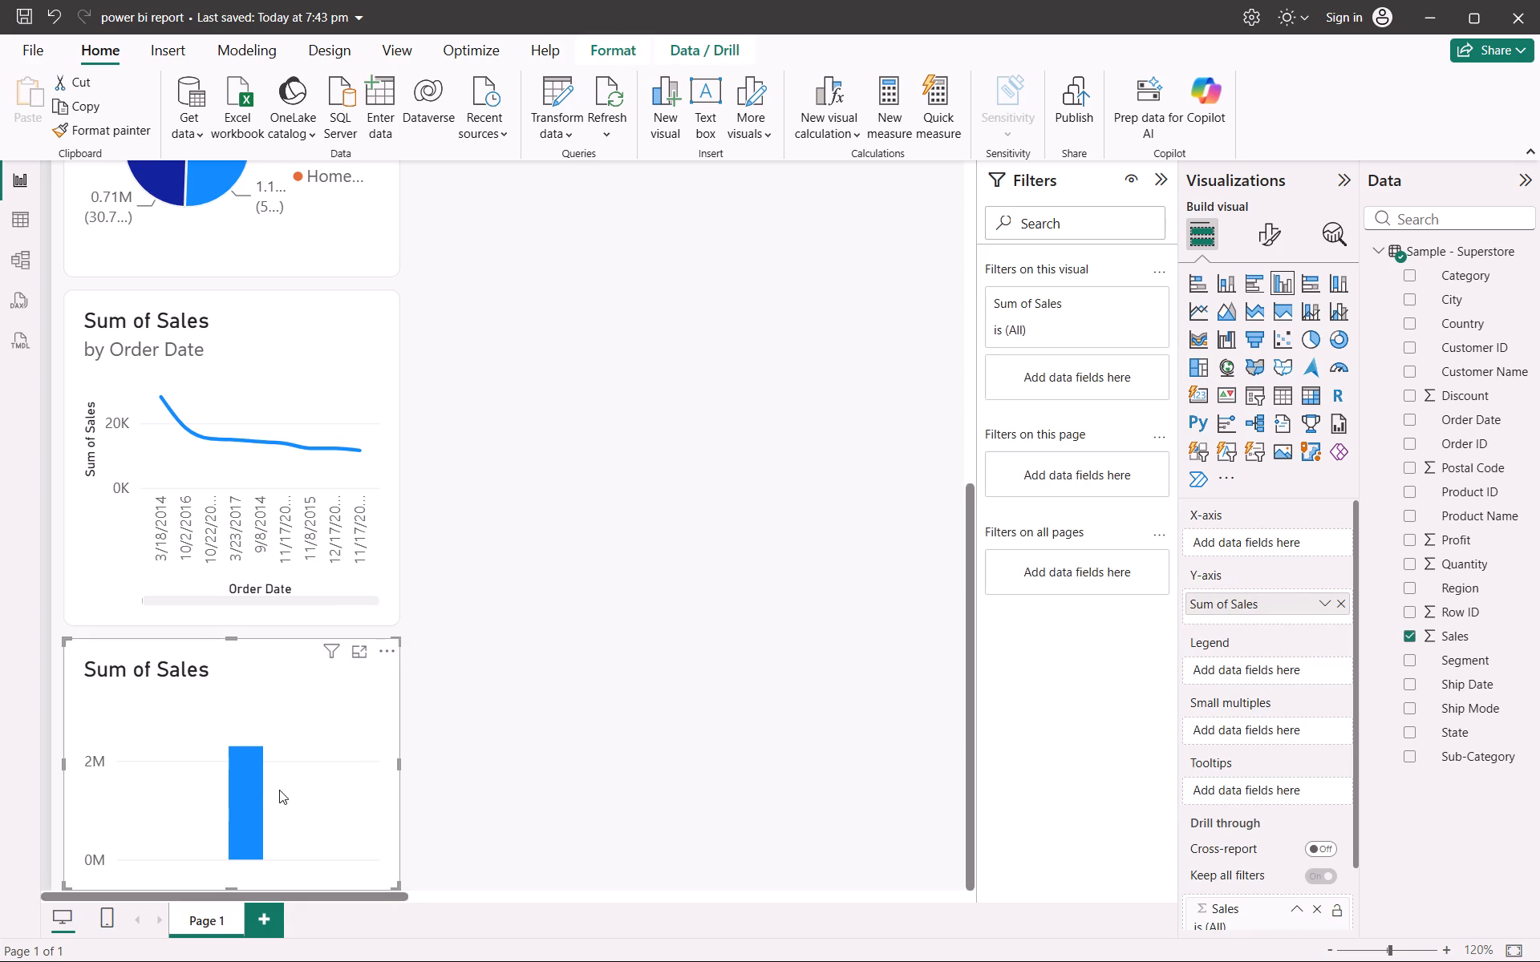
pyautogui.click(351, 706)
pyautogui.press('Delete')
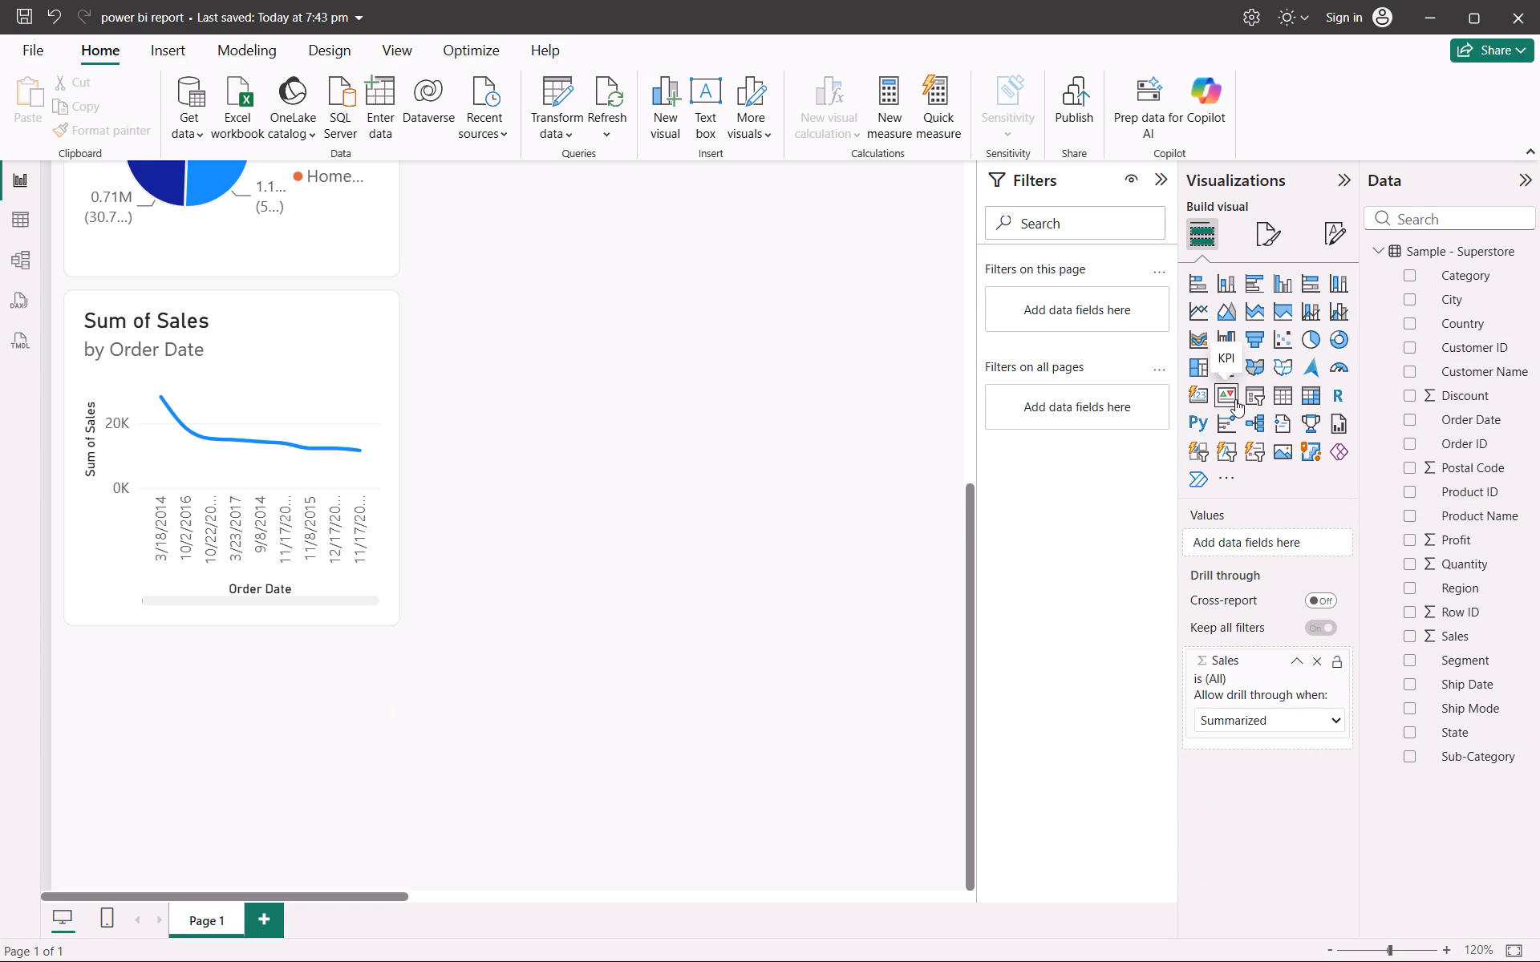
# Insert a Card visual beneath the Order Date line chart and fill it with the Sales field.
pyautogui.click(1202, 398)
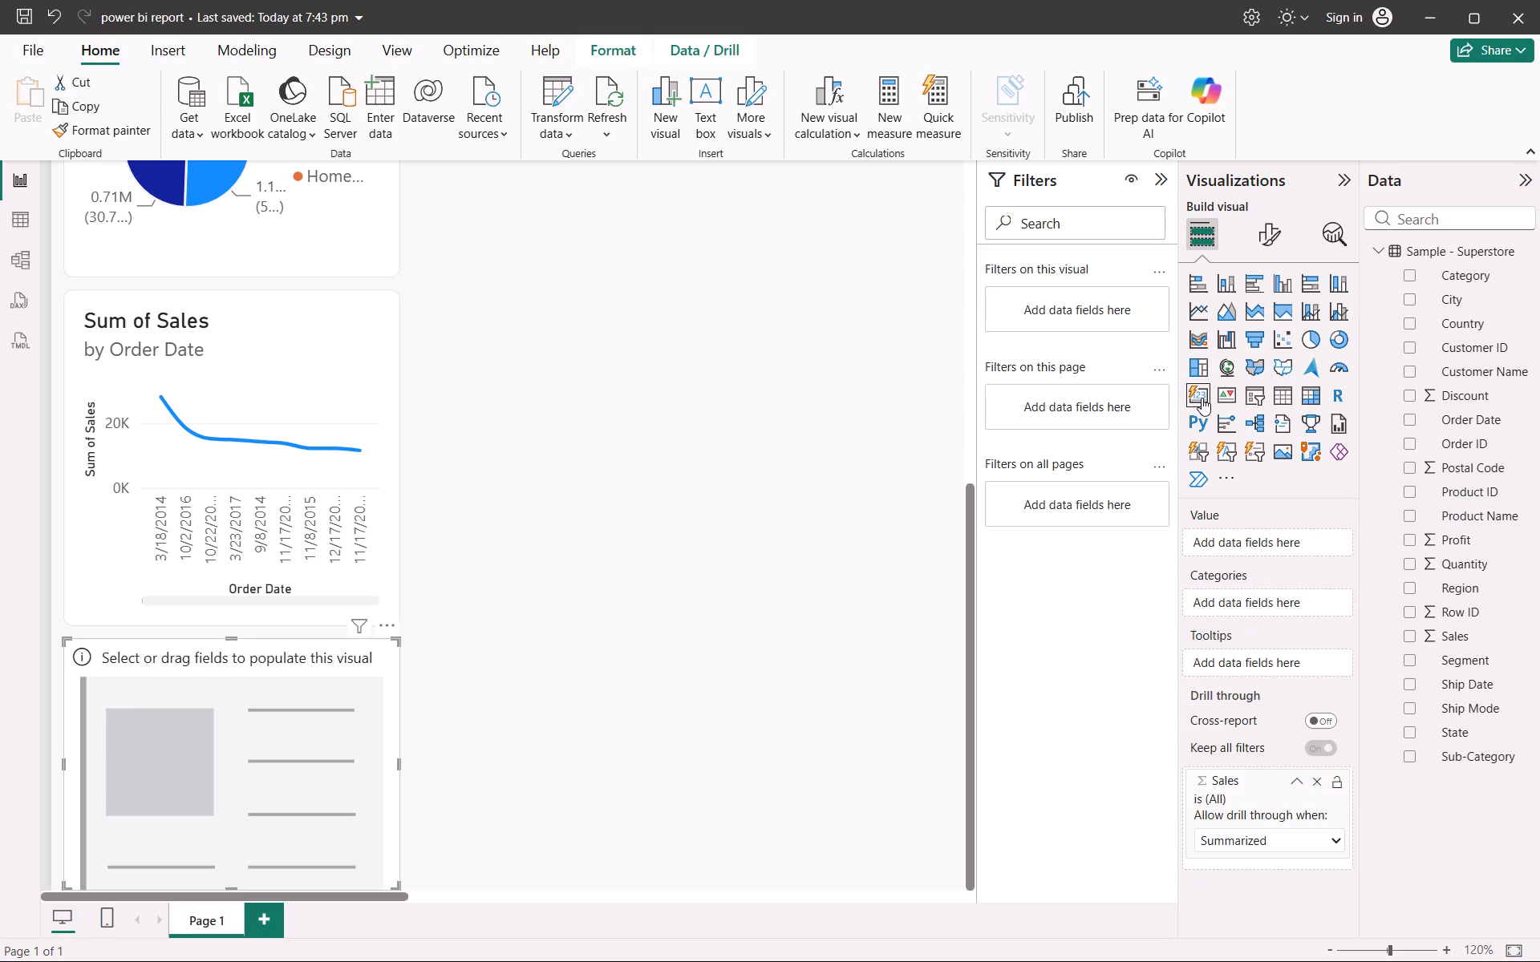
pyautogui.moveTo(1412, 634); pyautogui.dragTo(267, 706)
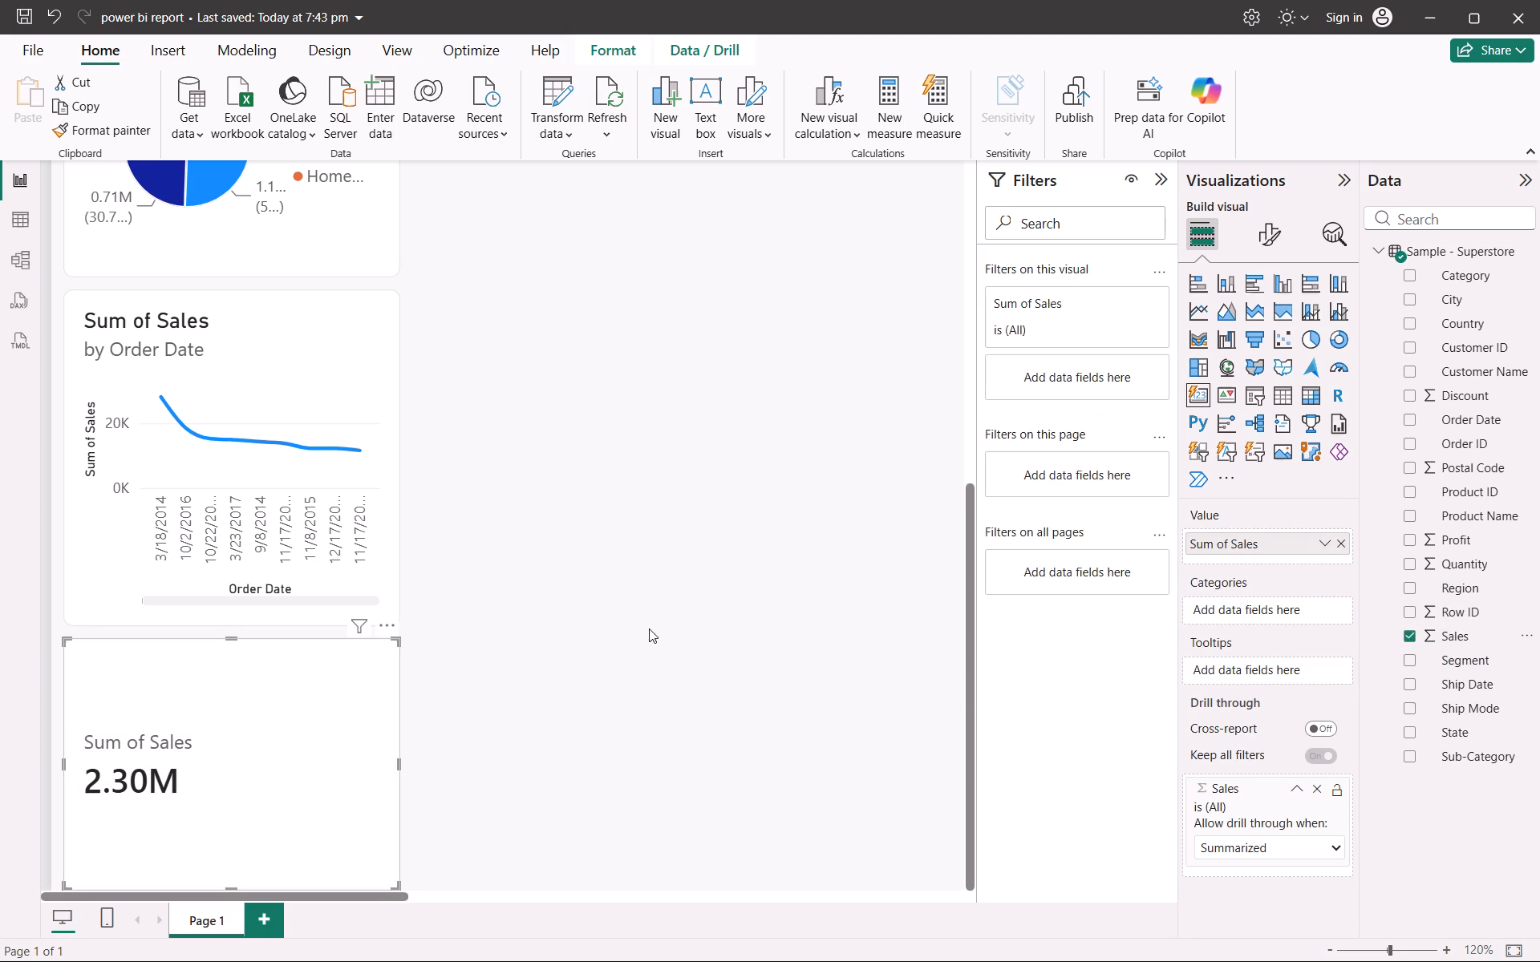
pyautogui.click(1193, 388)
pyautogui.scroll(7, 755, 453)
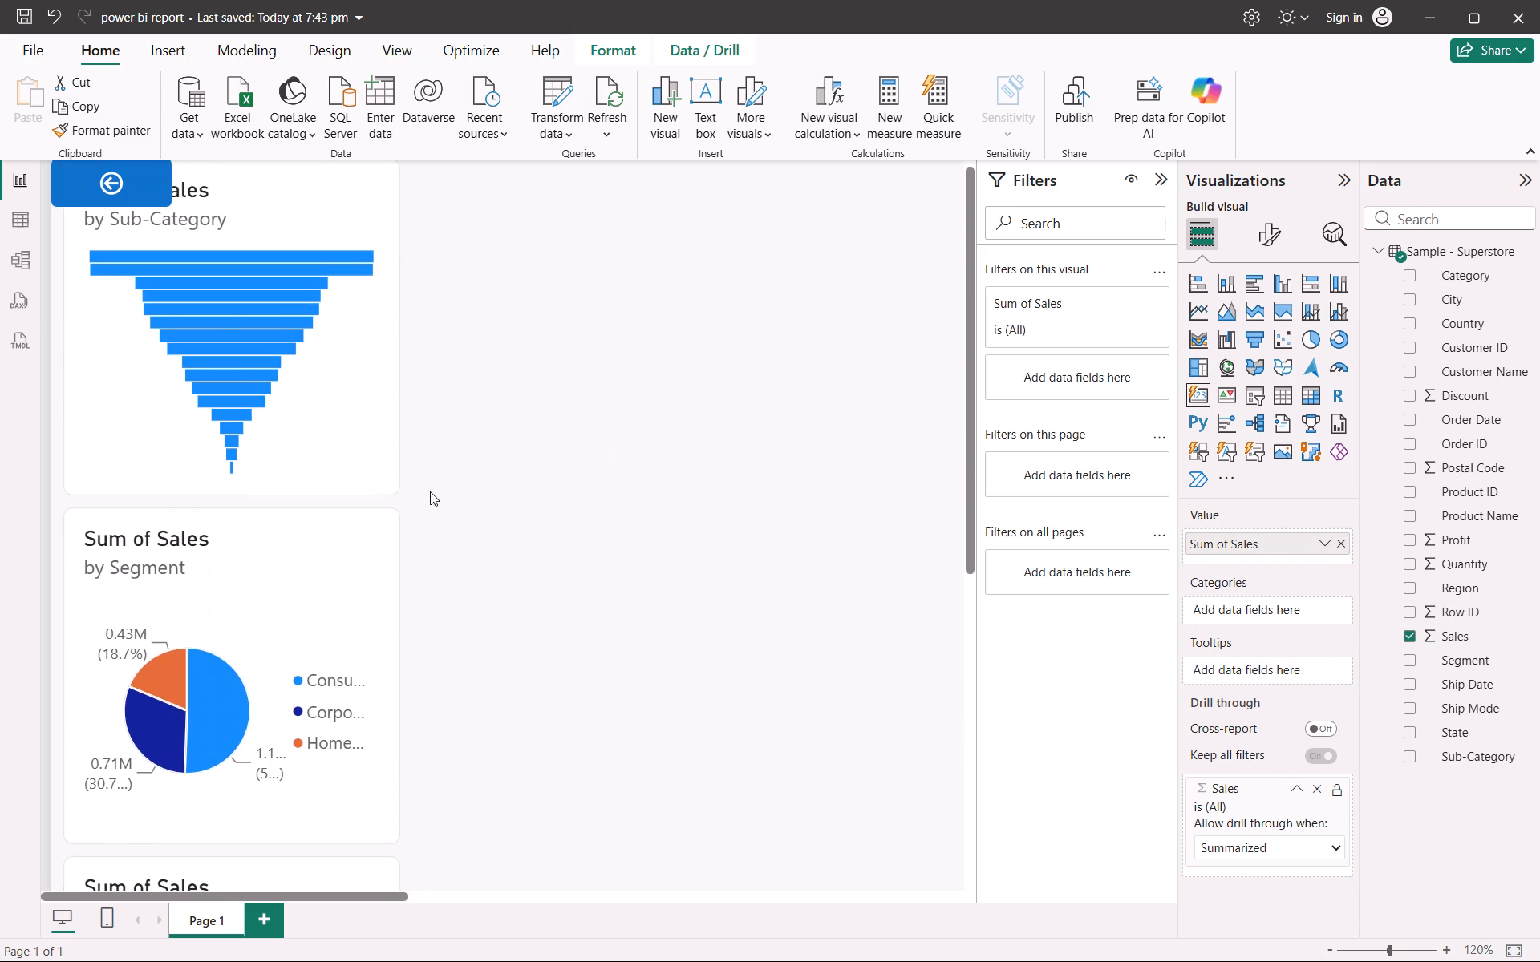
pyautogui.scroll(-6, 423, 490)
pyautogui.click(617, 677)
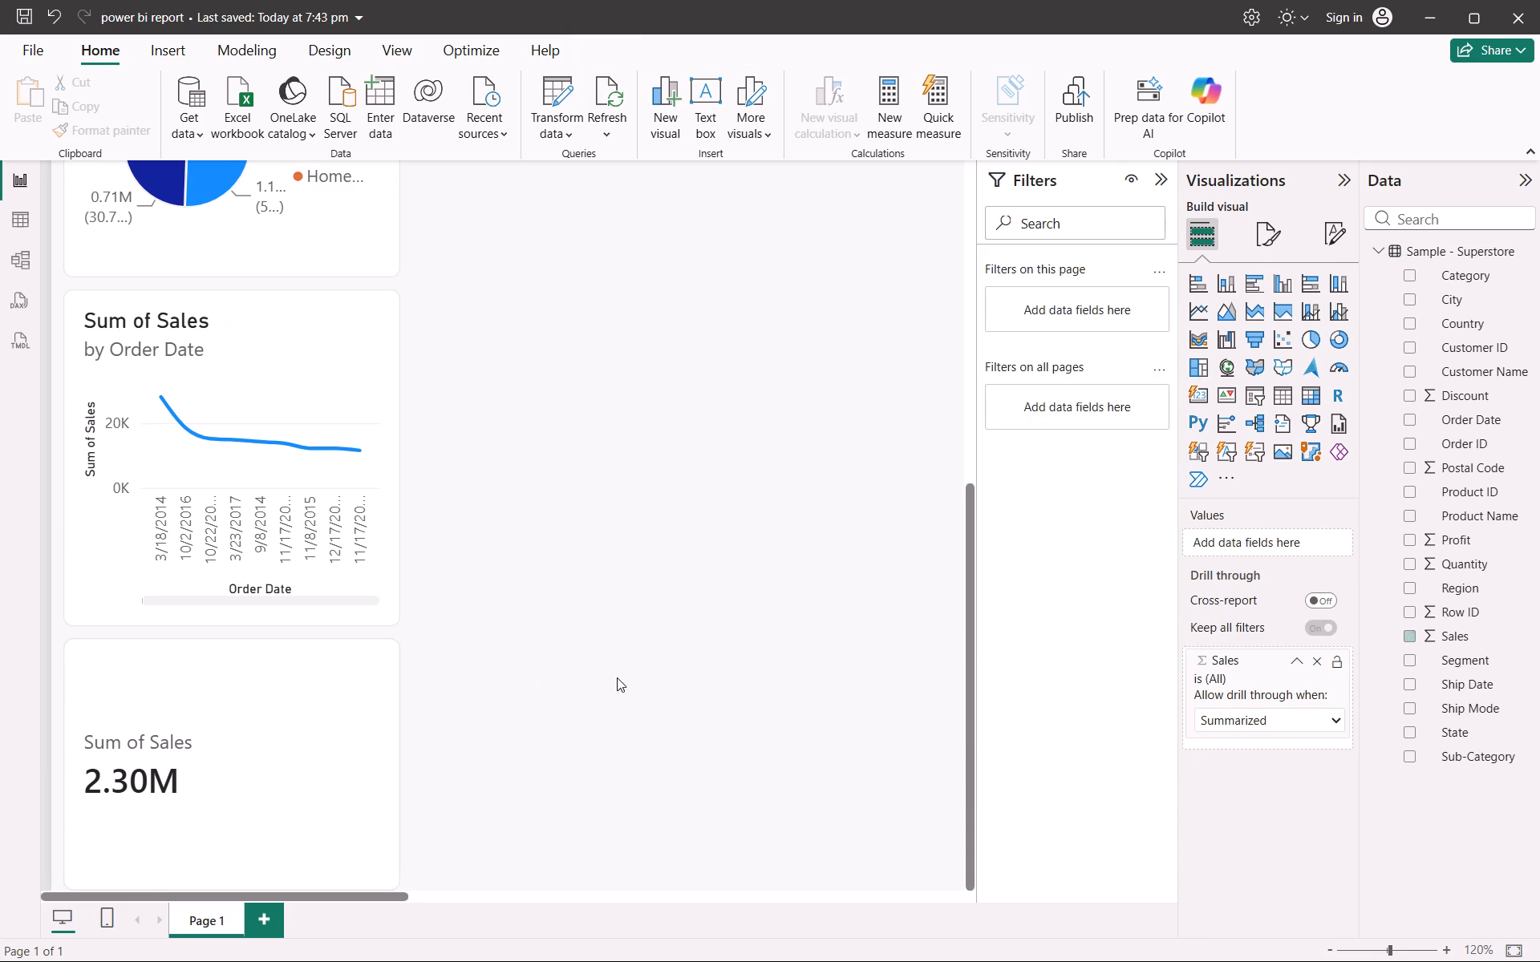
pyautogui.moveTo(274, 718); pyautogui.dragTo(303, 739)
pyautogui.moveTo(294, 739); pyautogui.dragTo(262, 734)
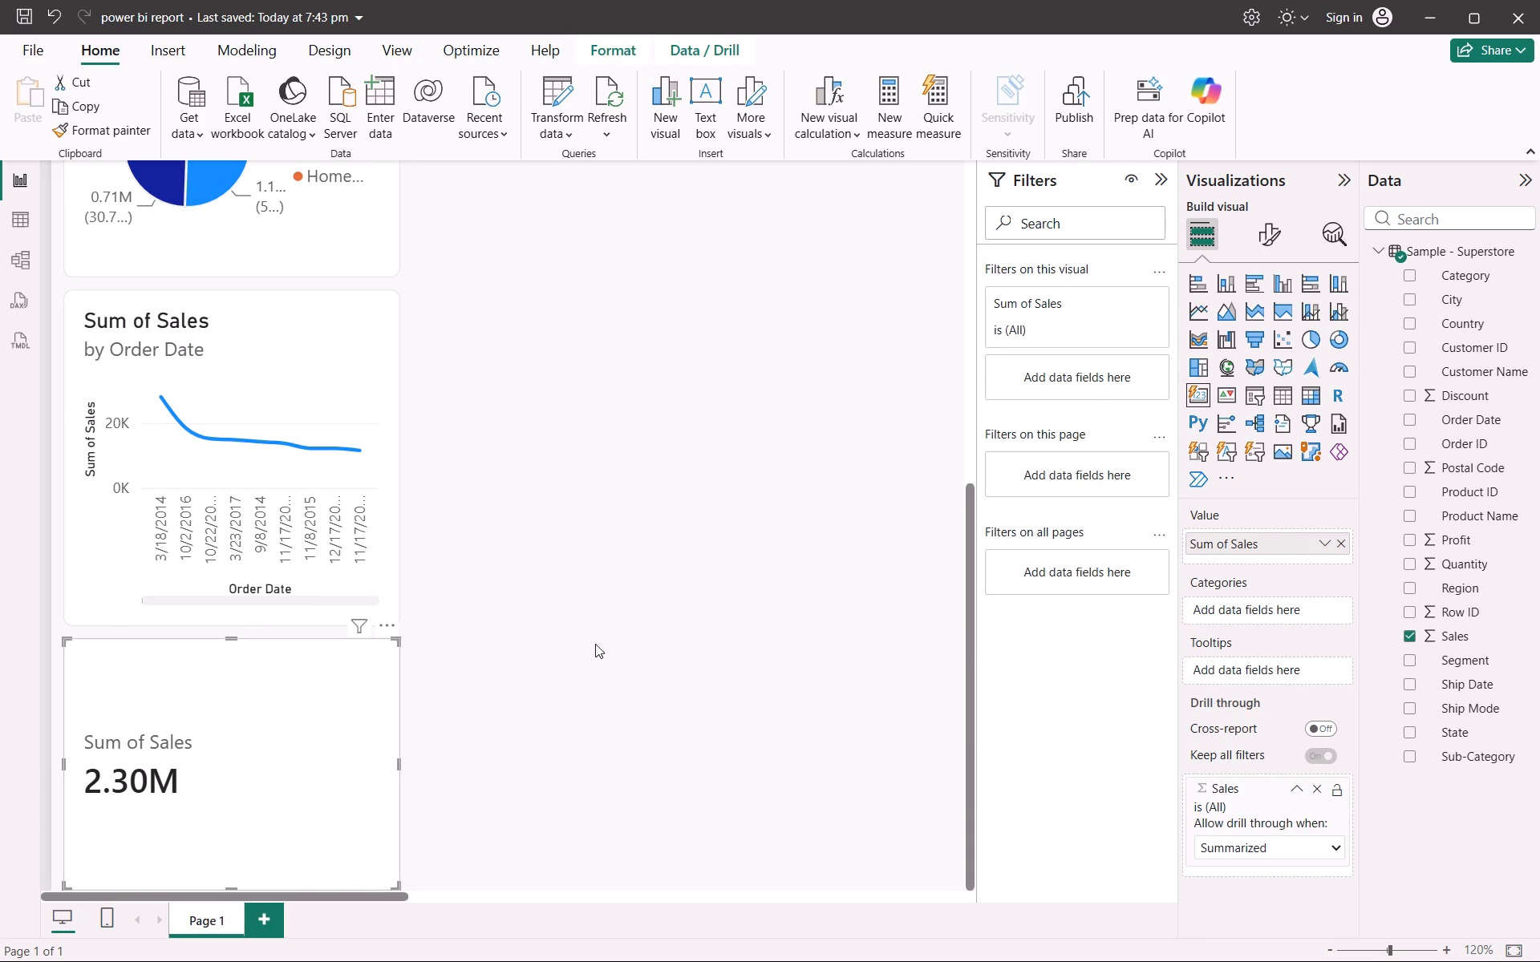
pyautogui.click(622, 633)
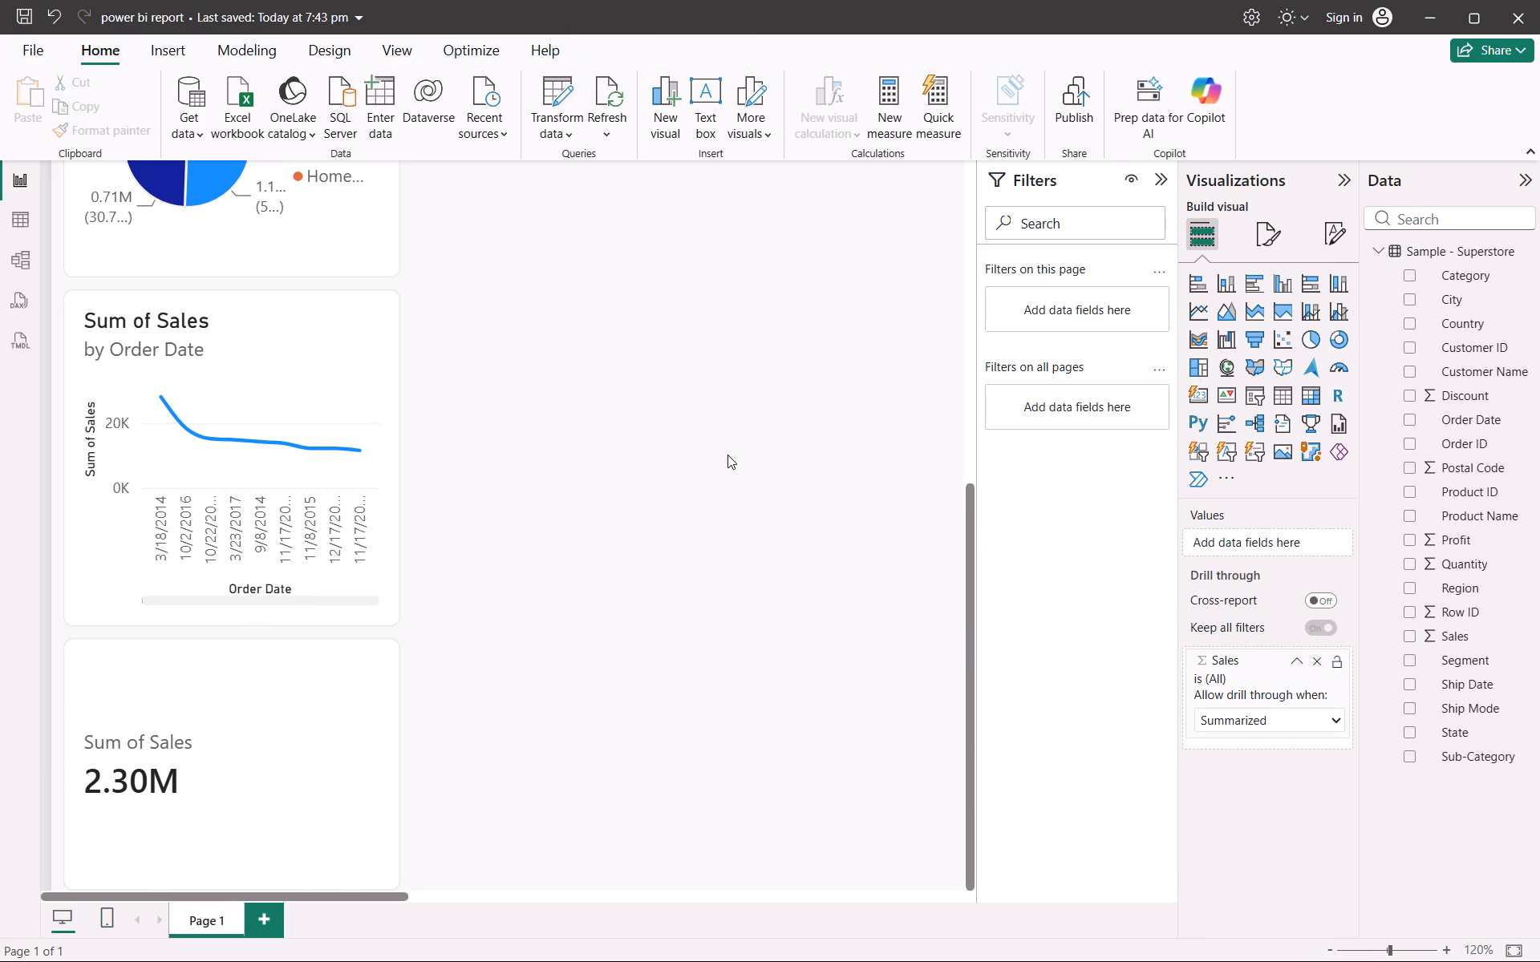
# Delete the Sum of Sales by Order Date line chart.
pyautogui.click(393, 301)
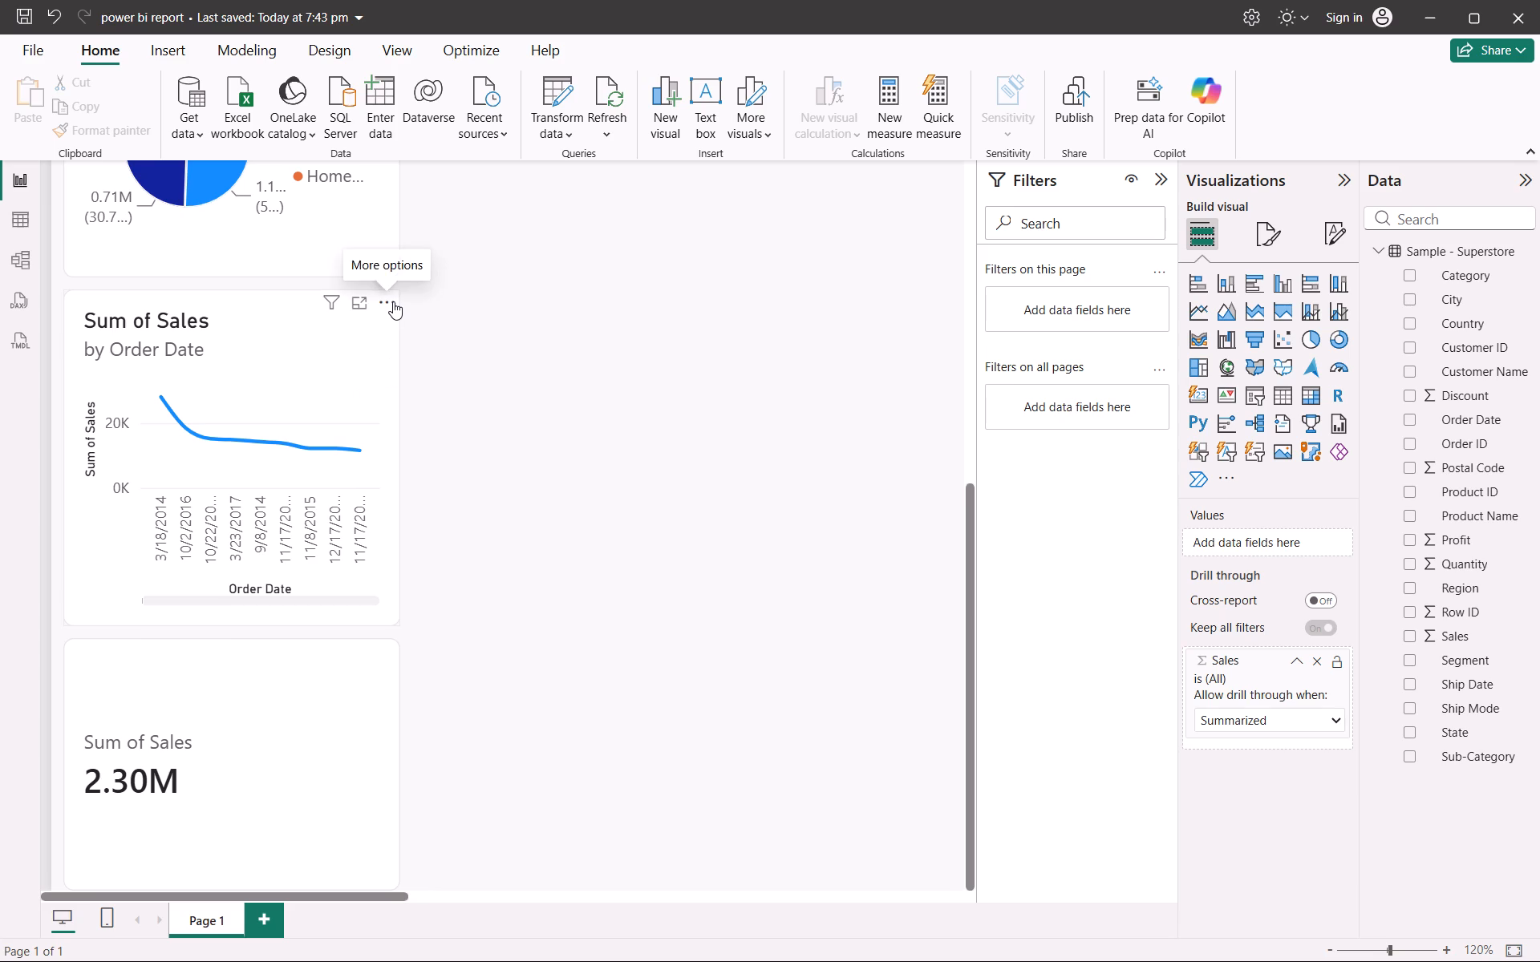
pyautogui.click(274, 423)
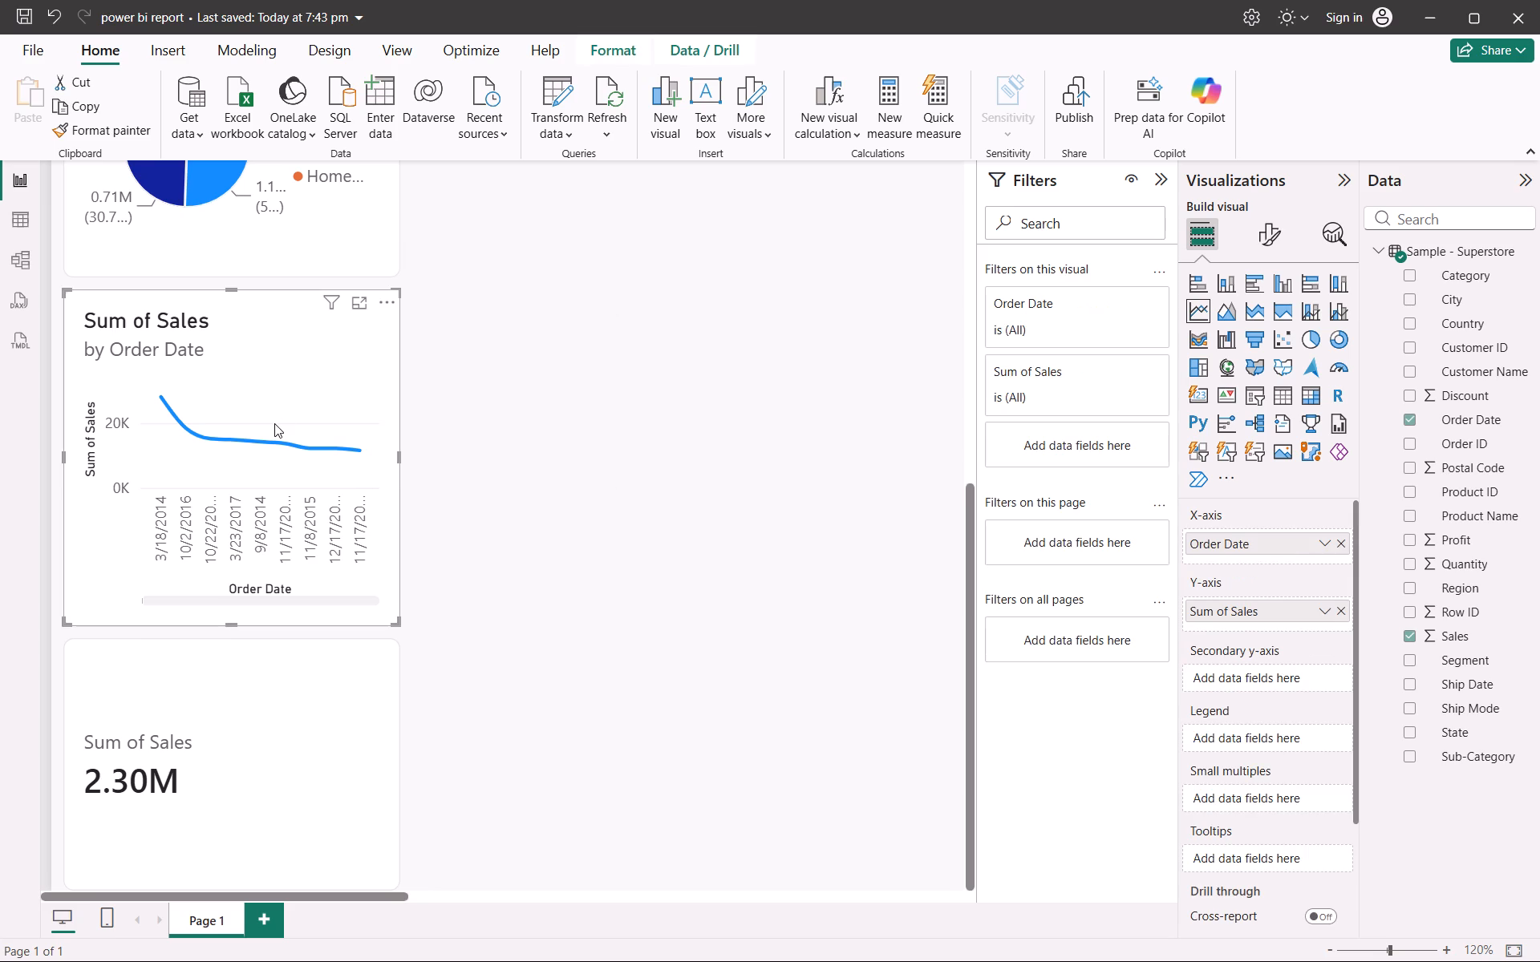
pyautogui.press('Delete')
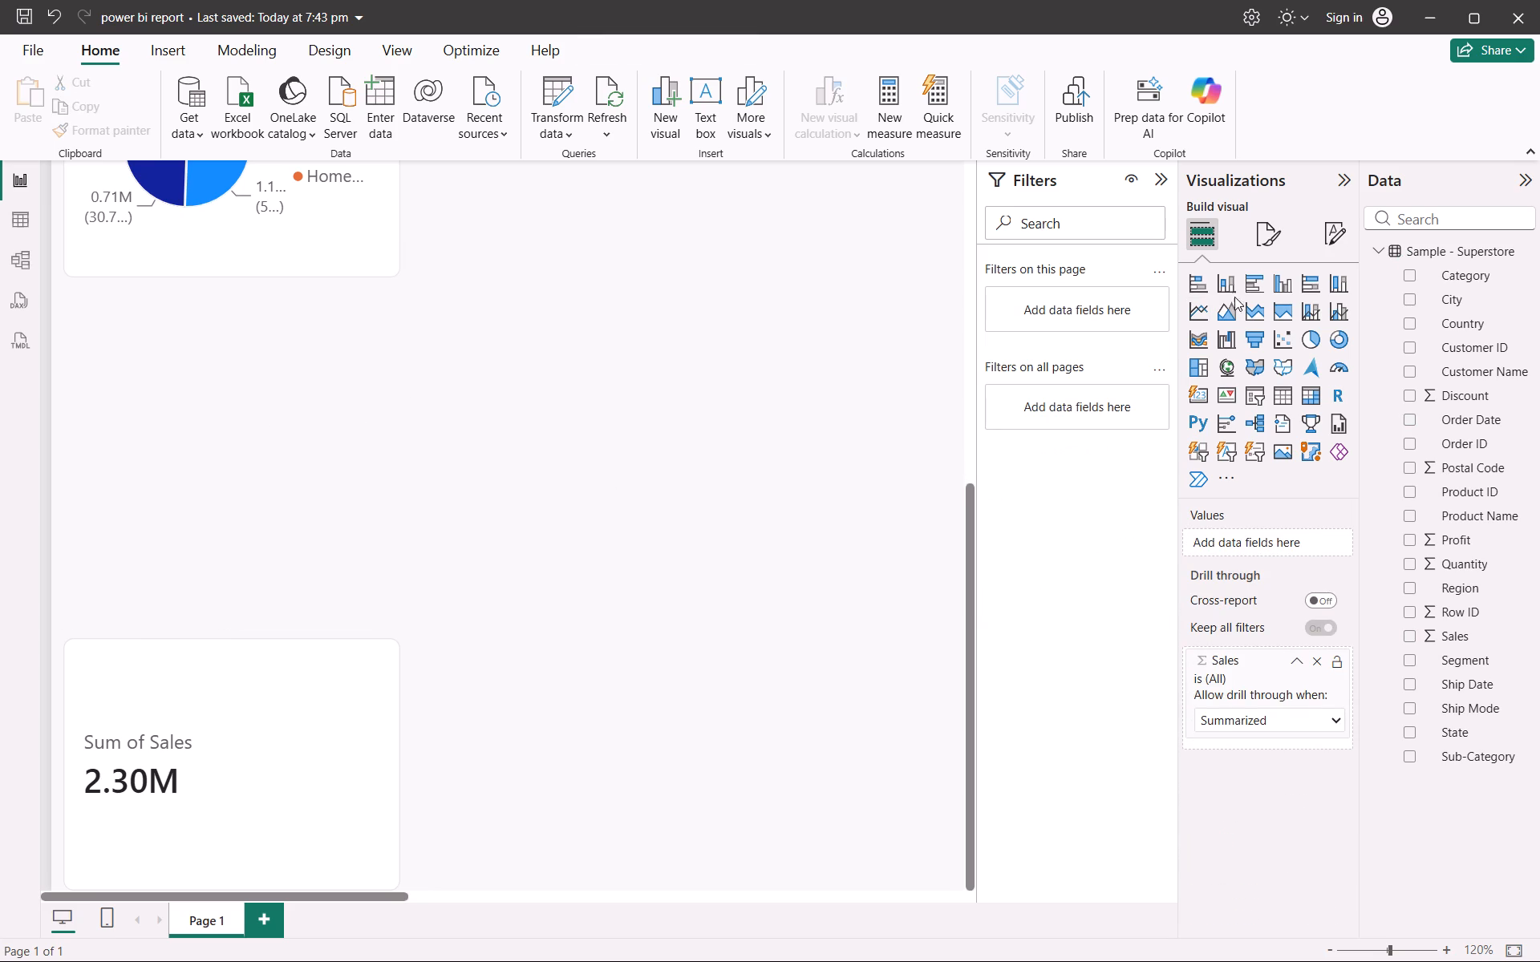
# Insert a Card visual between the Segment pie chart and the Sales card, and fill it with the Profit field.
pyautogui.click(1206, 400)
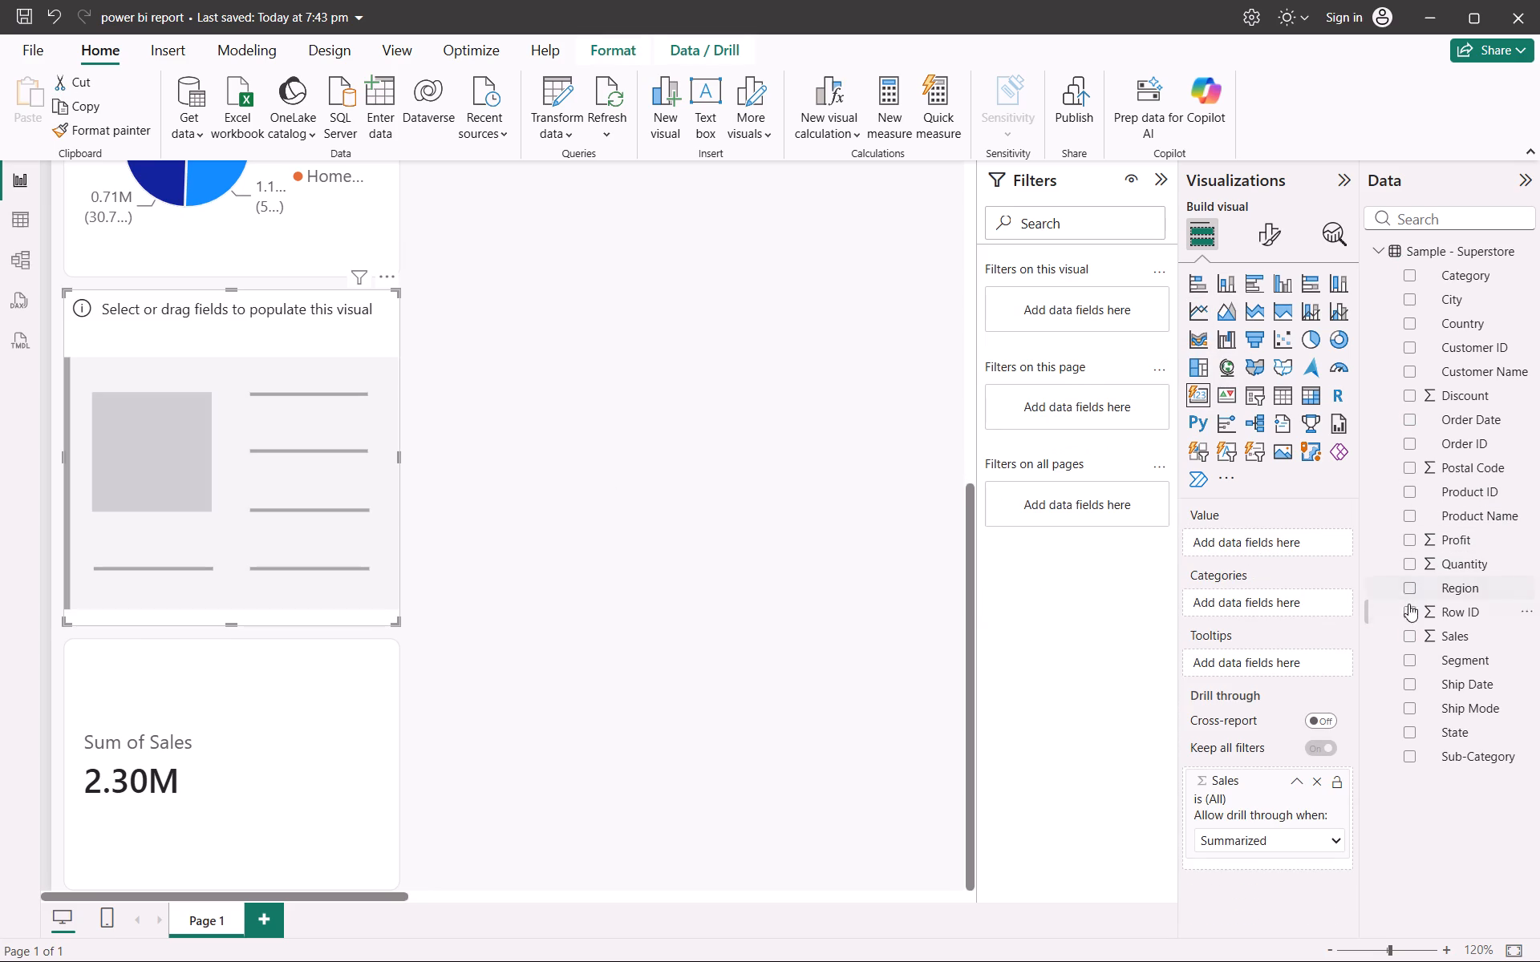
pyautogui.moveTo(1409, 611); pyautogui.dragTo(1464, 600)
pyautogui.moveTo(1464, 600); pyautogui.dragTo(1445, 613)
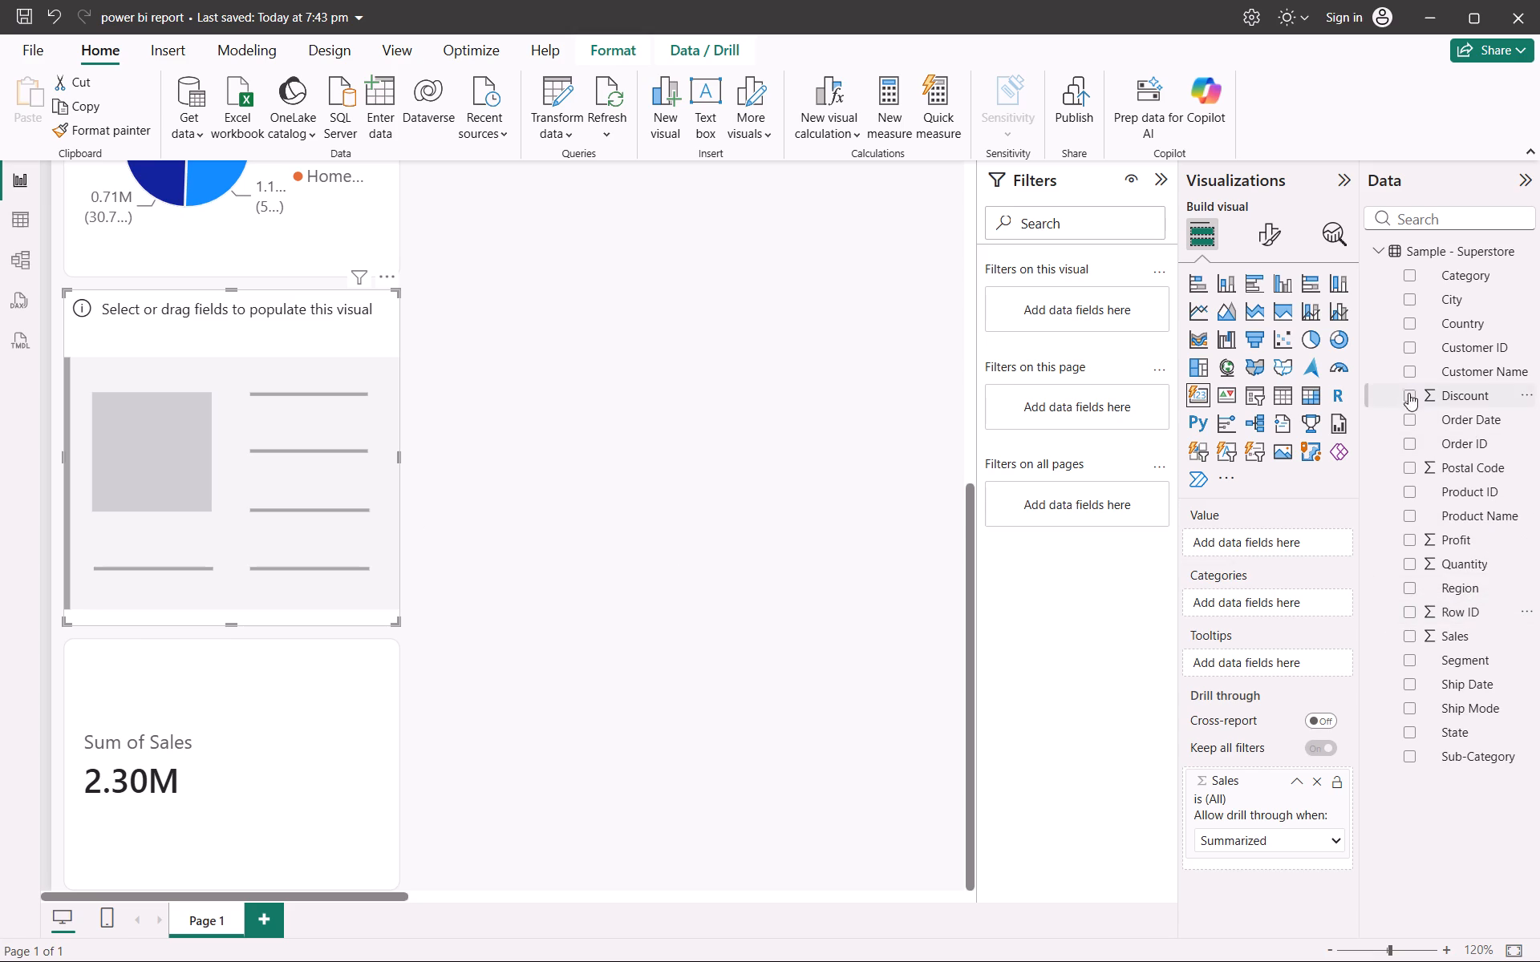
pyautogui.moveTo(1420, 536); pyautogui.dragTo(291, 475)
pyautogui.moveTo(291, 475); pyautogui.dragTo(284, 475)
pyautogui.click(550, 517)
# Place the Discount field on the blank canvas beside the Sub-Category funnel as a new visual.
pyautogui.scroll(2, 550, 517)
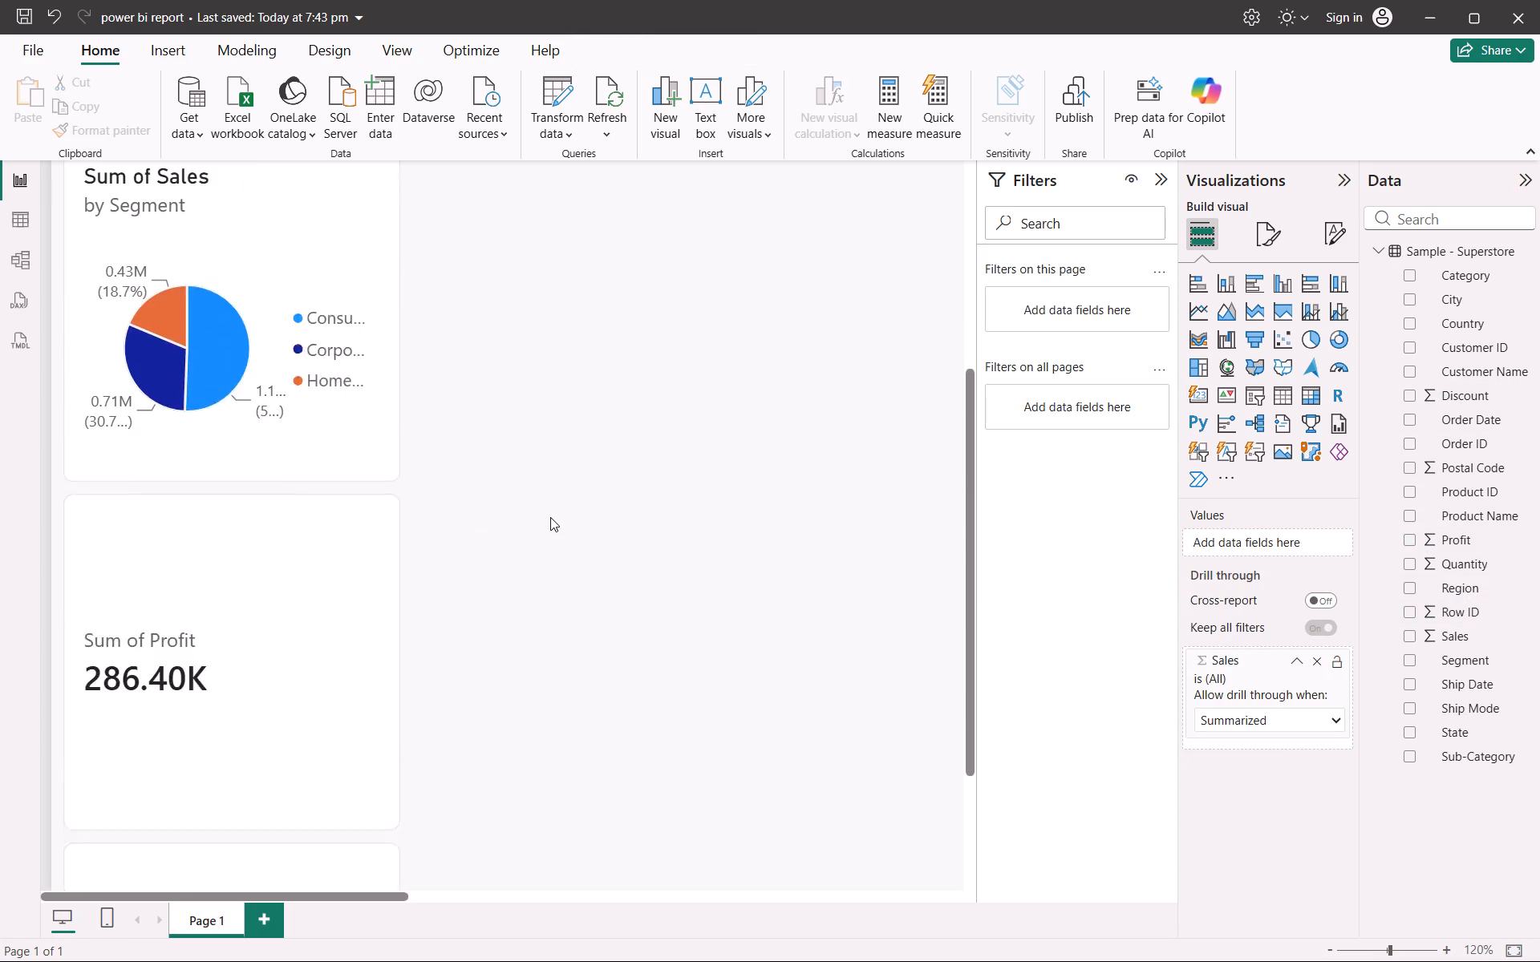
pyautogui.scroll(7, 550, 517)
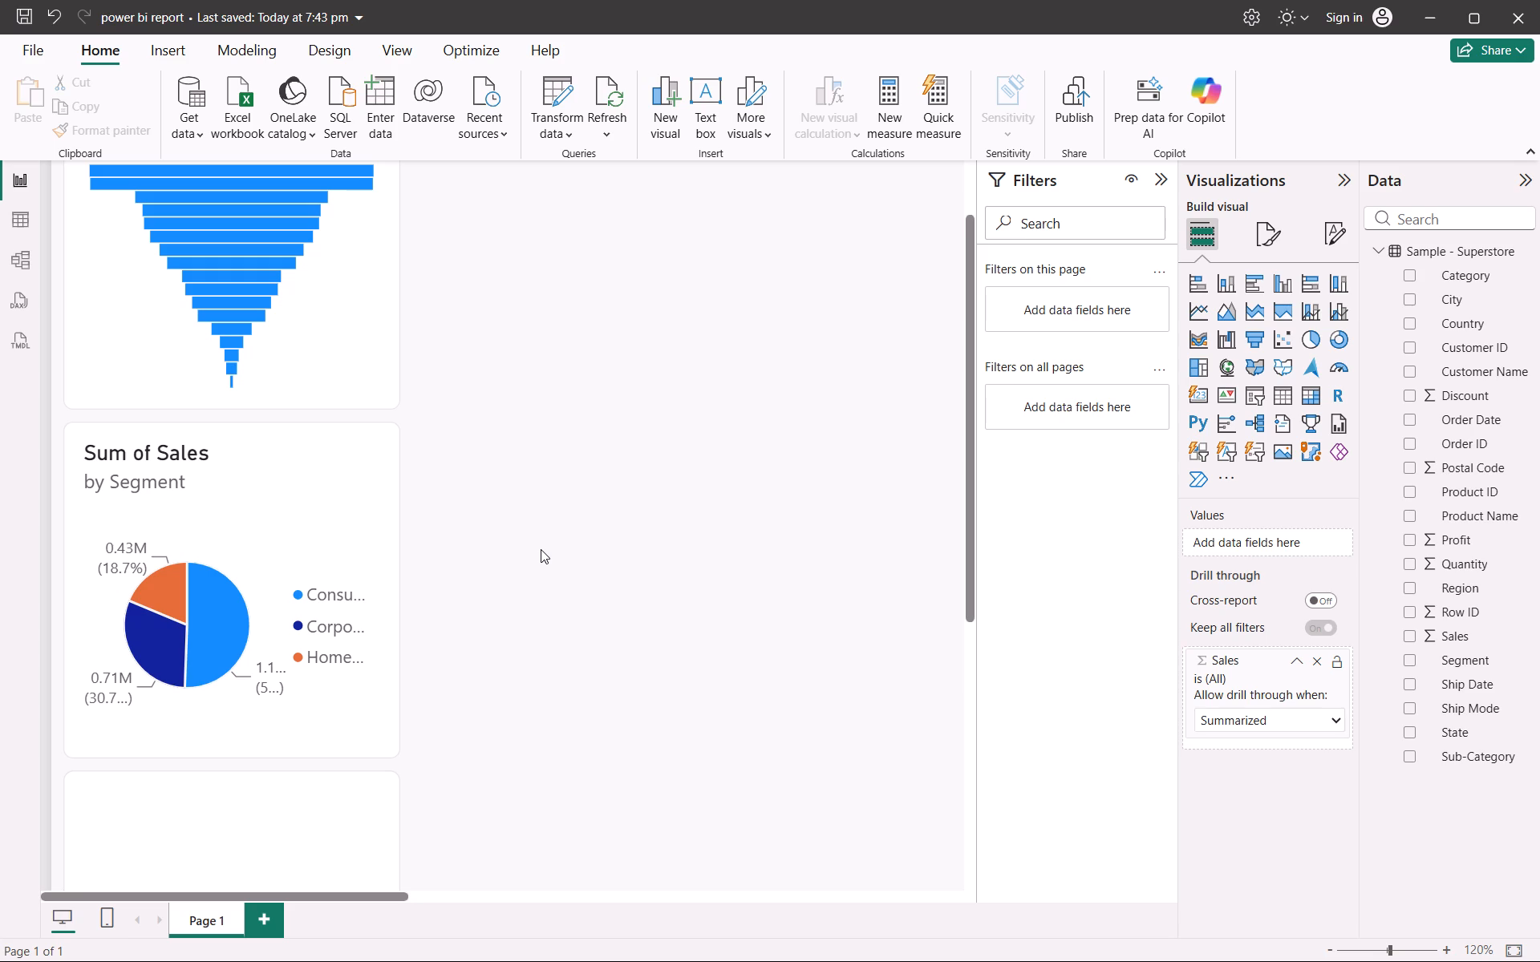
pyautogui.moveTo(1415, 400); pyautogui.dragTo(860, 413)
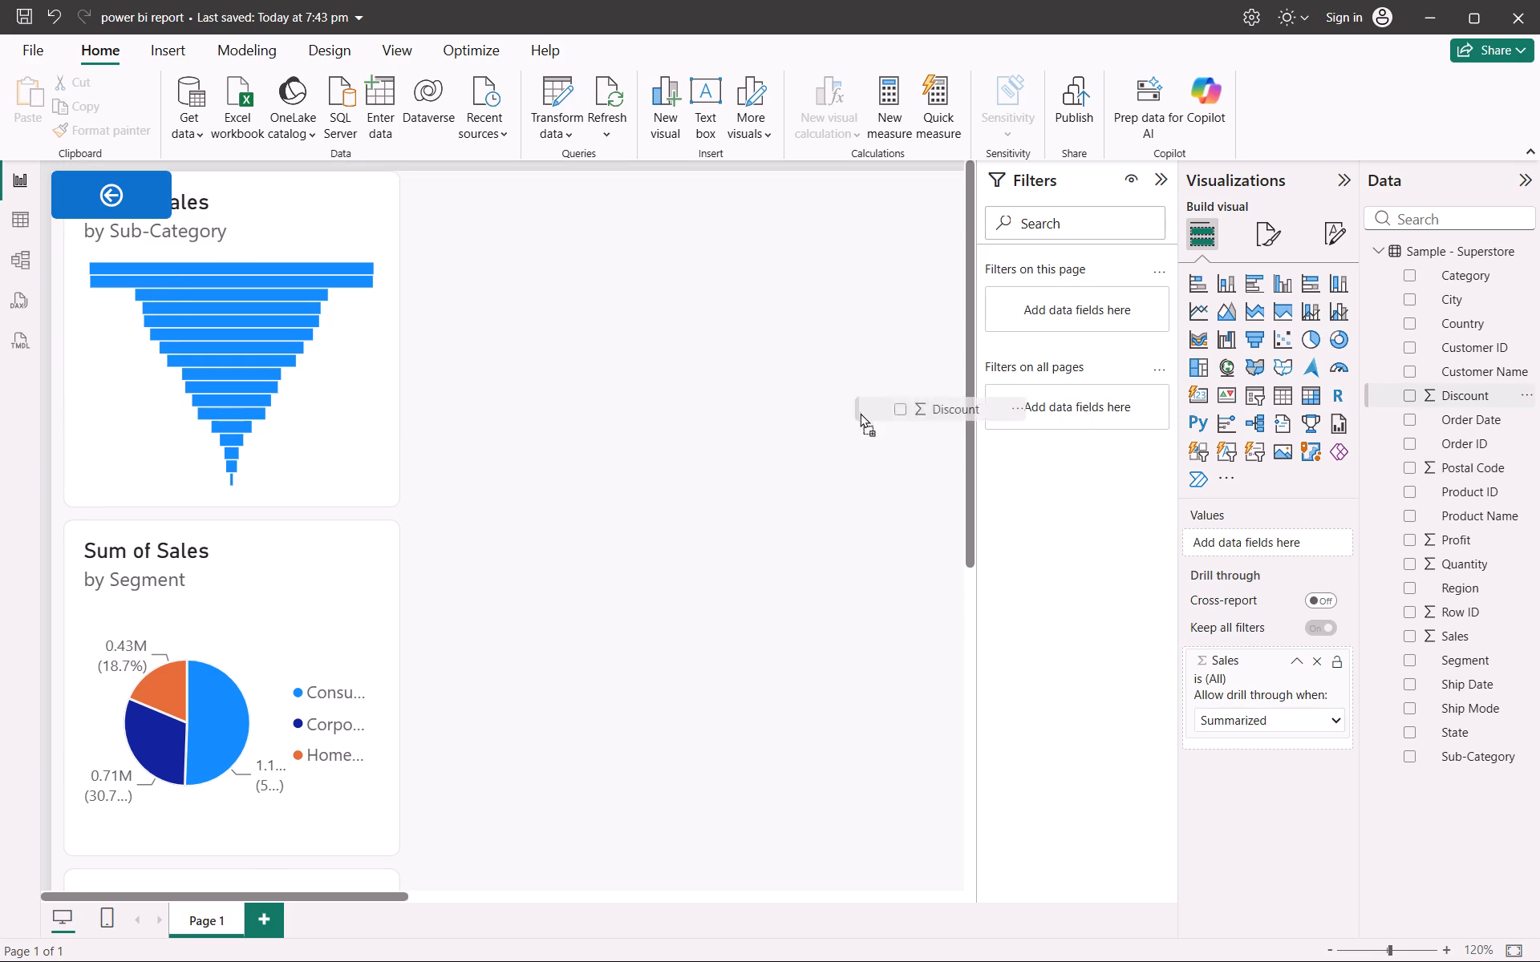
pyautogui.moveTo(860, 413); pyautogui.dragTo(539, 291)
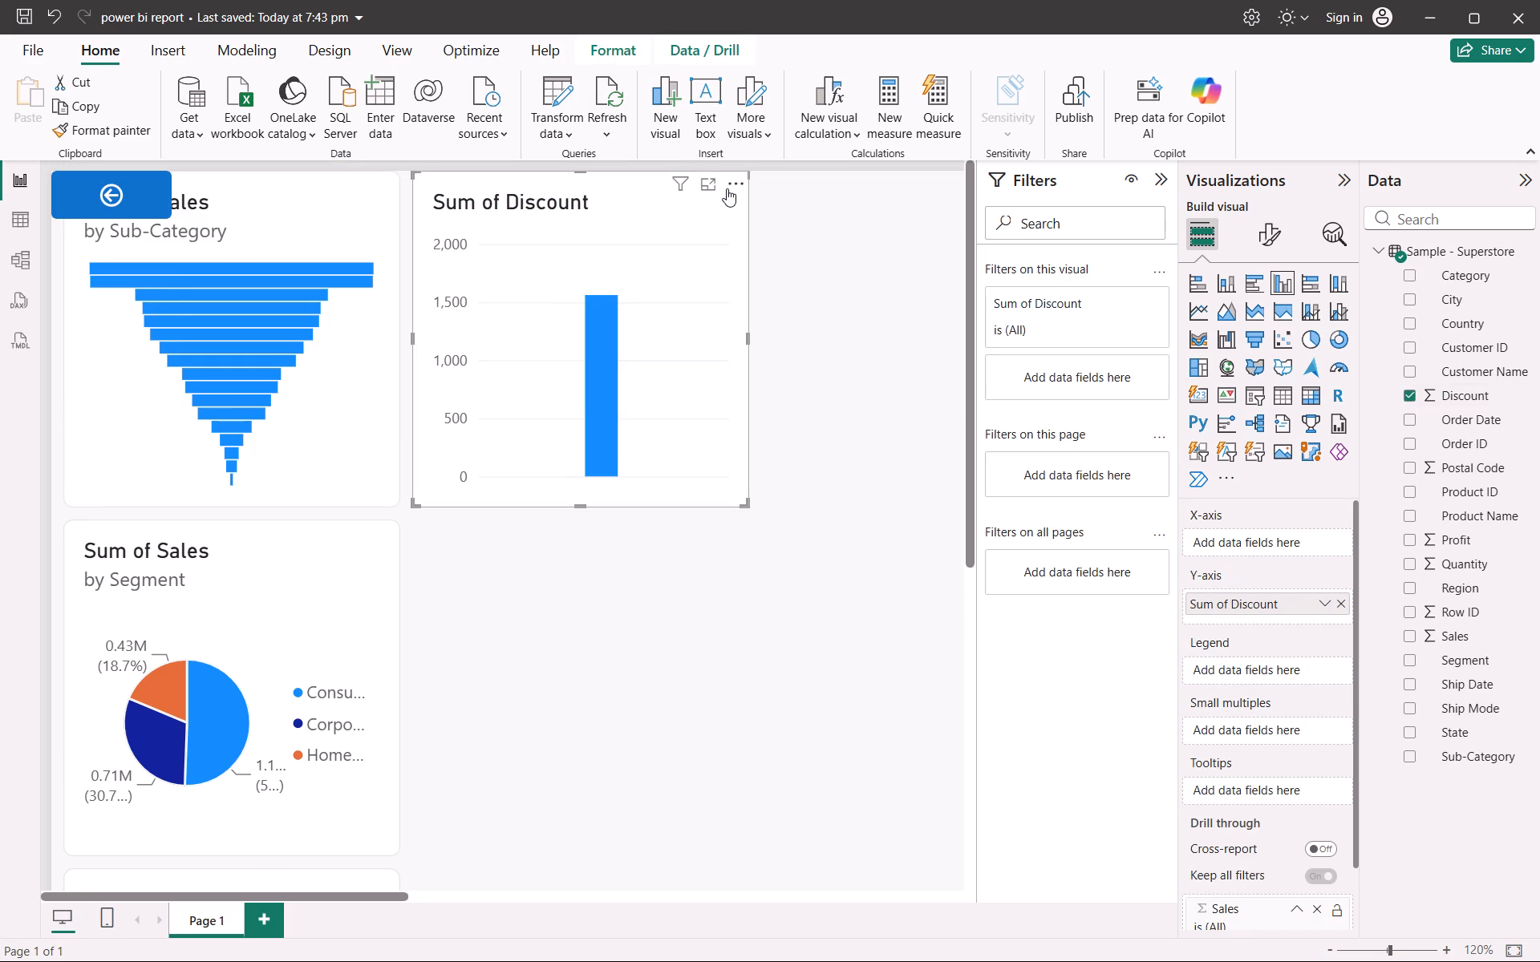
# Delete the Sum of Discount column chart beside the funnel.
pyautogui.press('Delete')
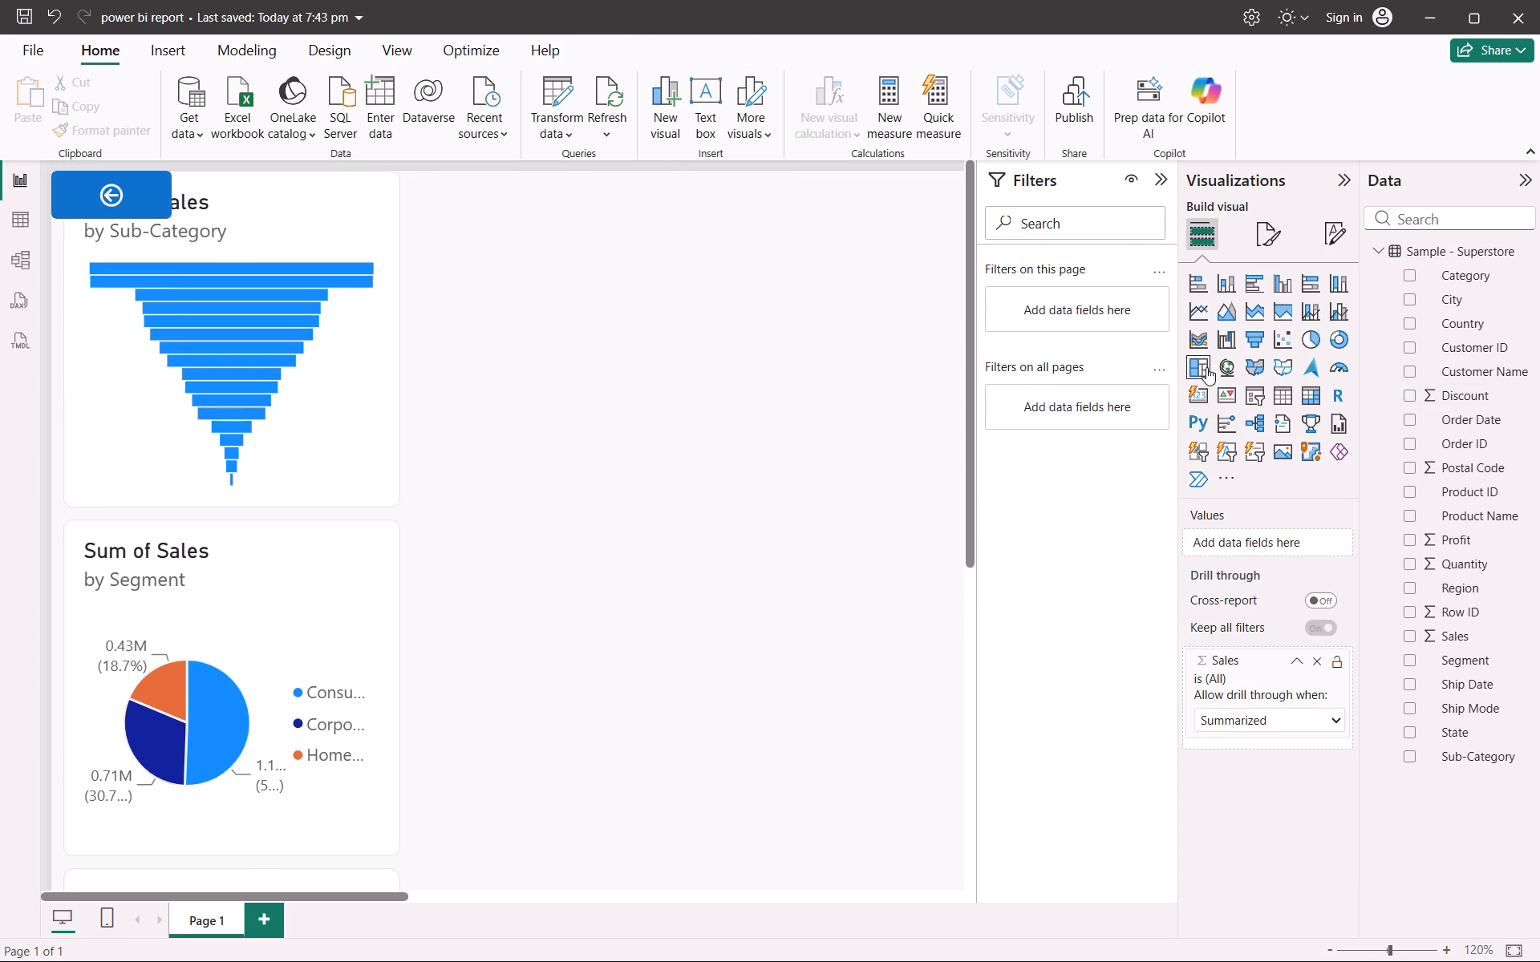
# Insert a Card visual beside the Sub-Category funnel and fill it with the Discount field.
pyautogui.click(1199, 401)
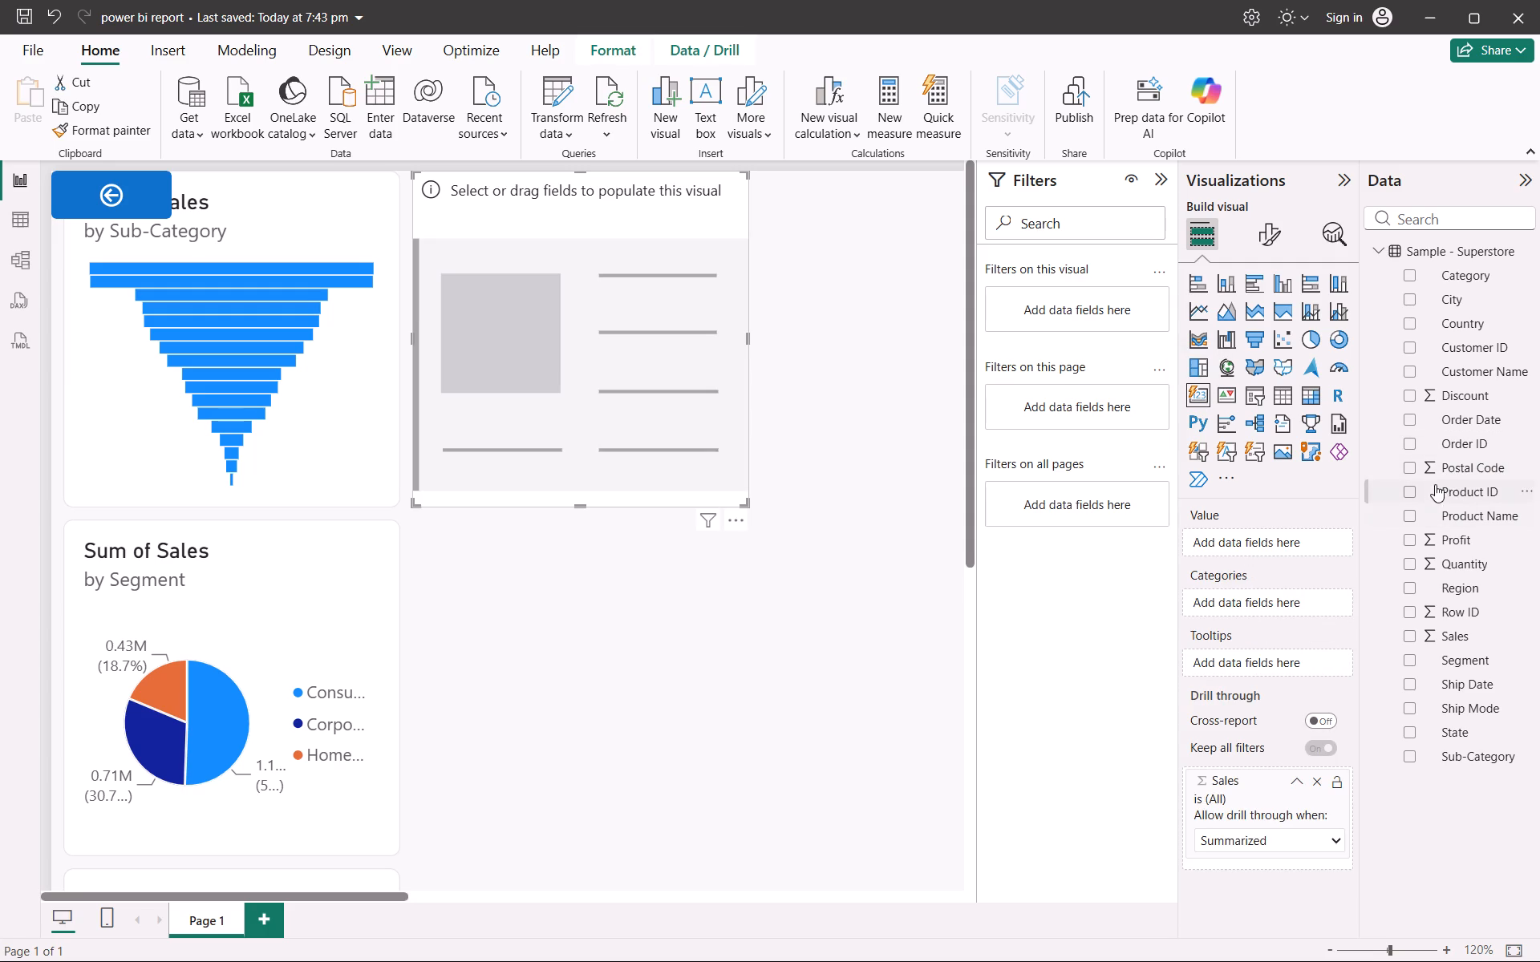
pyautogui.moveTo(1415, 395); pyautogui.dragTo(634, 374)
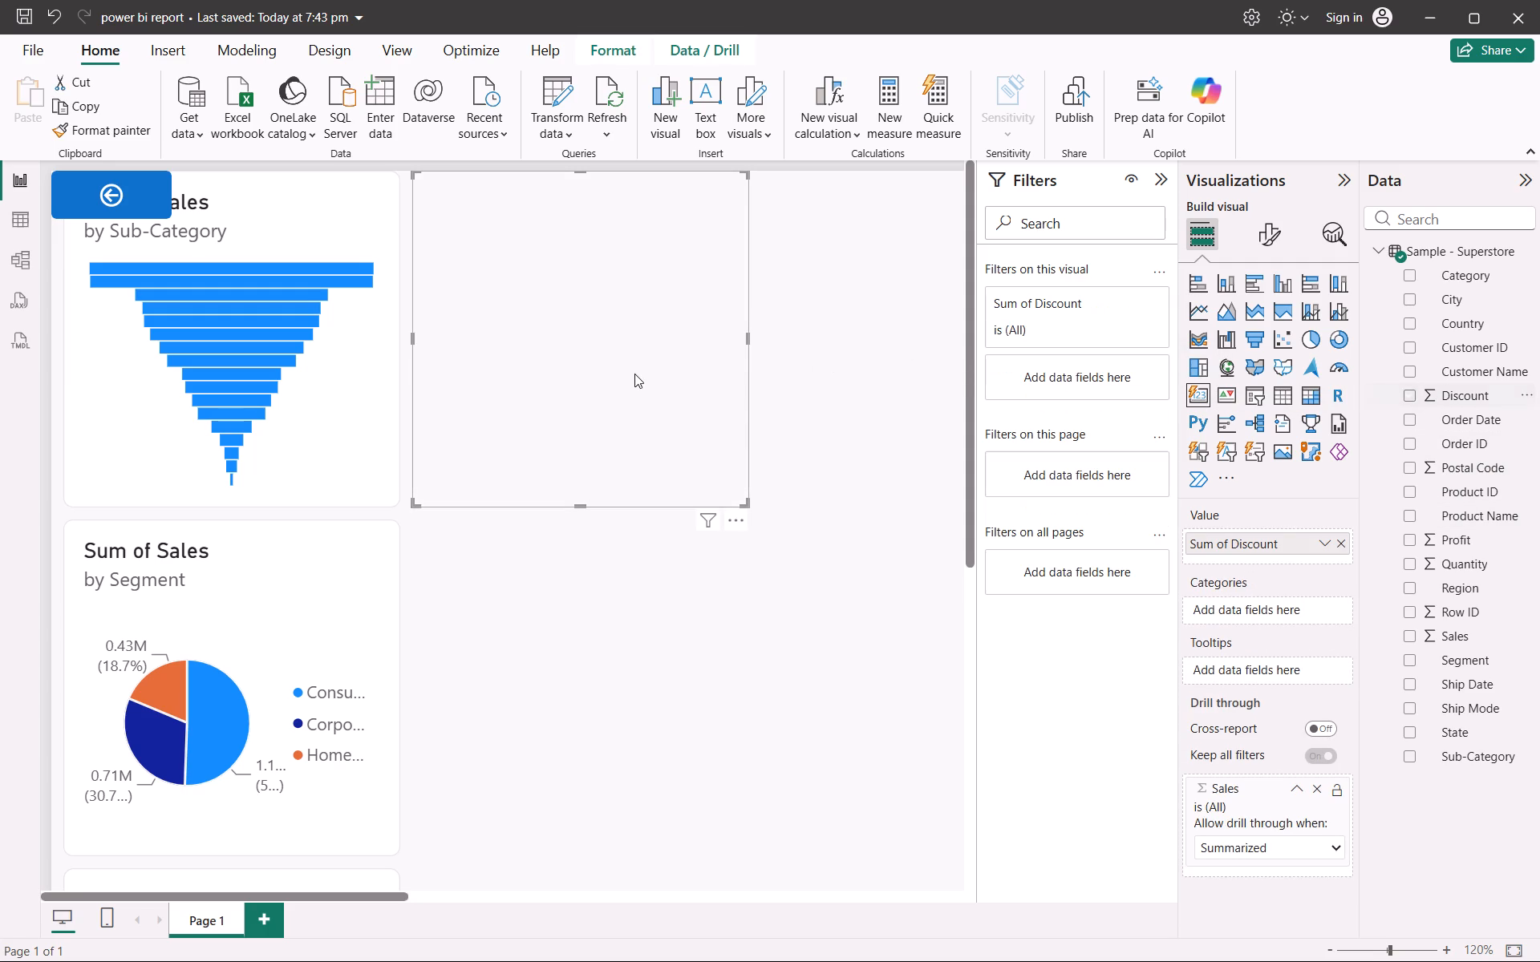
pyautogui.click(925, 451)
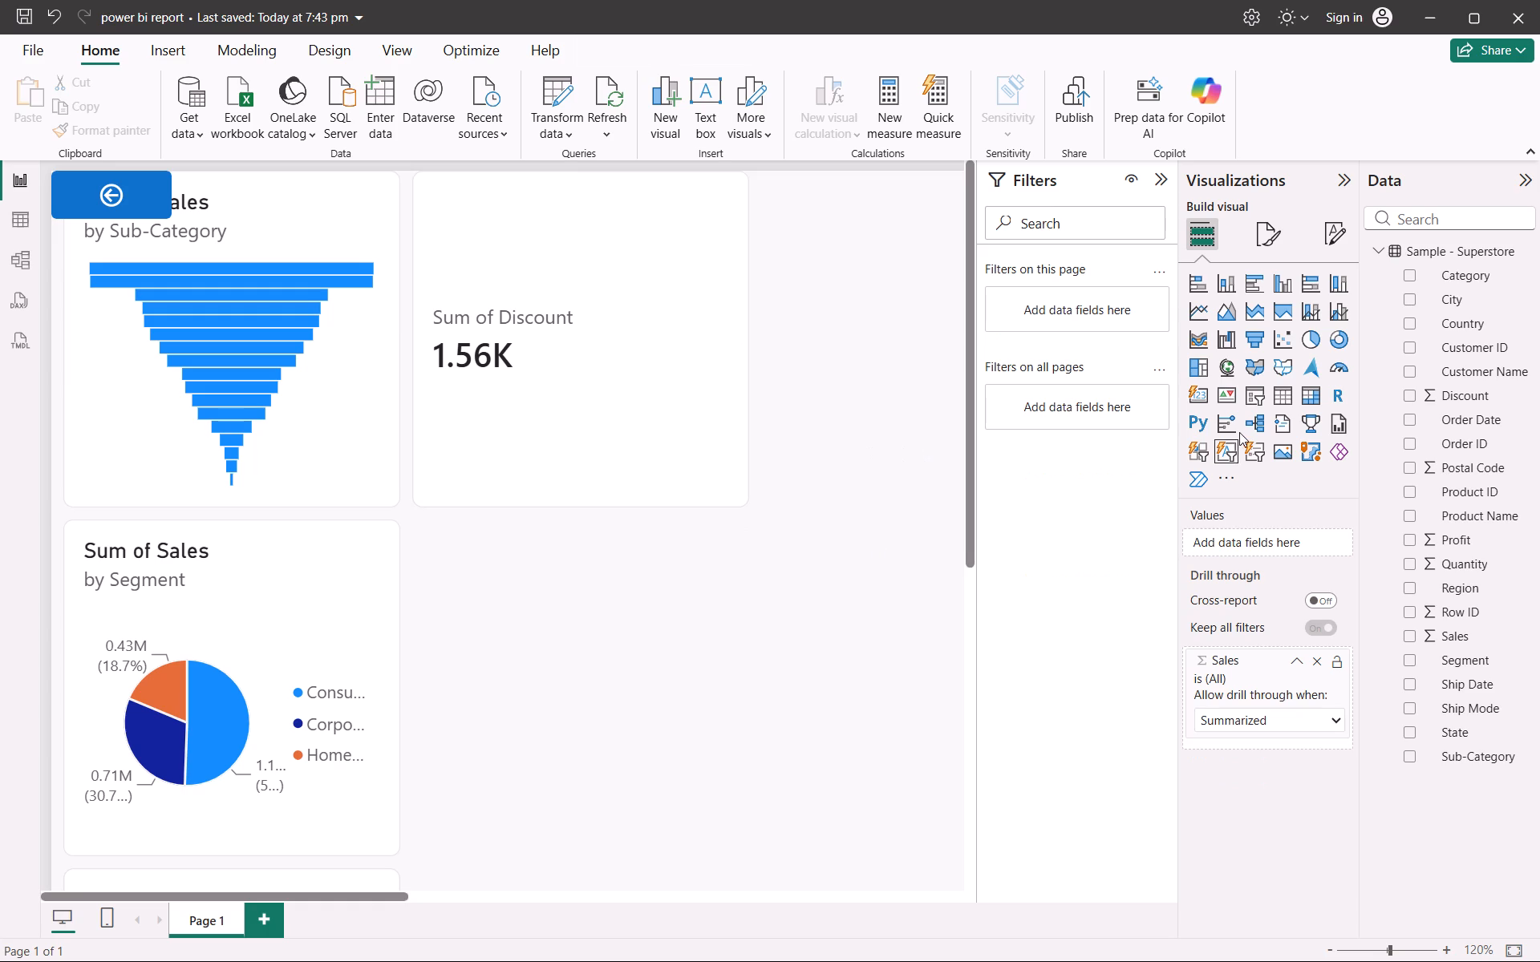
# Insert a Card visual beneath the Discount card and fill it with the Quantity field.
pyautogui.click(1204, 402)
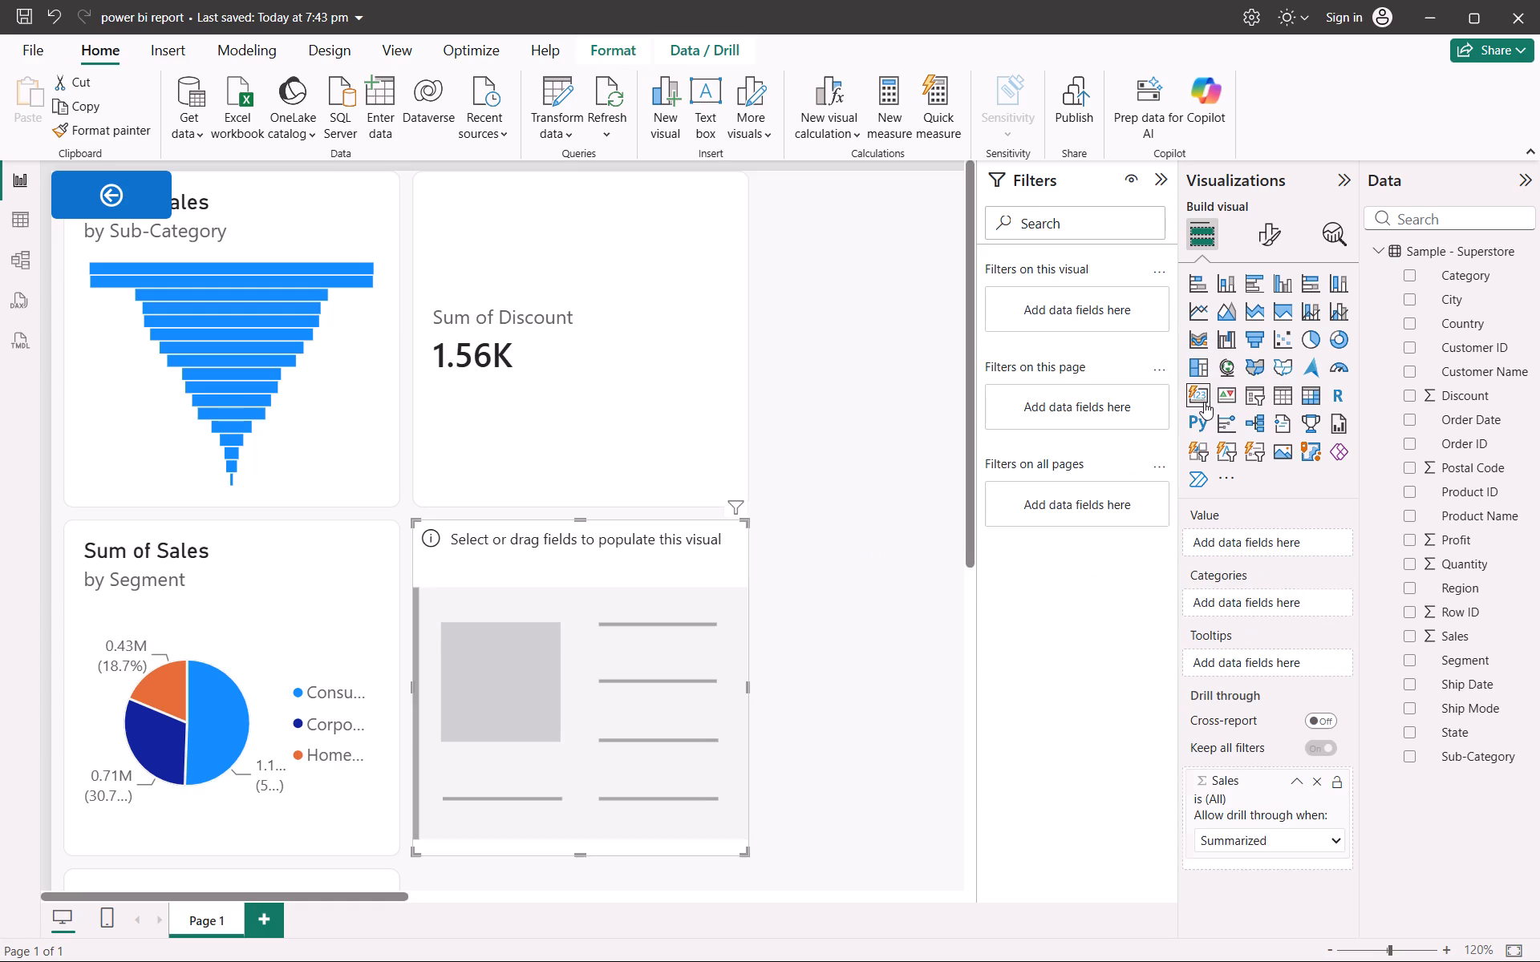
pyautogui.moveTo(1421, 560); pyautogui.dragTo(1259, 557)
pyautogui.moveTo(1259, 557); pyautogui.dragTo(479, 705)
# Shrink the Sum of Quantity card to a compact box that fits closely around its label and value.
pyautogui.scroll(-2, 823, 711)
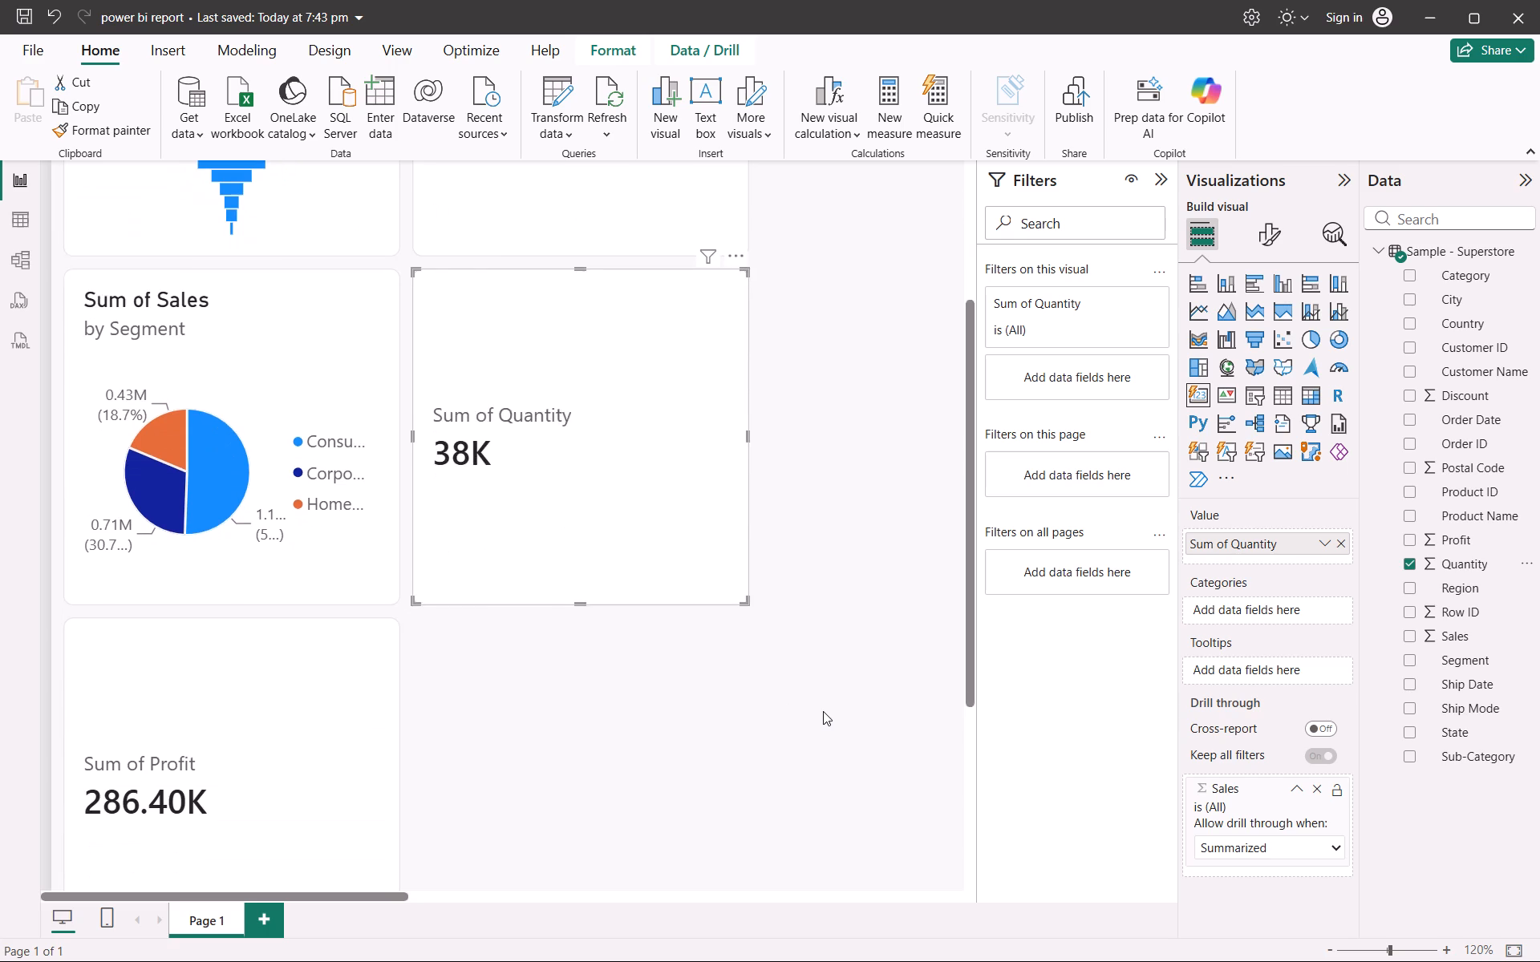
pyautogui.scroll(-2, 823, 711)
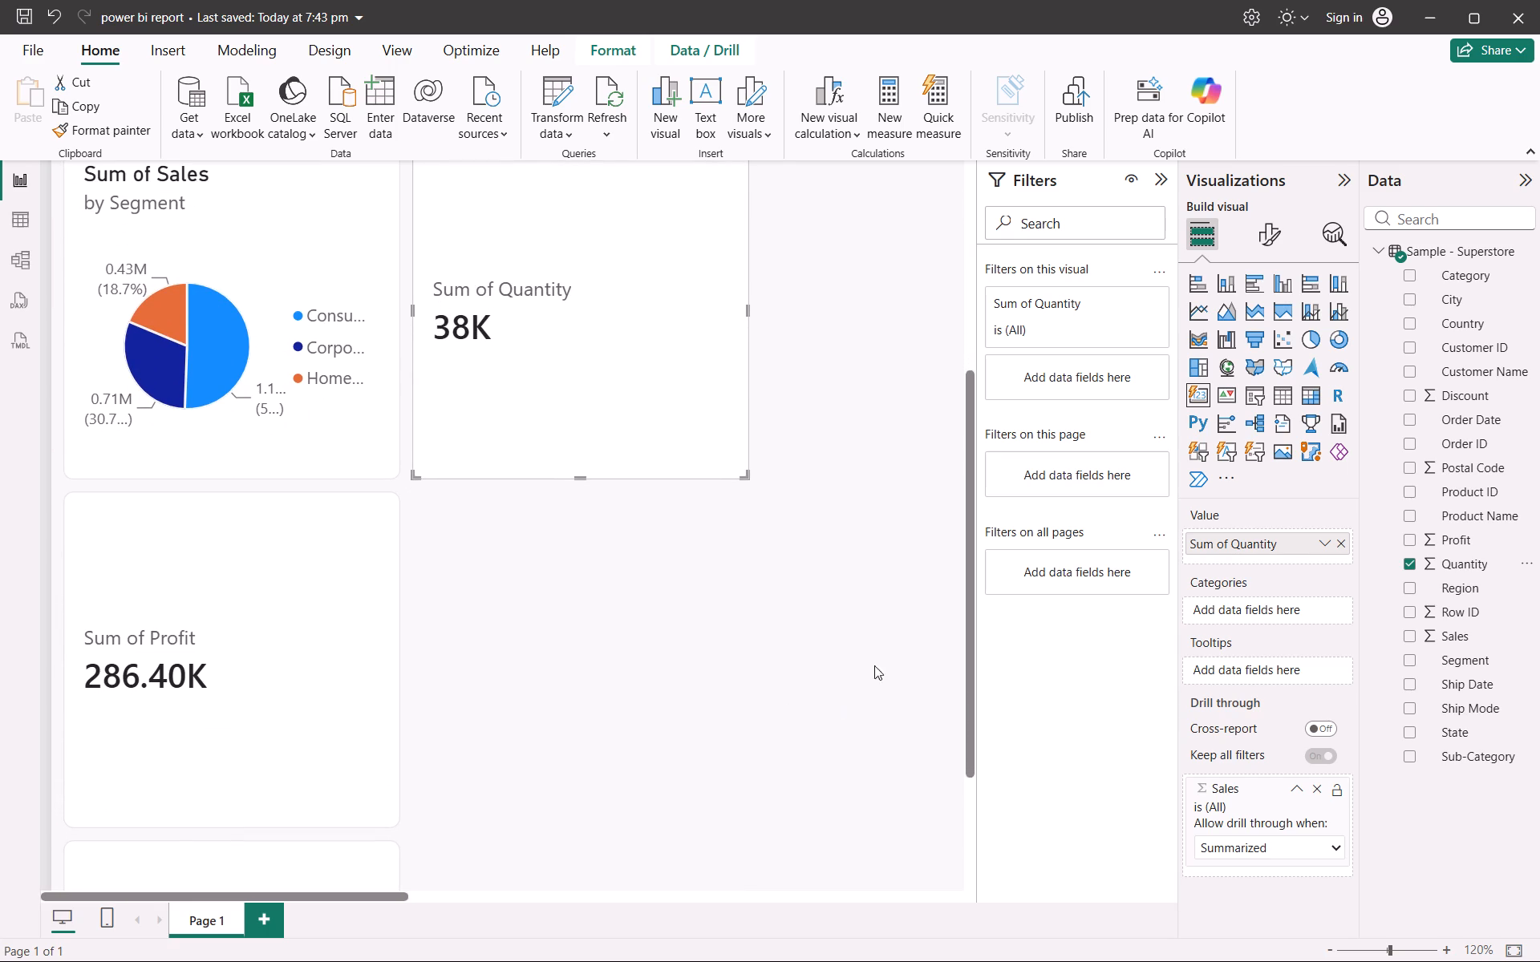
pyautogui.moveTo(745, 479); pyautogui.dragTo(707, 427)
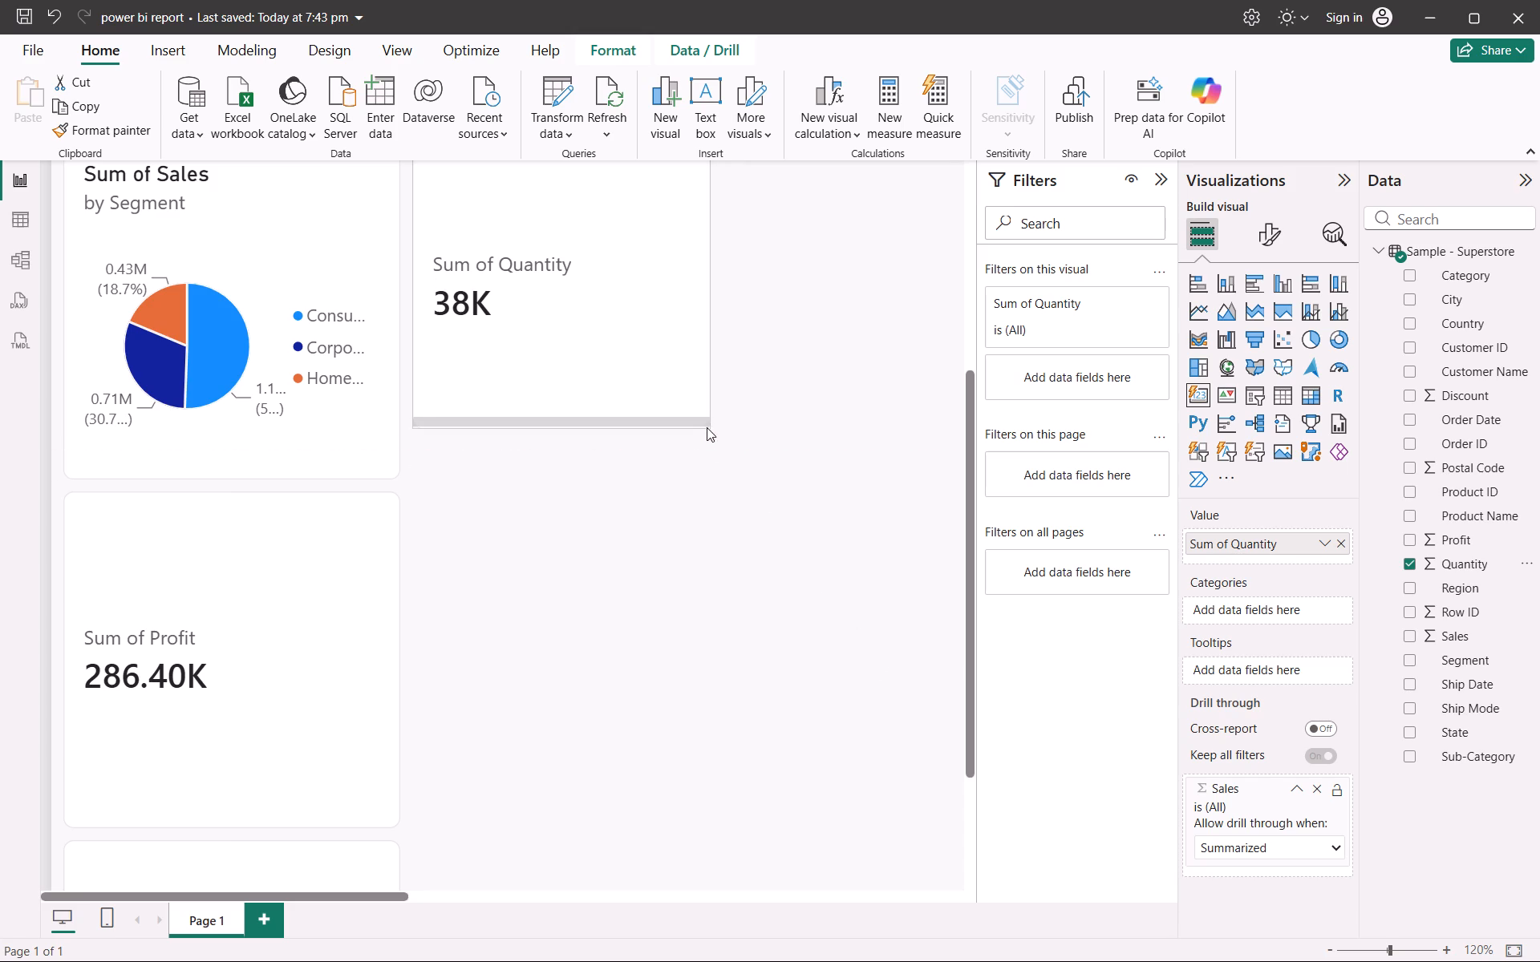
pyautogui.moveTo(707, 427); pyautogui.dragTo(621, 267)
# Move the Sum of Discount card diagonally away from the funnel, down beside the Sum of Quantity card.
pyautogui.scroll(2, 569, 381)
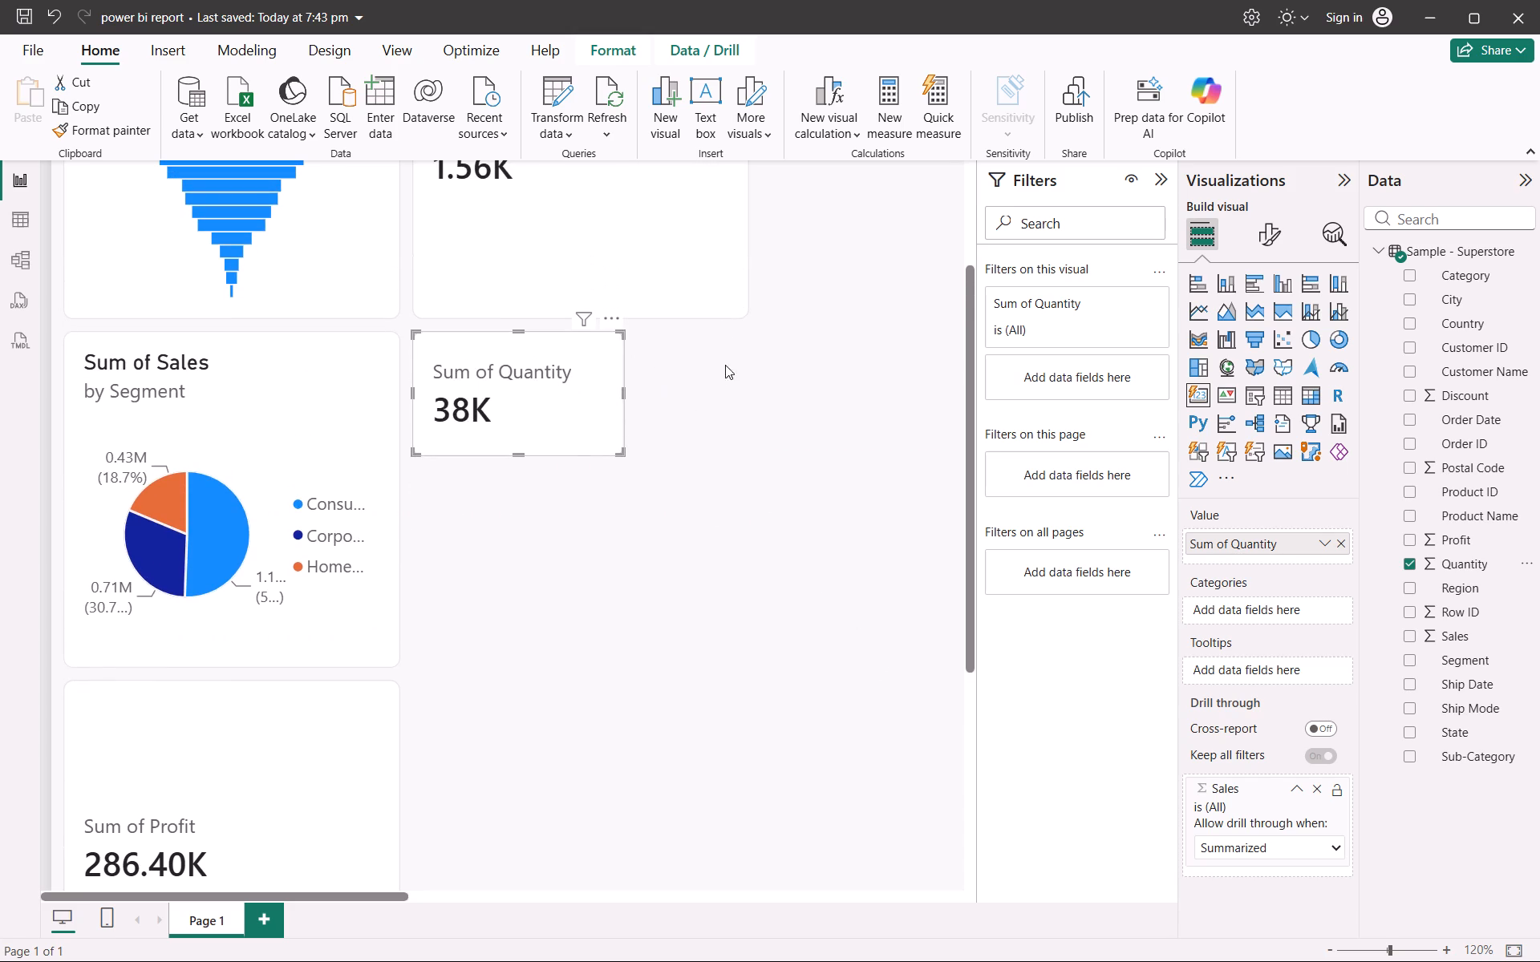
pyautogui.moveTo(663, 288); pyautogui.dragTo(858, 440)
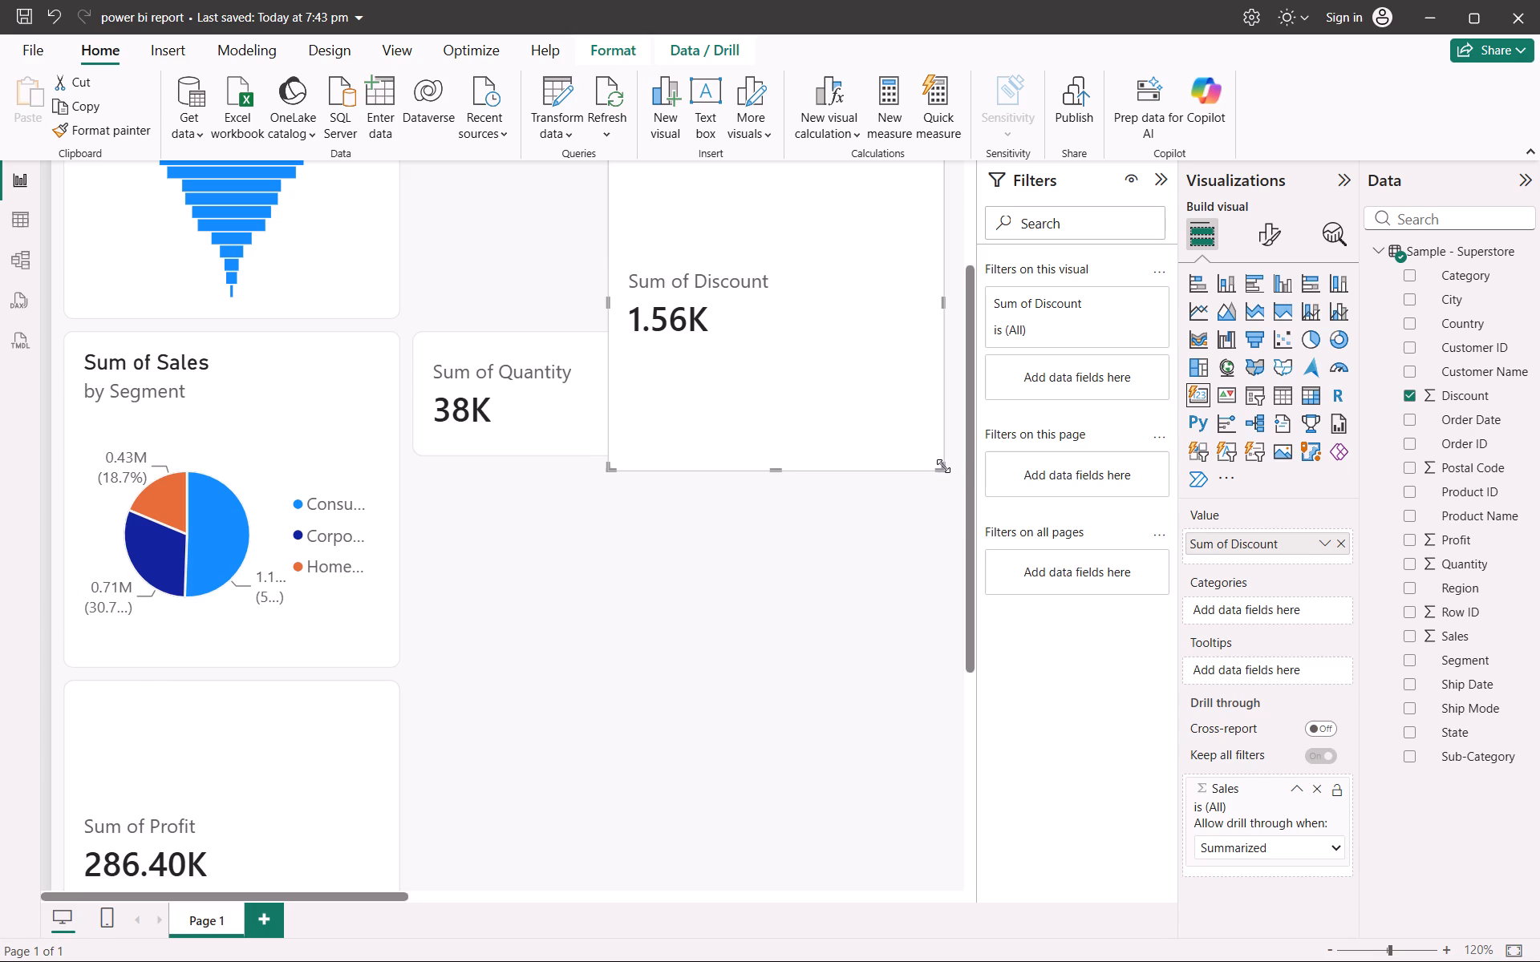
# Shrink the Sum of Discount card to a compact box that fits closely around its label and value.
pyautogui.moveTo(943, 467); pyautogui.dragTo(853, 254)
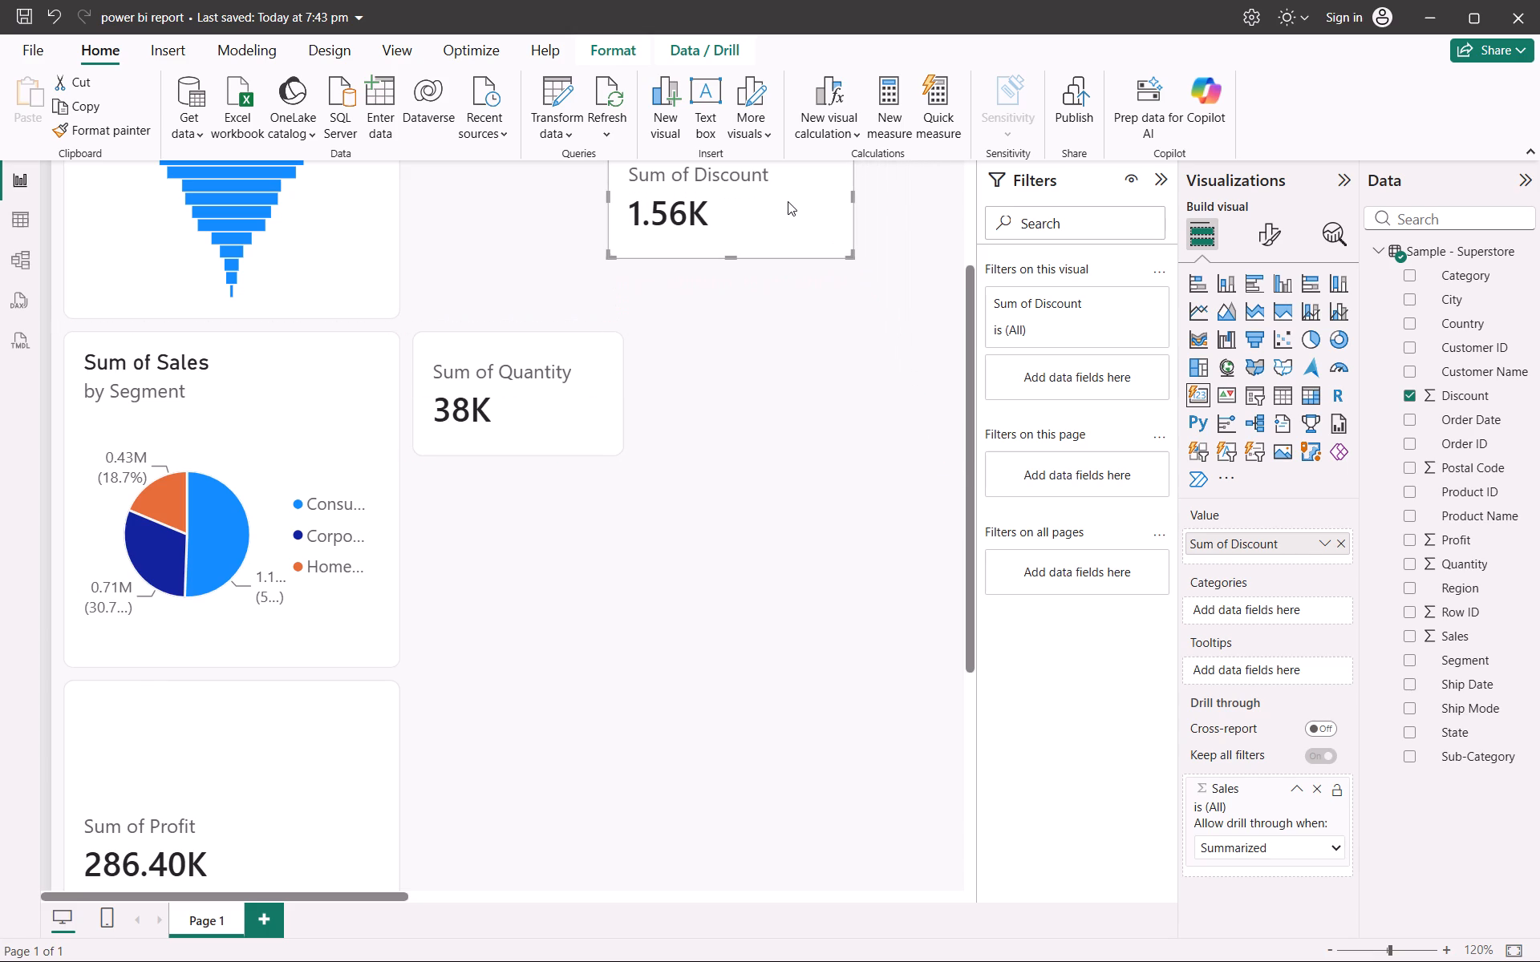
pyautogui.click(788, 201)
# Move the Sum of Quantity card up the page so it sits directly beside the upper part of the Sub-Category funnel.
pyautogui.moveTo(540, 366); pyautogui.dragTo(544, 160)
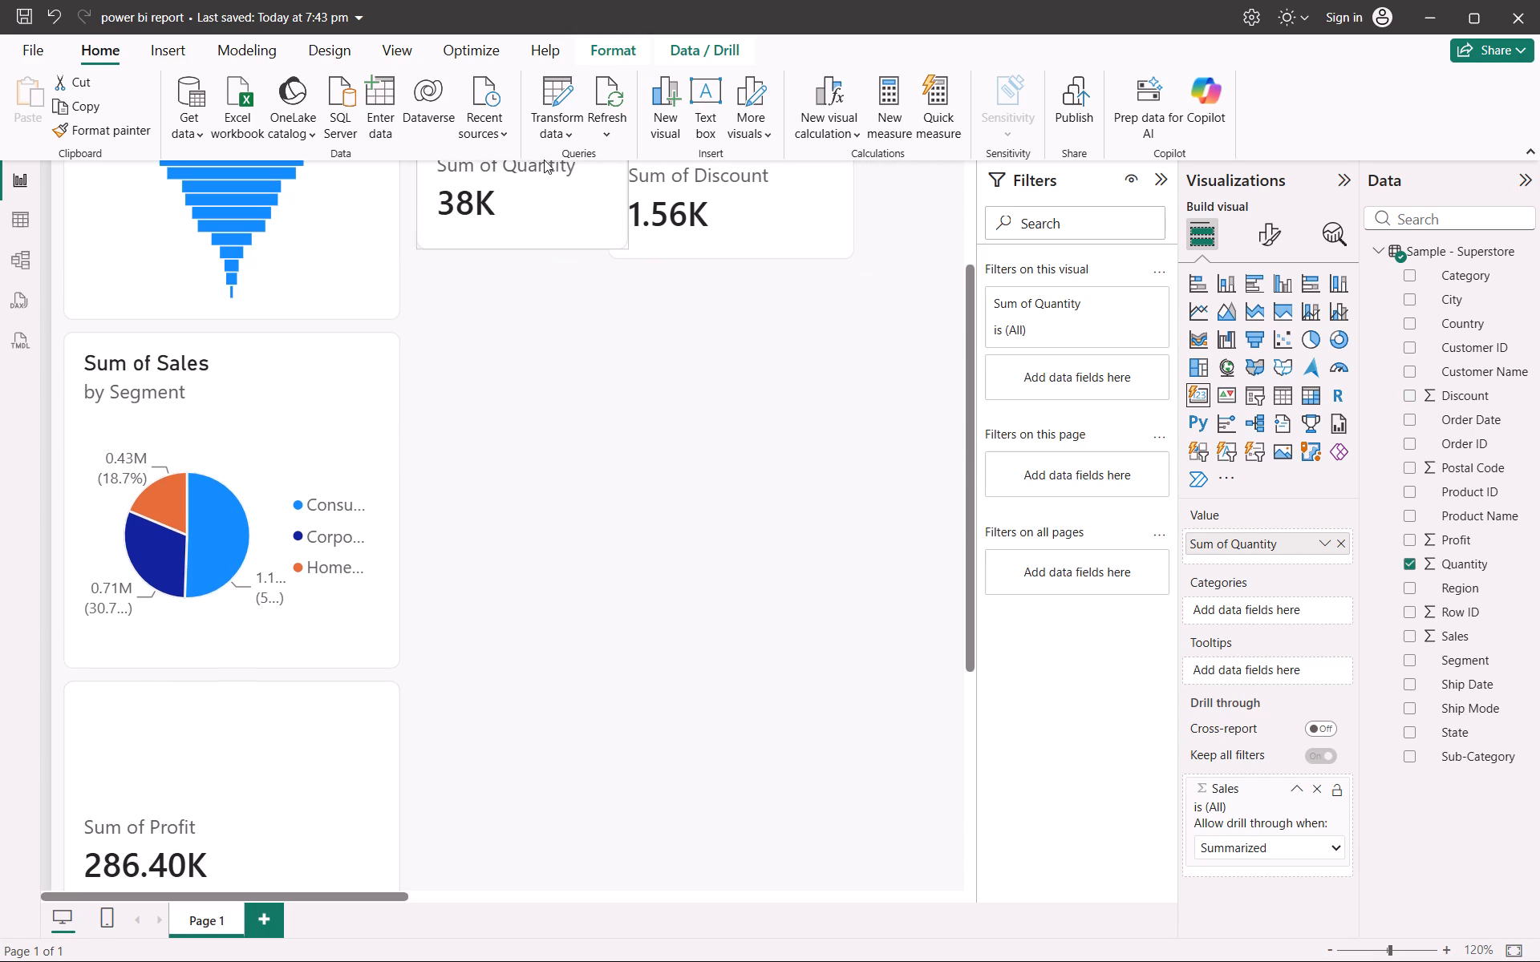
pyautogui.moveTo(544, 160); pyautogui.dragTo(533, 147)
pyautogui.click(551, 279)
pyautogui.scroll(1, 551, 279)
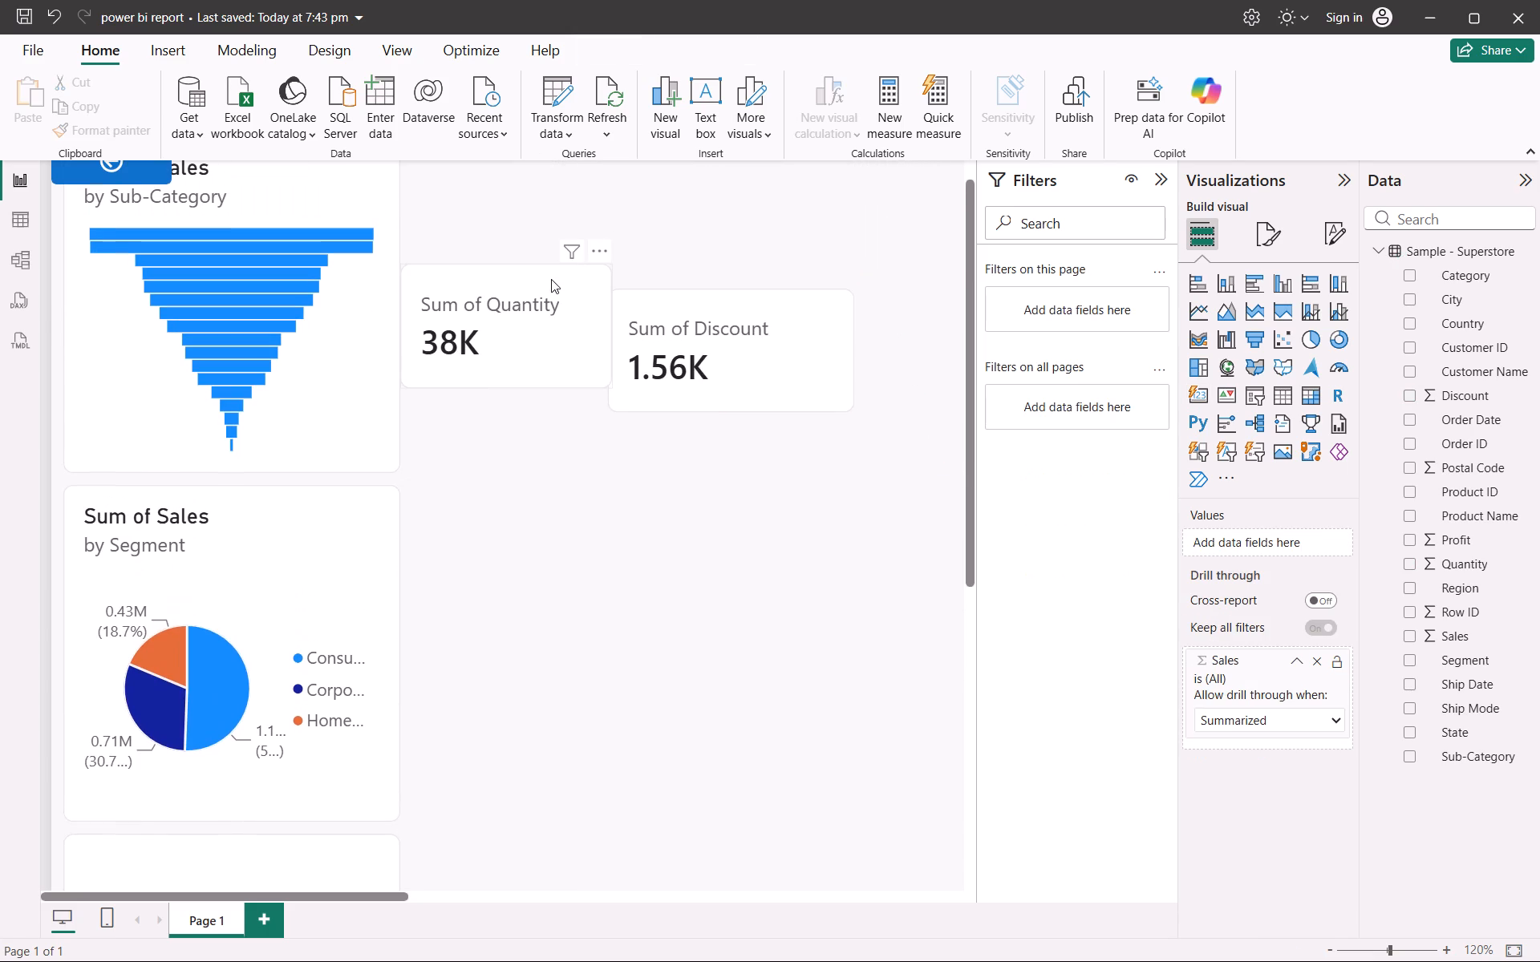
pyautogui.moveTo(511, 289); pyautogui.dragTo(516, 164)
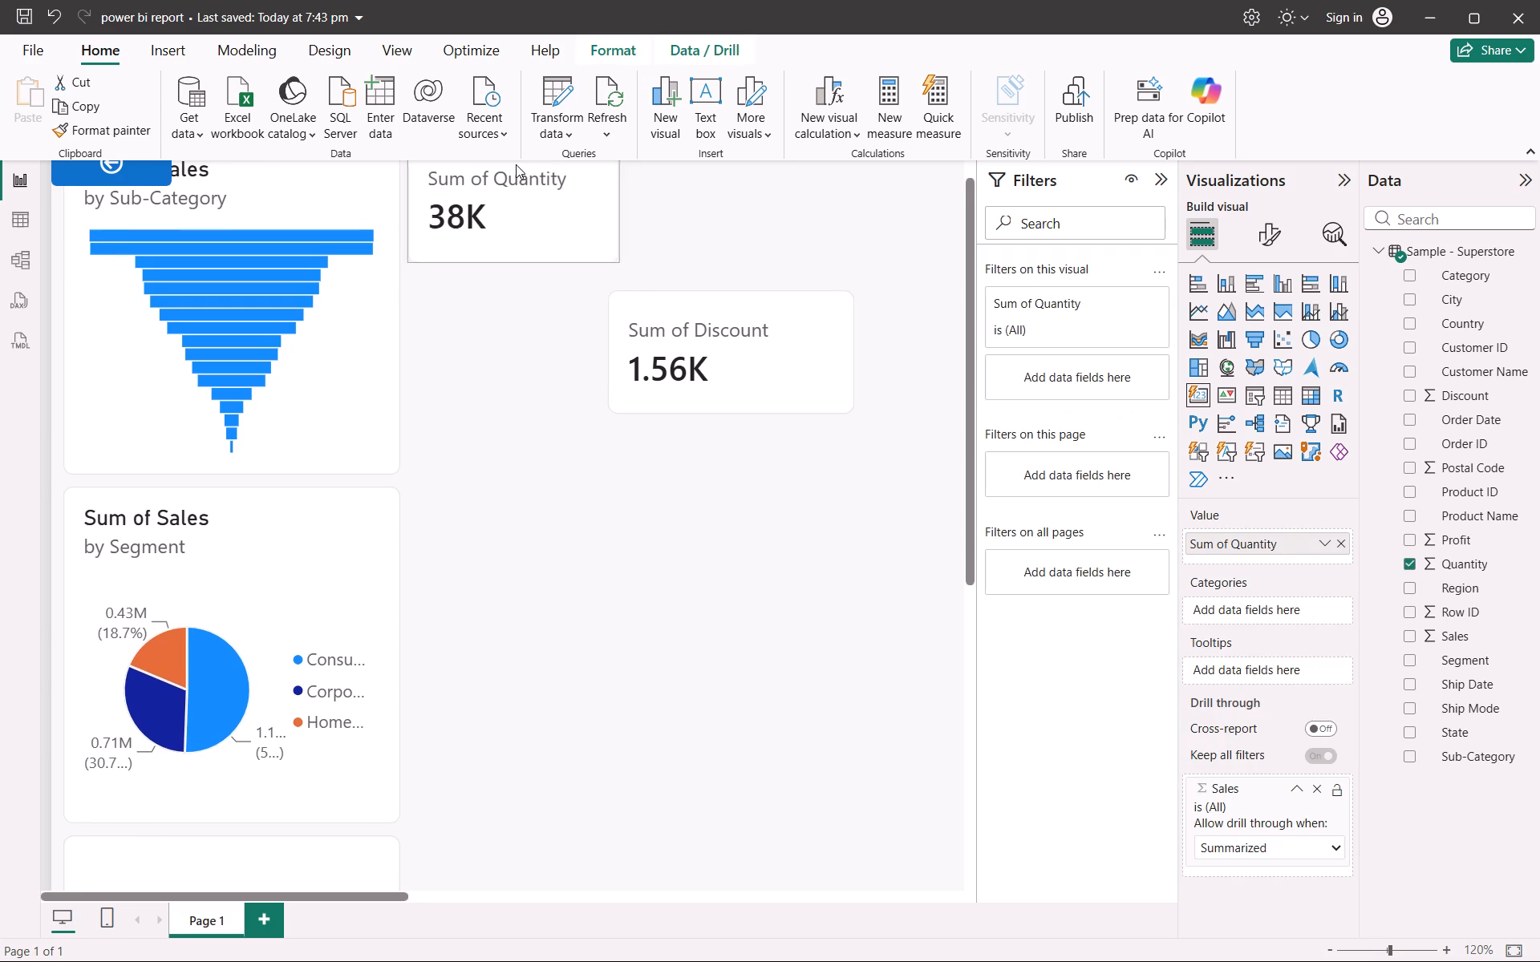
pyautogui.moveTo(516, 164); pyautogui.dragTo(518, 176)
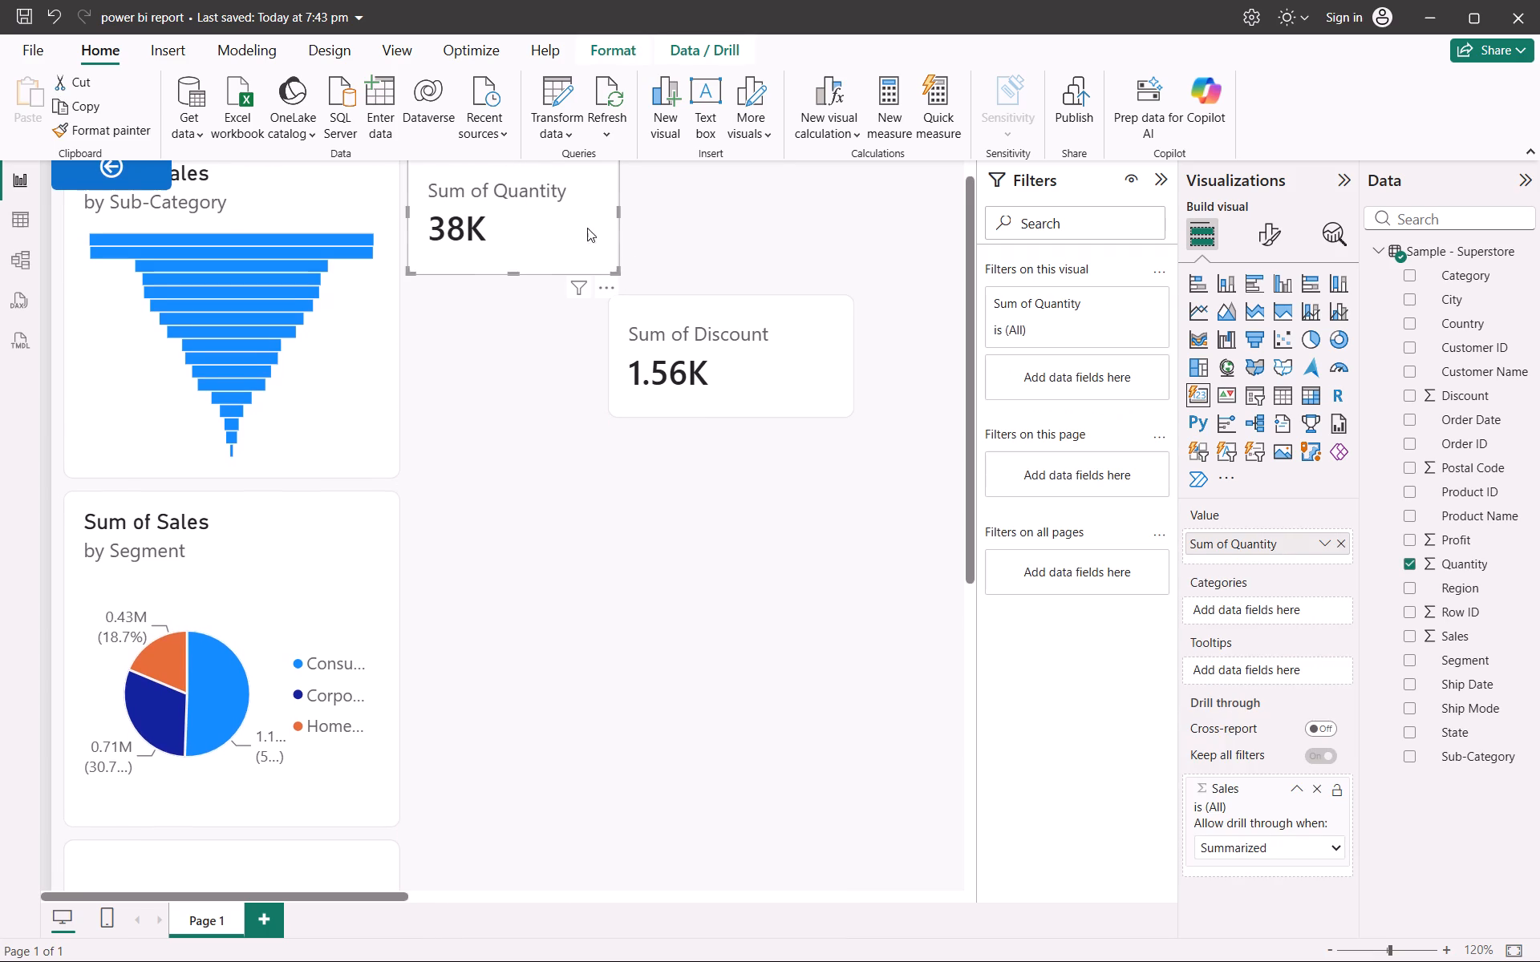
# Move the Sum of Discount card up beside the Sum of Quantity card so both form one level row.
pyautogui.moveTo(701, 314); pyautogui.dragTo(728, 210)
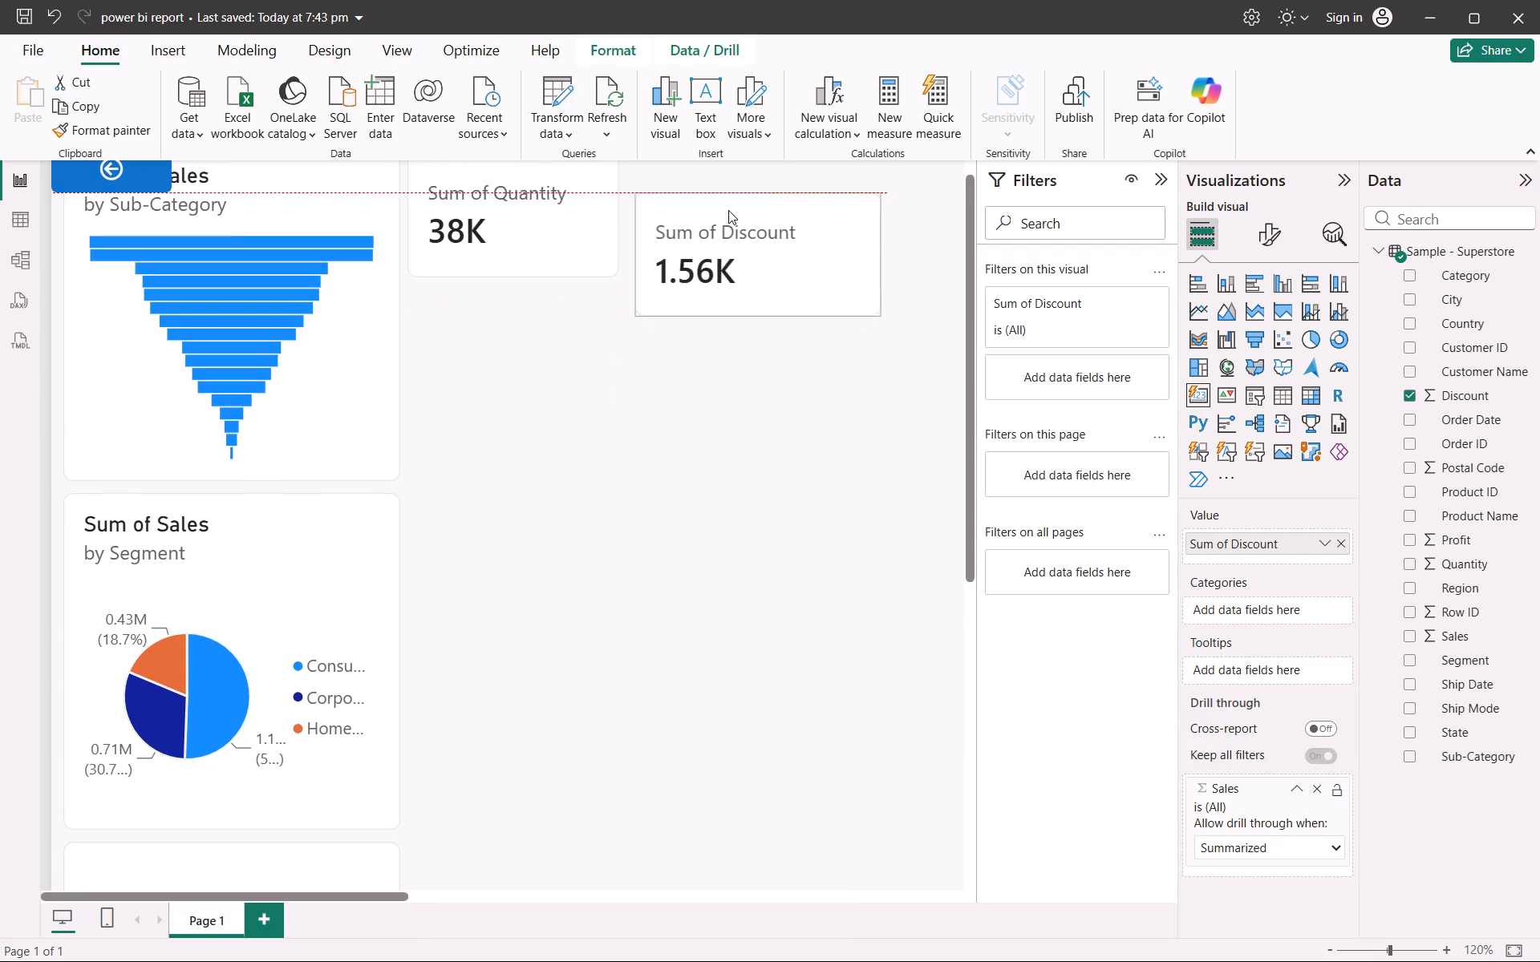
pyautogui.moveTo(728, 210); pyautogui.dragTo(723, 178)
pyautogui.click(469, 603)
# Shrink the Sum of Profit card and move it beside the funnel, directly beneath the Sum of Quantity card.
pyautogui.scroll(-2, 469, 603)
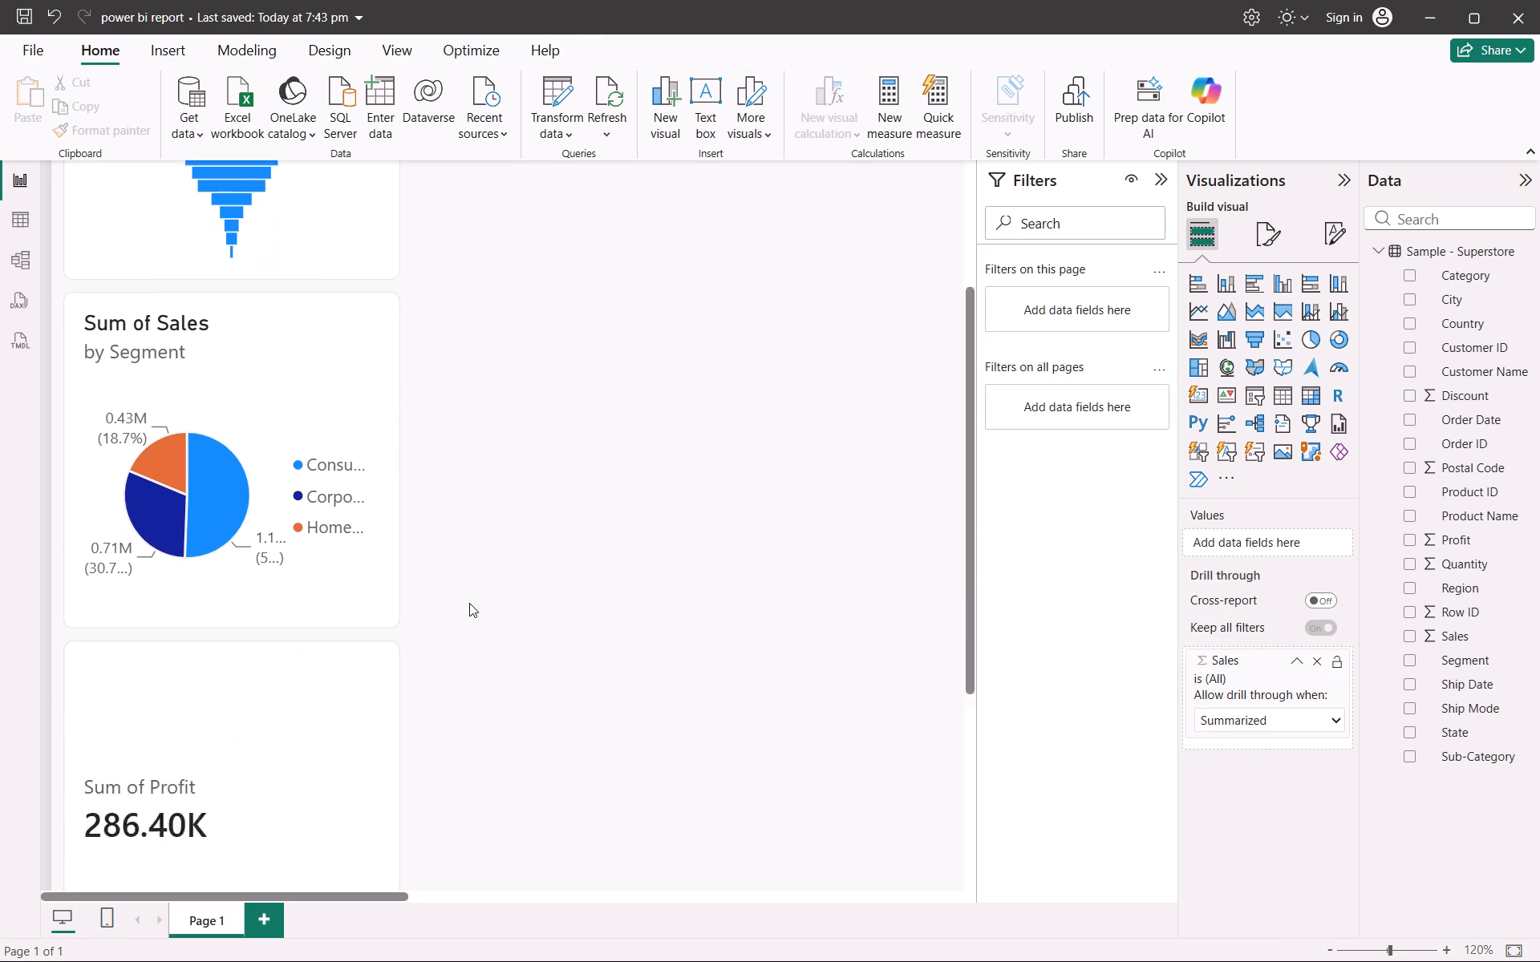
pyautogui.scroll(-1, 469, 603)
pyautogui.click(330, 616)
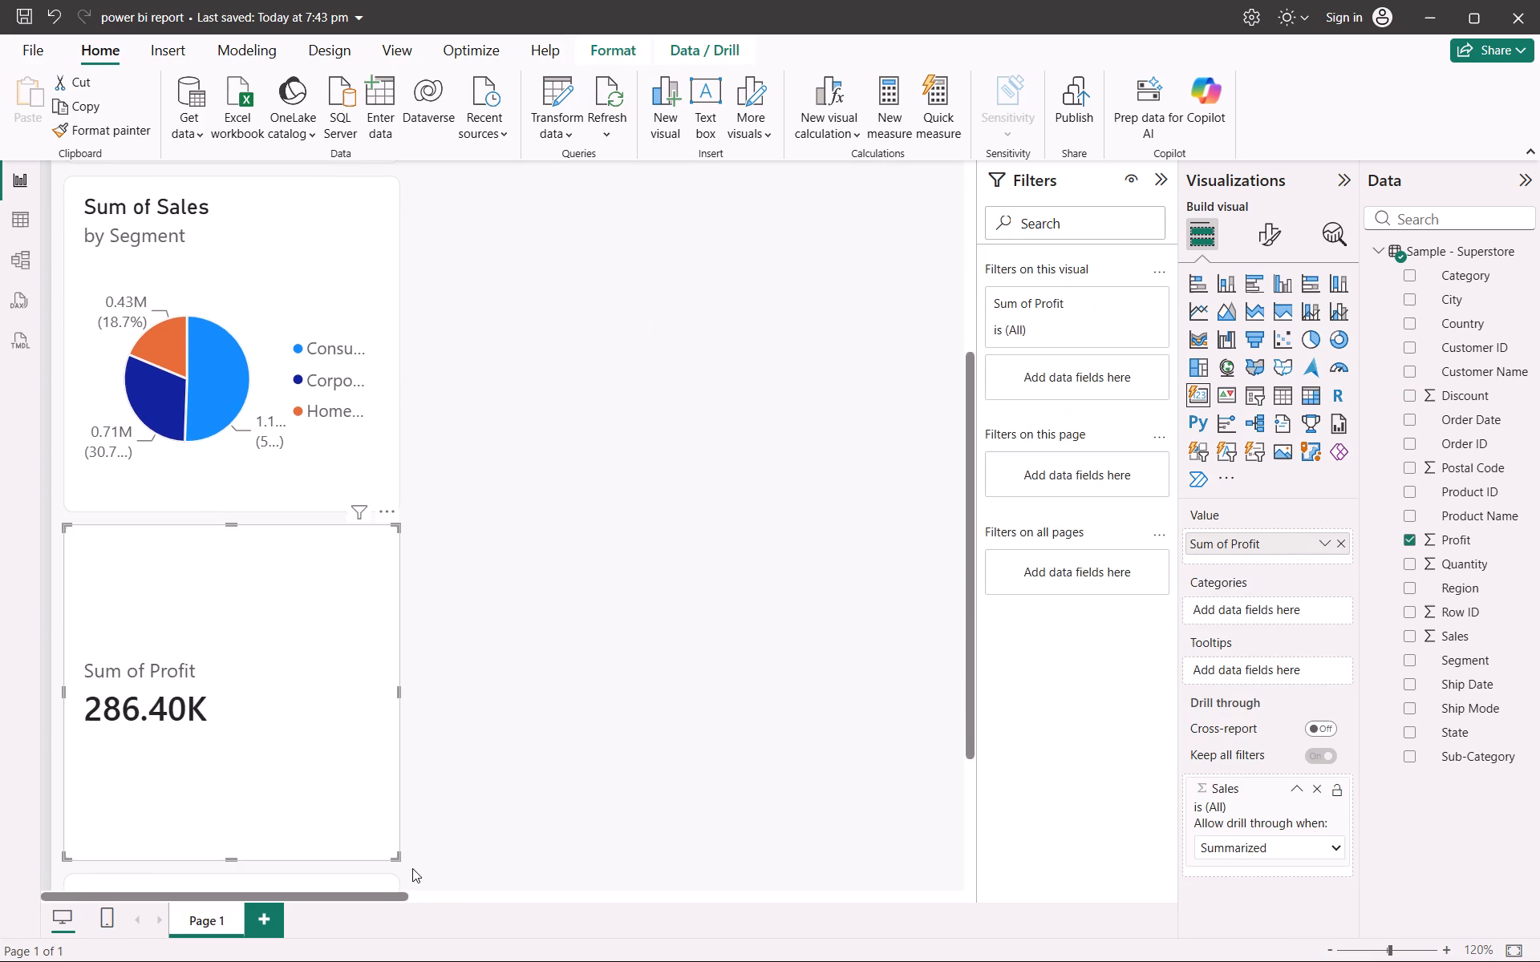
pyautogui.moveTo(399, 858); pyautogui.dragTo(276, 689)
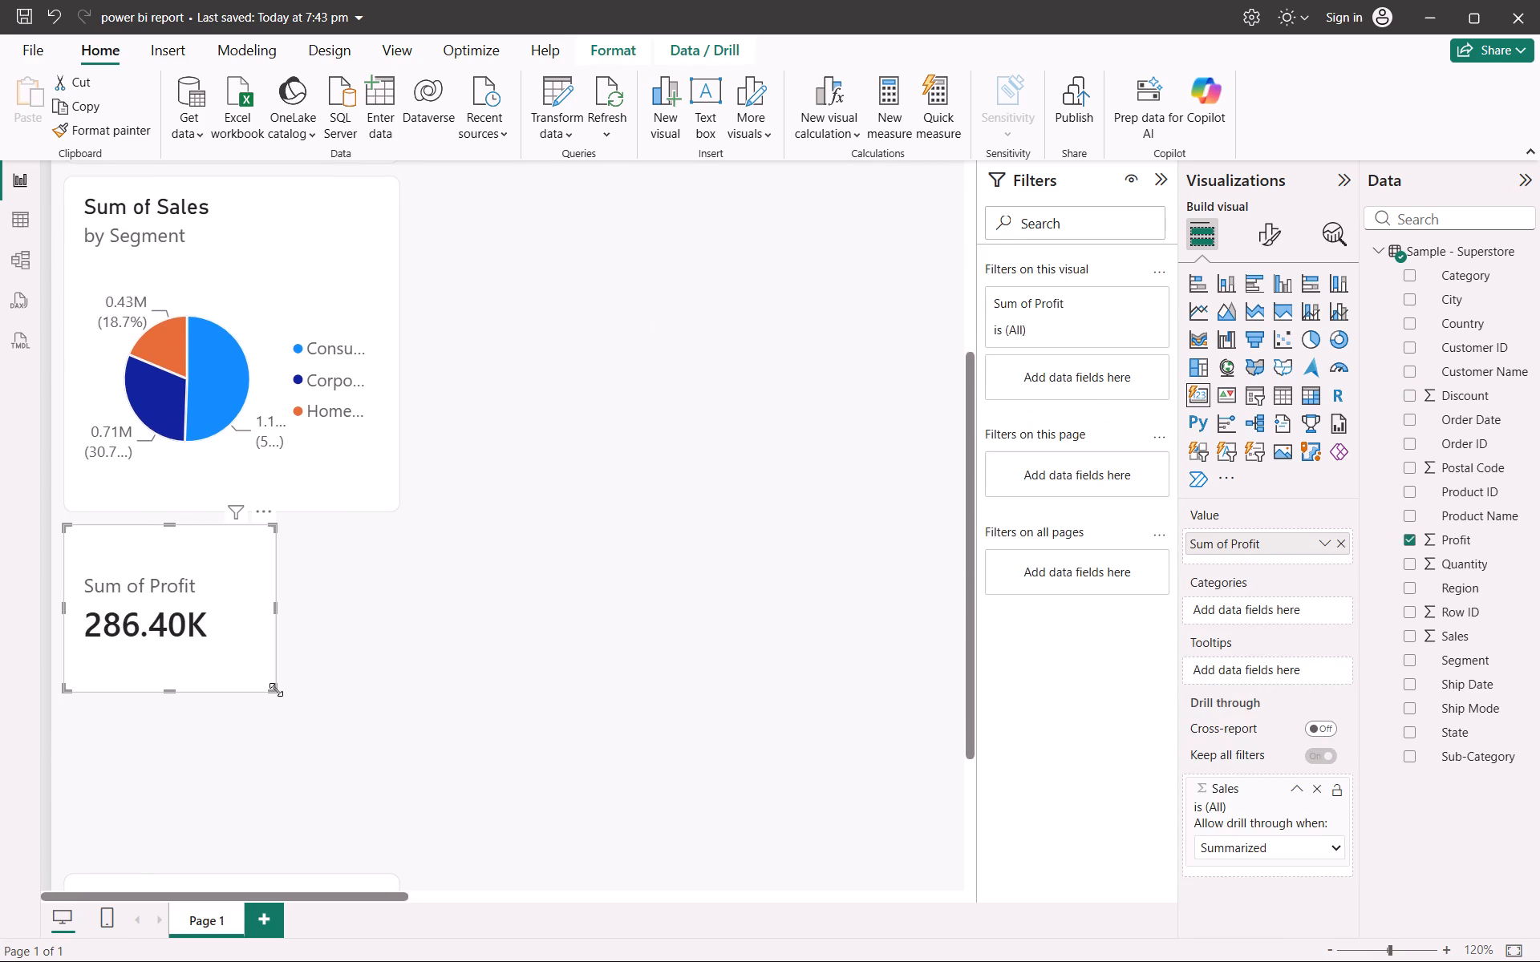
pyautogui.moveTo(178, 532); pyautogui.dragTo(549, 153)
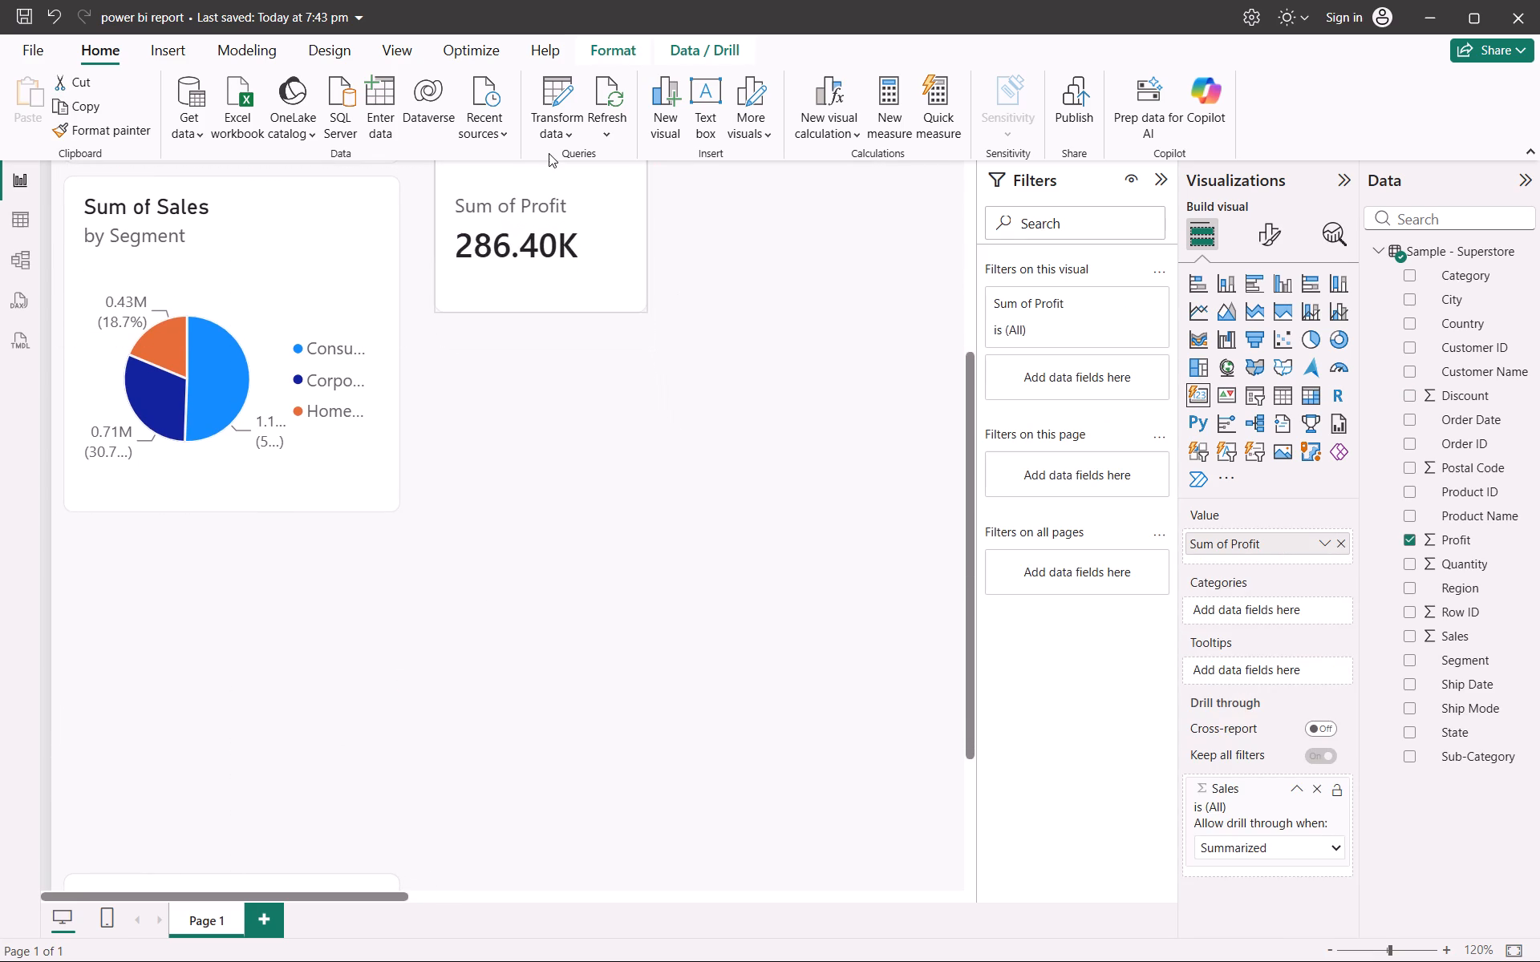
pyautogui.moveTo(549, 153); pyautogui.dragTo(545, 58)
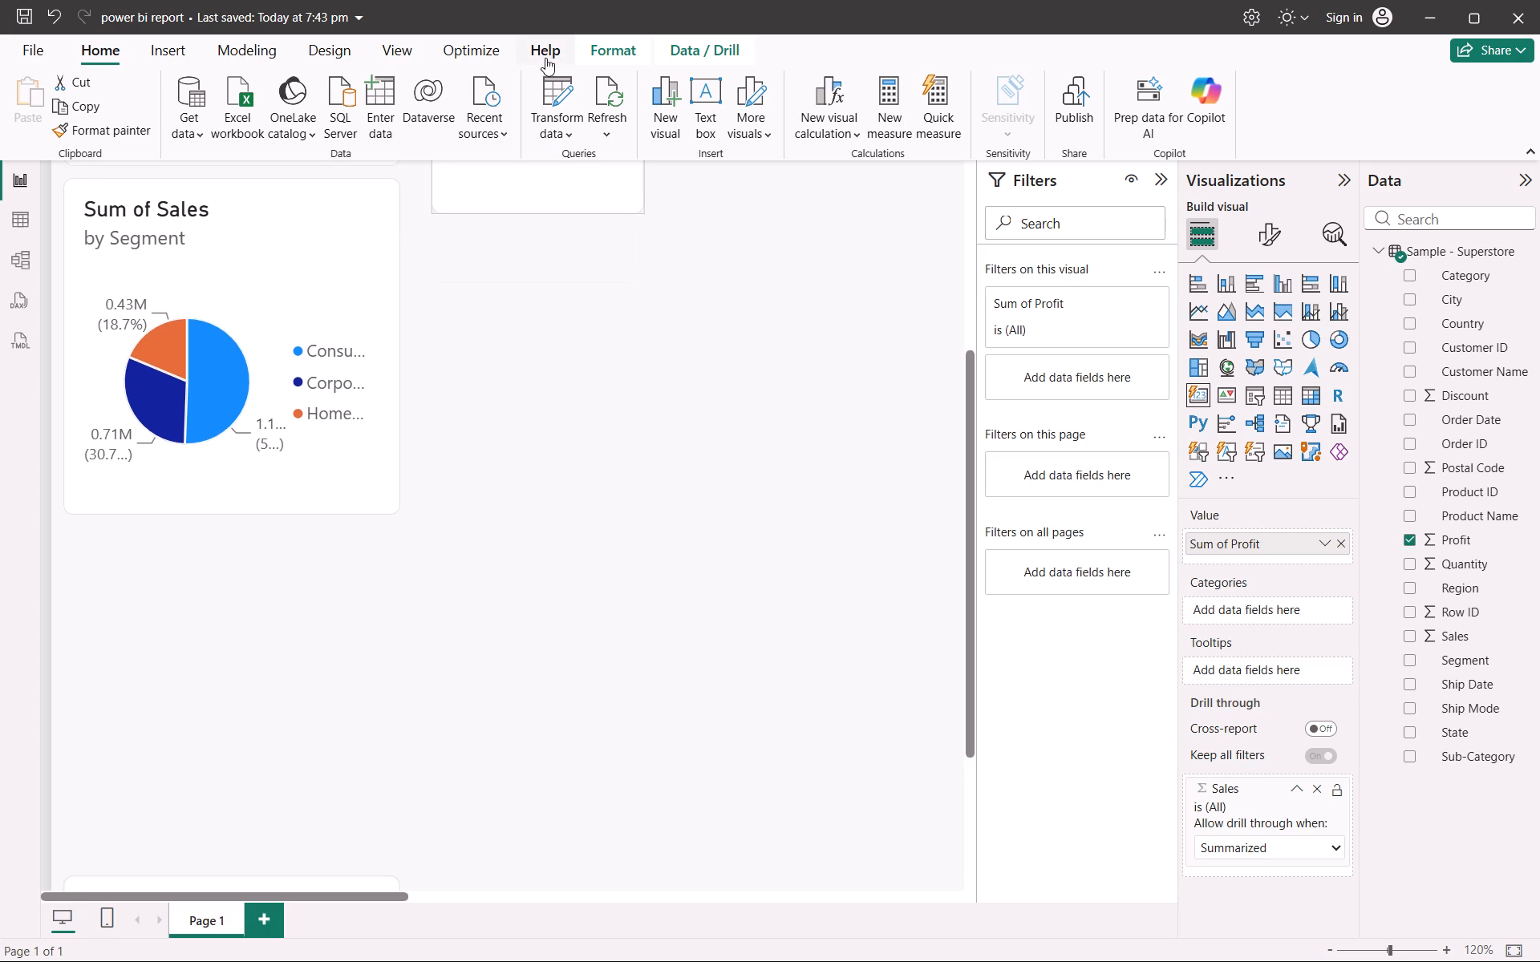
pyautogui.moveTo(545, 58); pyautogui.dragTo(529, 0)
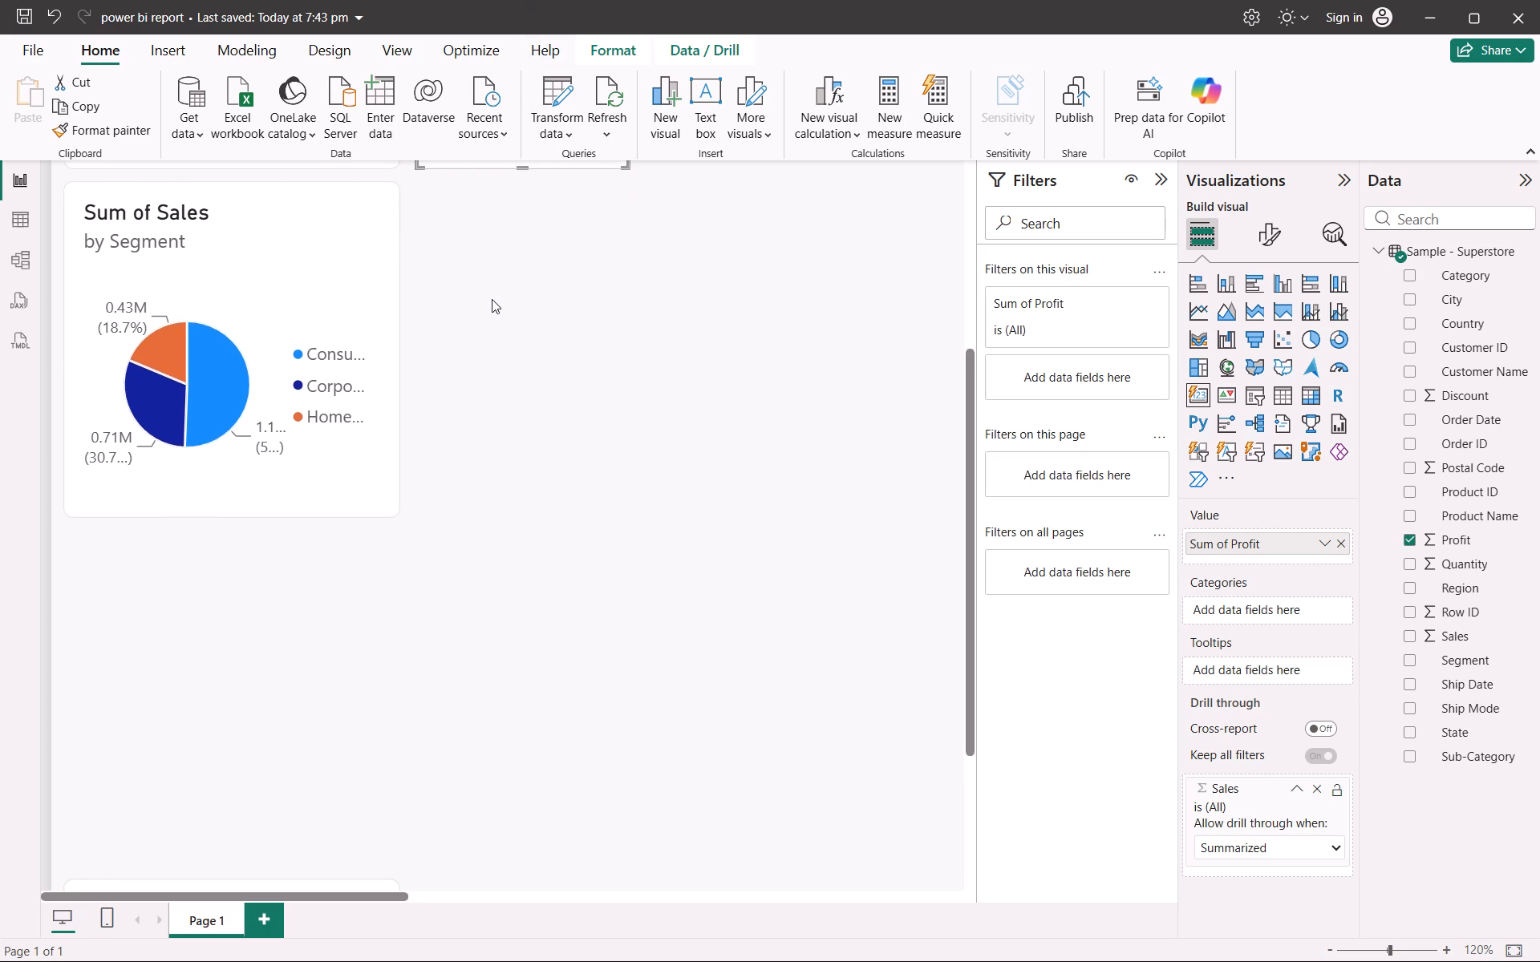
pyautogui.scroll(3, 492, 299)
pyautogui.moveTo(467, 327); pyautogui.dragTo(459, 319)
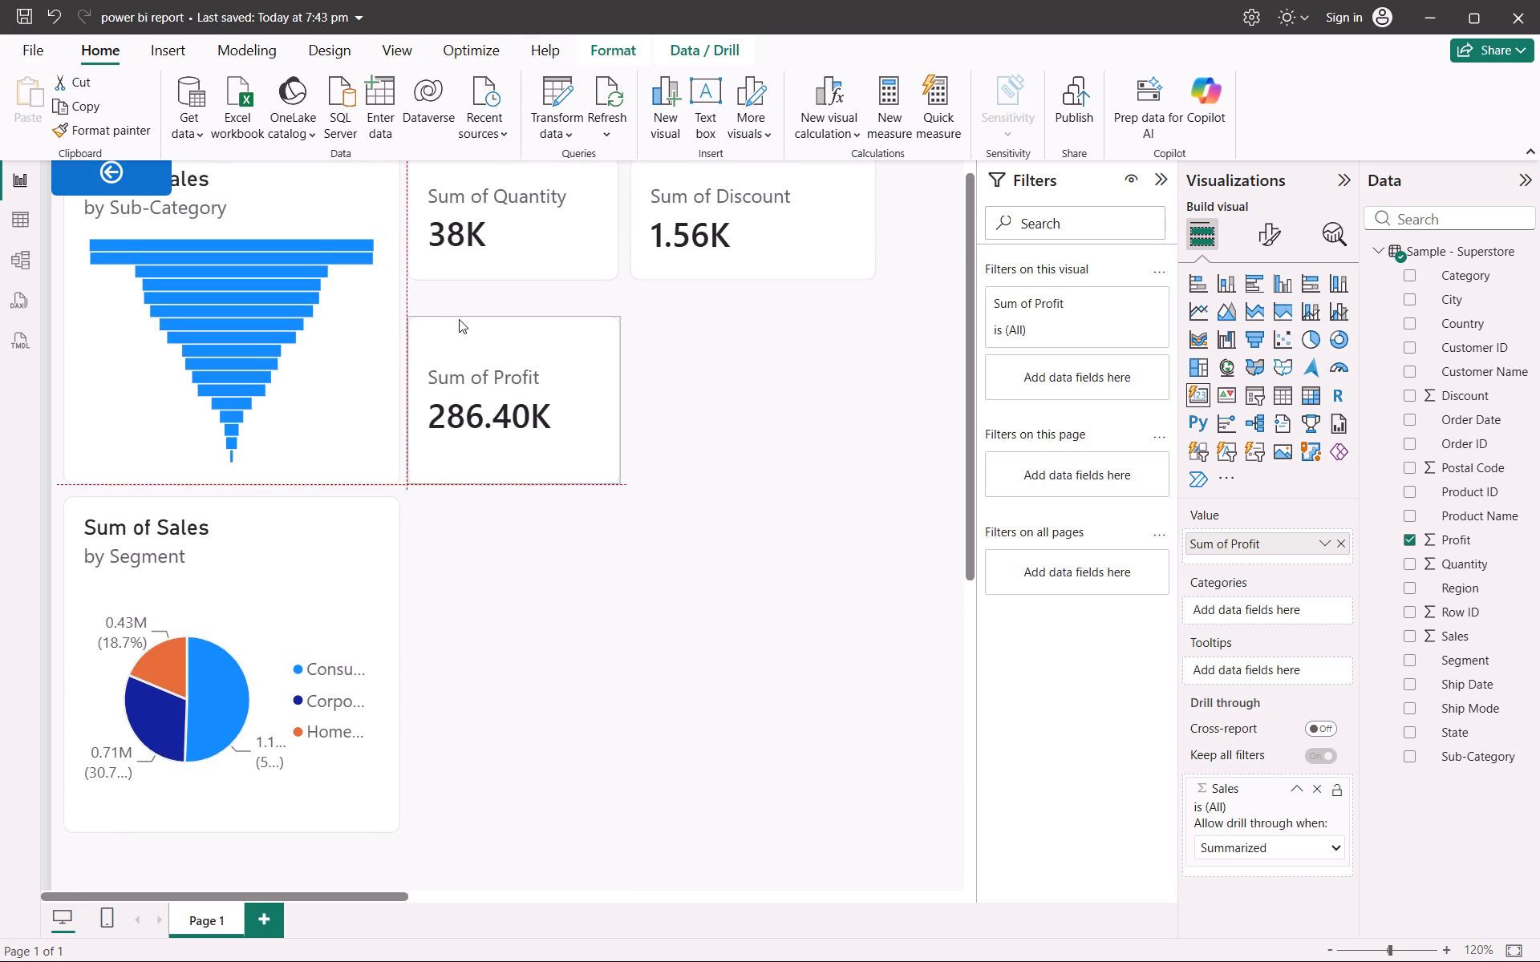
pyautogui.moveTo(459, 319); pyautogui.dragTo(459, 303)
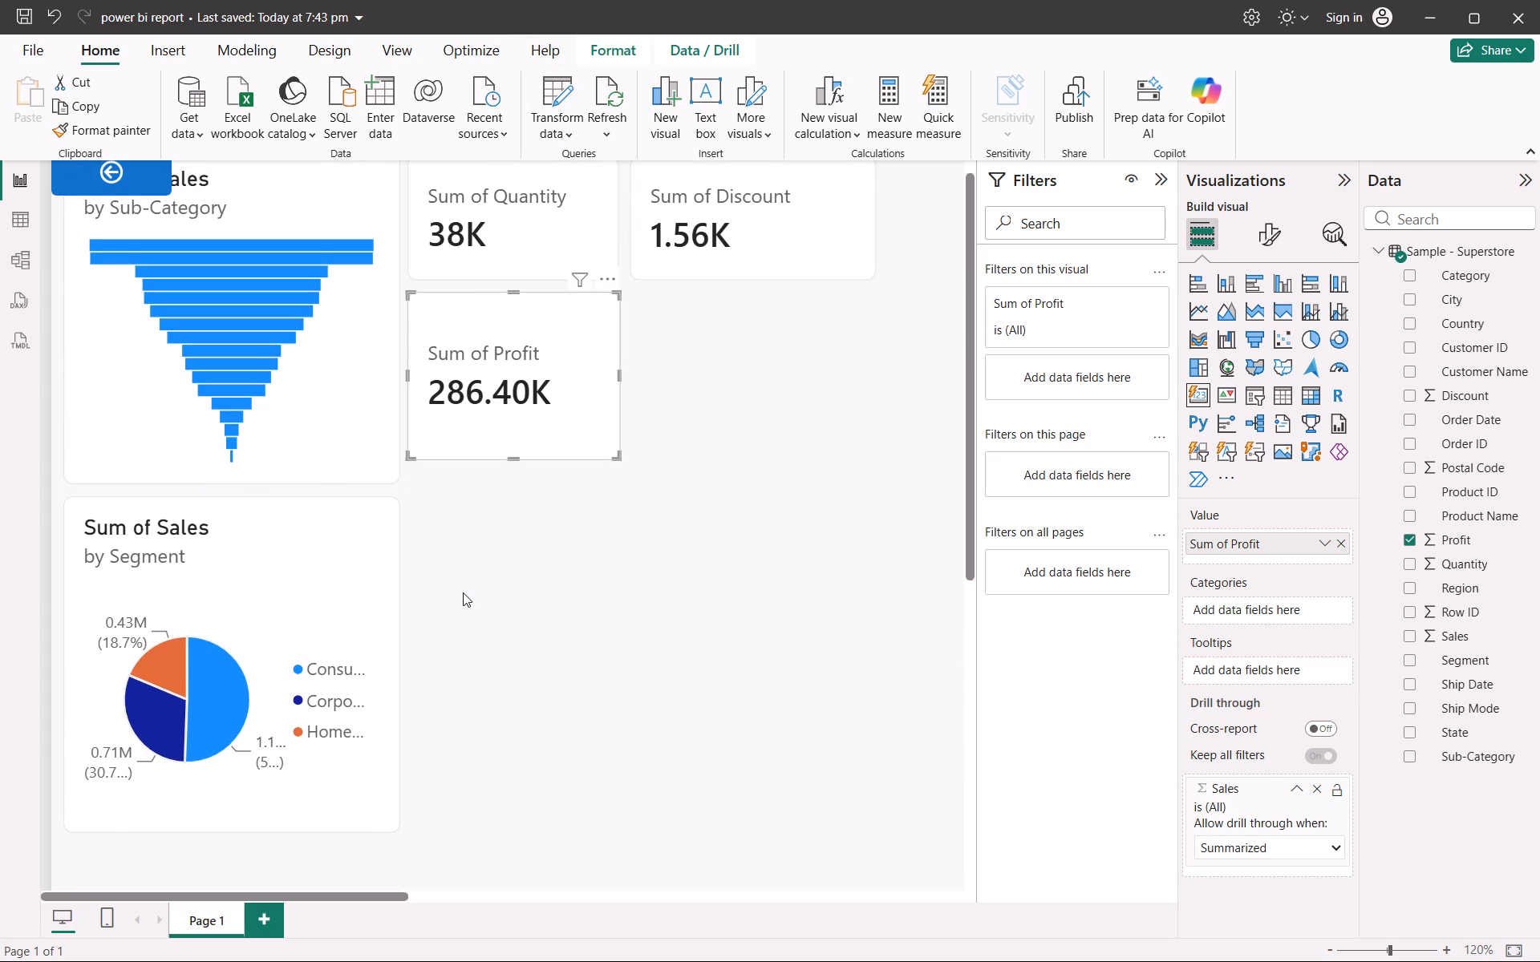
# Shrink the Sum of Sales card and move it beside the Sum of Profit card, beneath the Sum of Discount card.
pyautogui.scroll(-5, 463, 592)
pyautogui.click(305, 693)
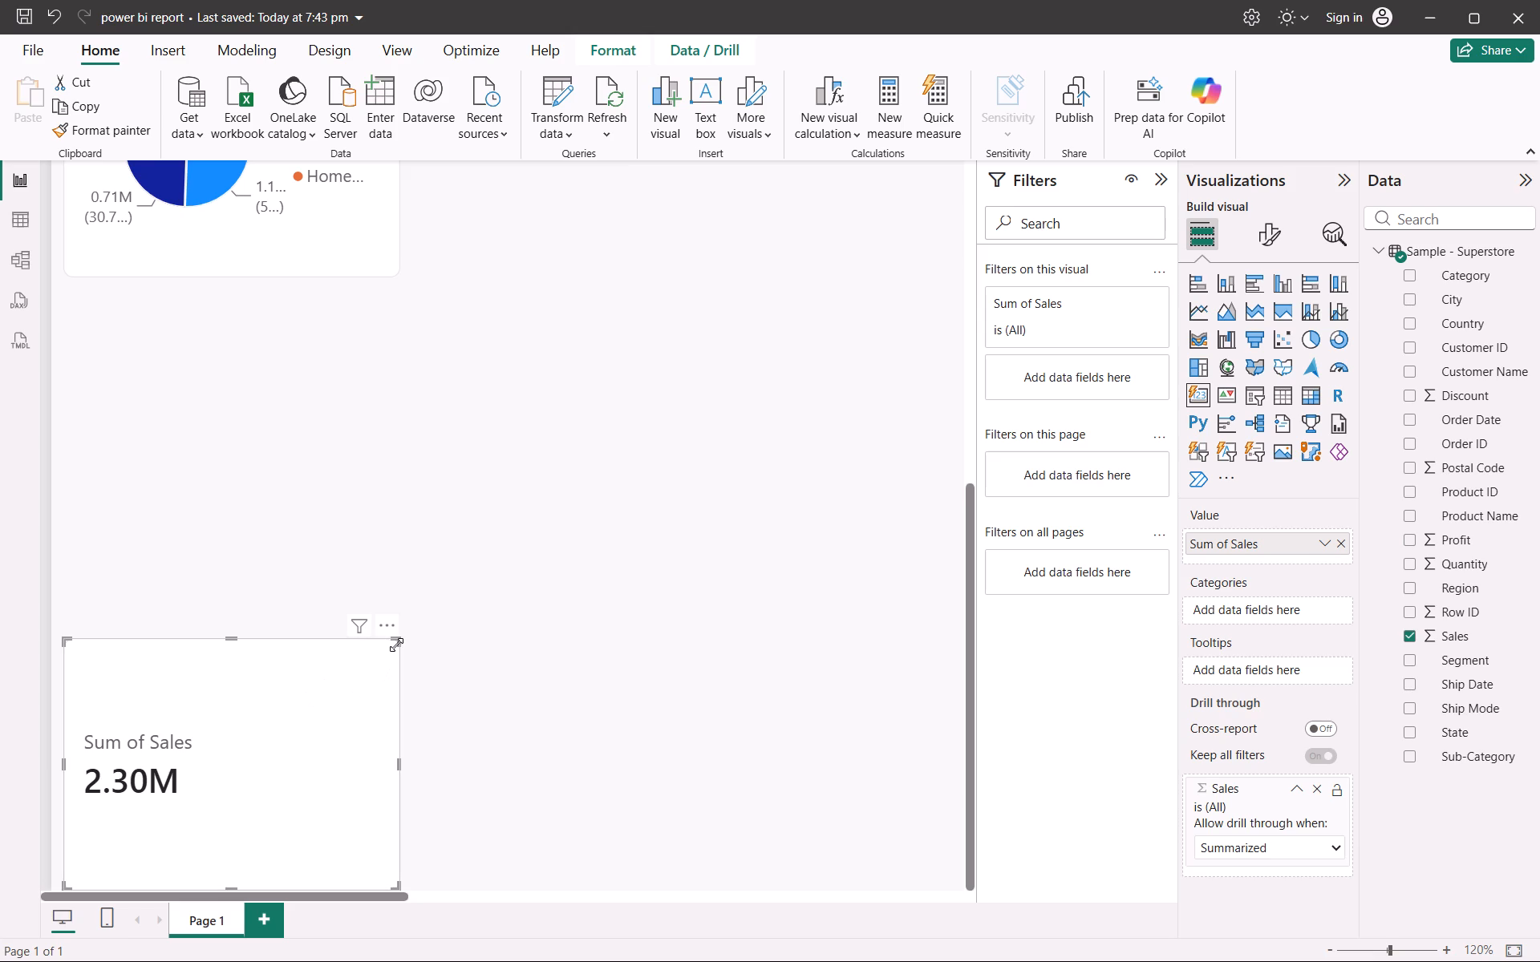
pyautogui.moveTo(396, 645); pyautogui.dragTo(253, 710)
pyautogui.moveTo(196, 746); pyautogui.dragTo(758, 123)
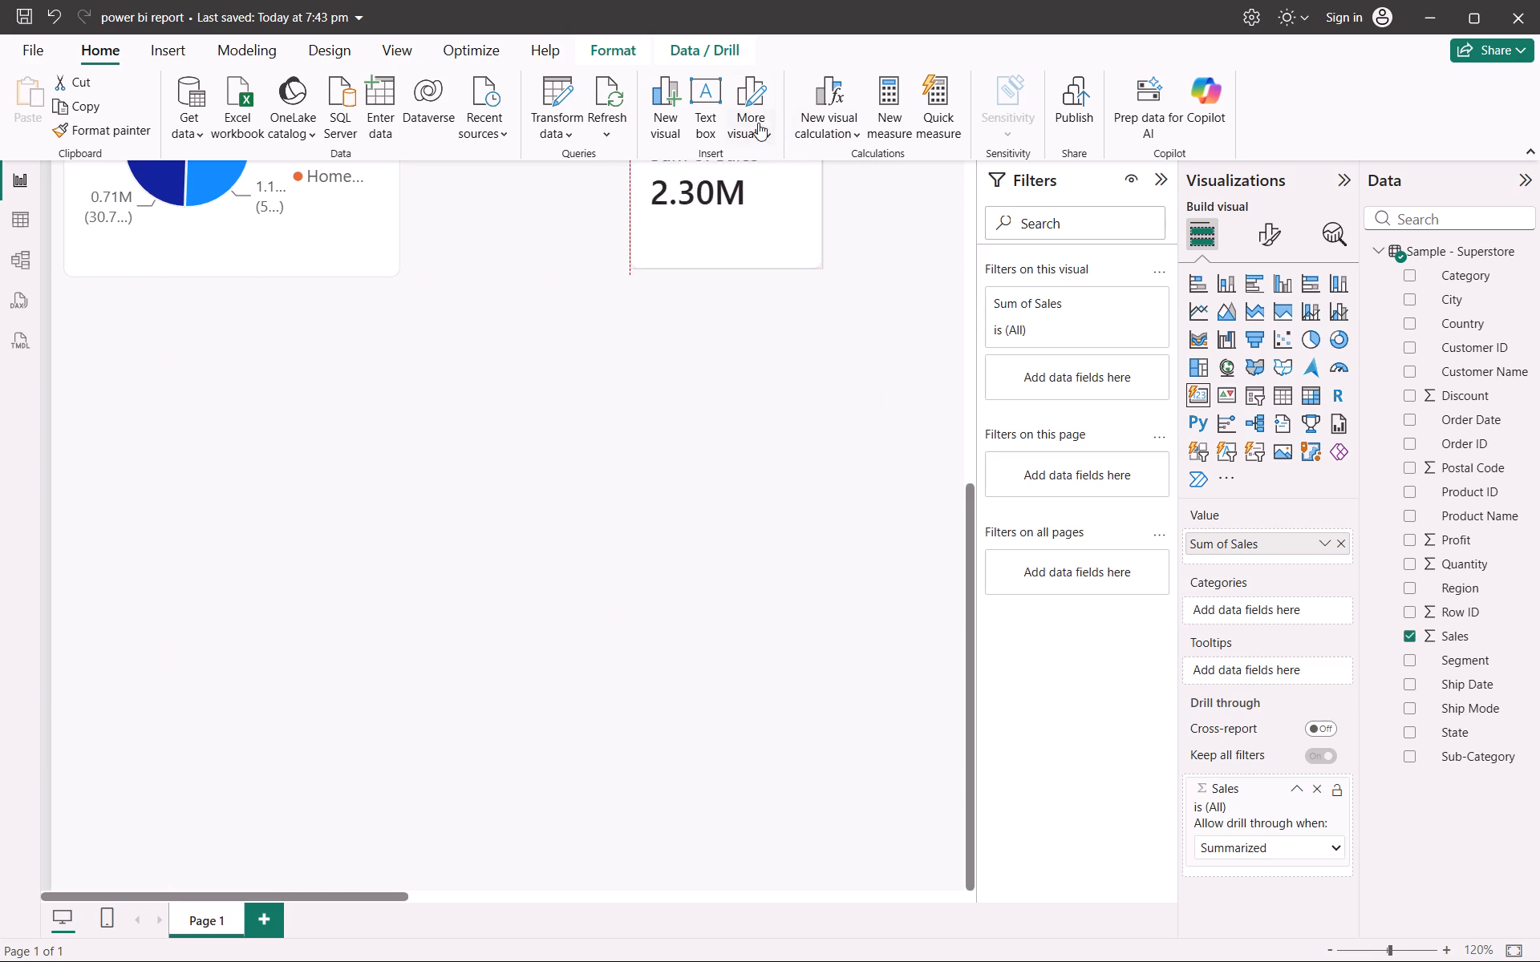
pyautogui.moveTo(758, 123); pyautogui.dragTo(734, 1)
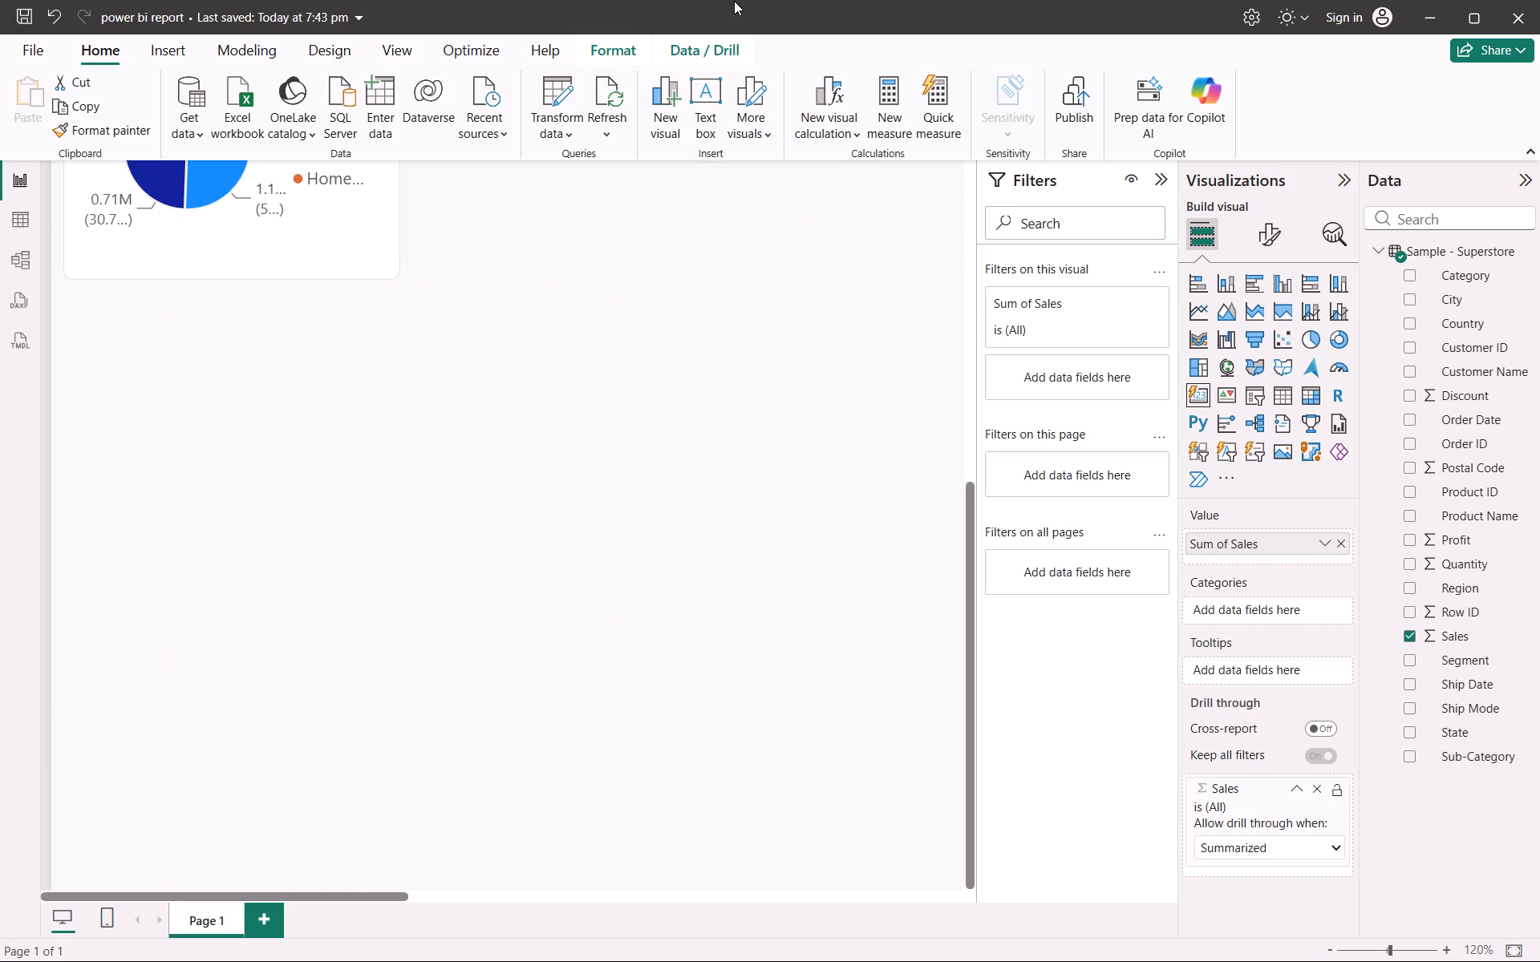
pyautogui.scroll(4, 654, 313)
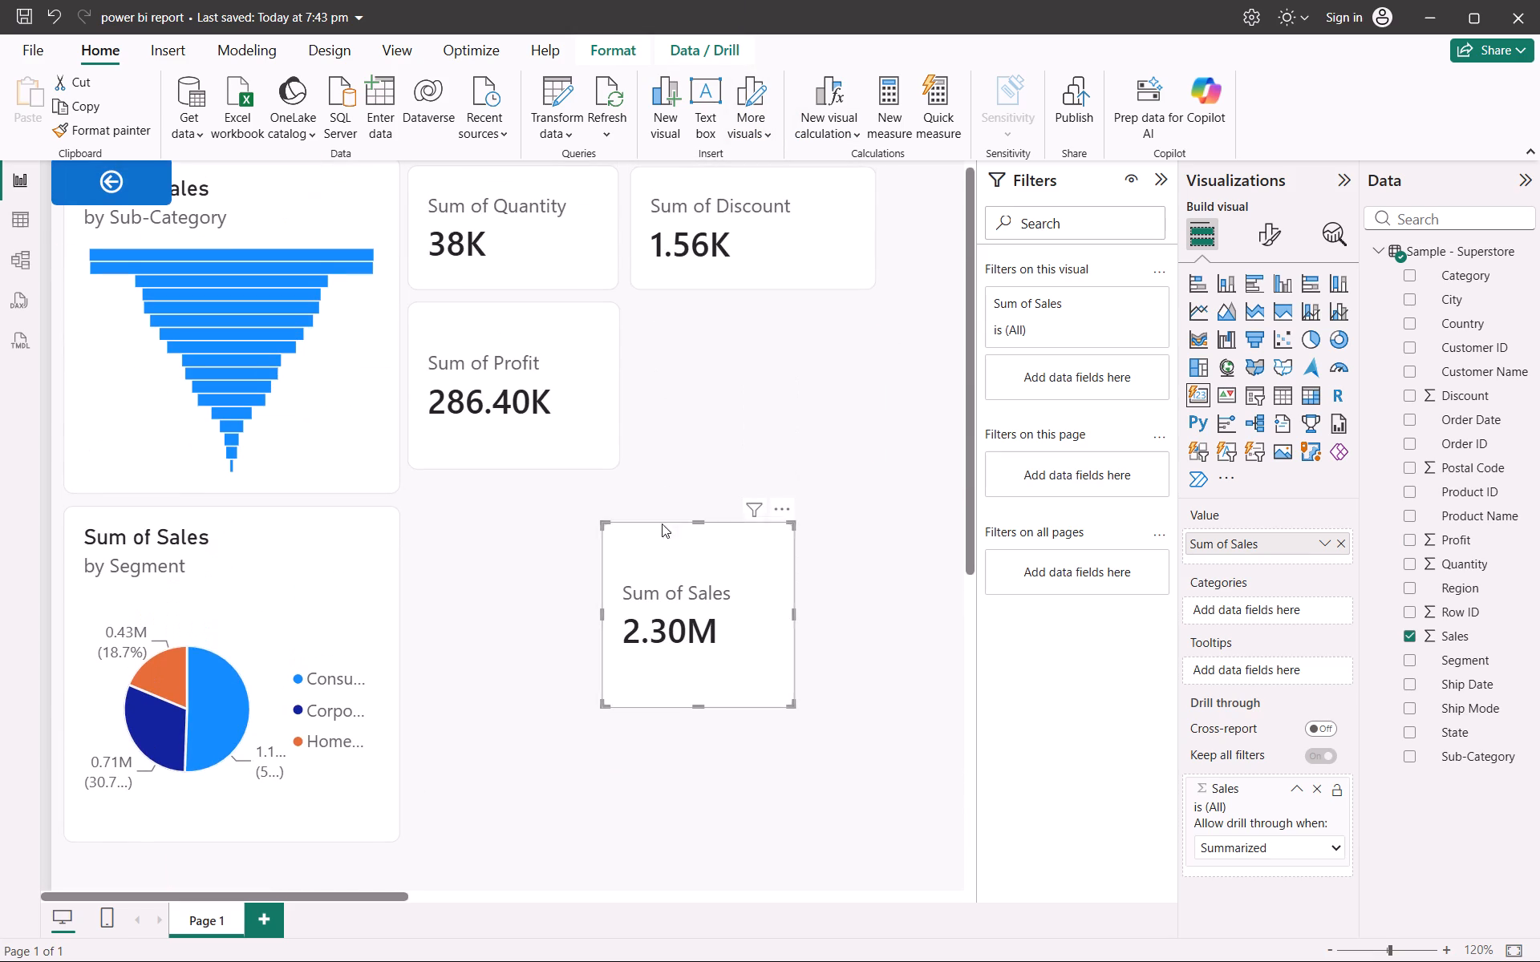
pyautogui.moveTo(661, 538); pyautogui.dragTo(699, 318)
# Resize the Sum of Sales card, making it shorter and widening it to end flush with the Sum of Discount card above.
pyautogui.moveTo(833, 486); pyautogui.dragTo(835, 463)
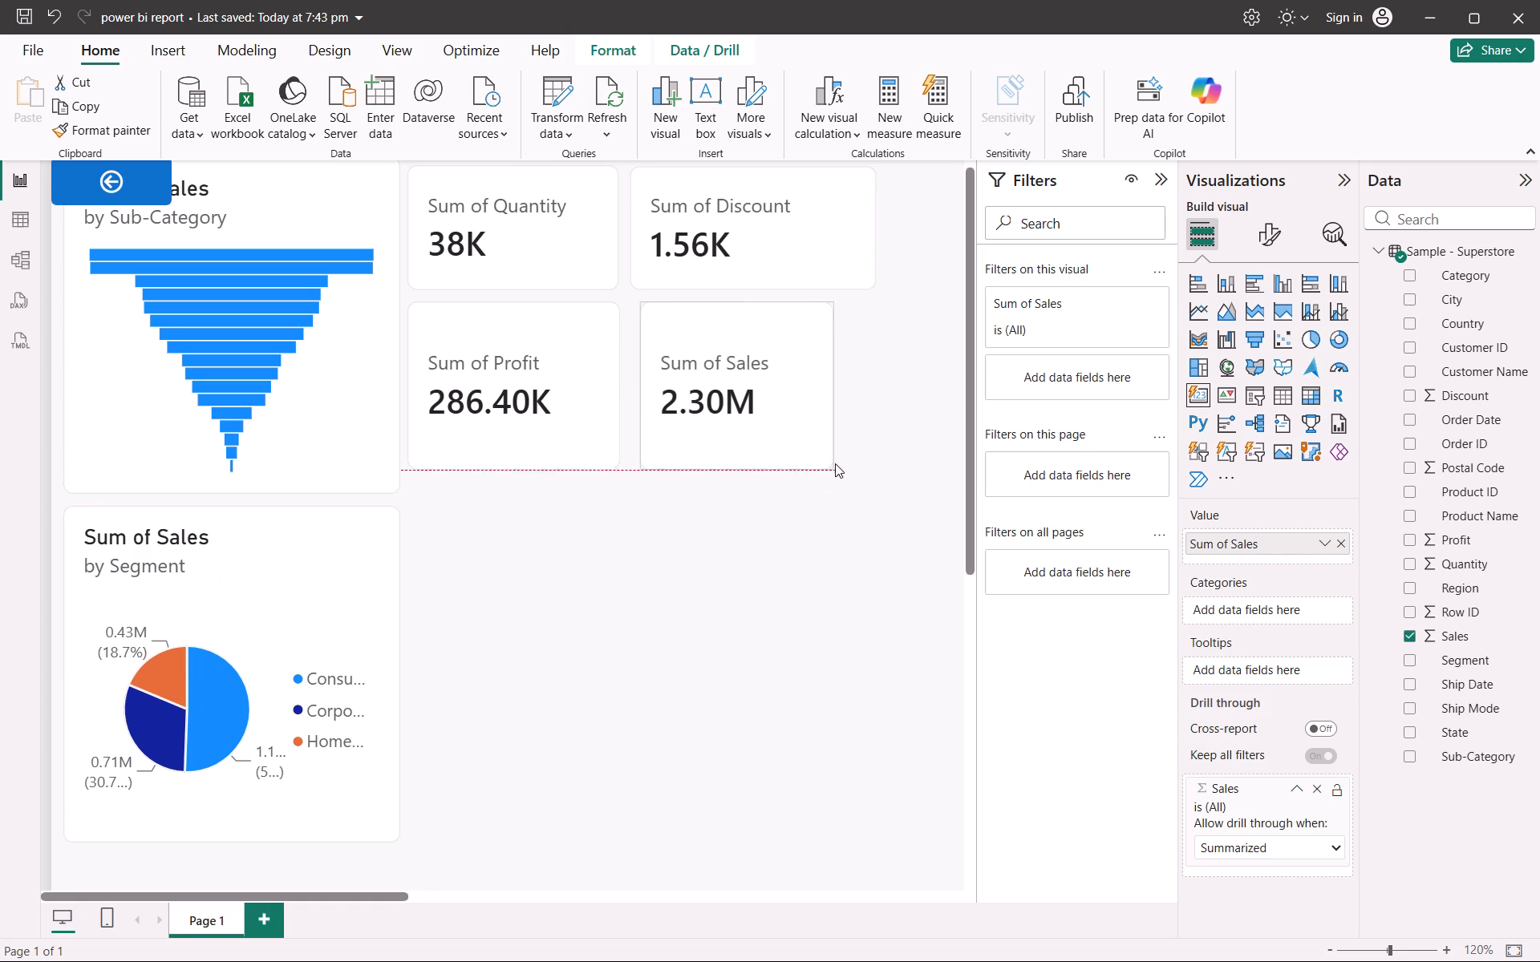
pyautogui.moveTo(835, 463); pyautogui.dragTo(874, 437)
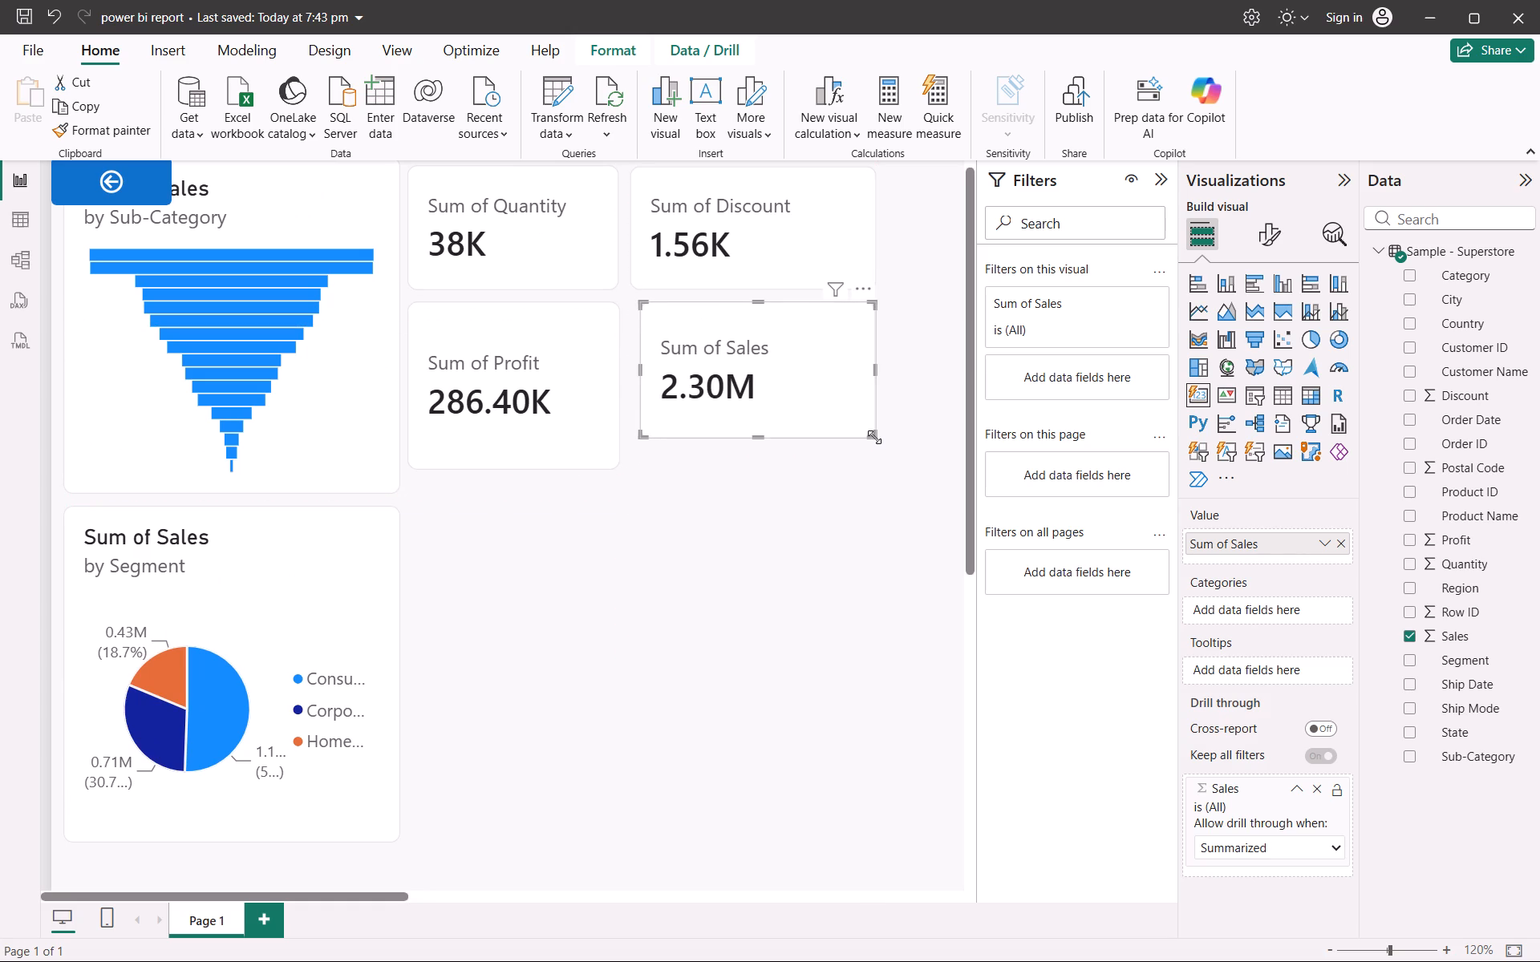
pyautogui.doubleClick(680, 567)
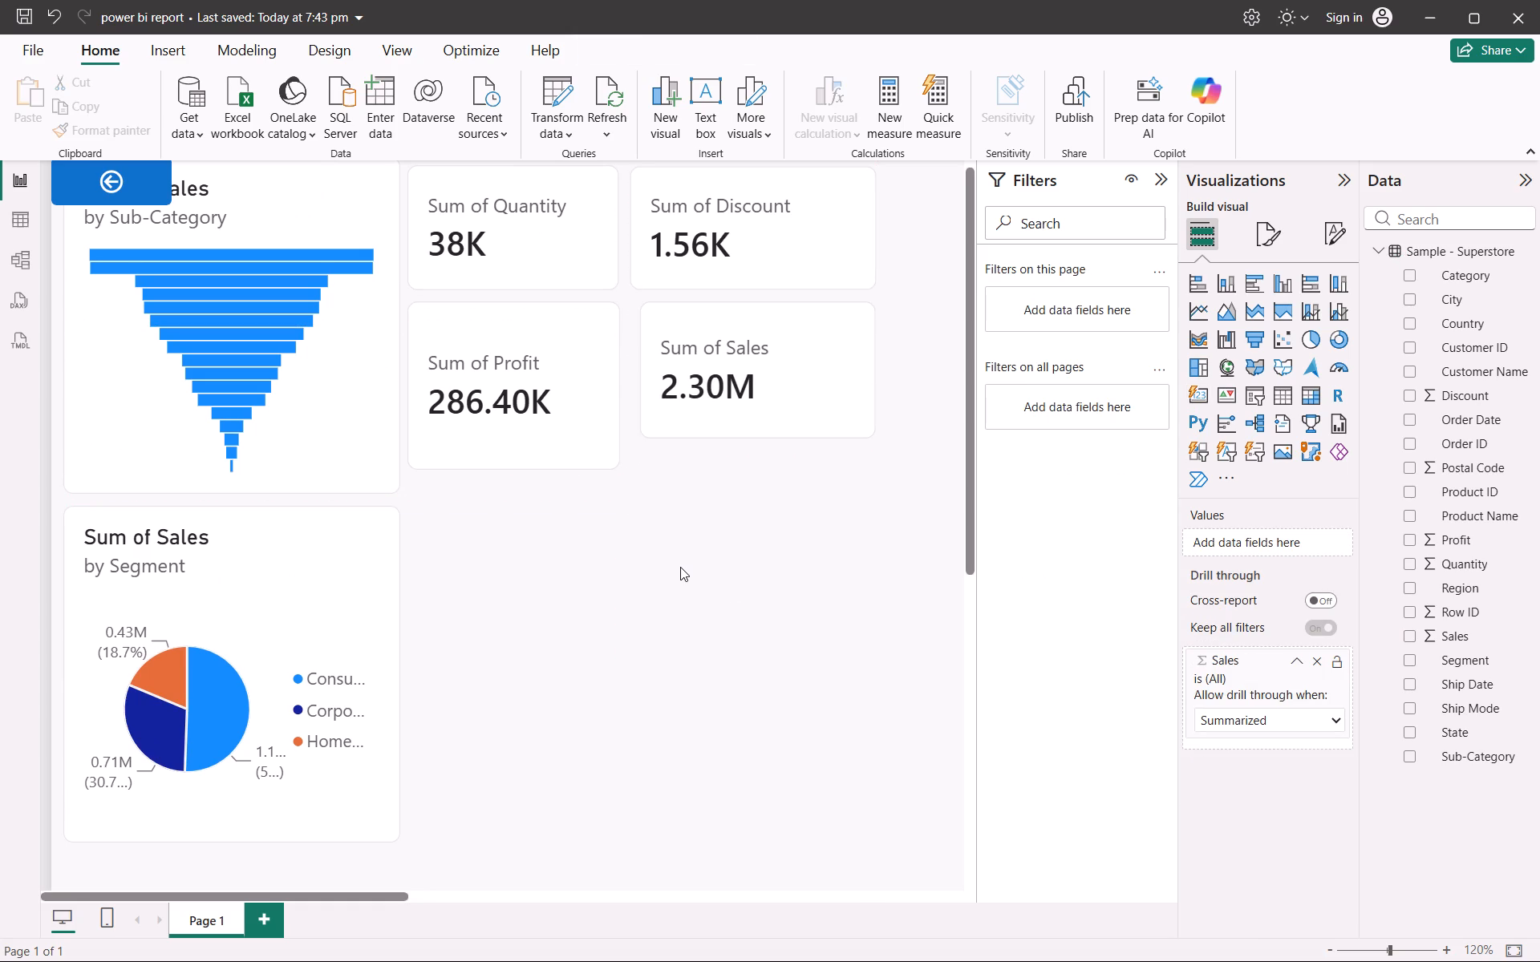
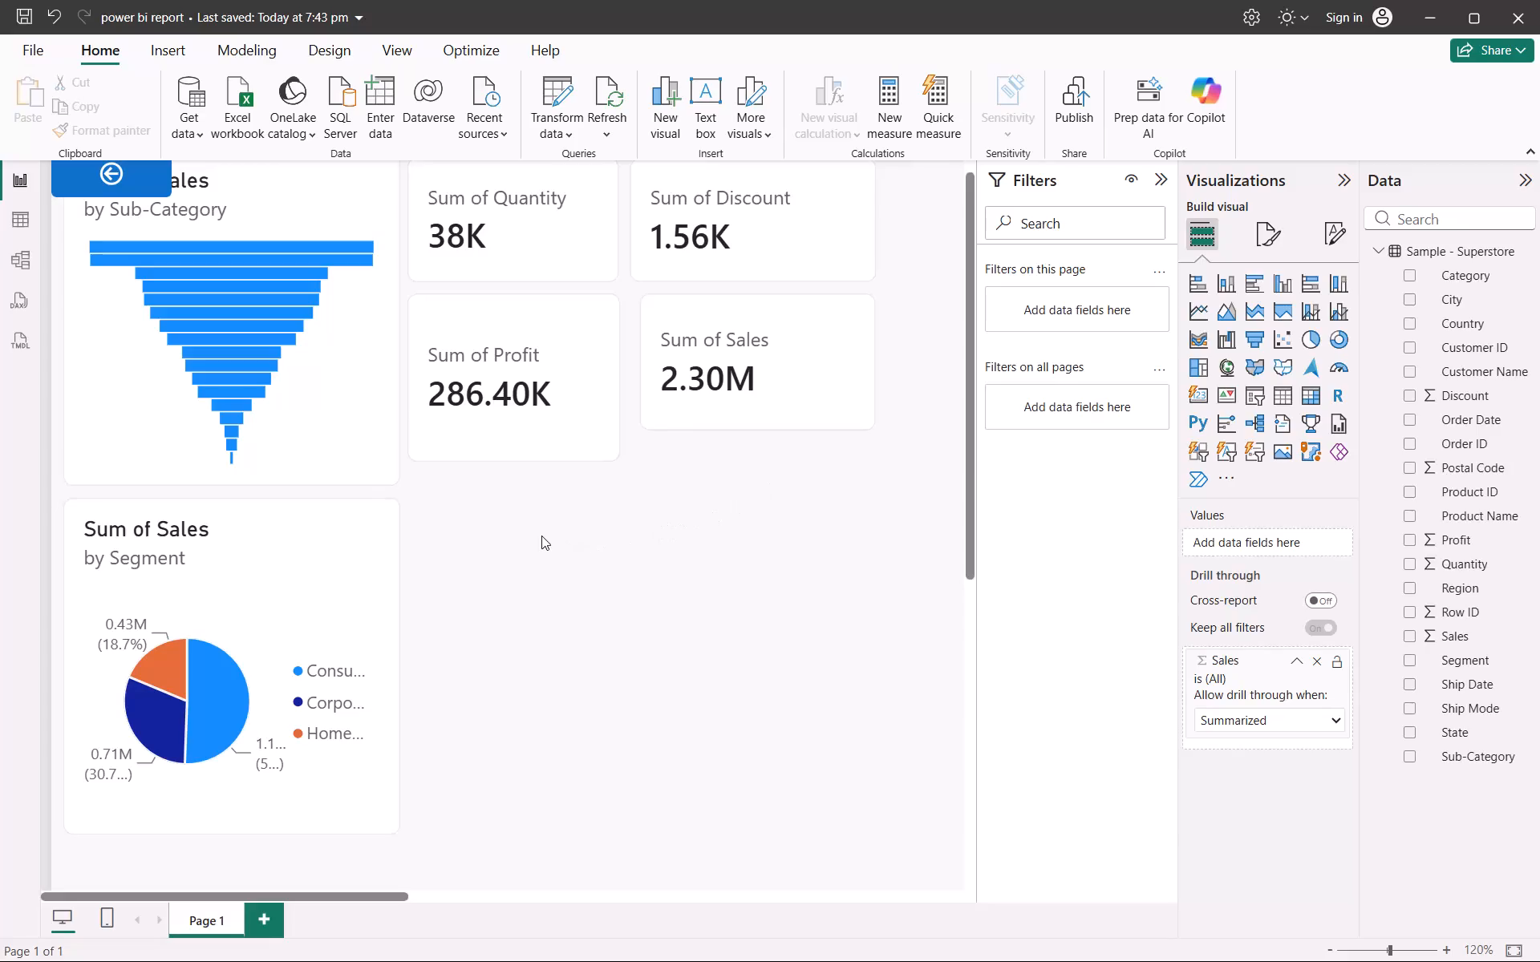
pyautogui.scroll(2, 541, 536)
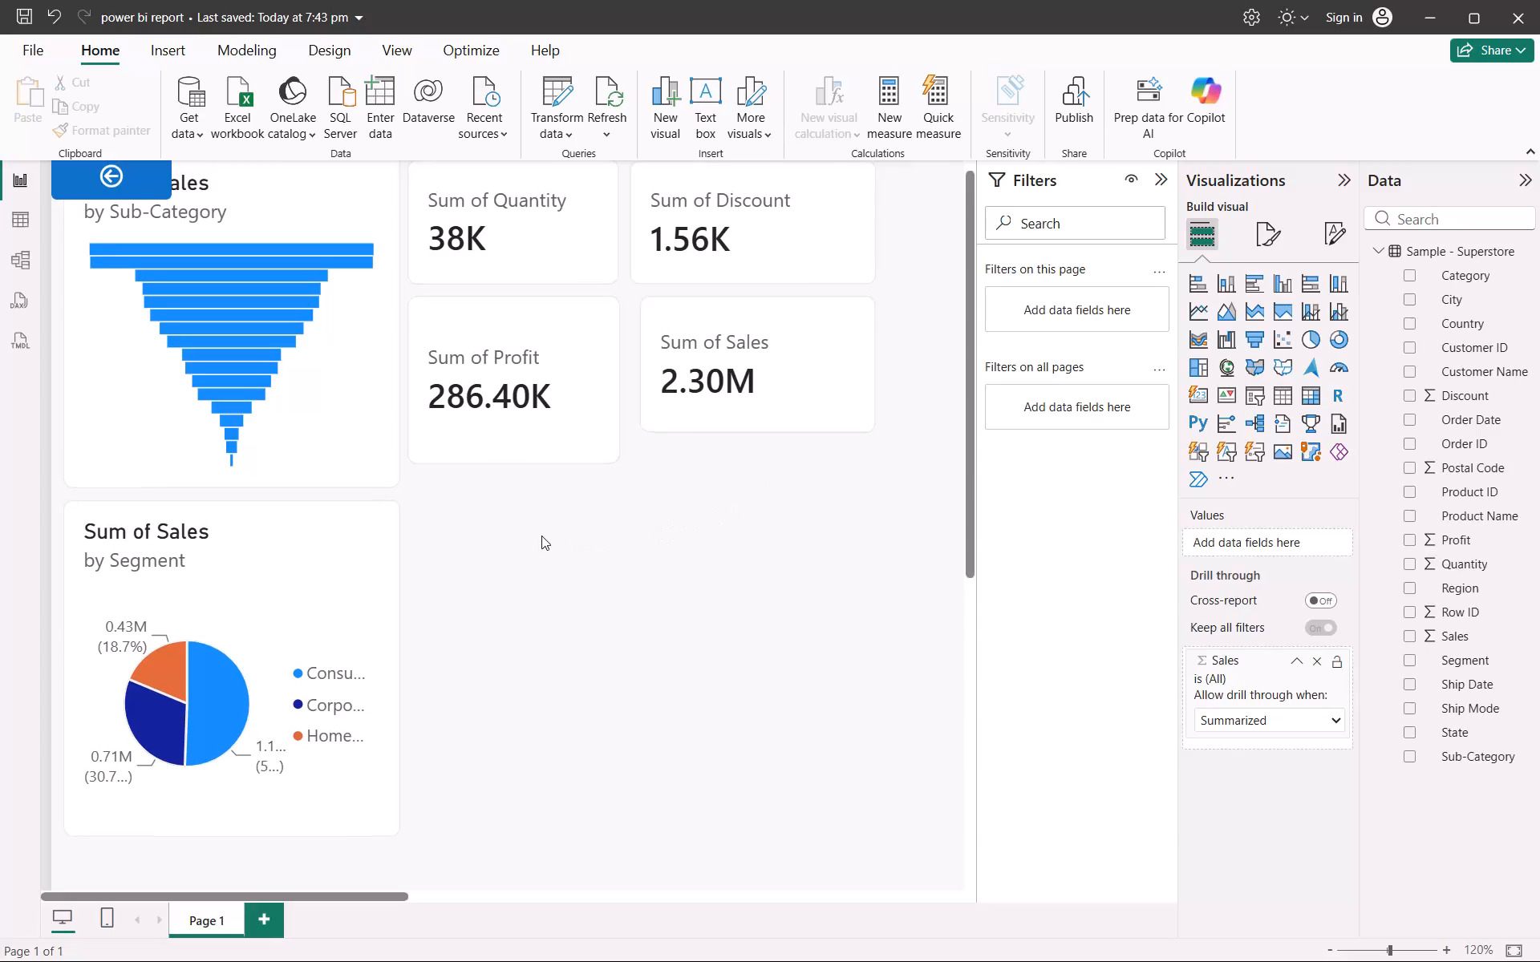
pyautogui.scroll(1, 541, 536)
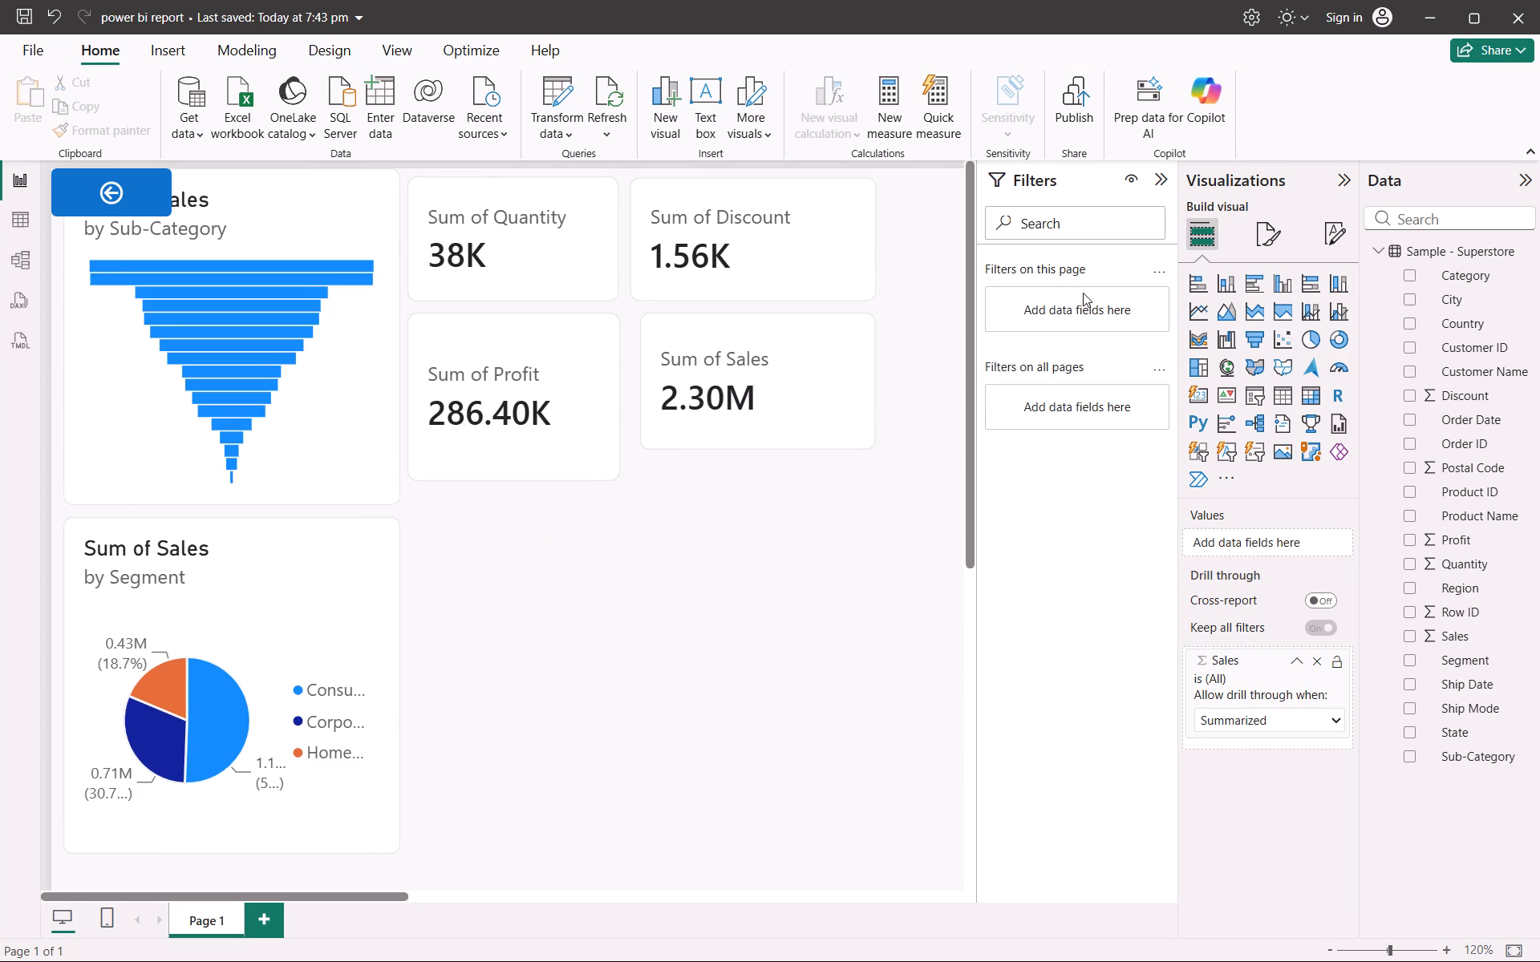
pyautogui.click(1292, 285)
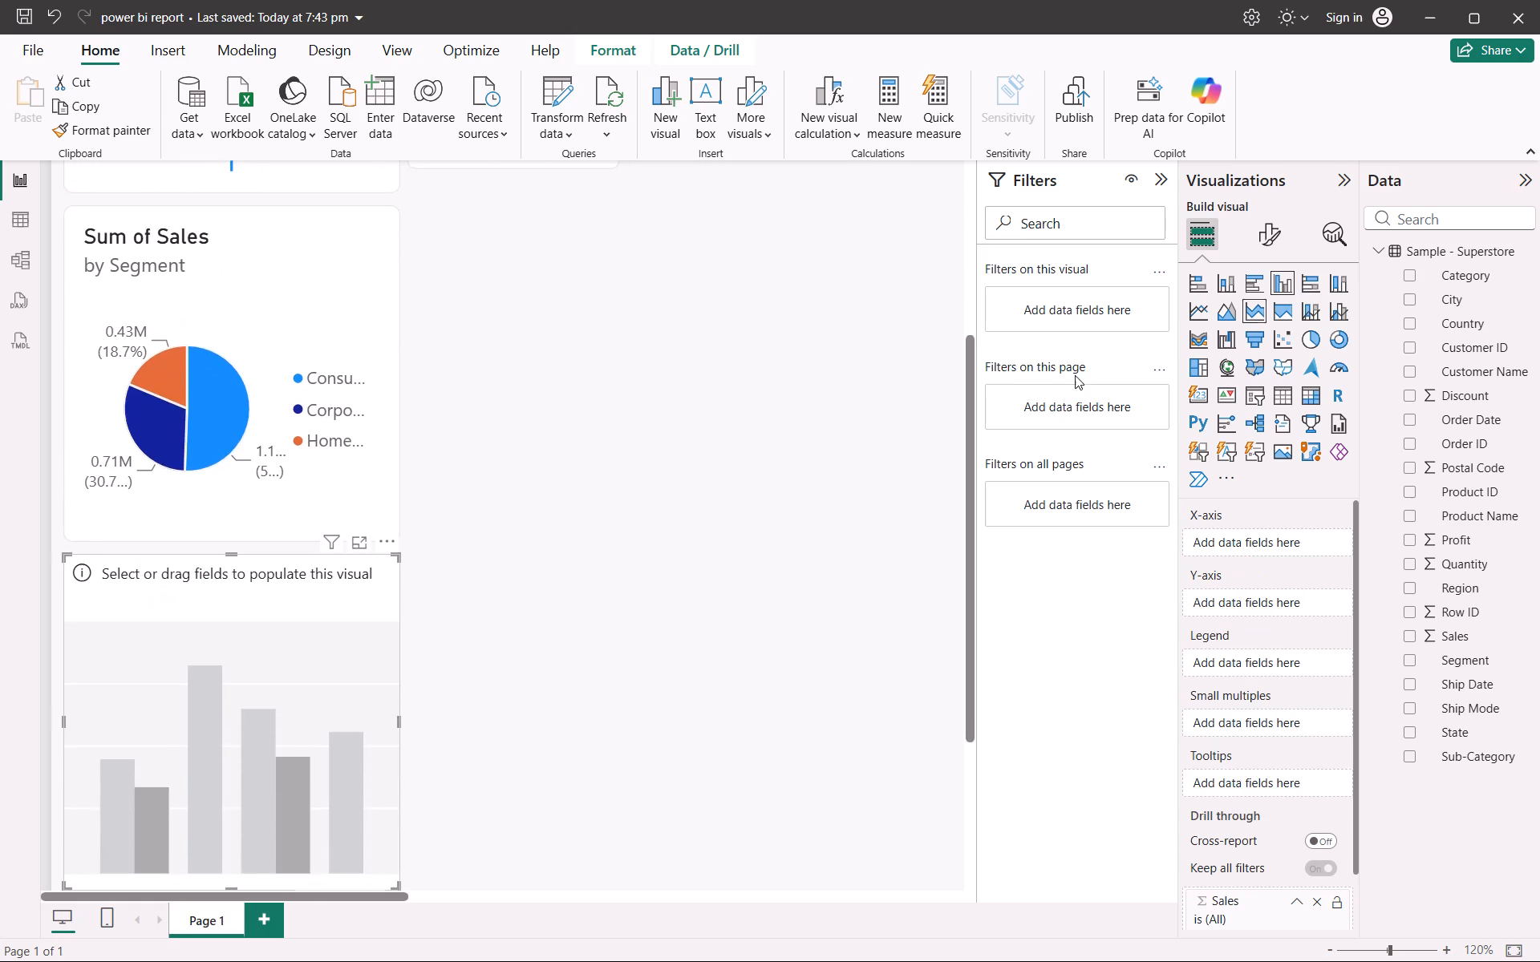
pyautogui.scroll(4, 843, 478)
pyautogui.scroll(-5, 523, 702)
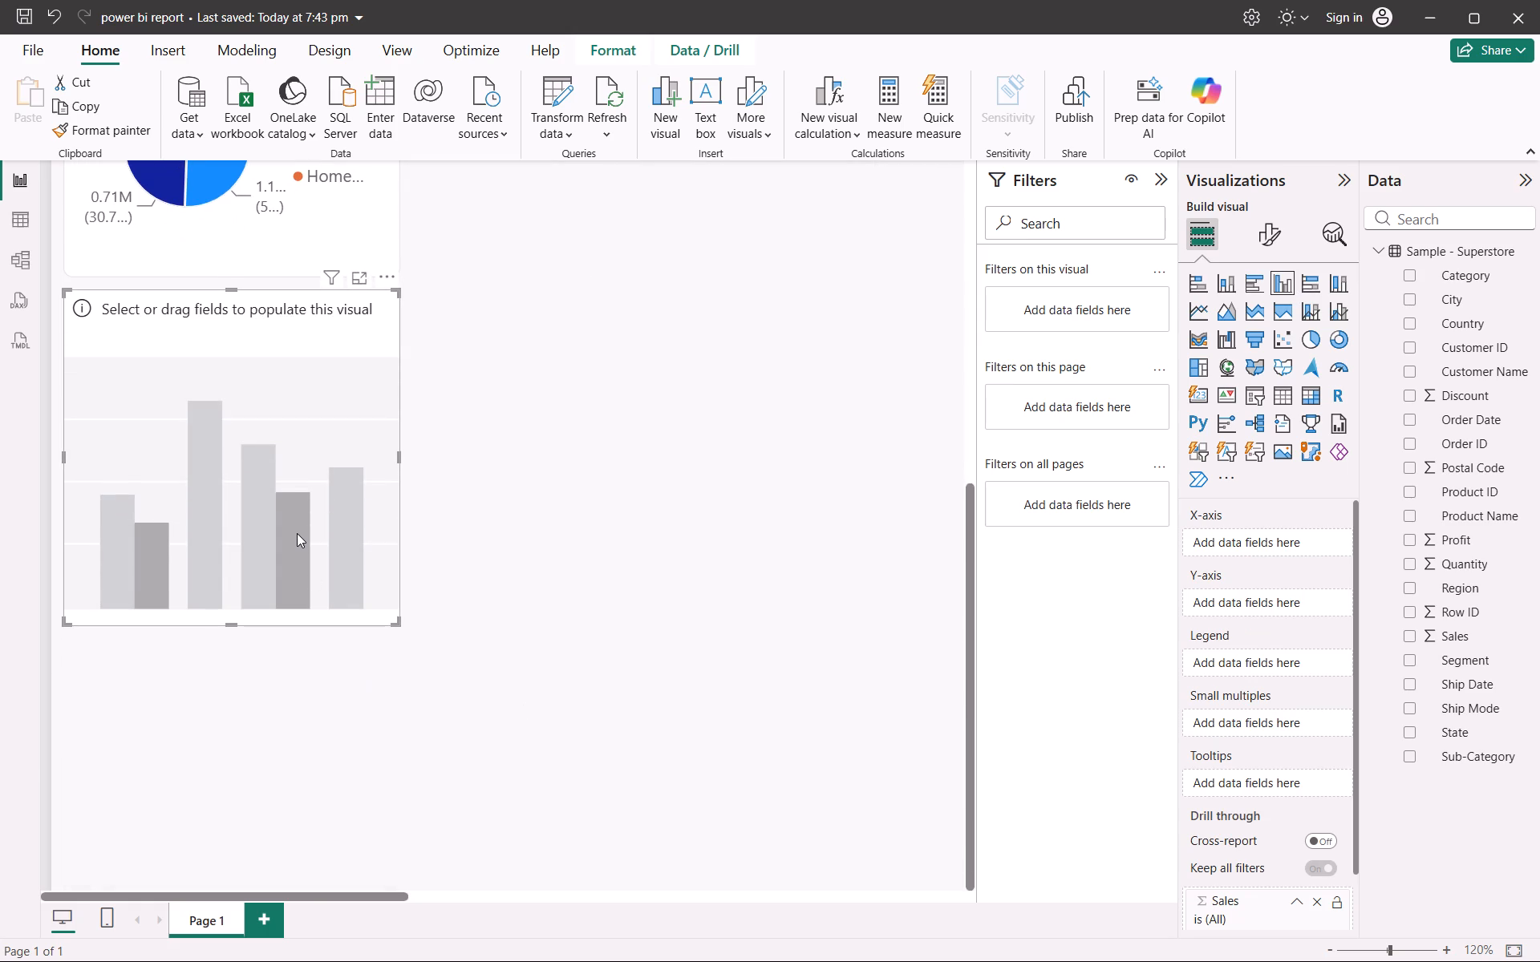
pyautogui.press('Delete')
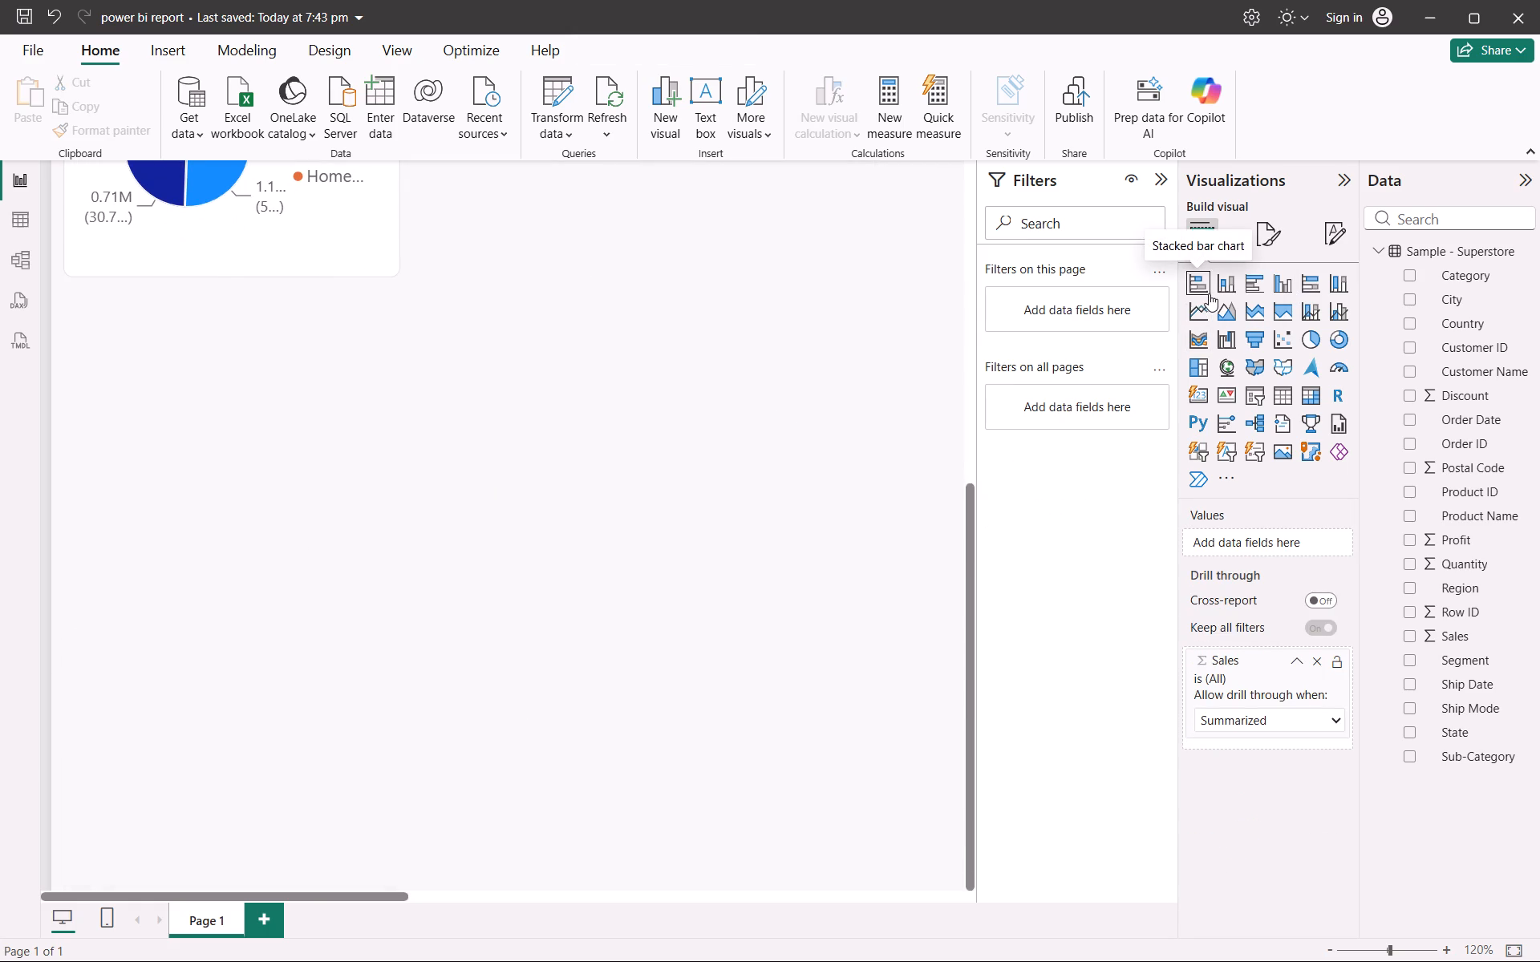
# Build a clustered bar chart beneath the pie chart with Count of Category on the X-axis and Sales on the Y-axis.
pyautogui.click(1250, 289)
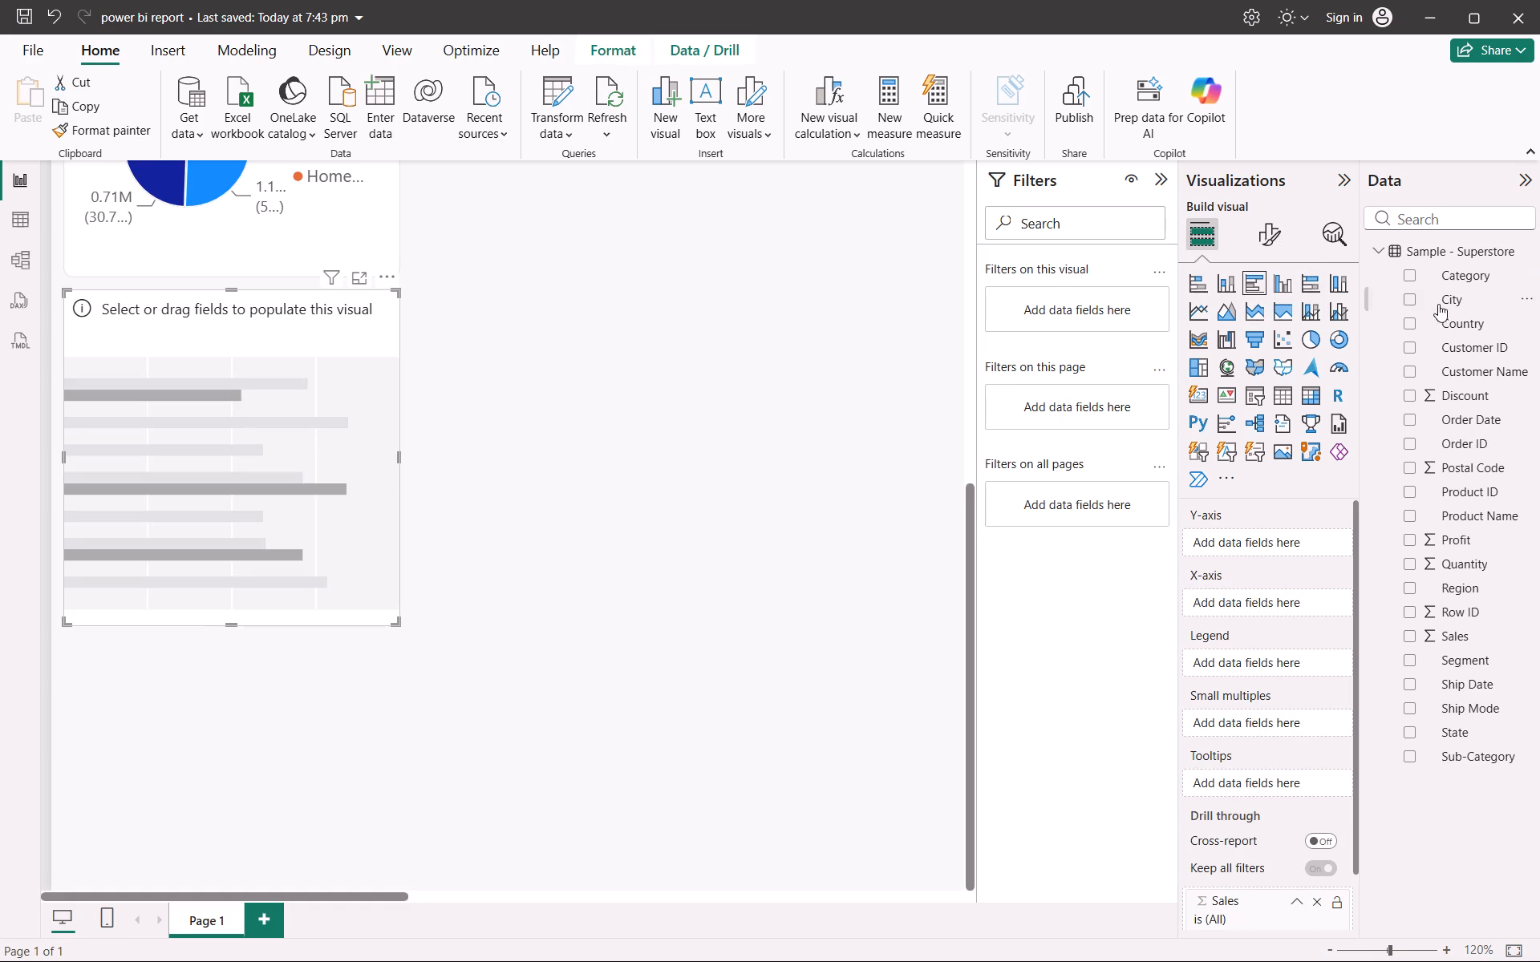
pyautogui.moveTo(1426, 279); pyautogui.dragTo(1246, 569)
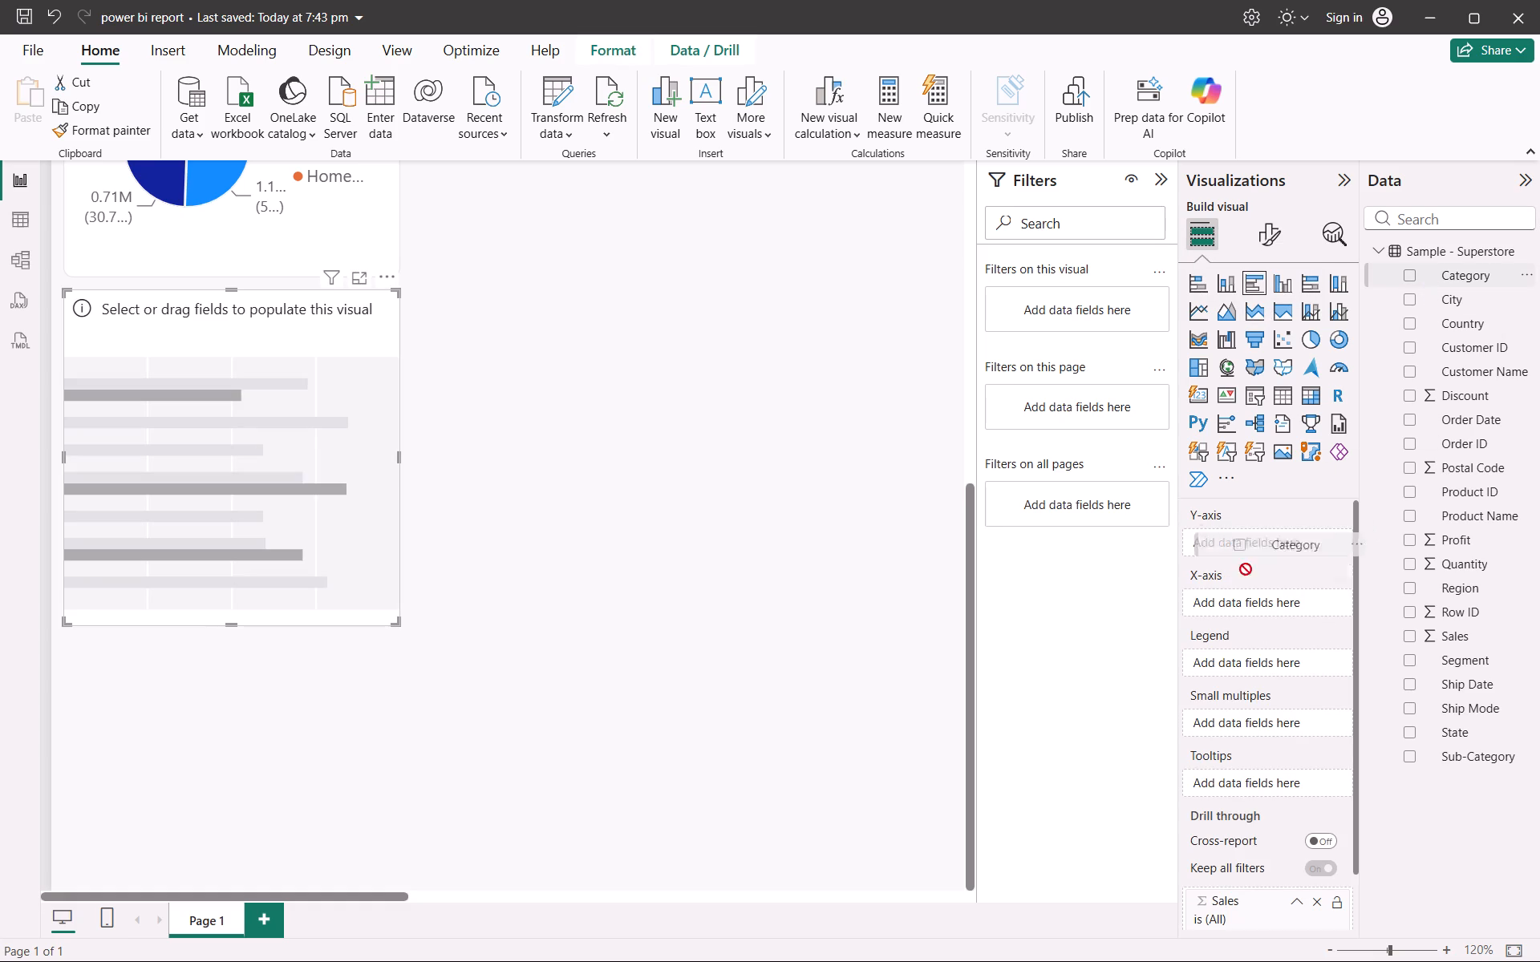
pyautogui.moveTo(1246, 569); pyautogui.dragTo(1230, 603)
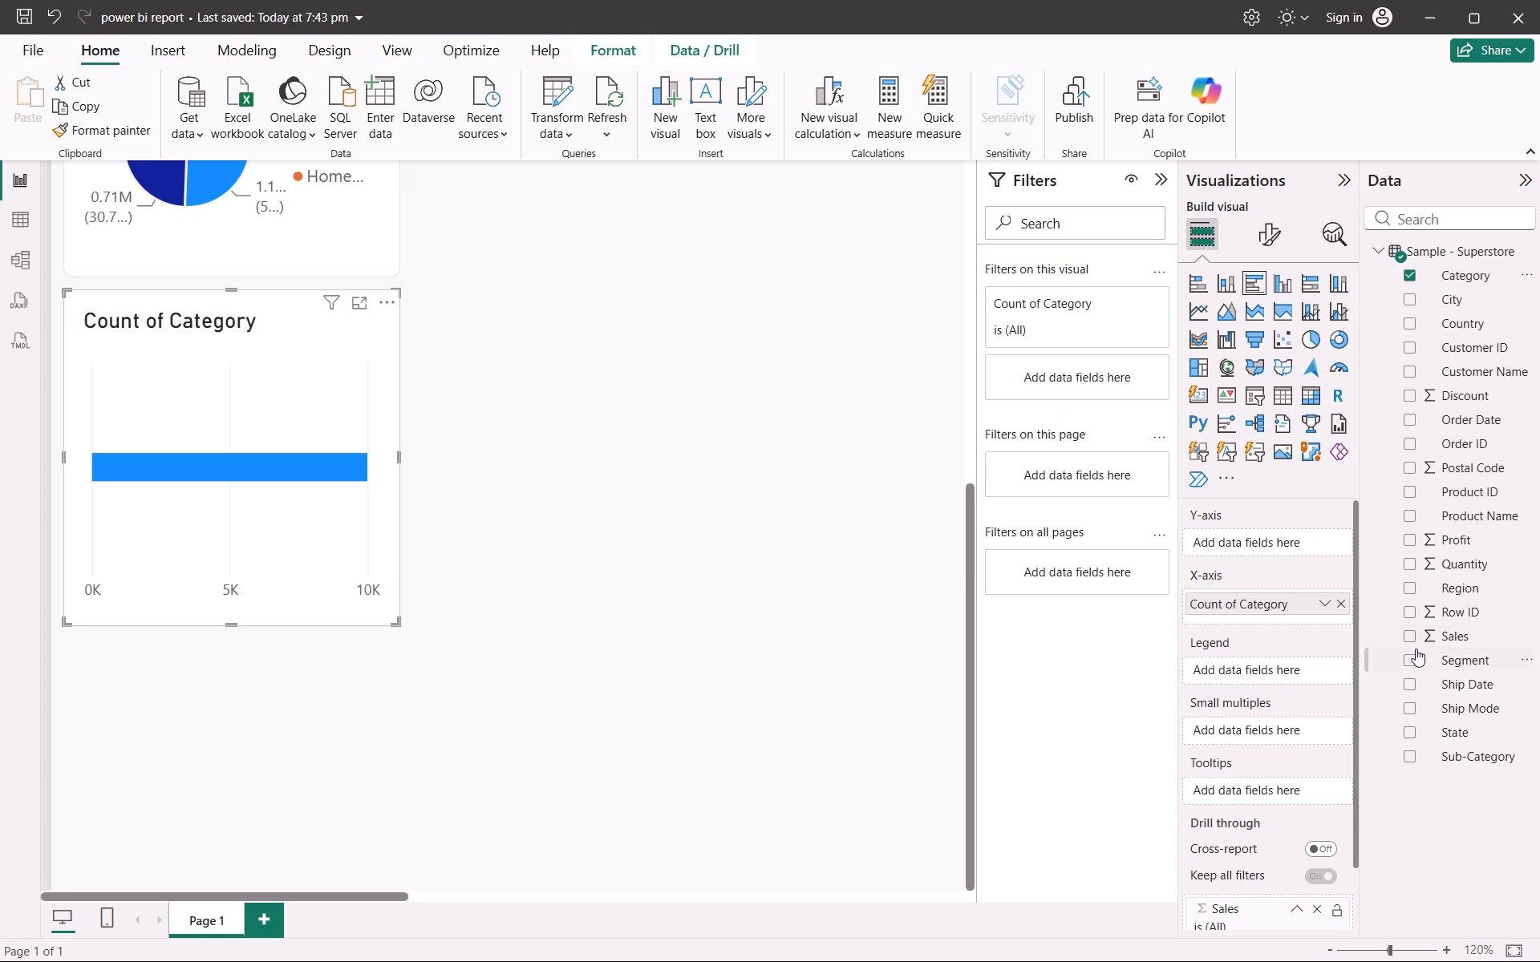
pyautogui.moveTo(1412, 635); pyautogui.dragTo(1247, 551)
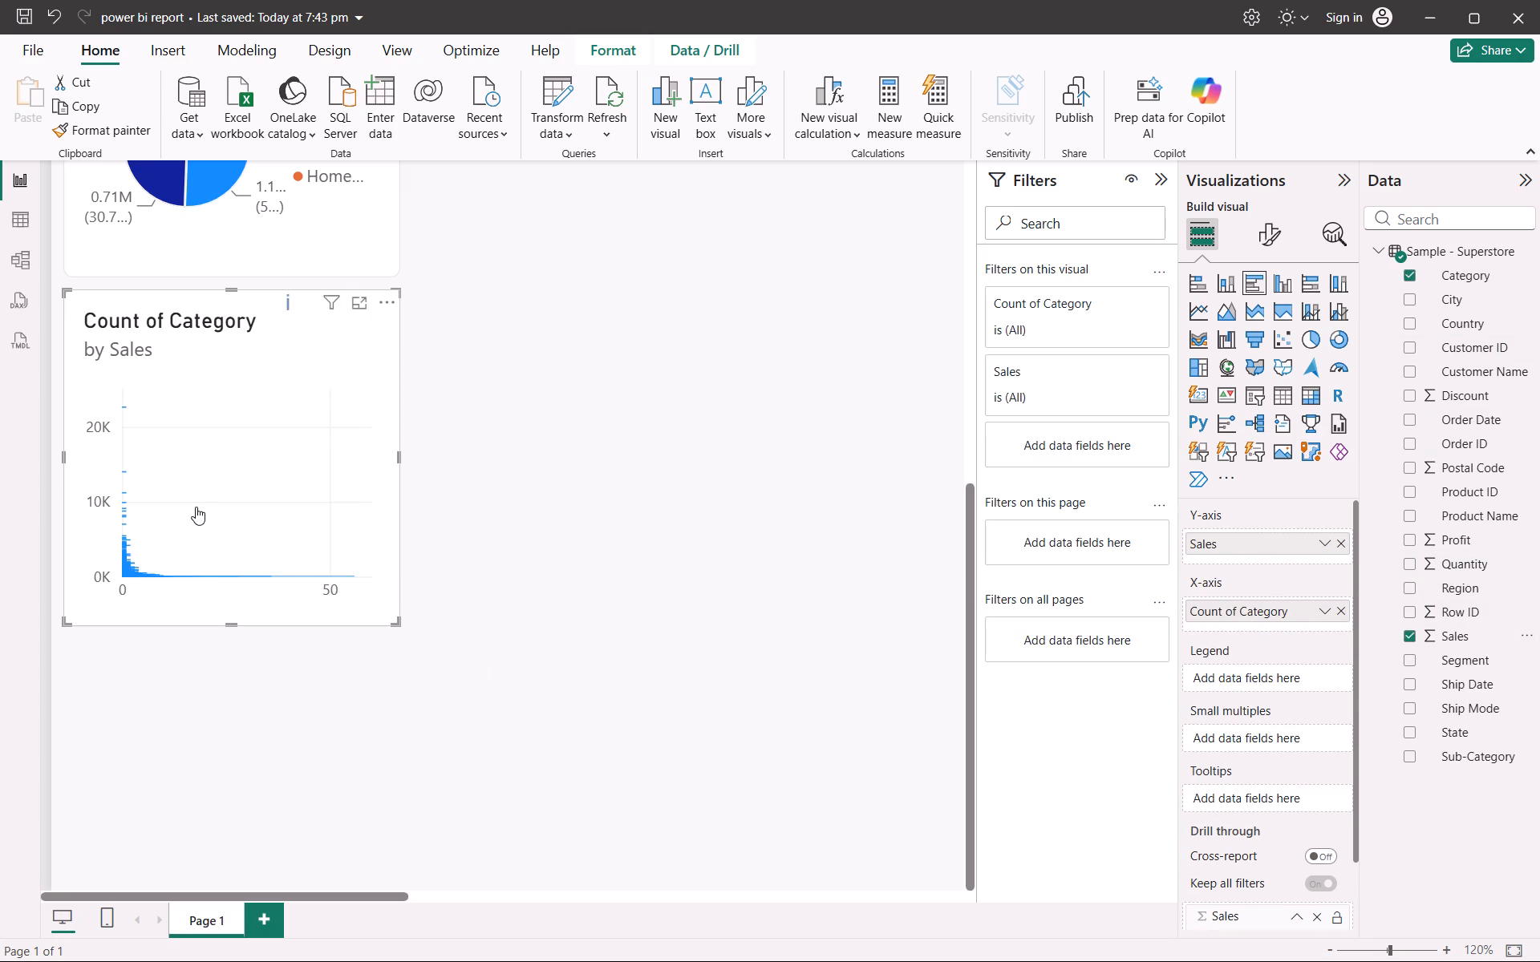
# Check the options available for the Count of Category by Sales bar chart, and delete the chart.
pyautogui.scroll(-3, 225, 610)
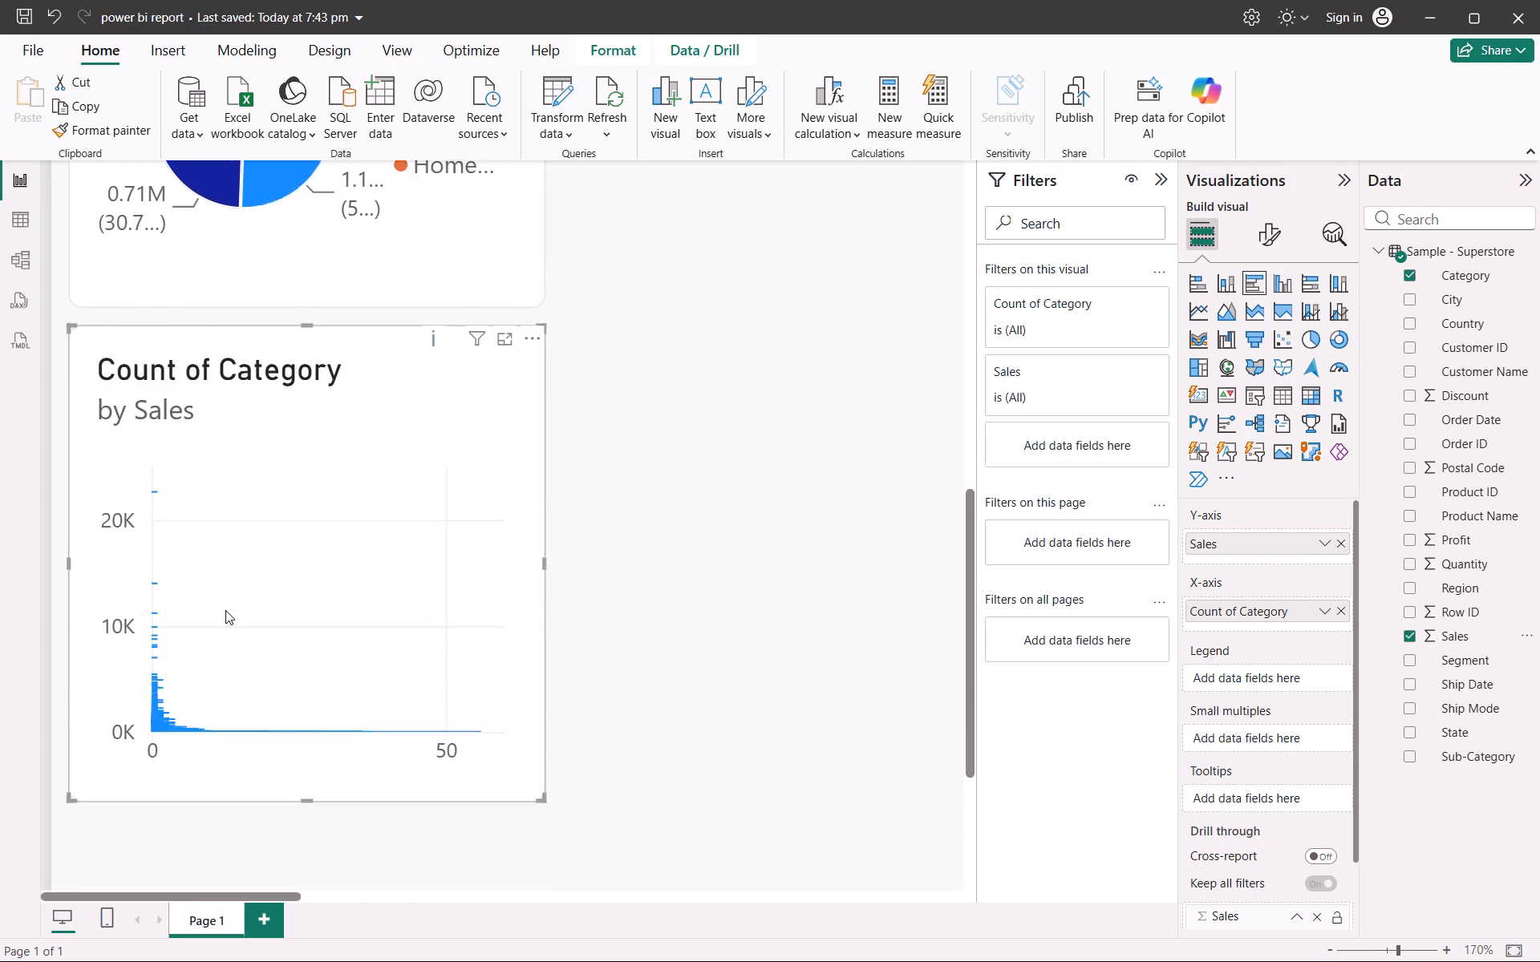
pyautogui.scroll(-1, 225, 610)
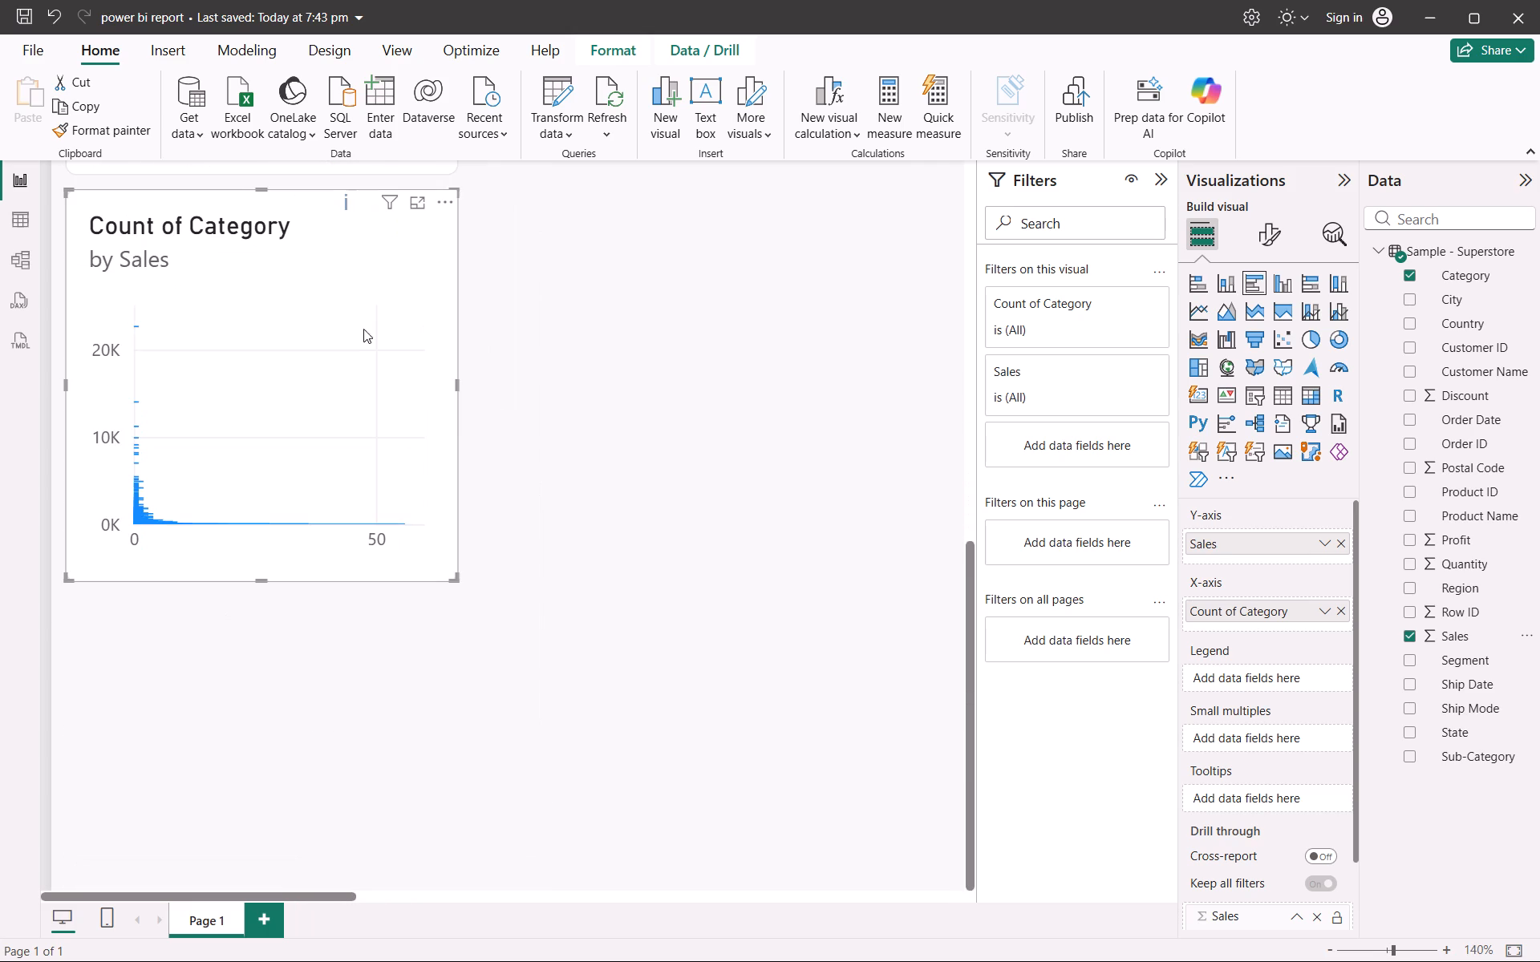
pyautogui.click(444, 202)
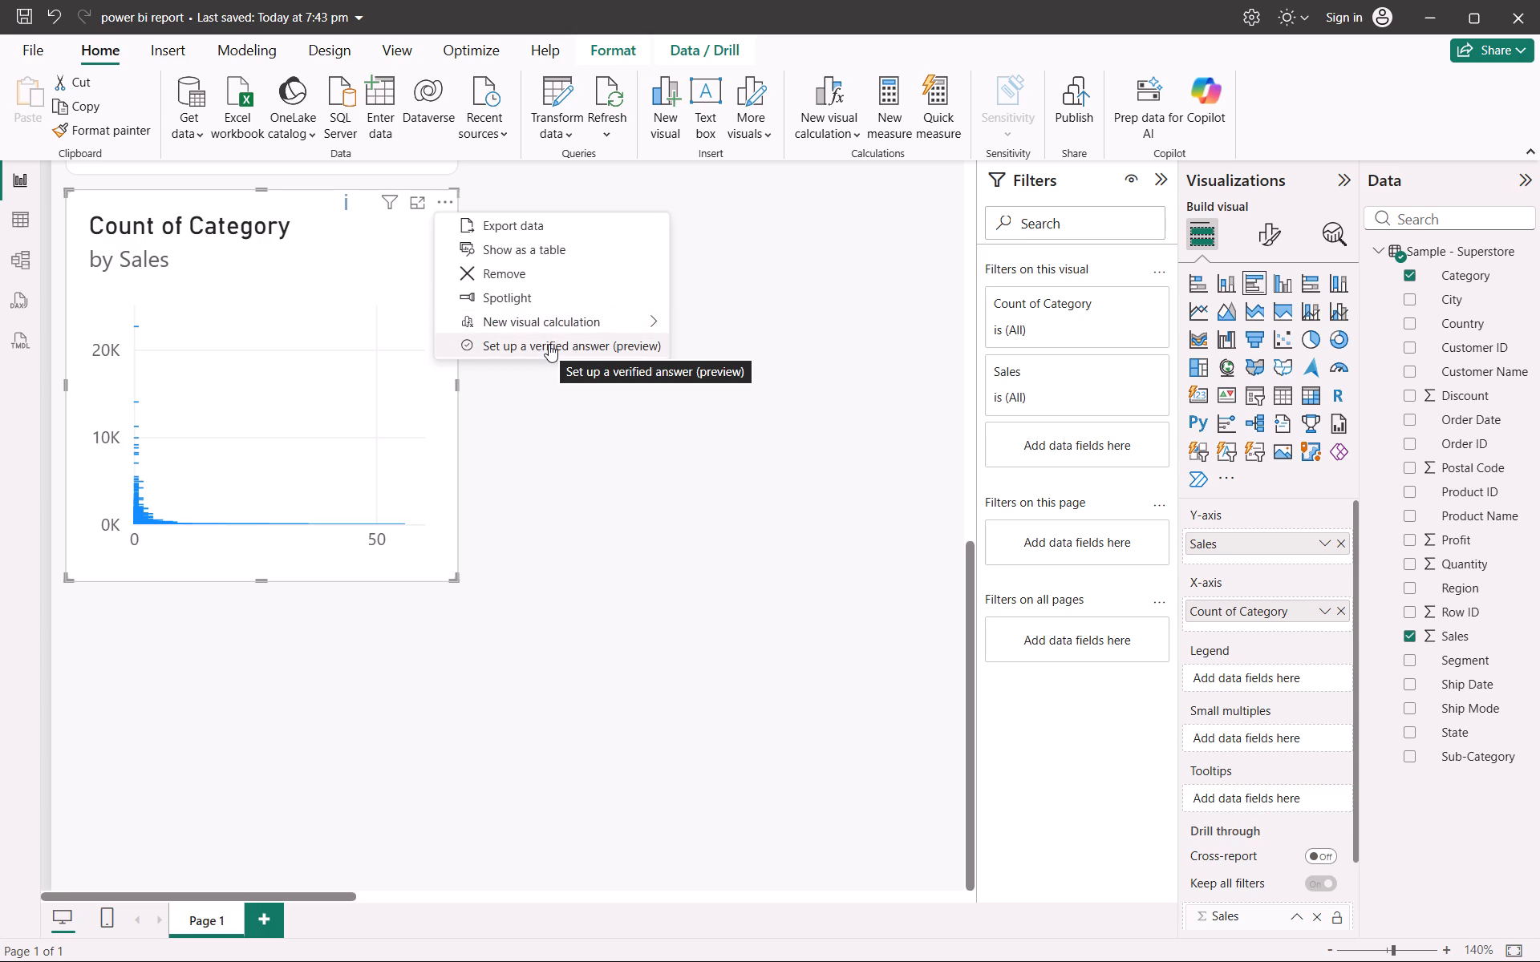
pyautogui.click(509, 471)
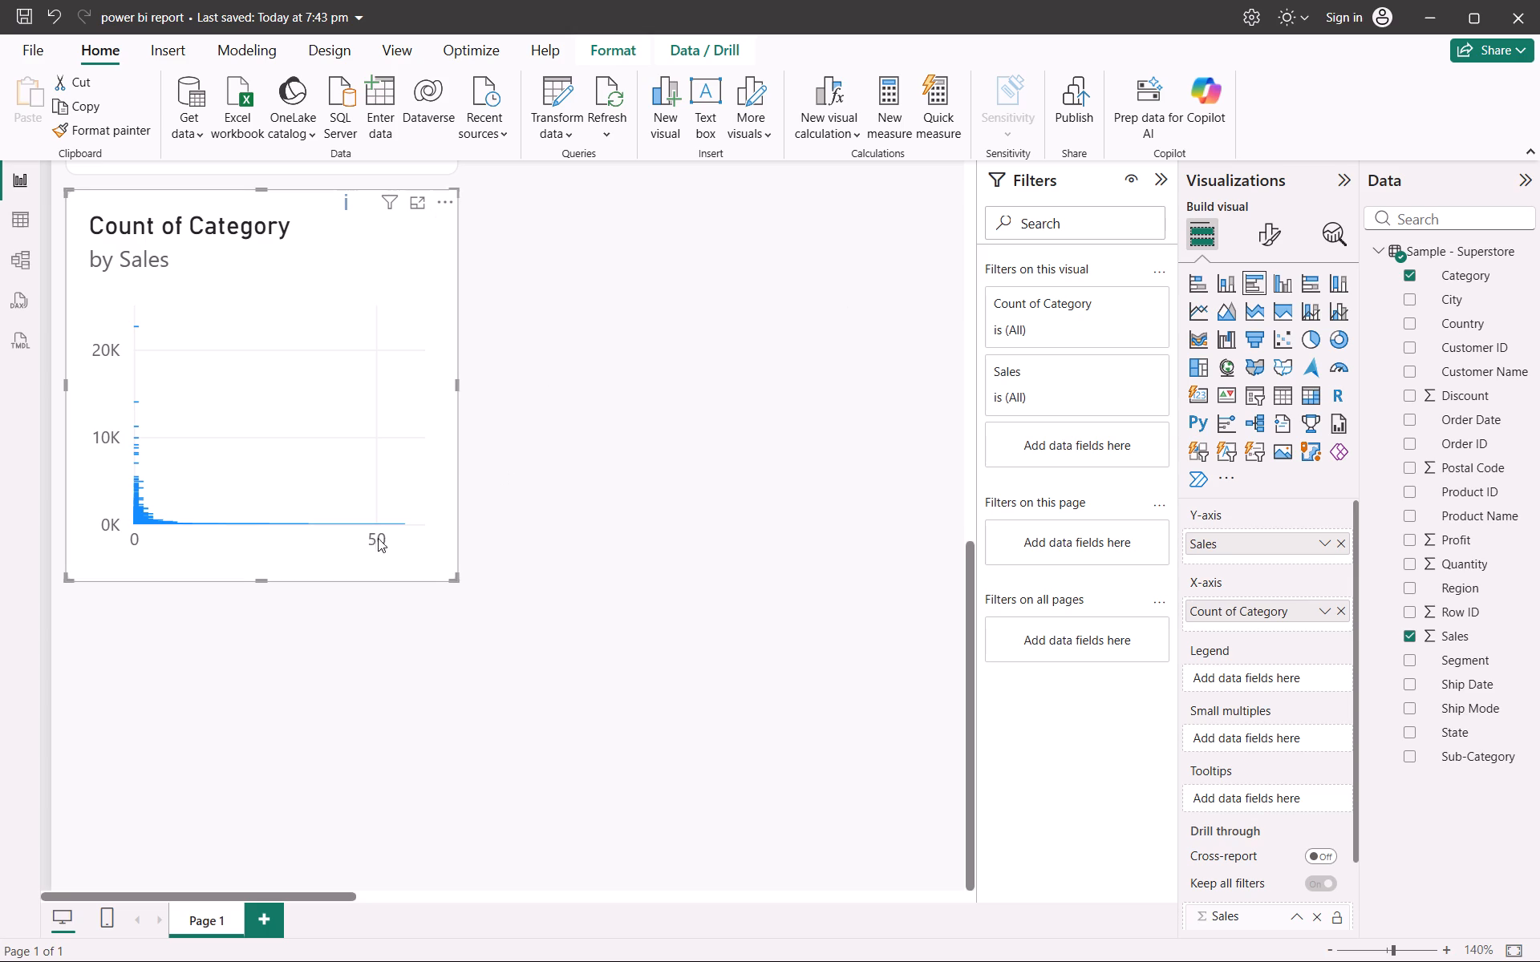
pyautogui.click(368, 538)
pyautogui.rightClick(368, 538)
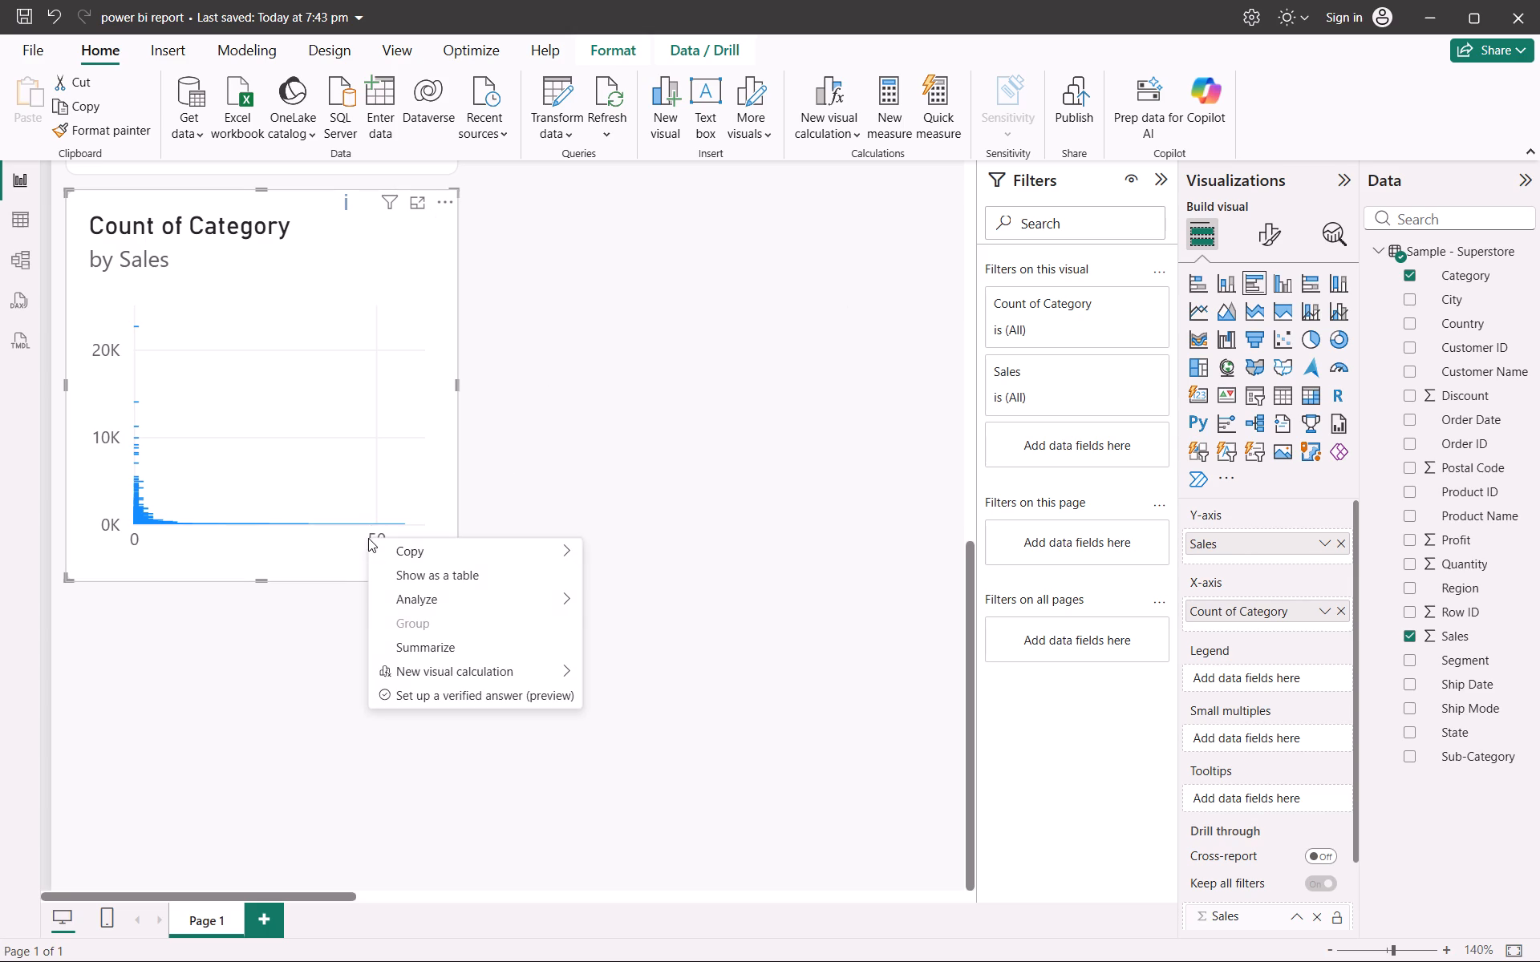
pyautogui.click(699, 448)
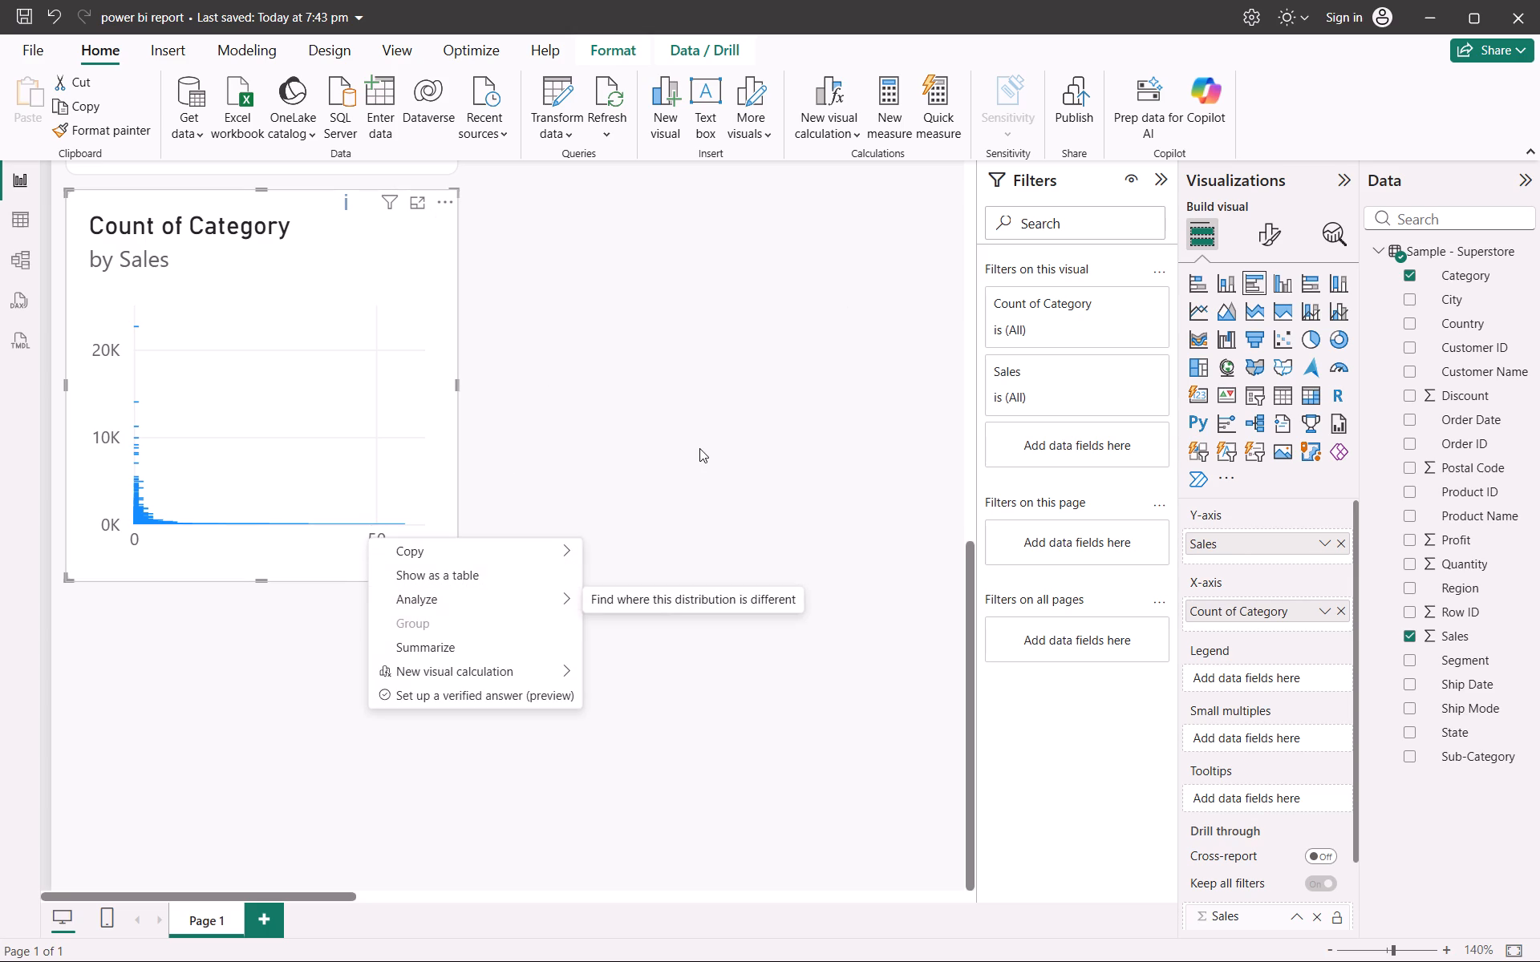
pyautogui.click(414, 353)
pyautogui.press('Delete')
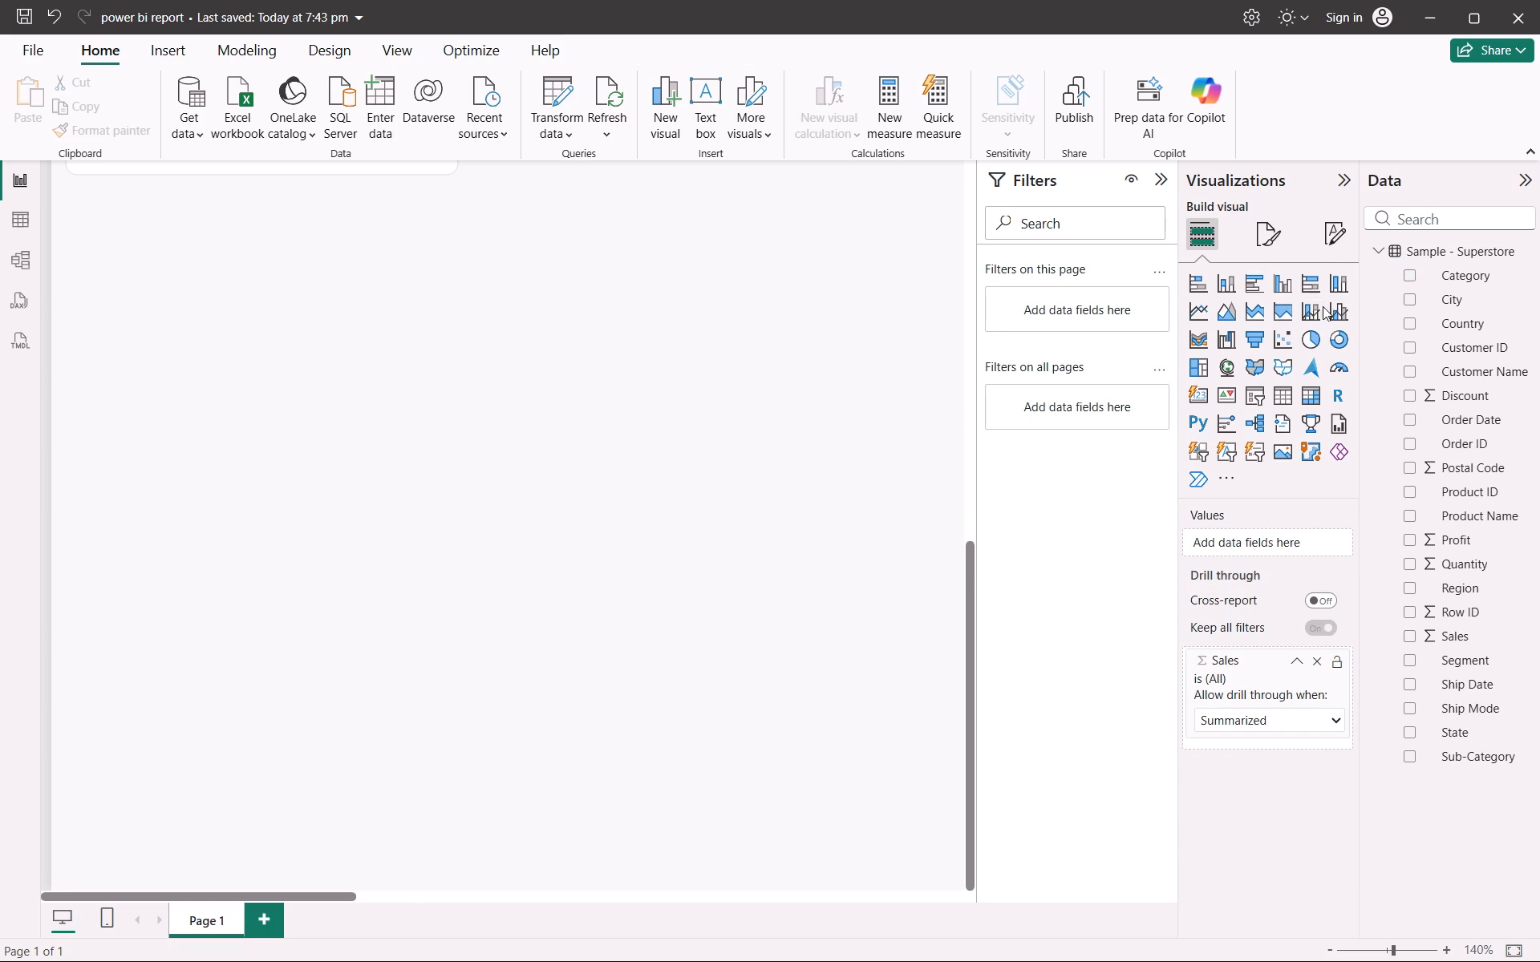
# Build a line chart beneath the pie chart with Order Date on the X-axis and Sum of Sales on the Y-axis.
pyautogui.click(1204, 317)
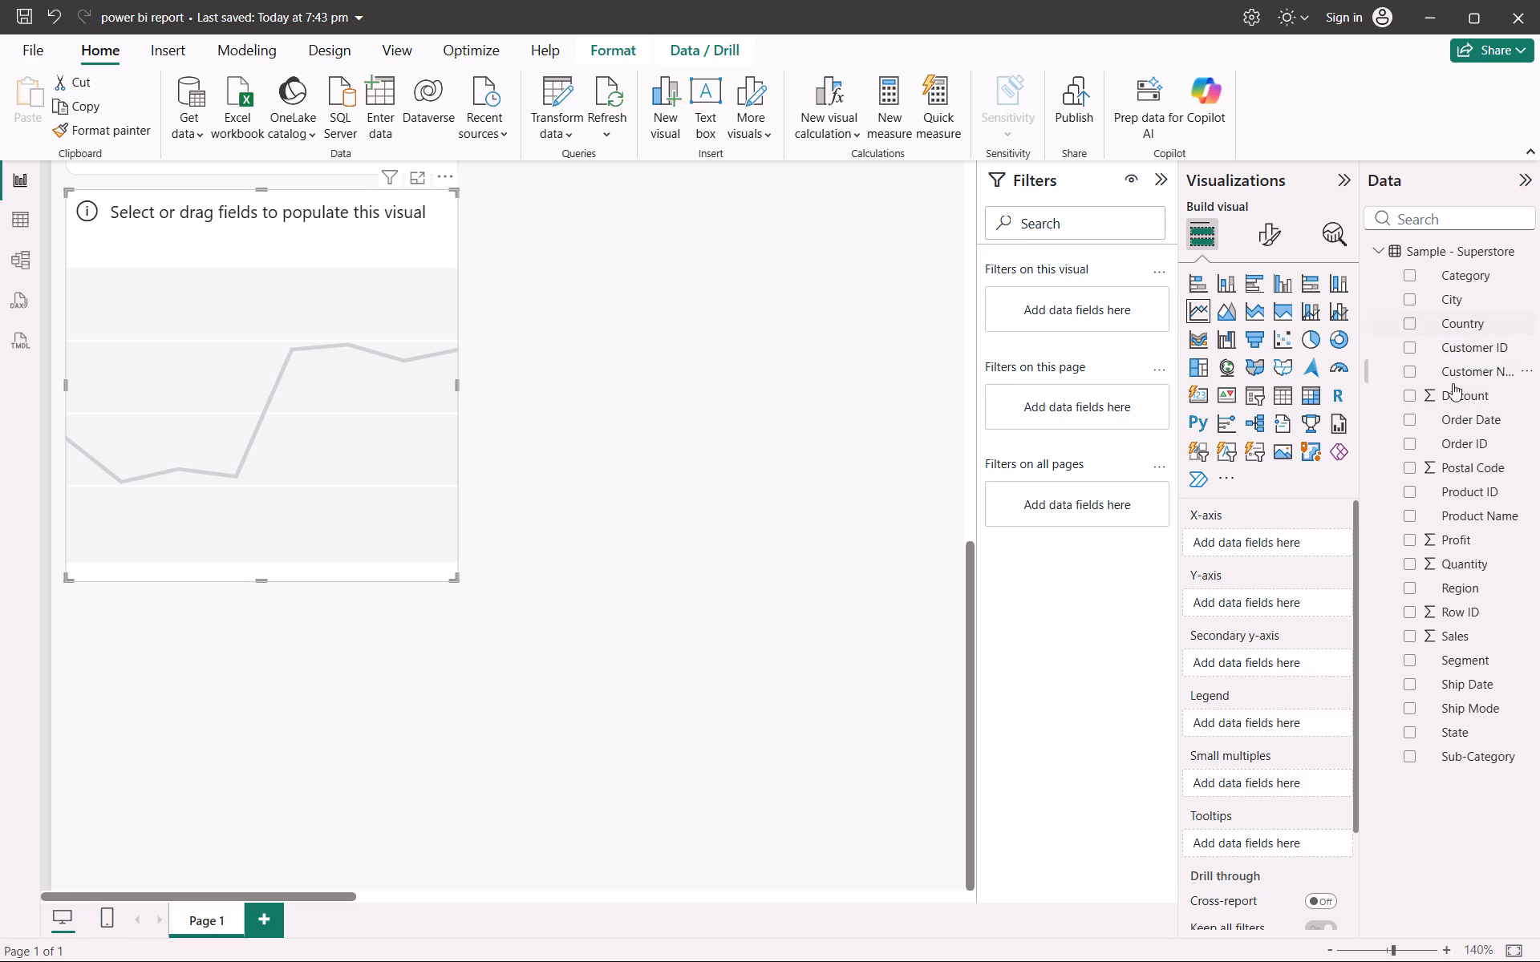
pyautogui.moveTo(1430, 415); pyautogui.dragTo(1241, 572)
pyautogui.moveTo(1241, 572); pyautogui.dragTo(1226, 544)
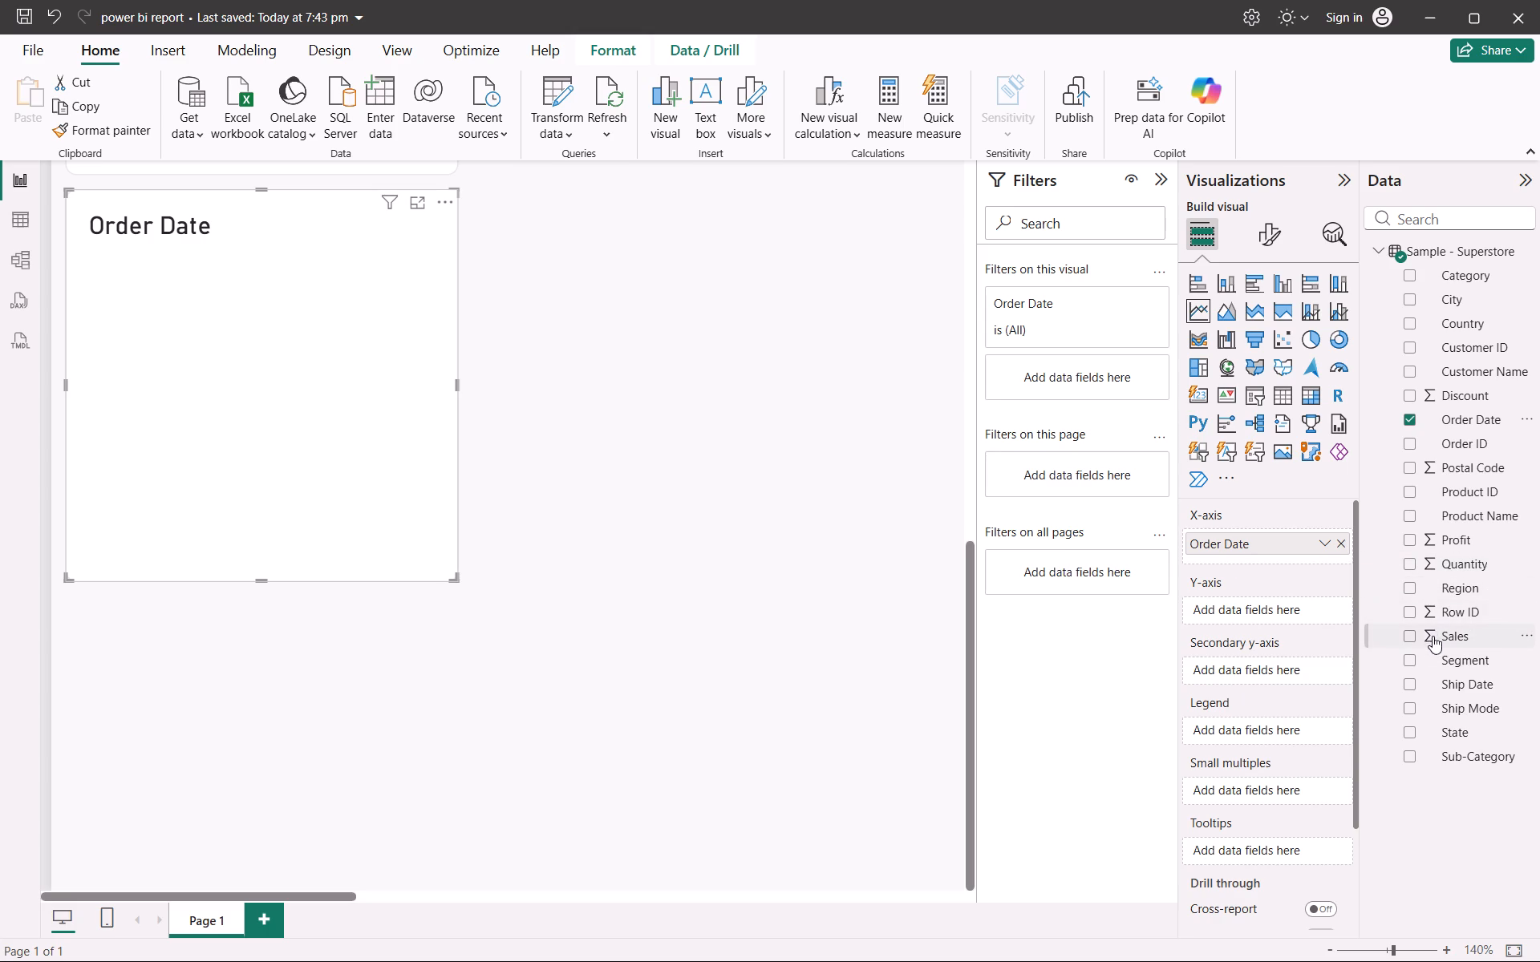
pyautogui.moveTo(1418, 635); pyautogui.dragTo(1243, 614)
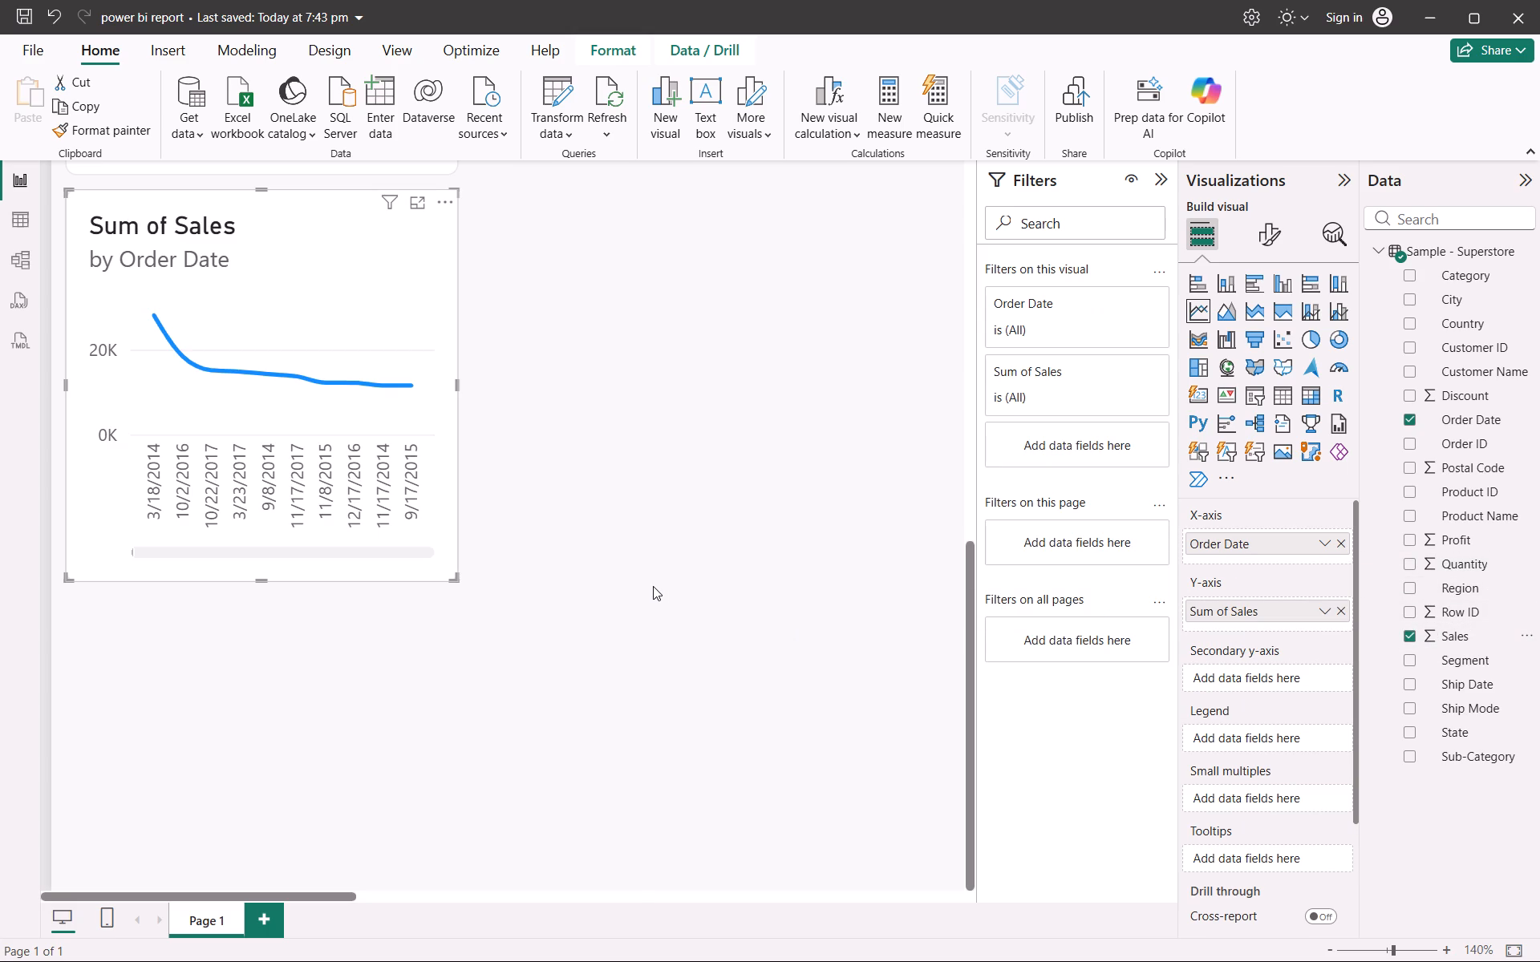
# Replace Sales with Profit on the line chart's Y-axis.
pyautogui.scroll(2, 529, 513)
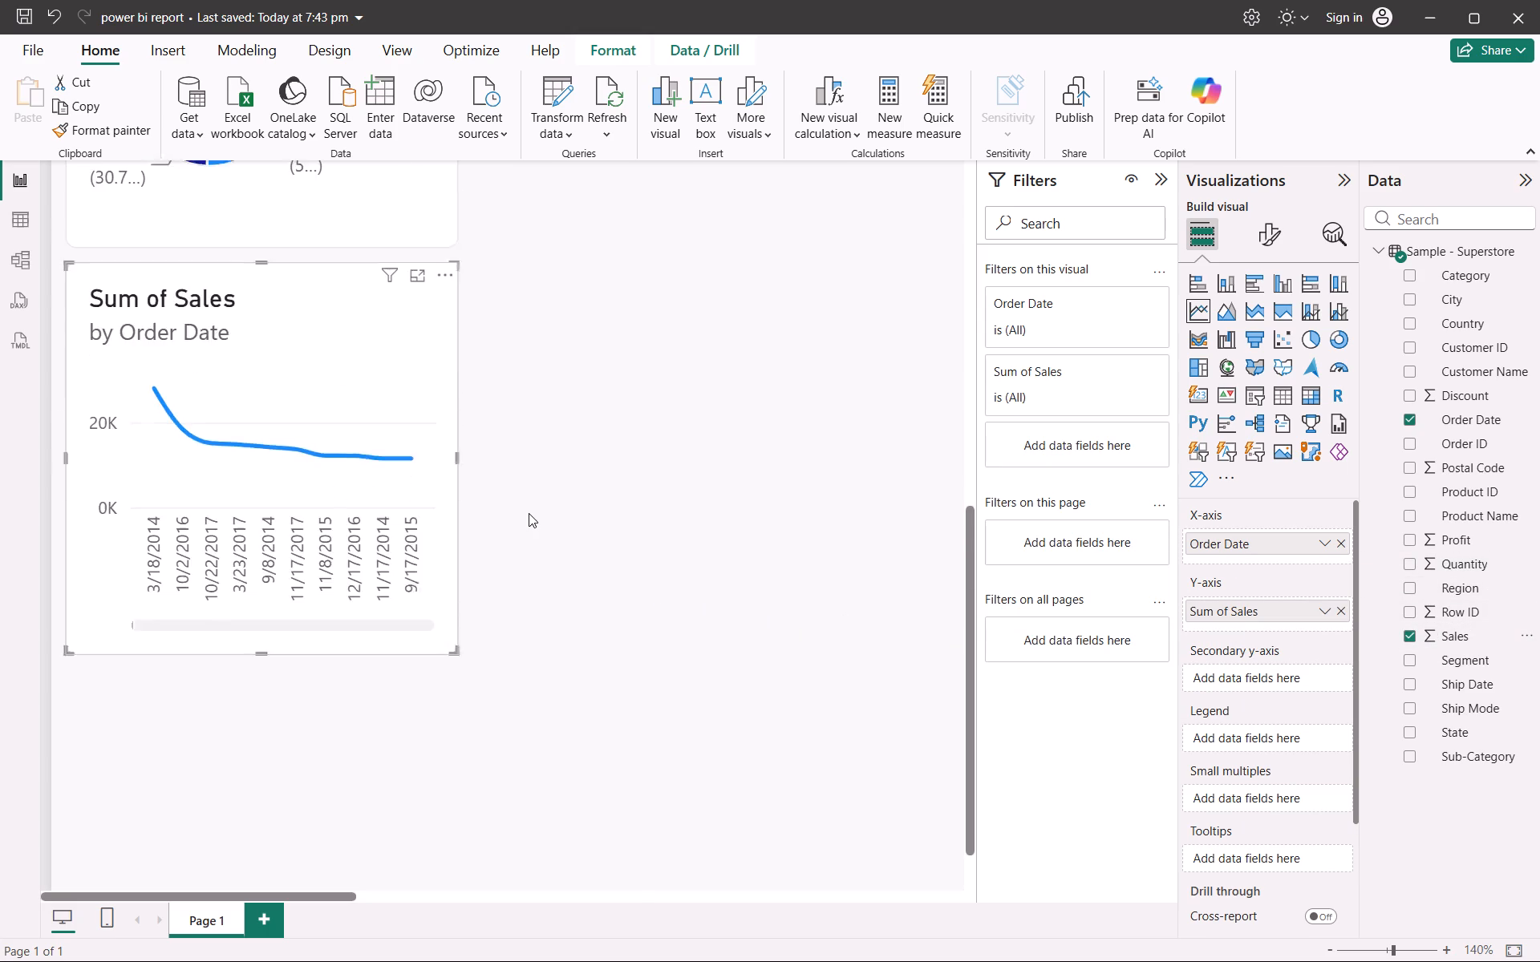
pyautogui.scroll(3, 529, 513)
pyautogui.scroll(-3, 529, 513)
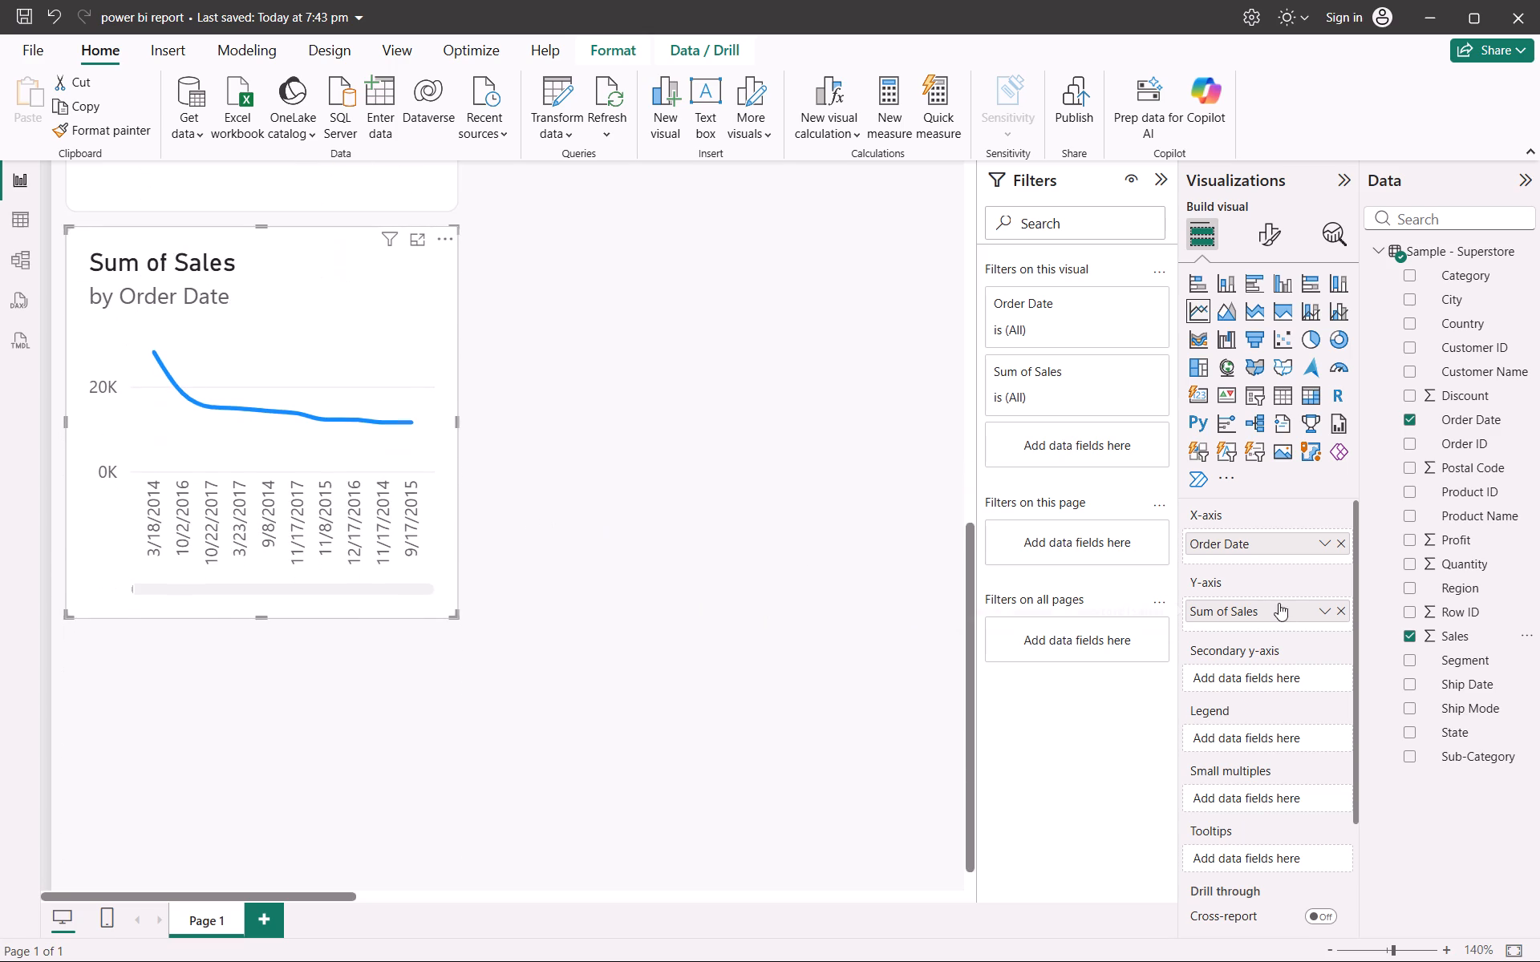
pyautogui.click(1343, 616)
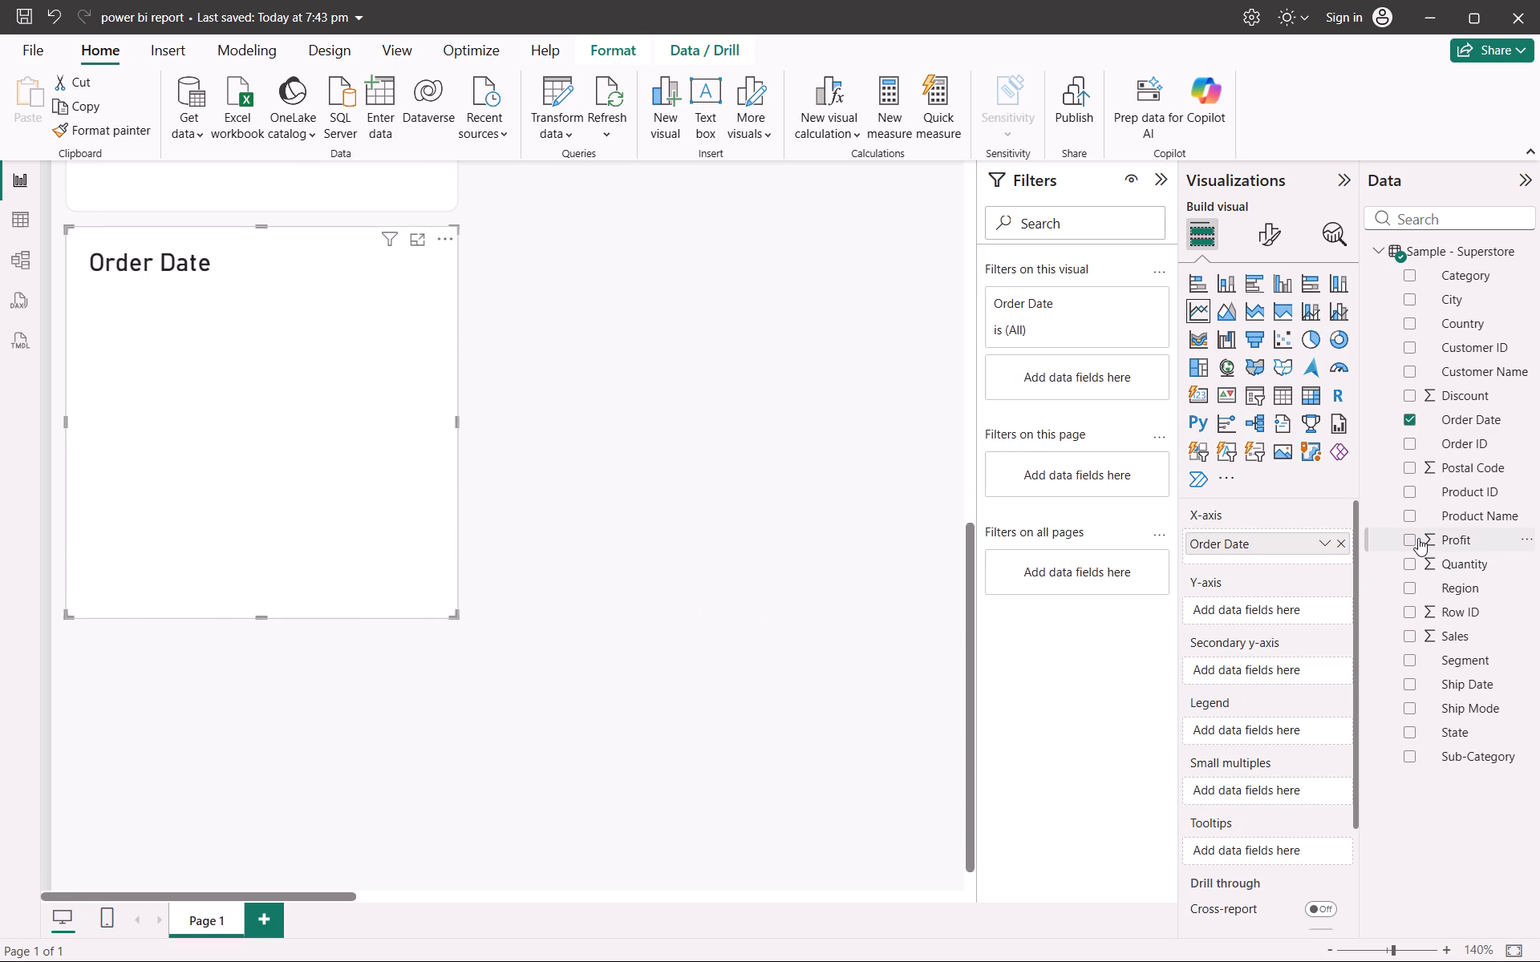
pyautogui.moveTo(1418, 538); pyautogui.dragTo(1235, 610)
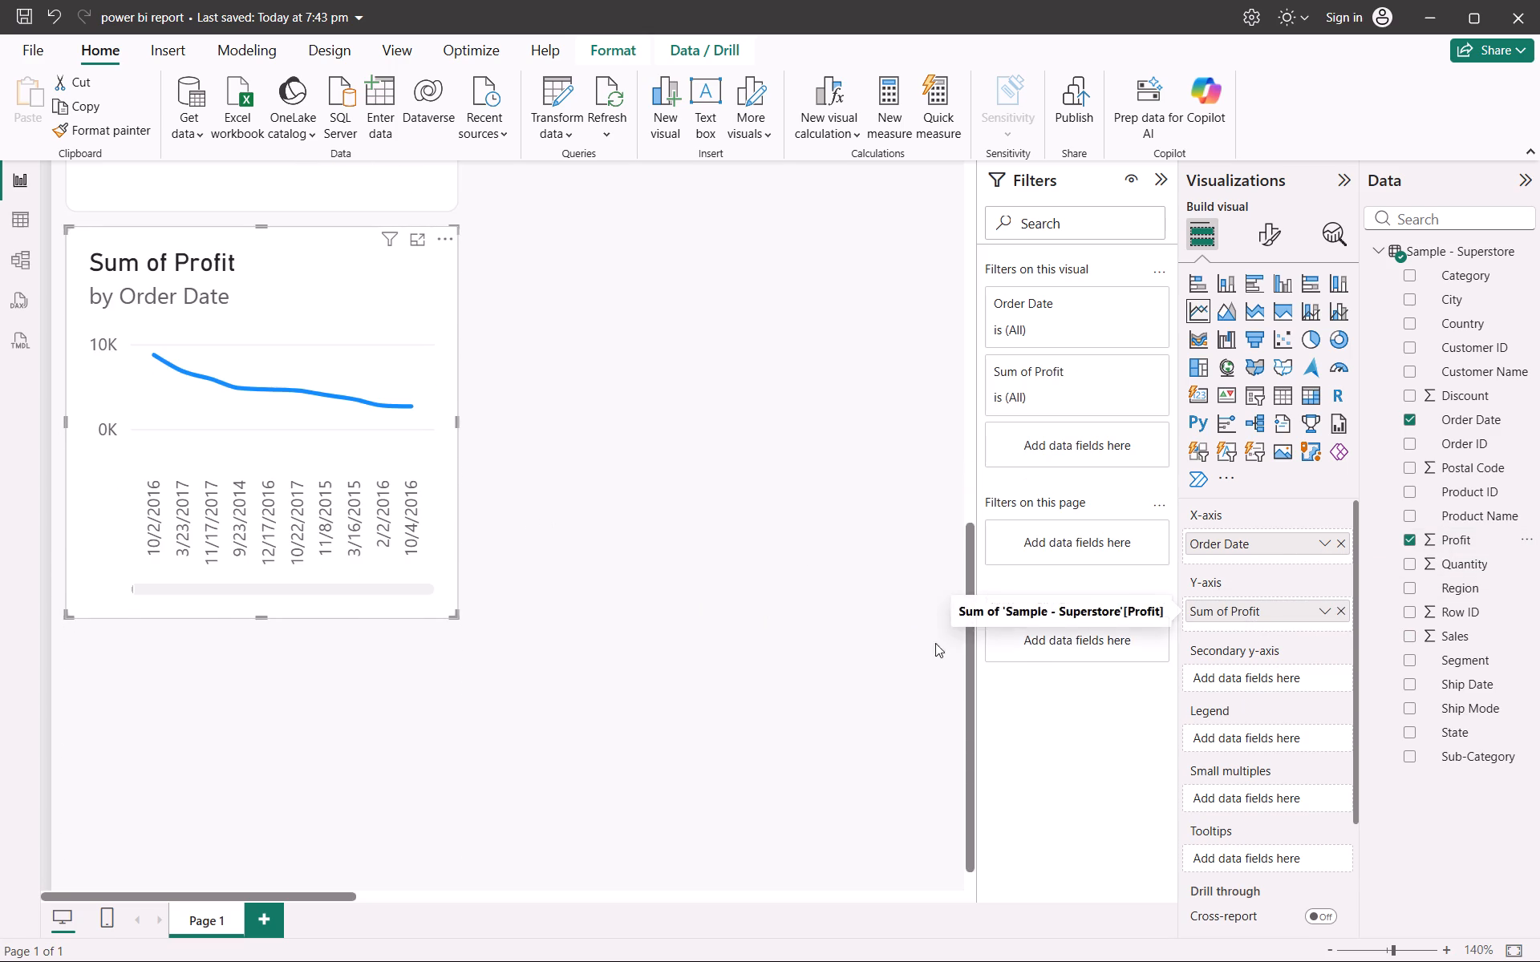
# Highlight the 10/4/2016 and 2/2/2016 dates in the Sum of Profit by Order Date line chart to examine them.
pyautogui.click(531, 542)
pyautogui.click(399, 524)
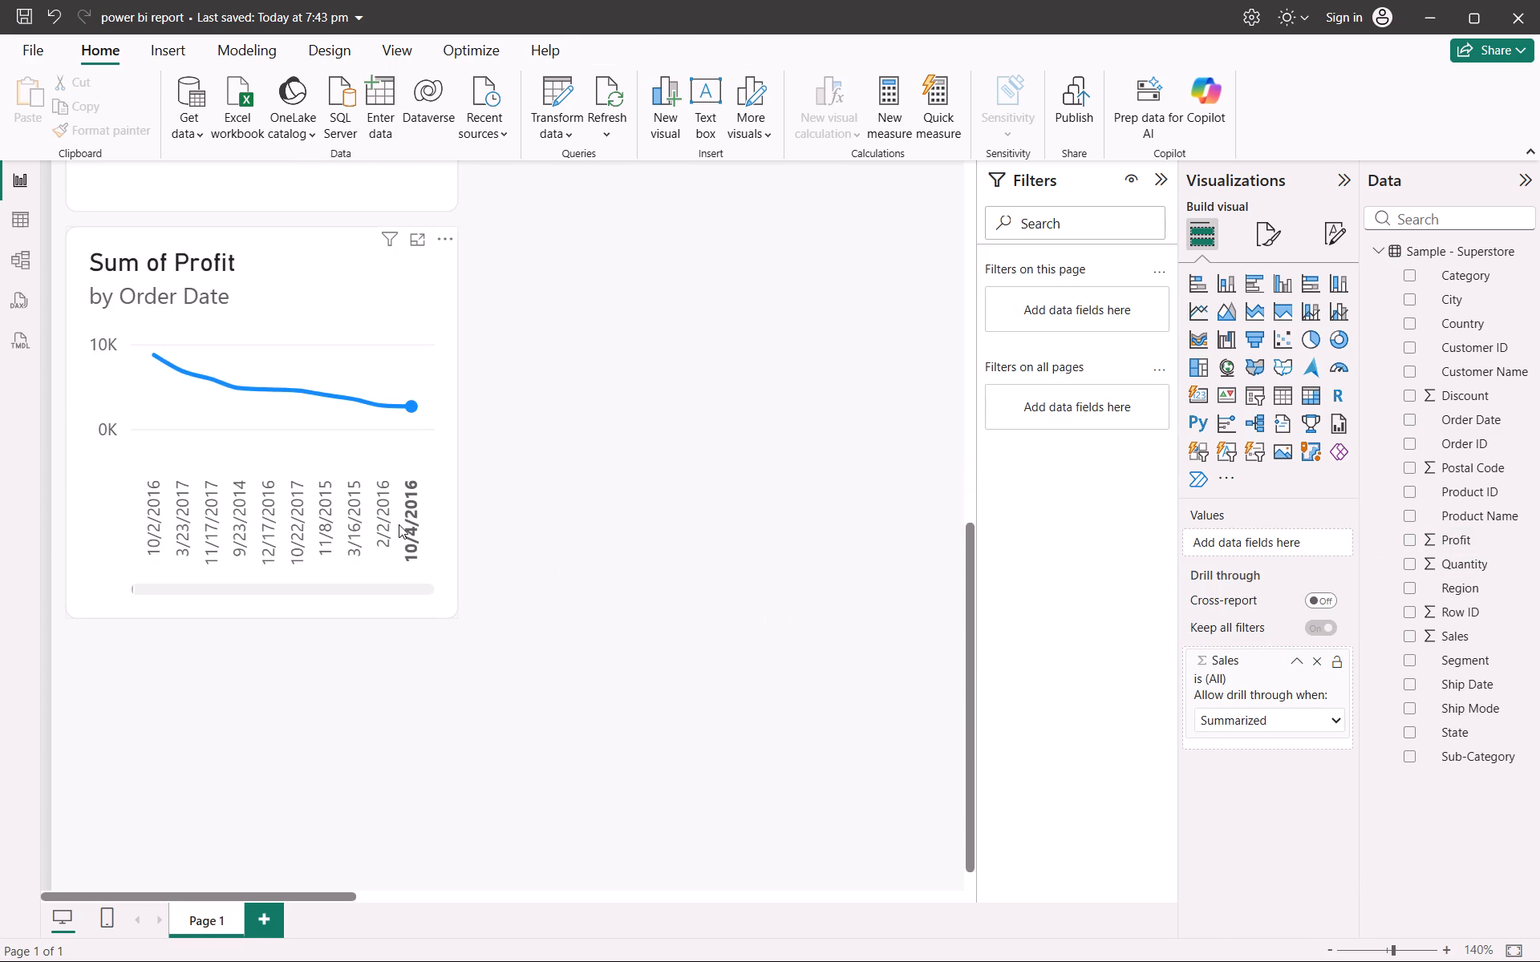
pyautogui.click(379, 530)
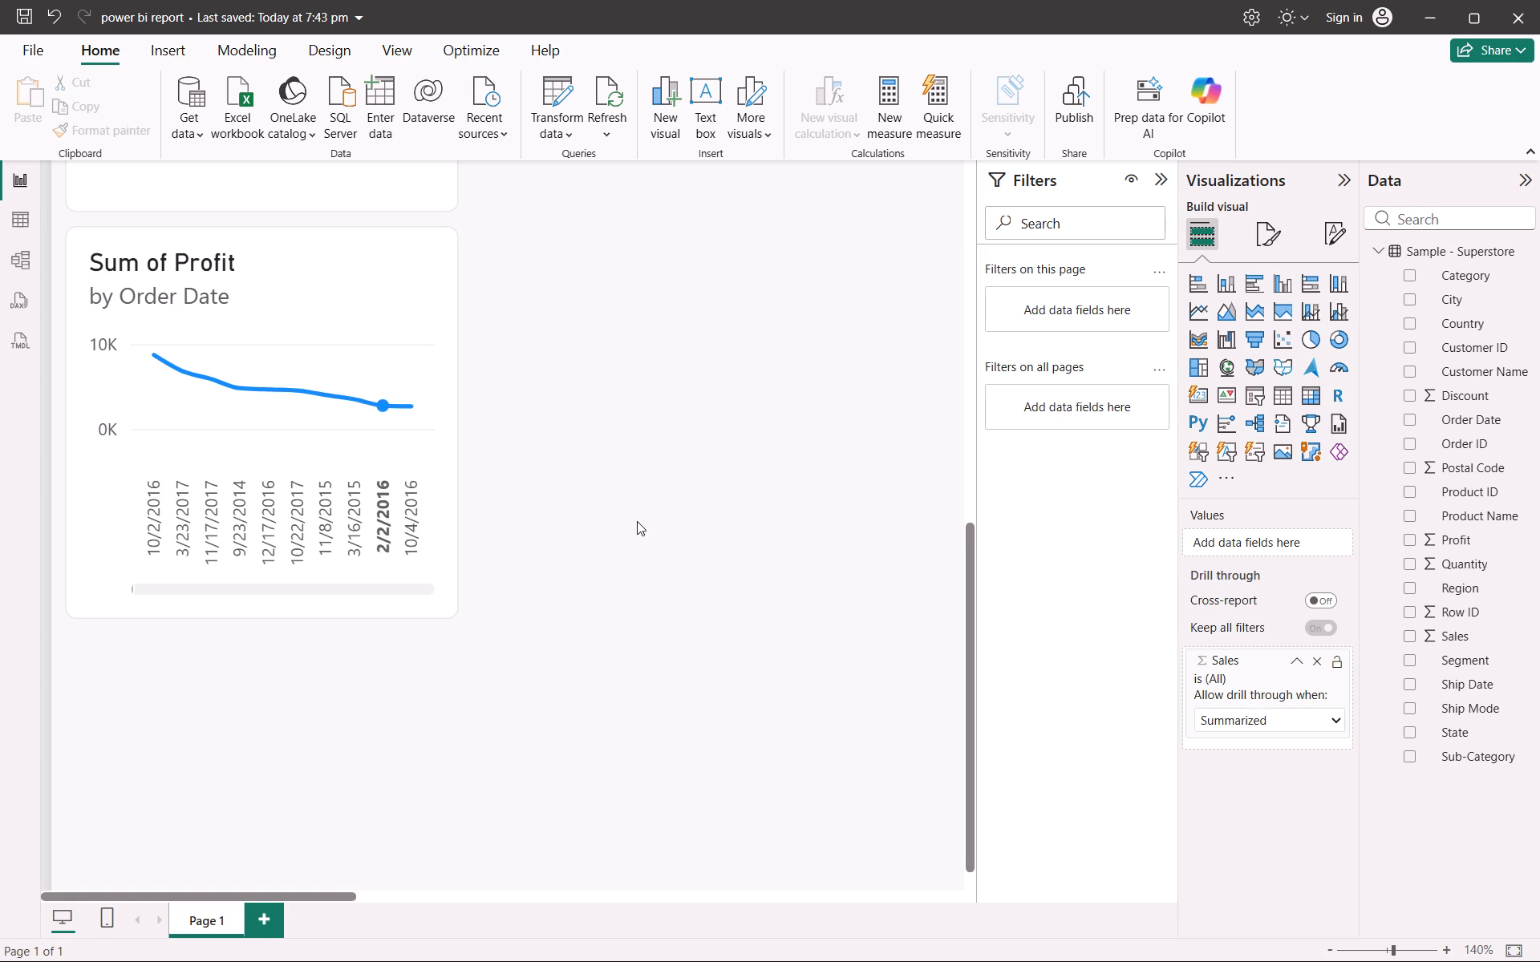
pyautogui.click(637, 521)
pyautogui.click(448, 506)
pyautogui.click(678, 517)
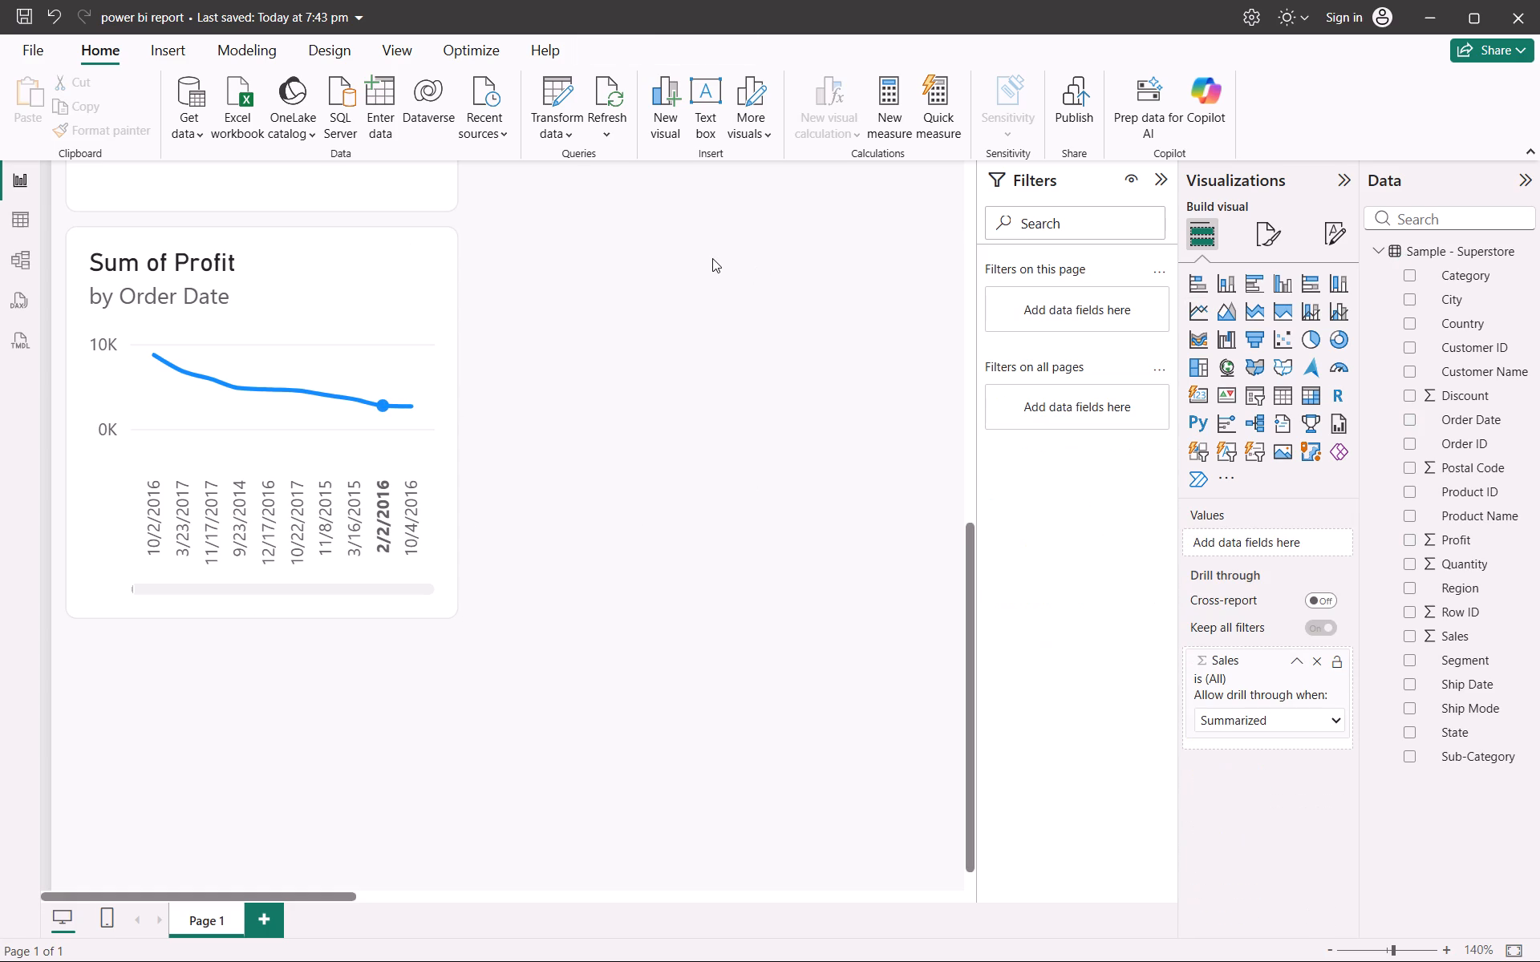
pyautogui.click(712, 258)
# Add a donut chart beneath the profit line chart with Segment as legend and Sum of Sales as values.
pyautogui.click(1331, 340)
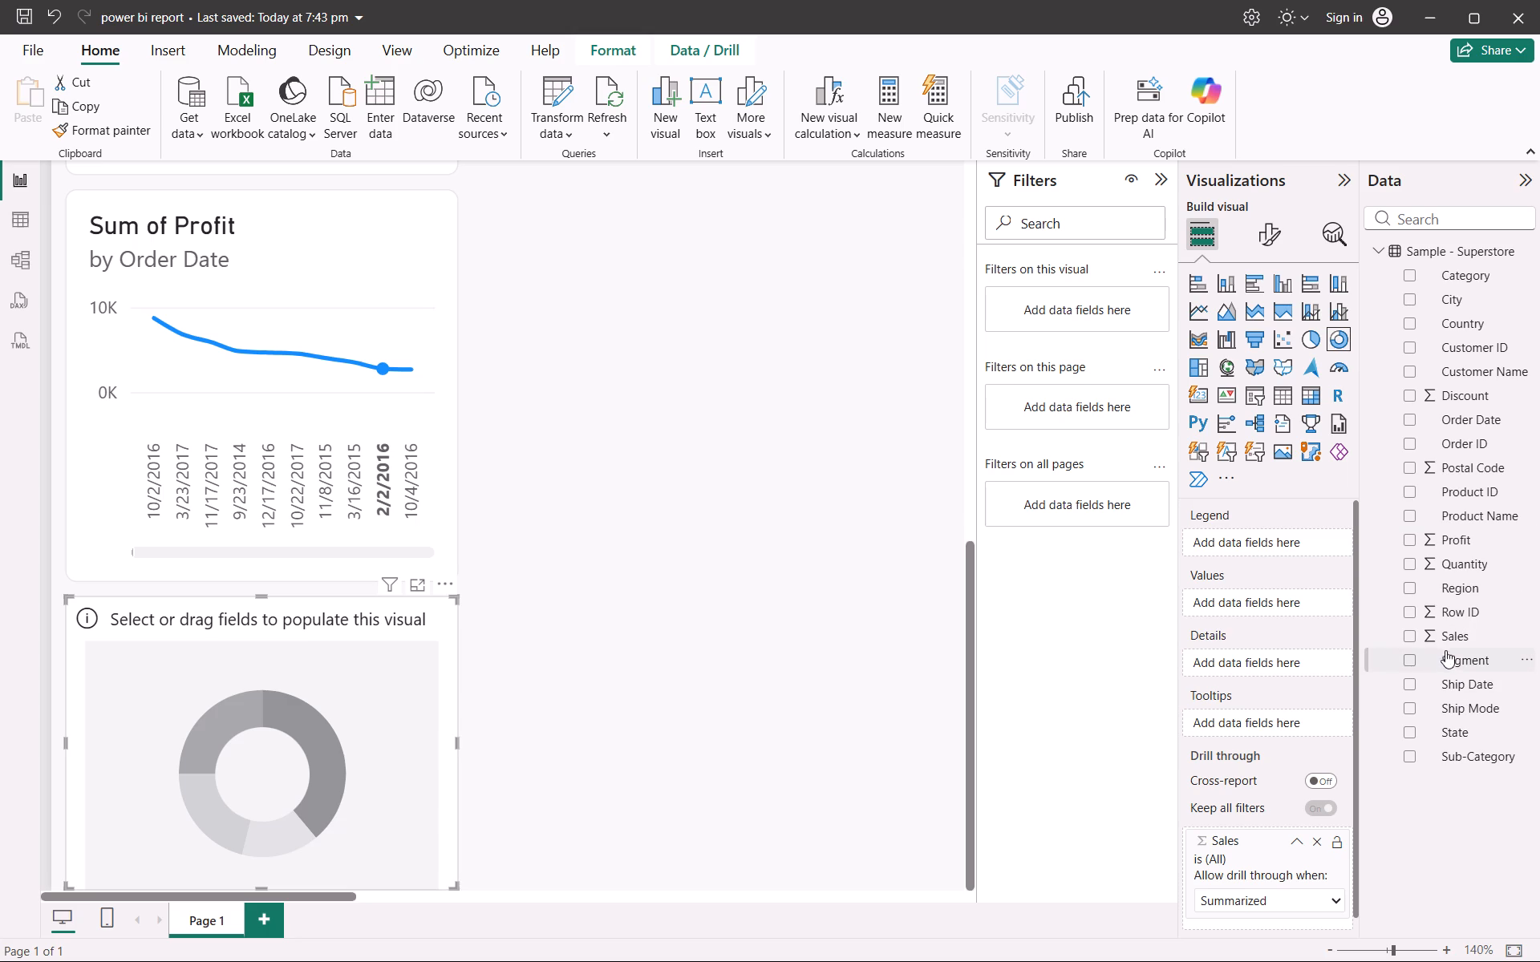
pyautogui.moveTo(1444, 655); pyautogui.dragTo(1259, 545)
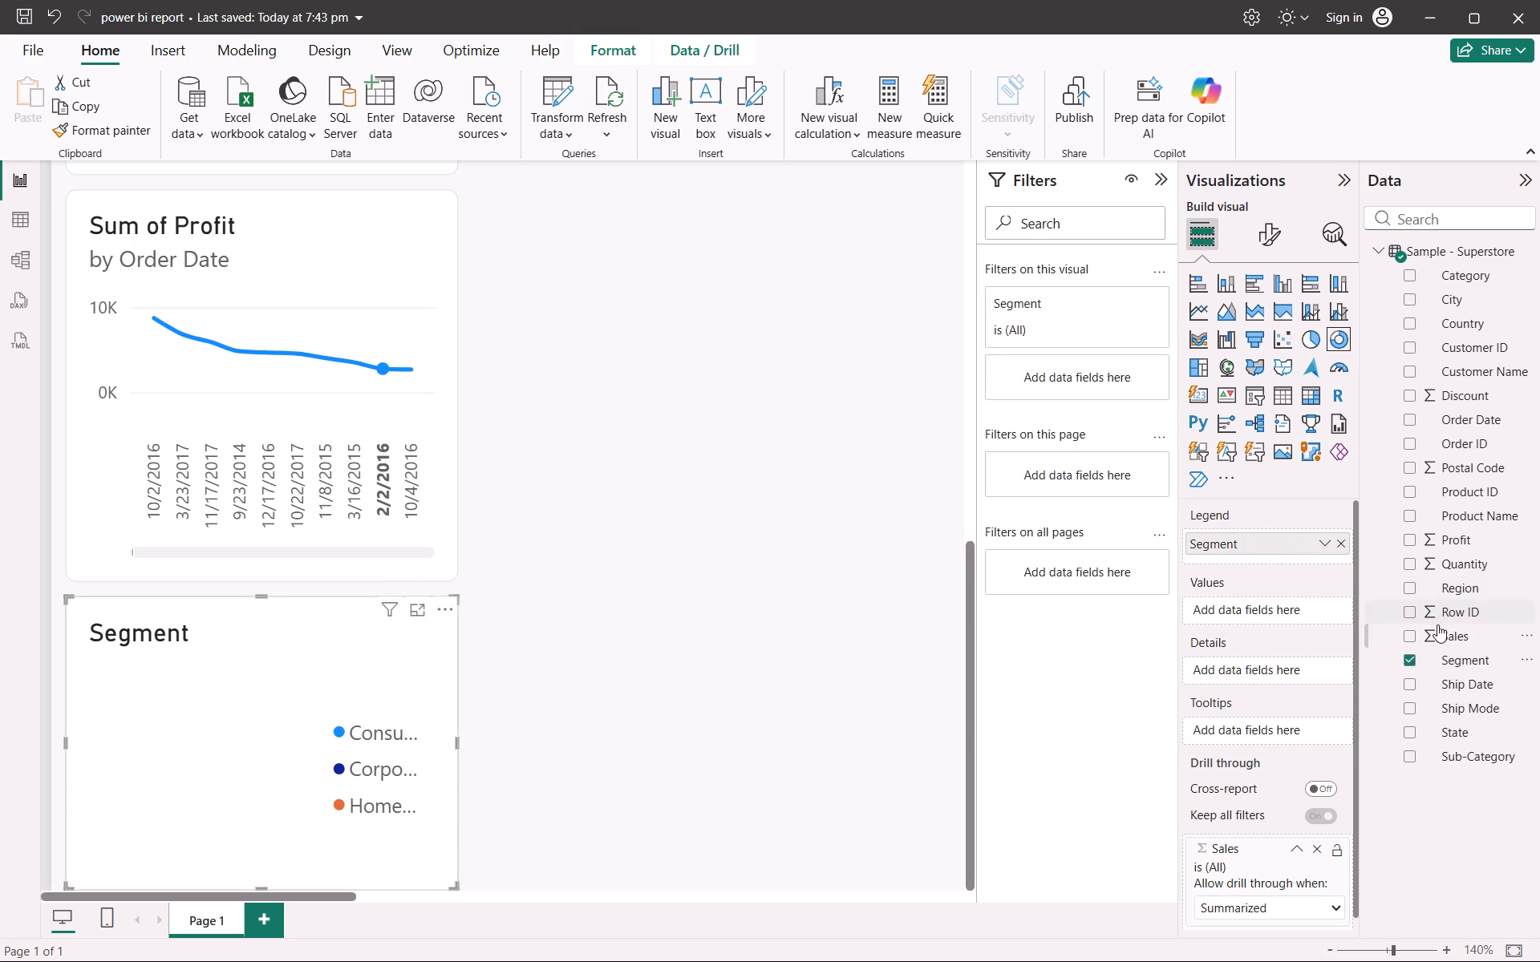
pyautogui.moveTo(1437, 624); pyautogui.dragTo(1247, 605)
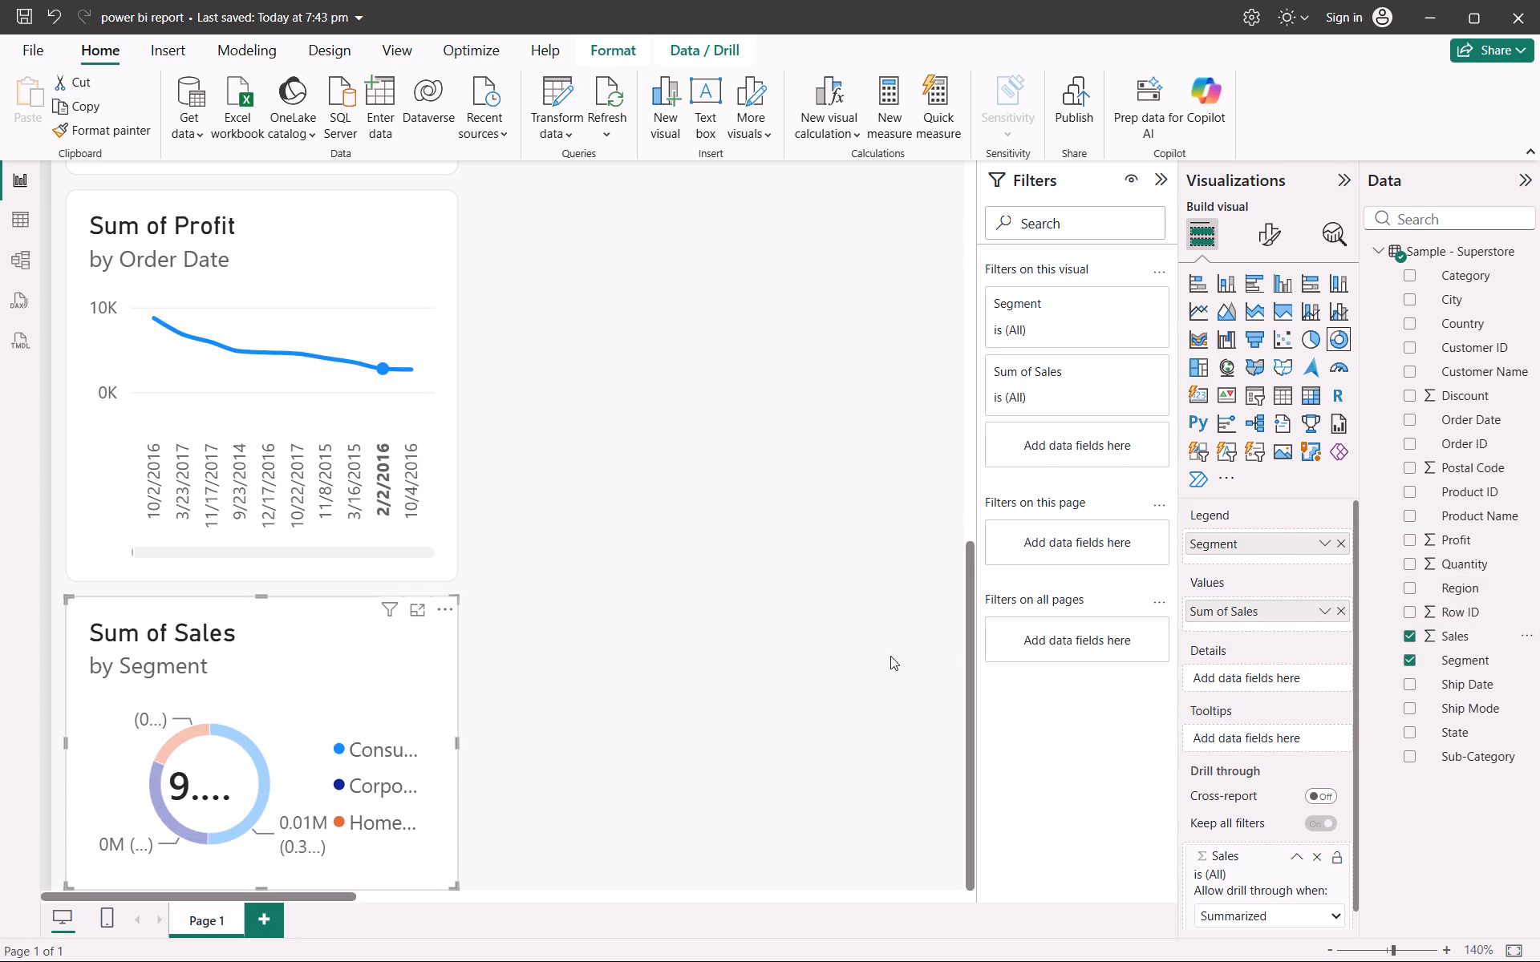
# Highlight the Consumer slice of the Sum of Sales by Segment donut chart to examine its share.
pyautogui.click(800, 685)
pyautogui.click(267, 782)
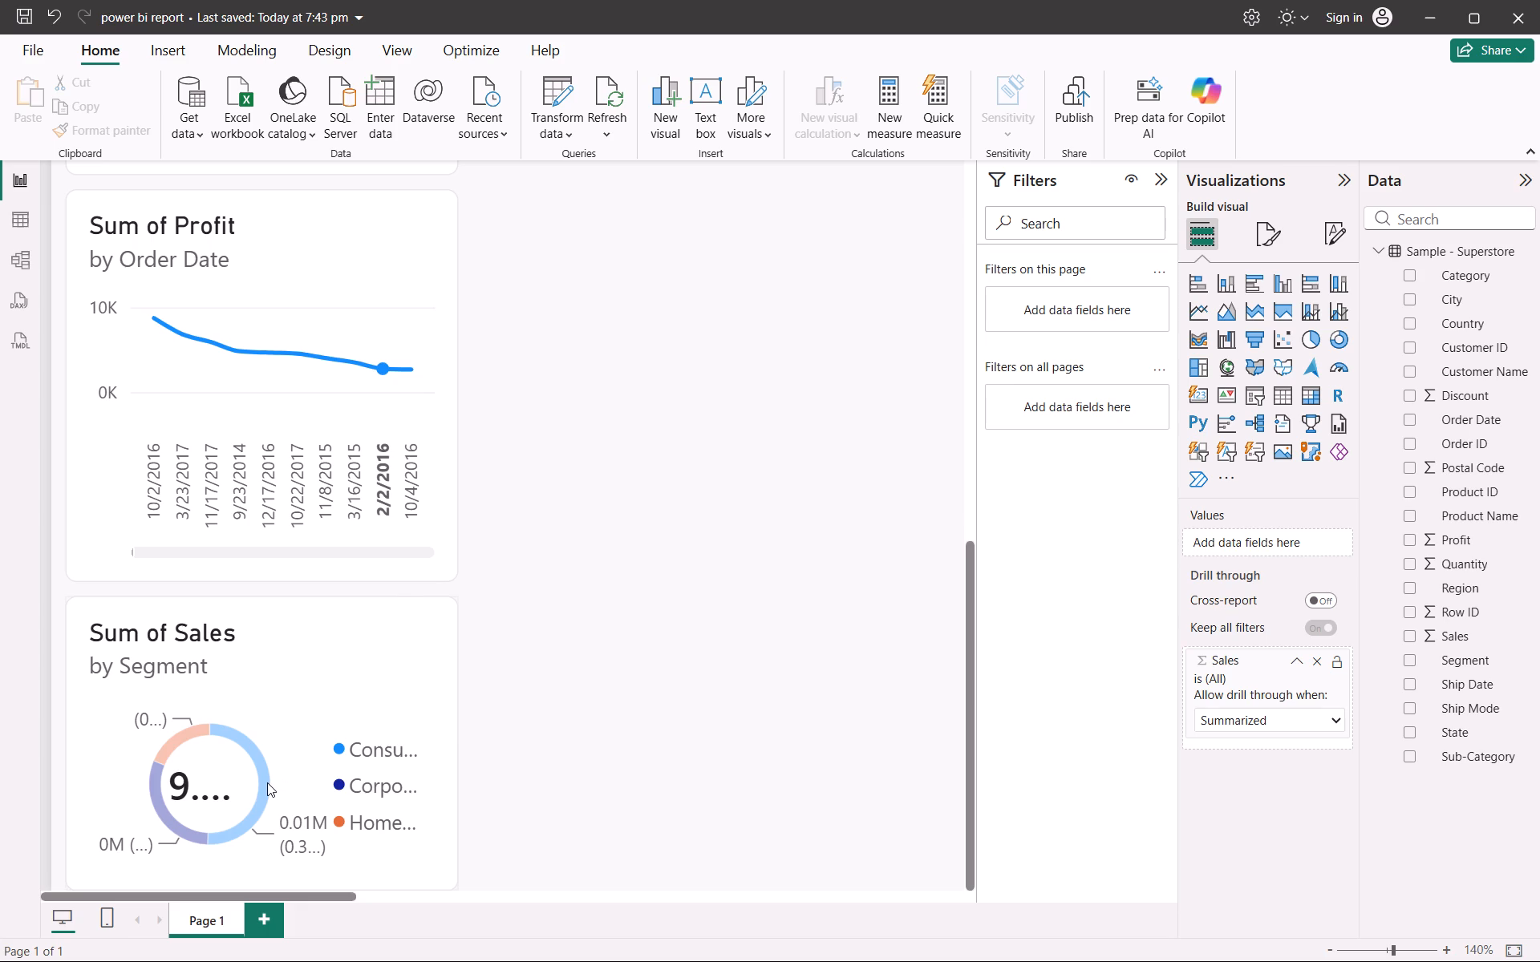
pyautogui.click(209, 774)
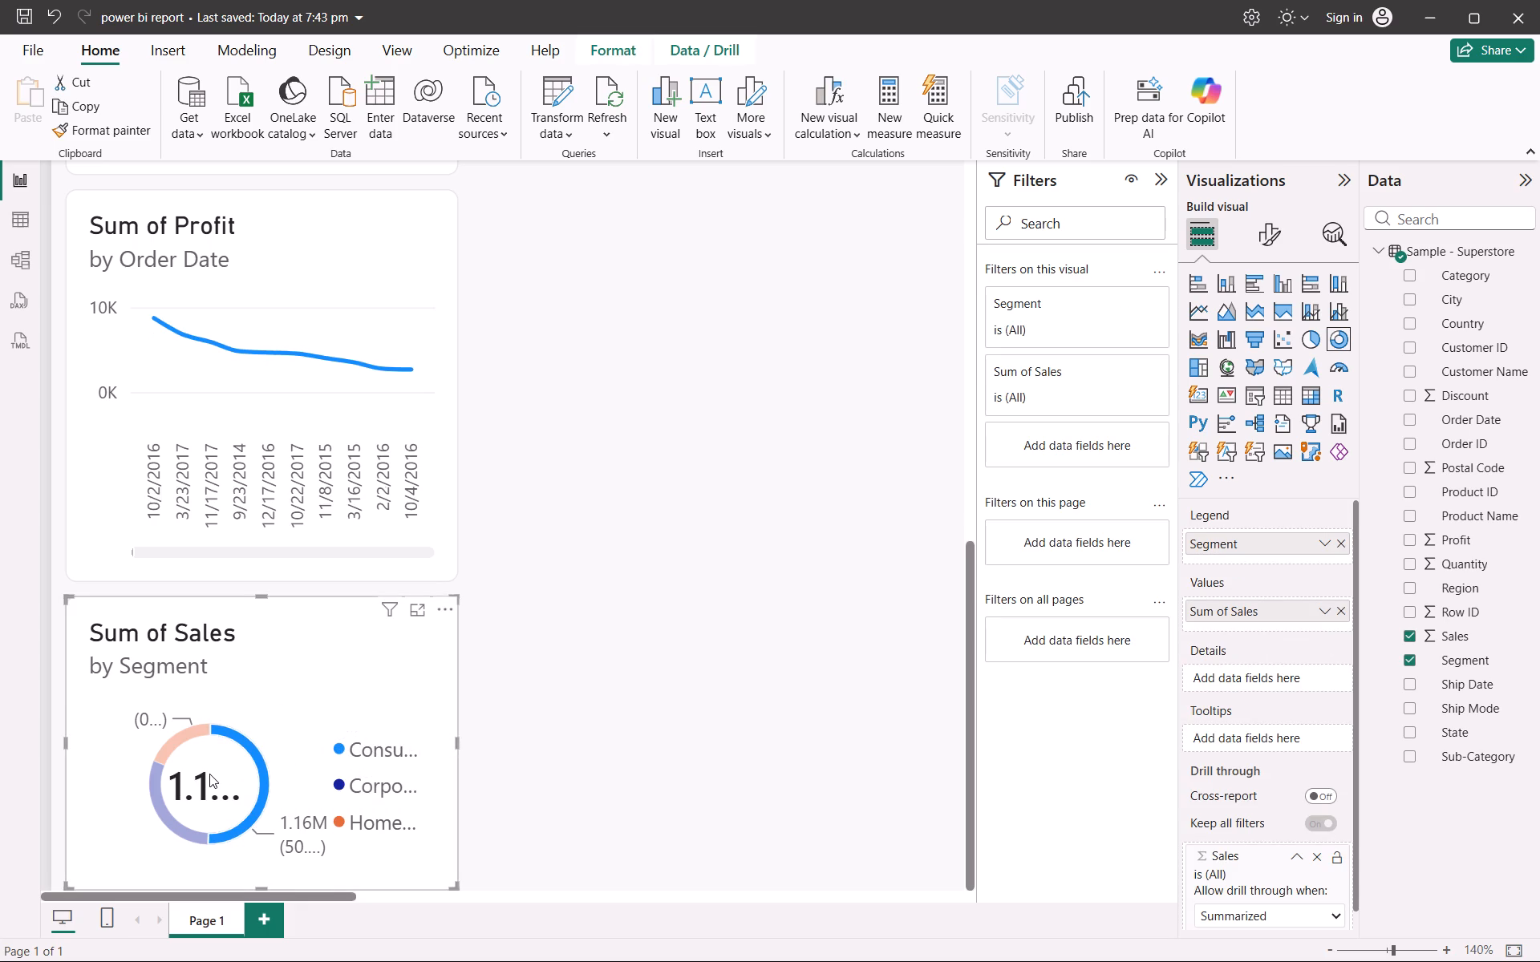
pyautogui.click(654, 704)
pyautogui.scroll(4, 654, 704)
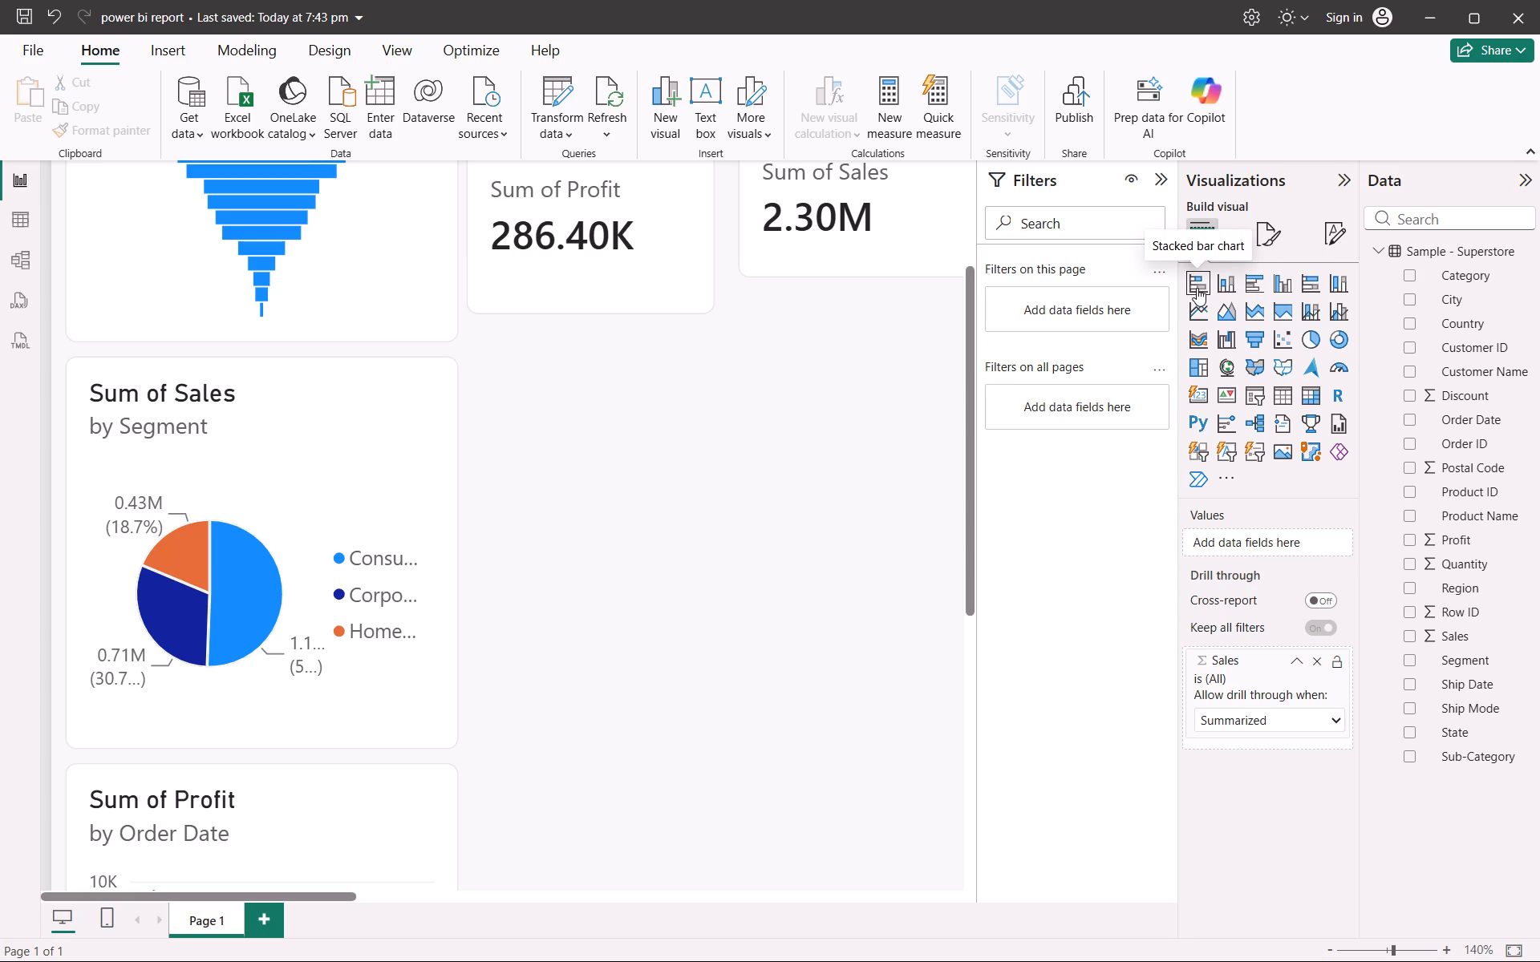
# Add a clustered bar chart beside the Sales by Segment pie chart with Product Name on the Y-axis and Sum of Sales on the X-axis.
pyautogui.click(1217, 473)
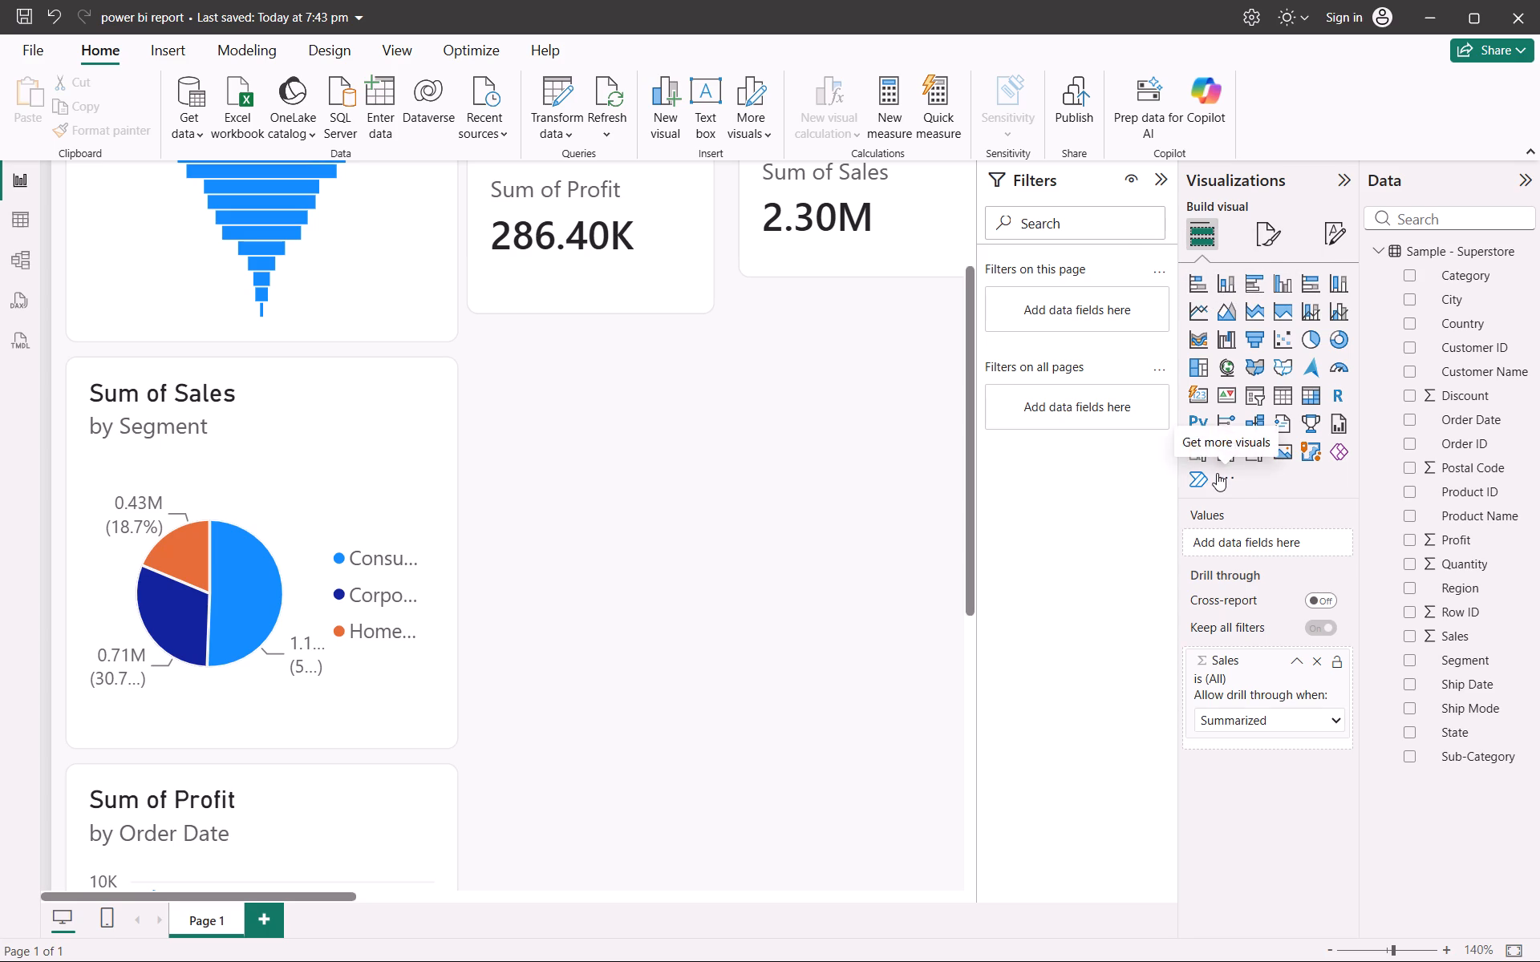
pyautogui.click(1217, 473)
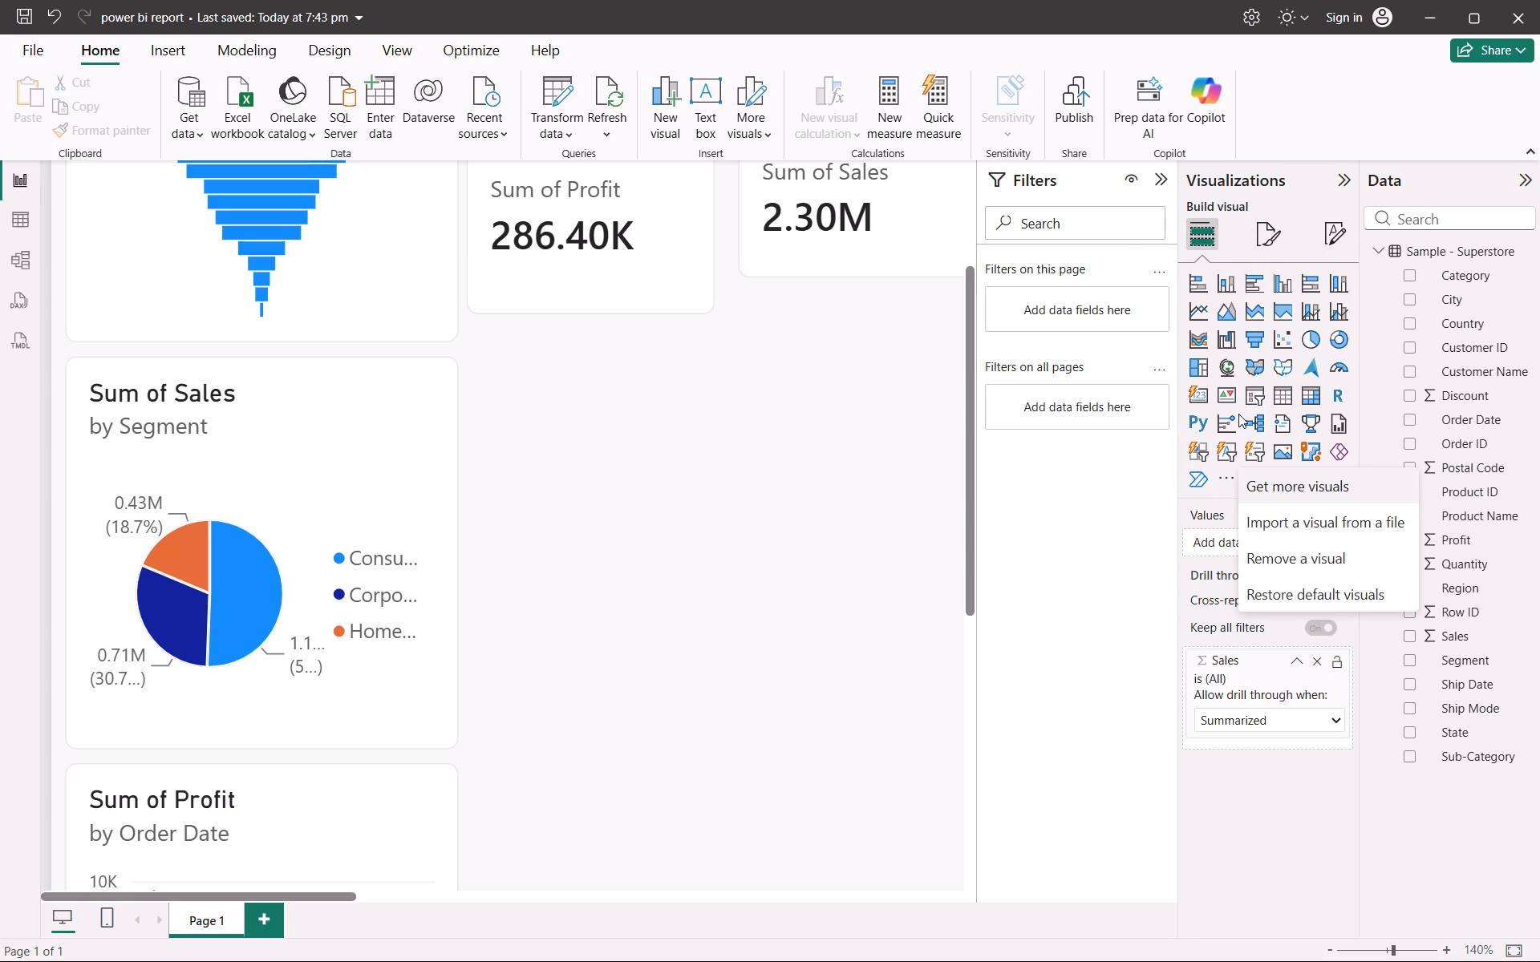
pyautogui.click(1246, 286)
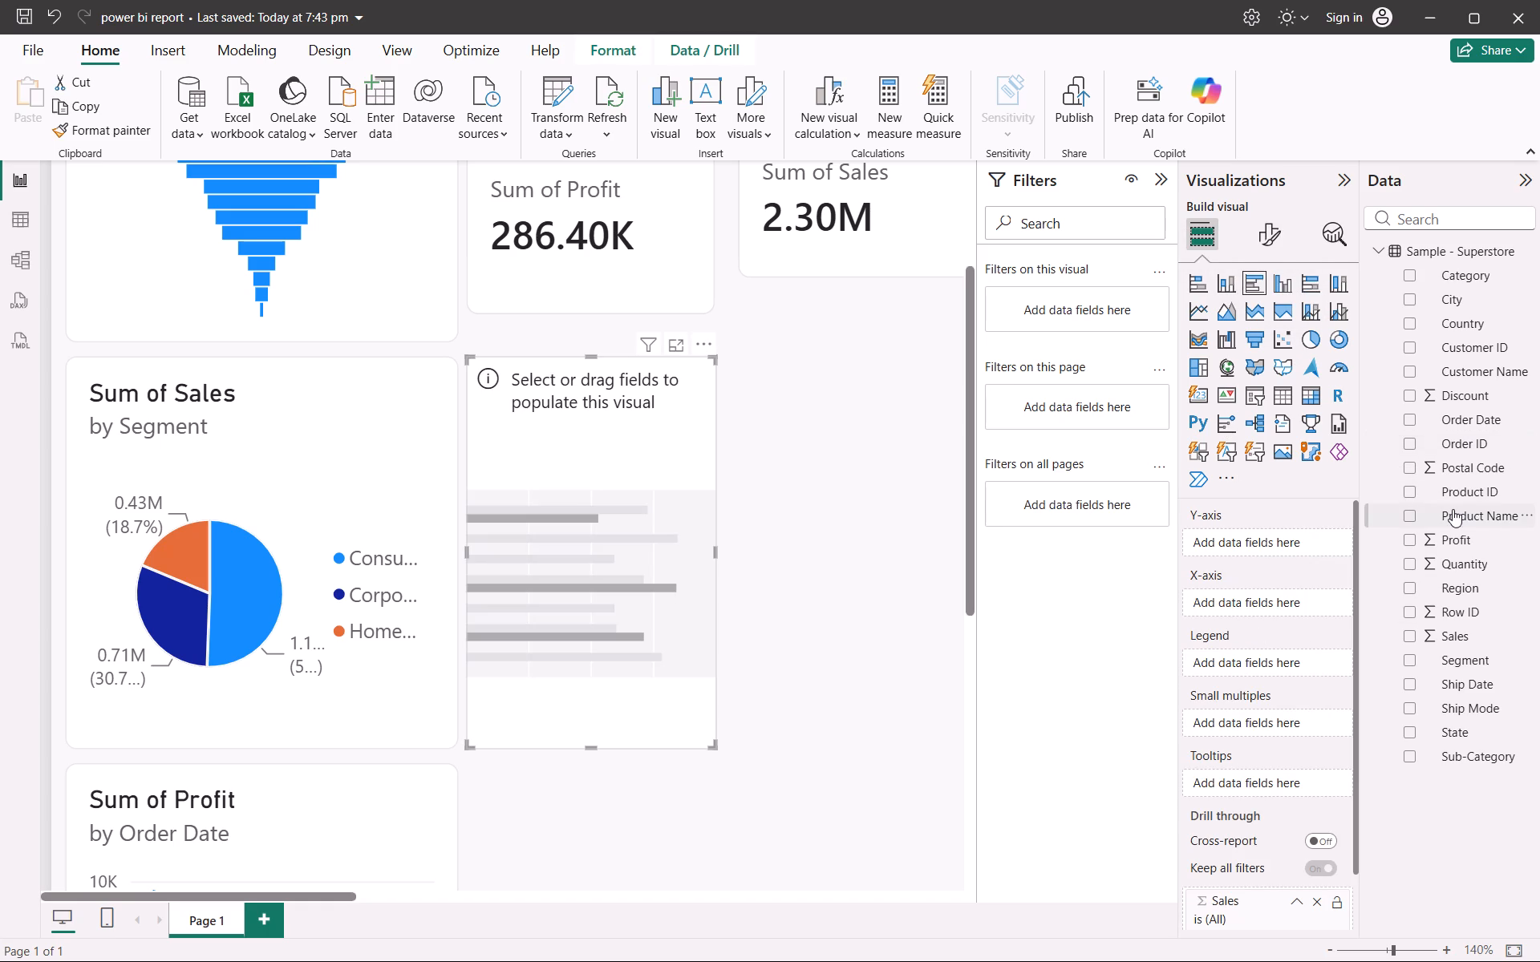
pyautogui.moveTo(1429, 509); pyautogui.dragTo(1262, 586)
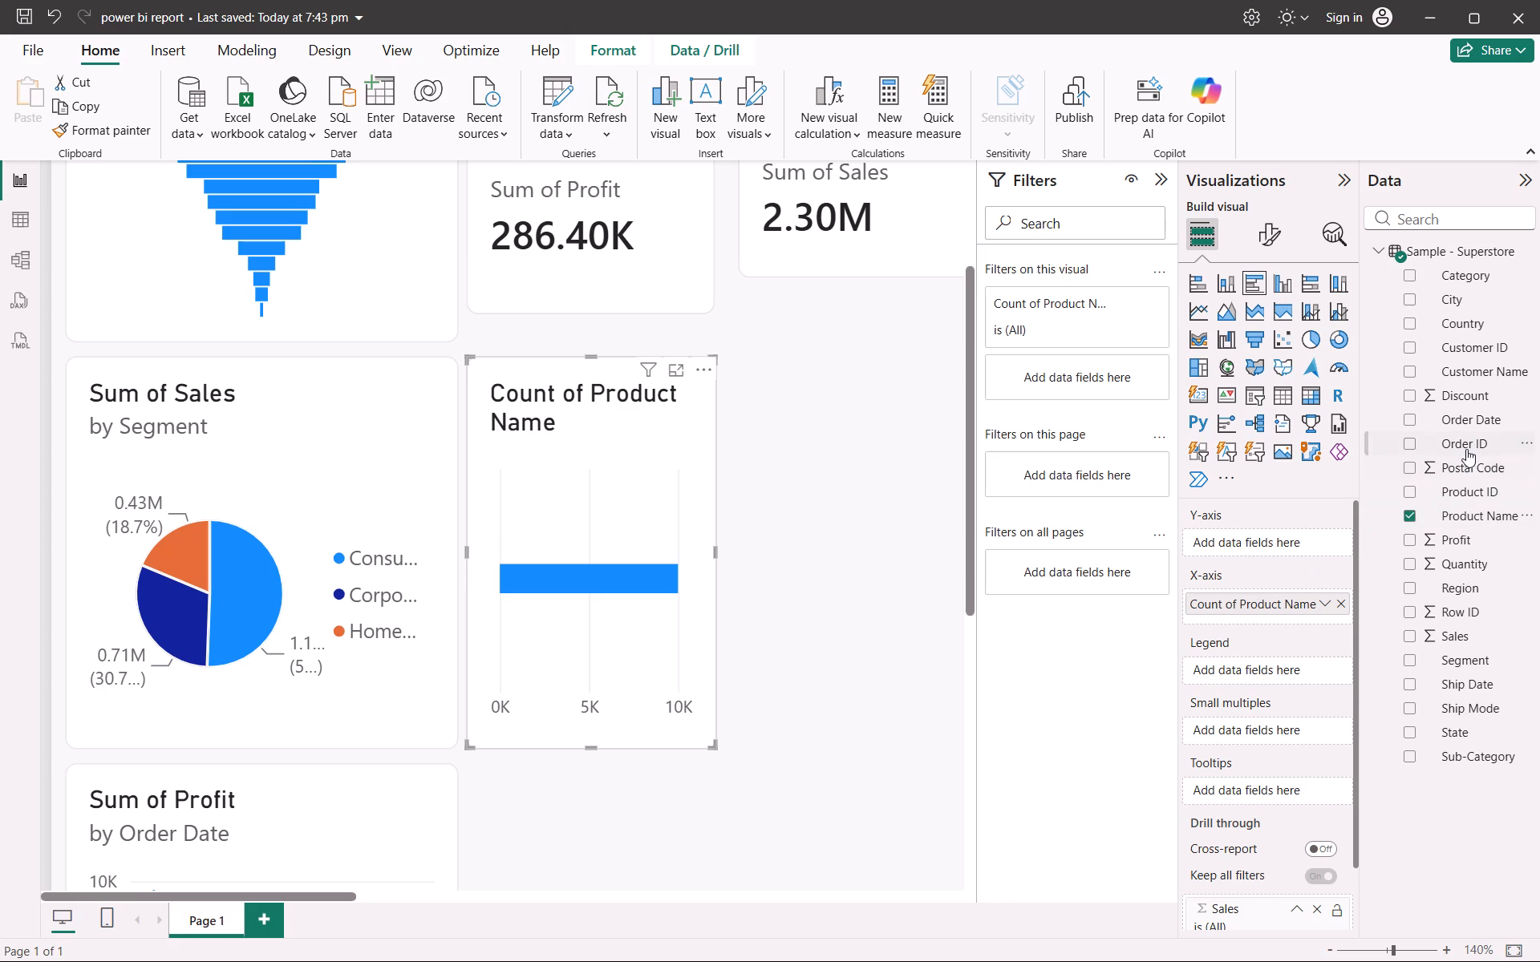
pyautogui.click(1424, 622)
pyautogui.moveTo(1420, 633); pyautogui.dragTo(1266, 547)
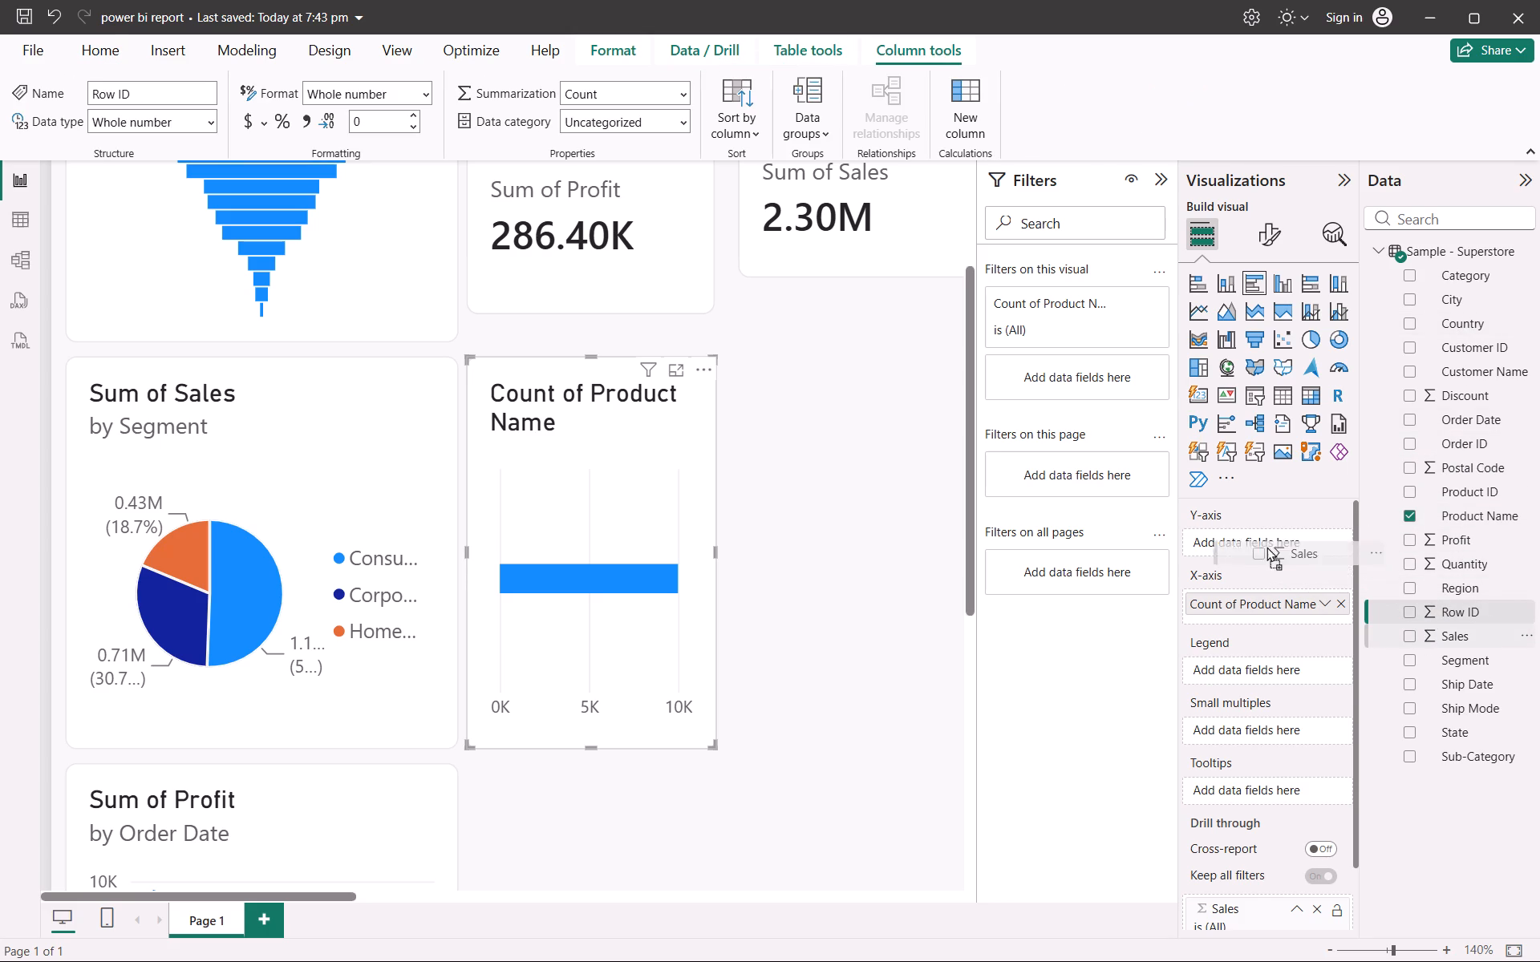
pyautogui.moveTo(1266, 547); pyautogui.dragTo(1242, 552)
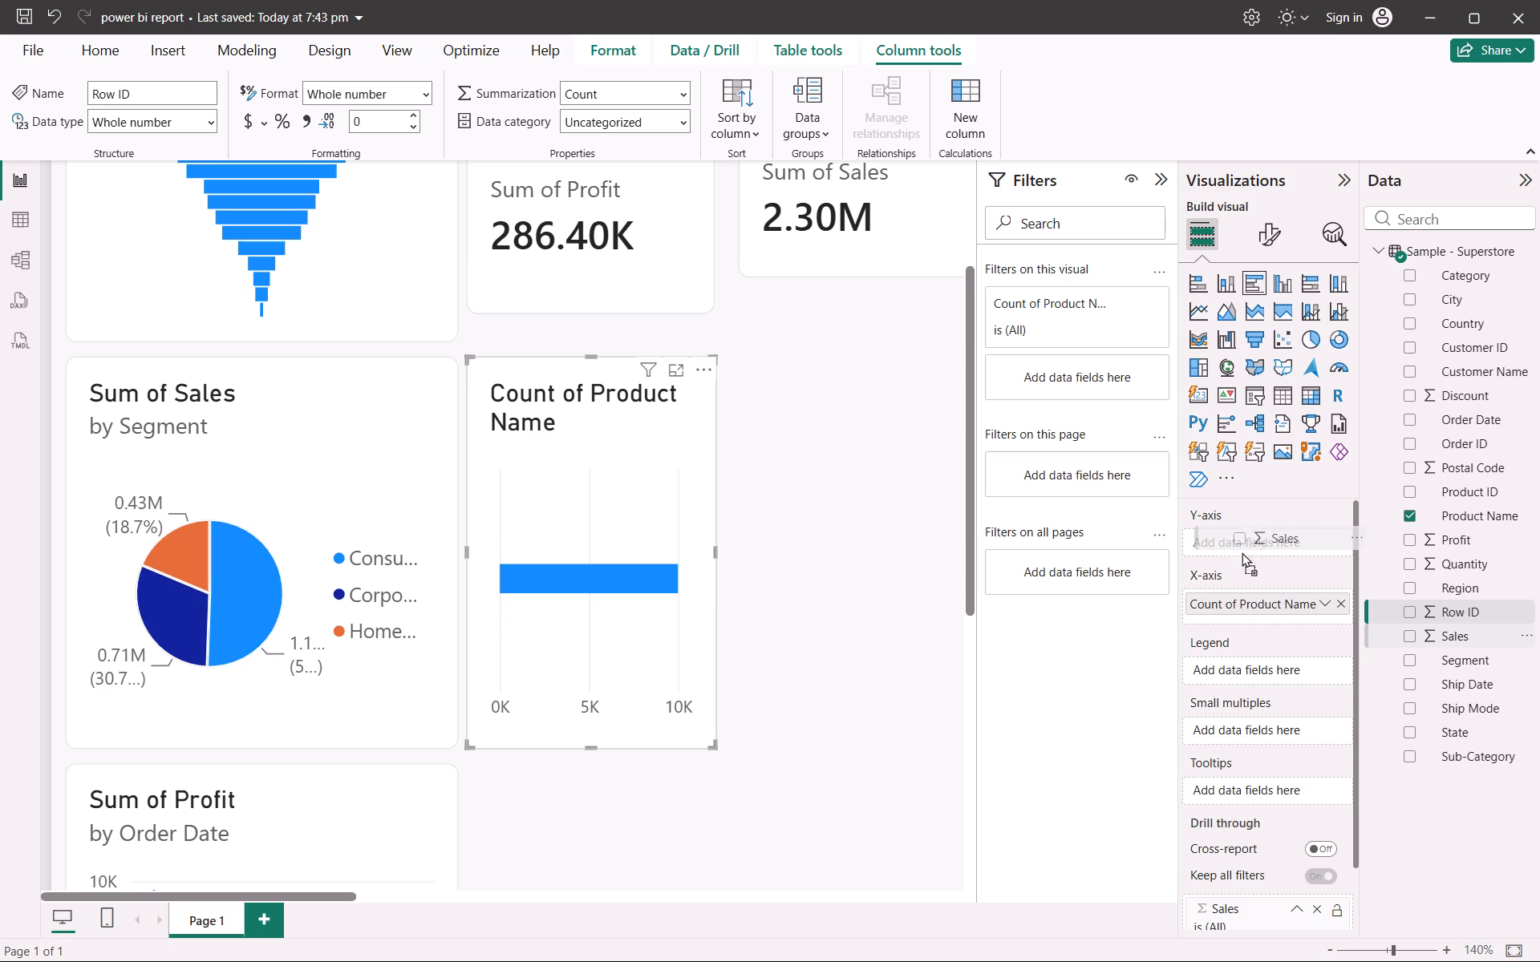
pyautogui.moveTo(1242, 552); pyautogui.dragTo(1224, 599)
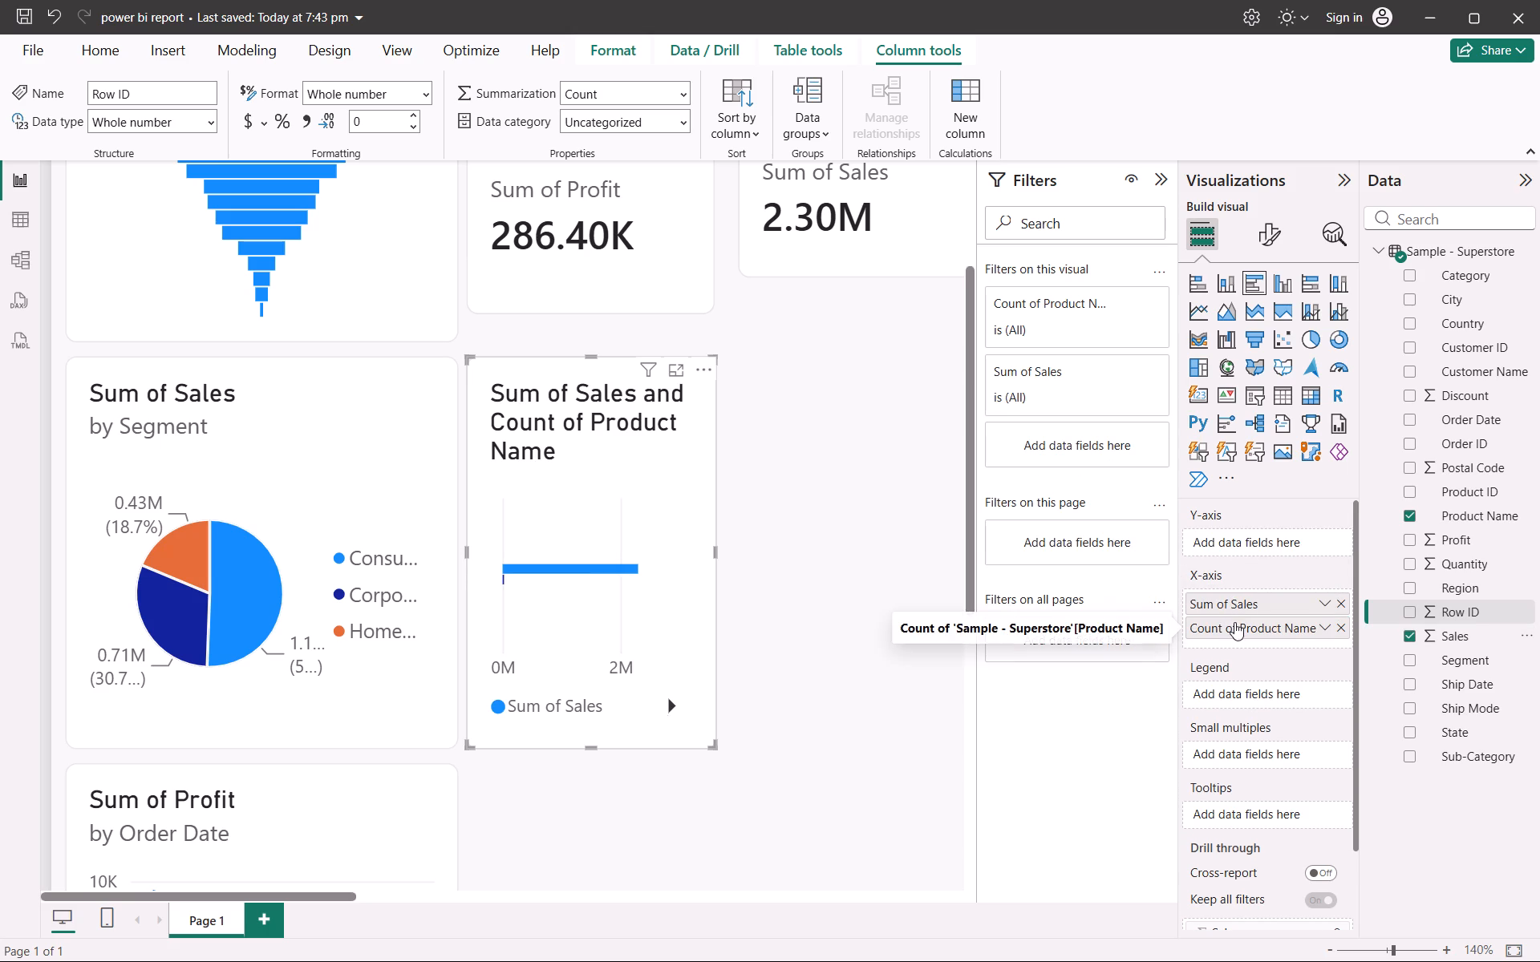
pyautogui.moveTo(1234, 622); pyautogui.dragTo(1227, 535)
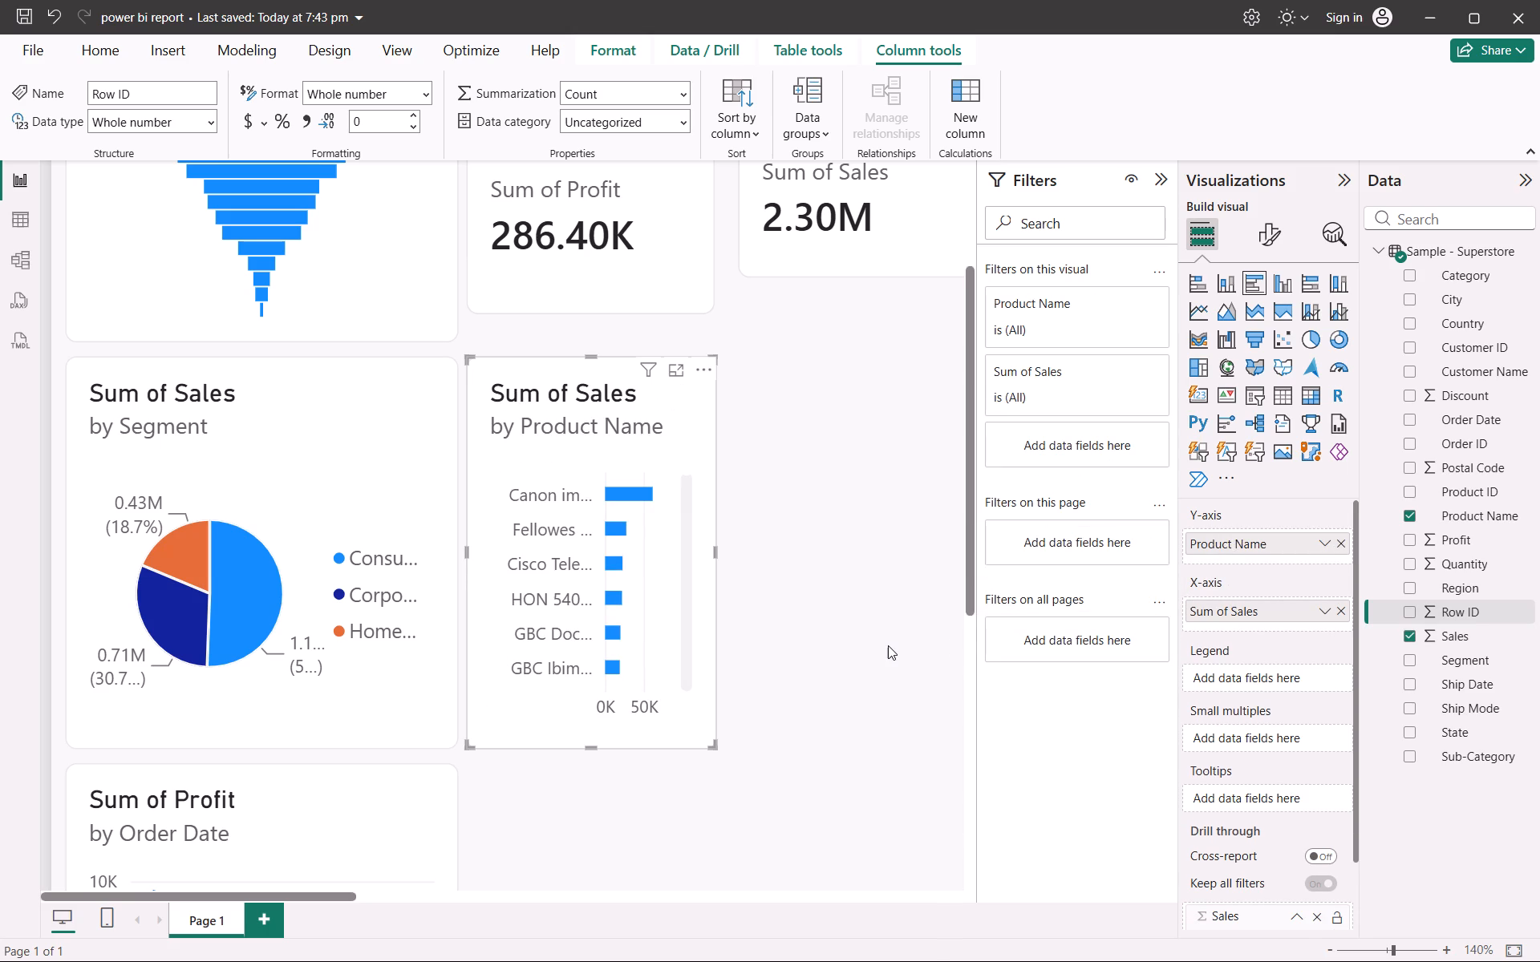
# Widen the Sum of Sales by Product Name bar chart to about twice its width so longer product names fit.
pyautogui.click(888, 645)
pyautogui.click(697, 591)
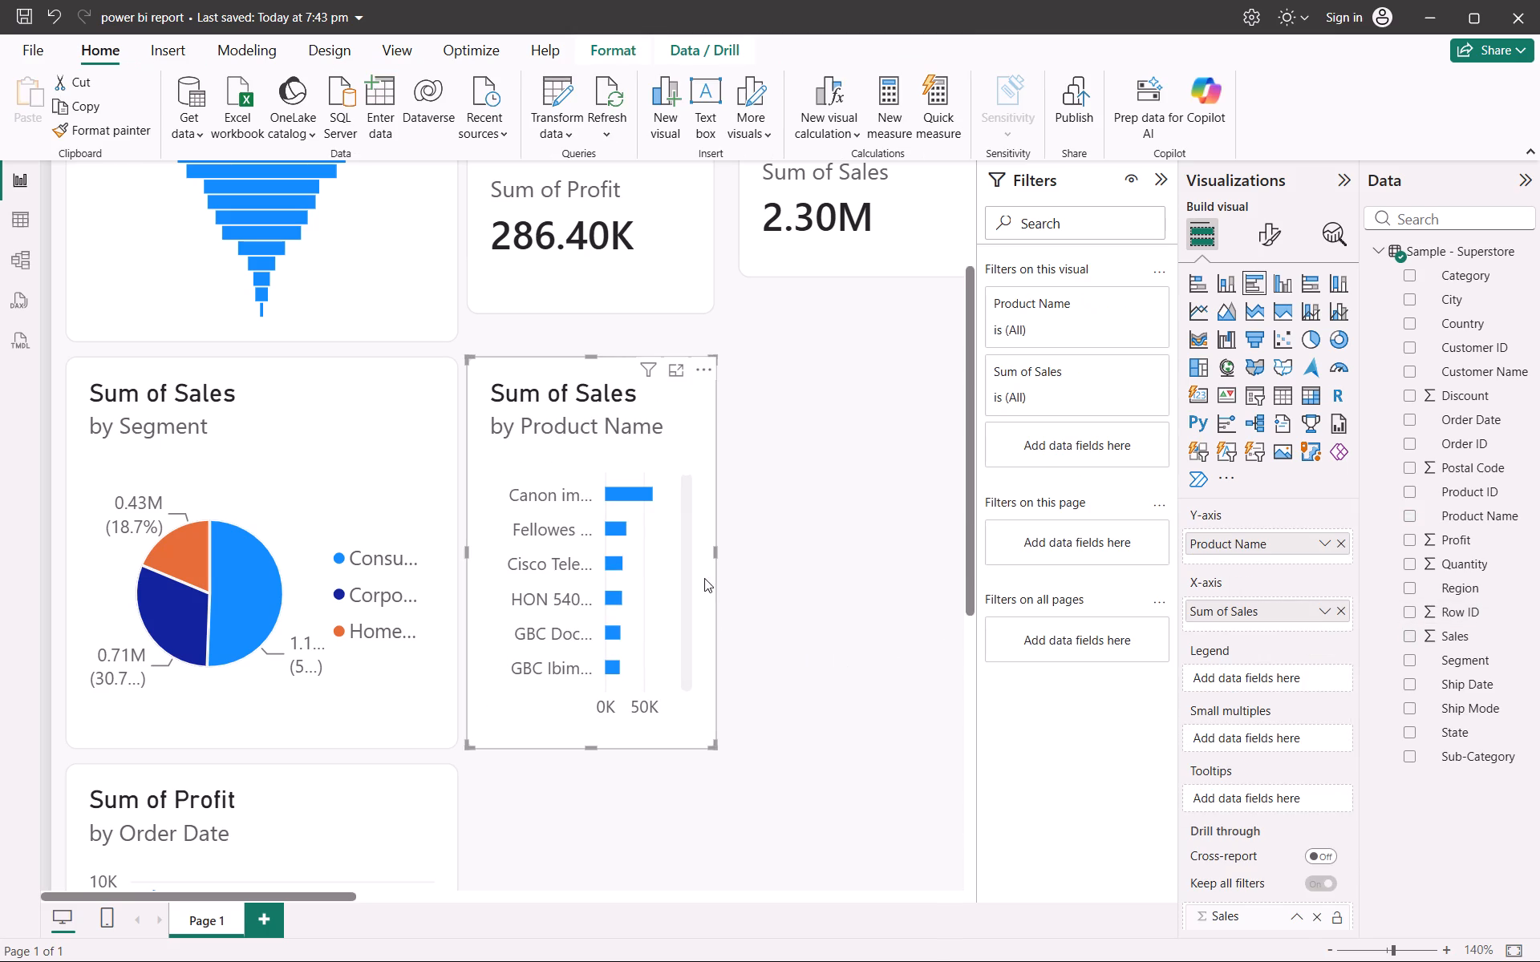
pyautogui.moveTo(715, 556); pyautogui.dragTo(1020, 527)
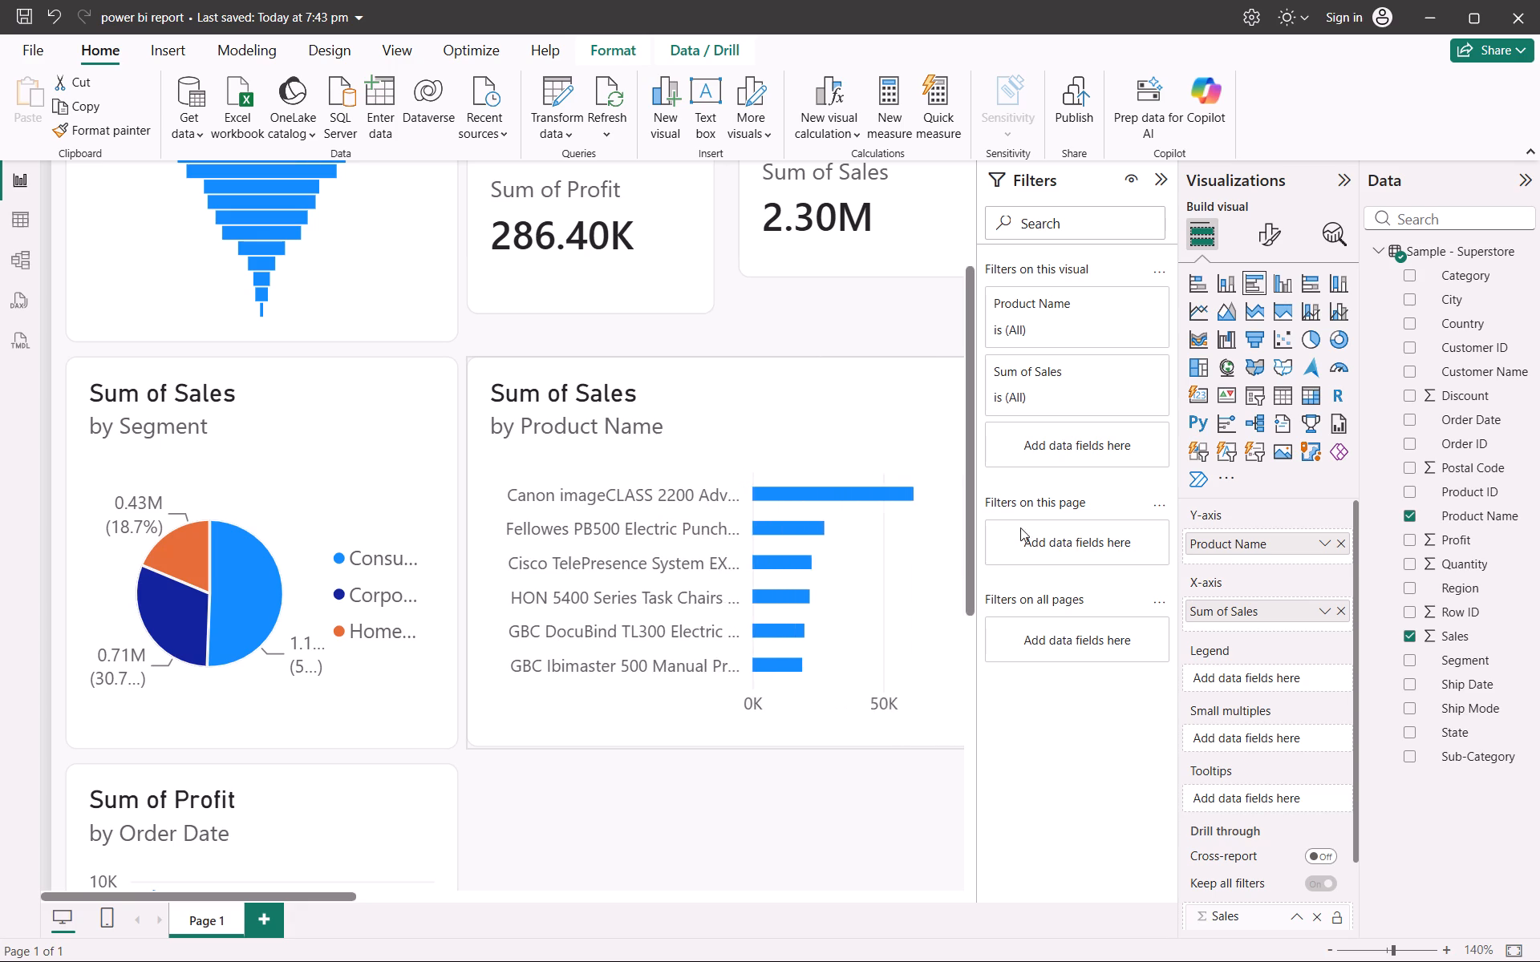
pyautogui.moveTo(1020, 527); pyautogui.dragTo(987, 536)
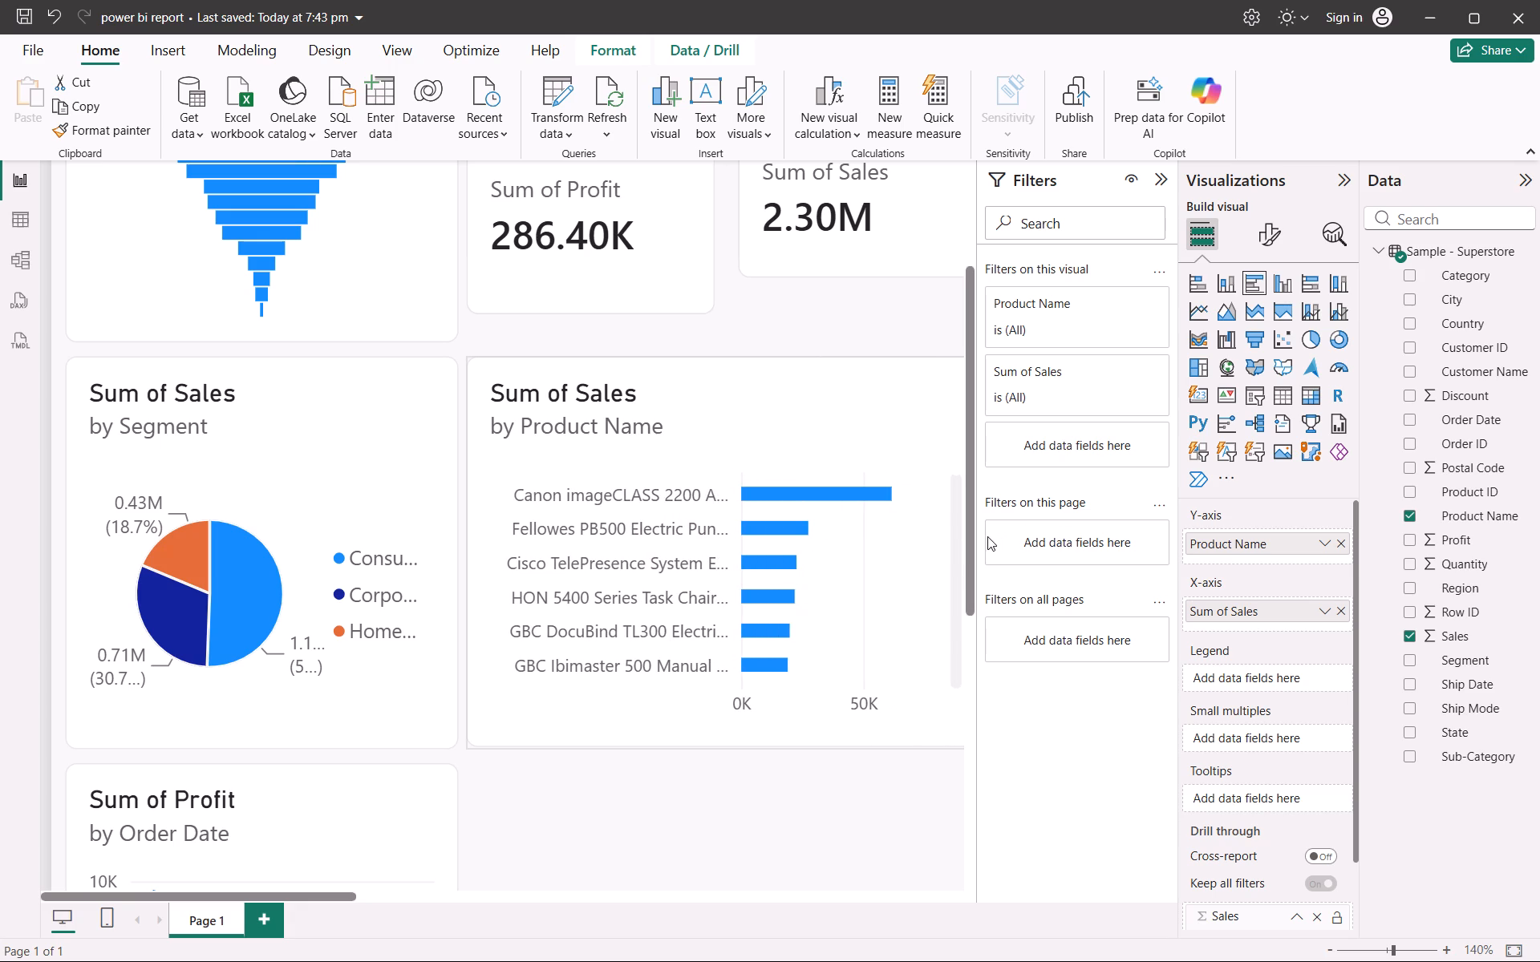
pyautogui.moveTo(987, 536); pyautogui.dragTo(979, 538)
pyautogui.click(789, 835)
# Add a stacked column chart beneath the product bar chart with Sub-Category on the X-axis, Sum of Profit on the Y-axis and Category as legend.
pyautogui.scroll(-1, 789, 835)
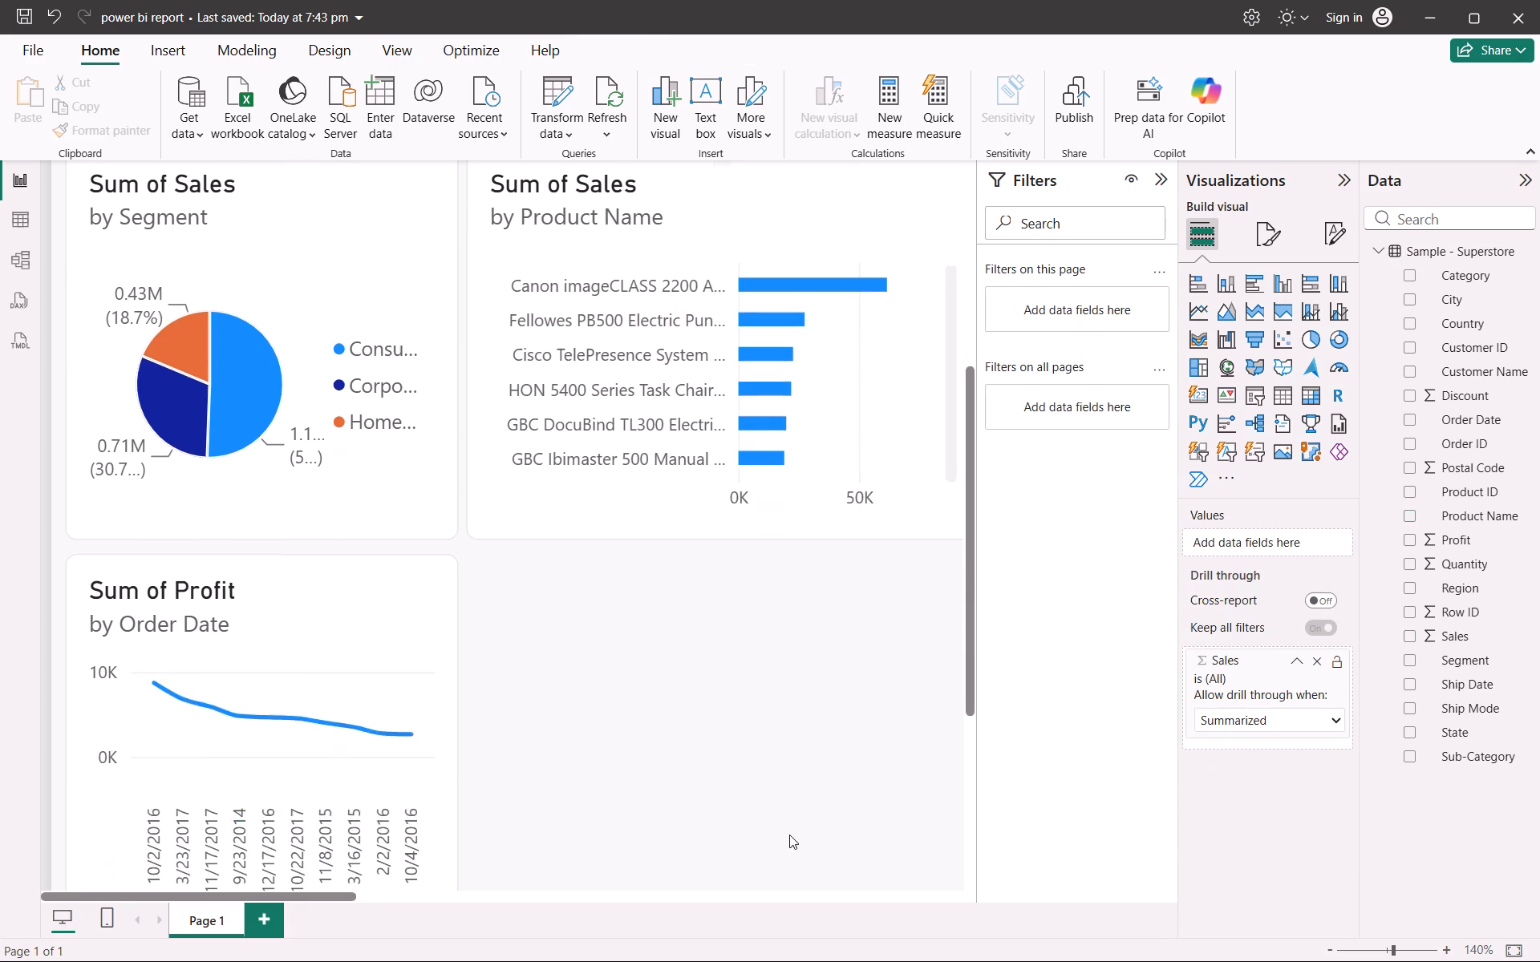
pyautogui.scroll(-1, 789, 835)
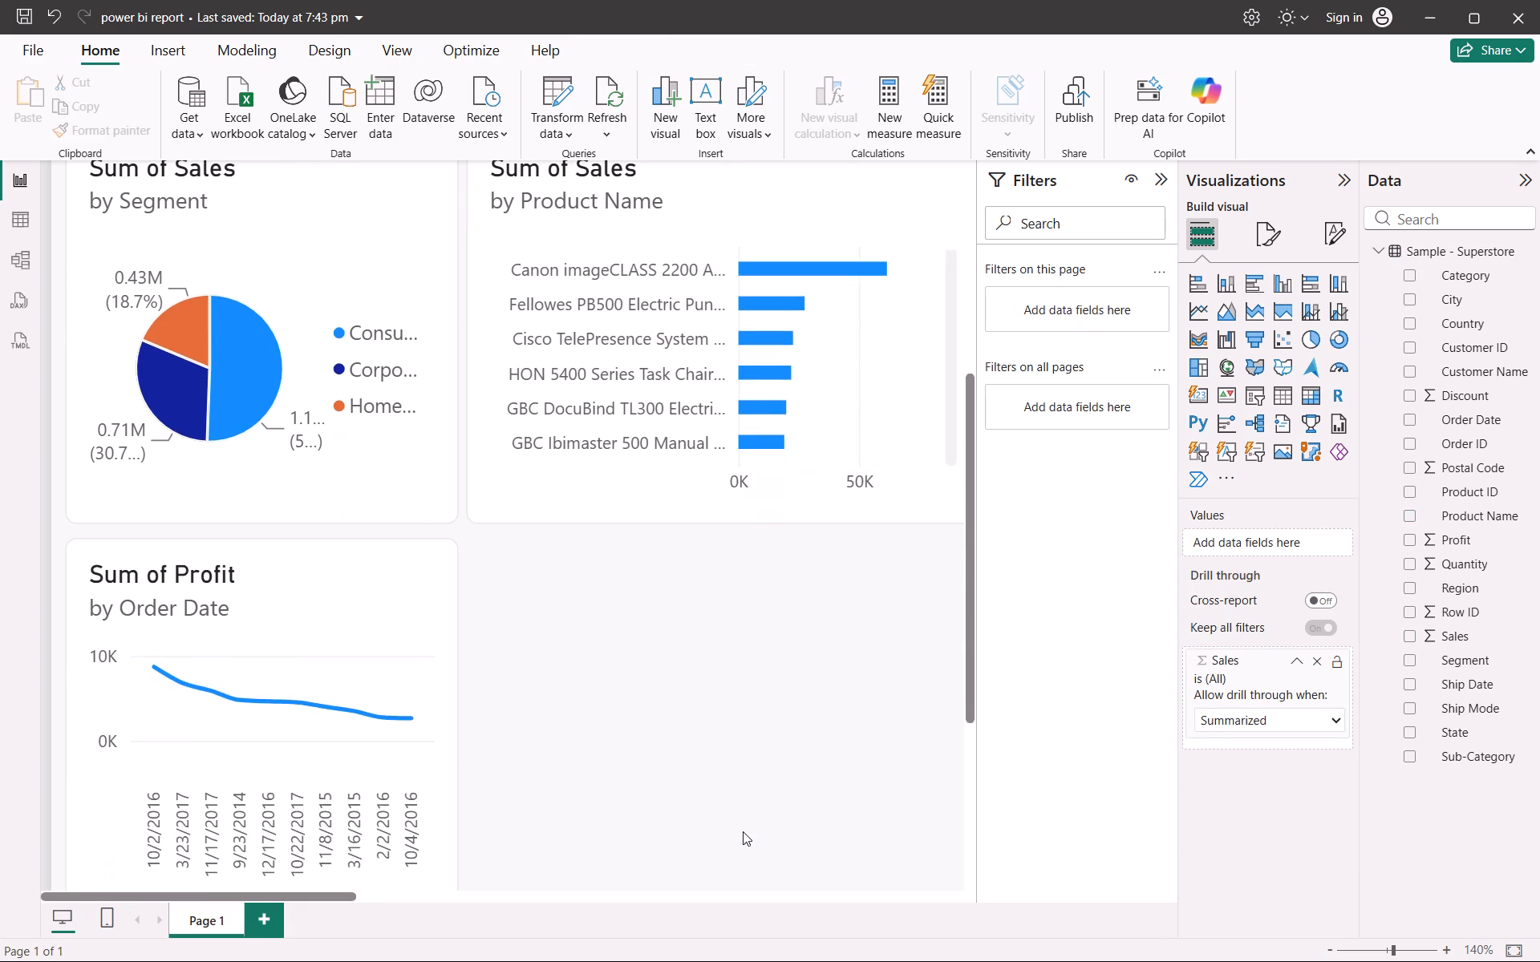
pyautogui.click(1216, 292)
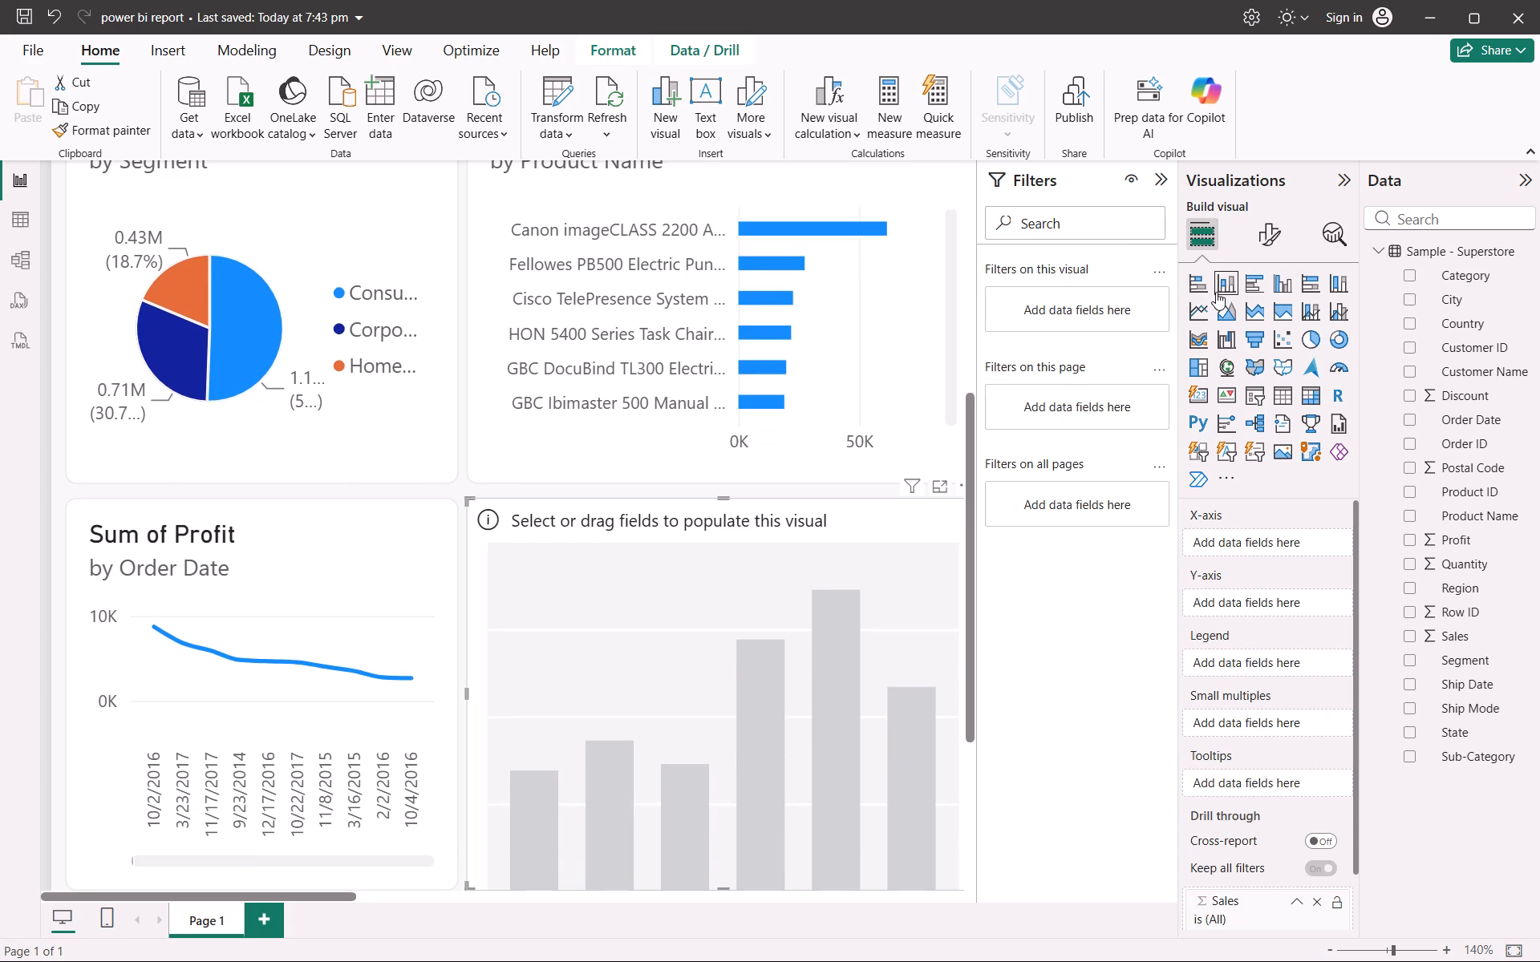
pyautogui.scroll(-1, 795, 535)
pyautogui.hscroll(-1, 795, 535)
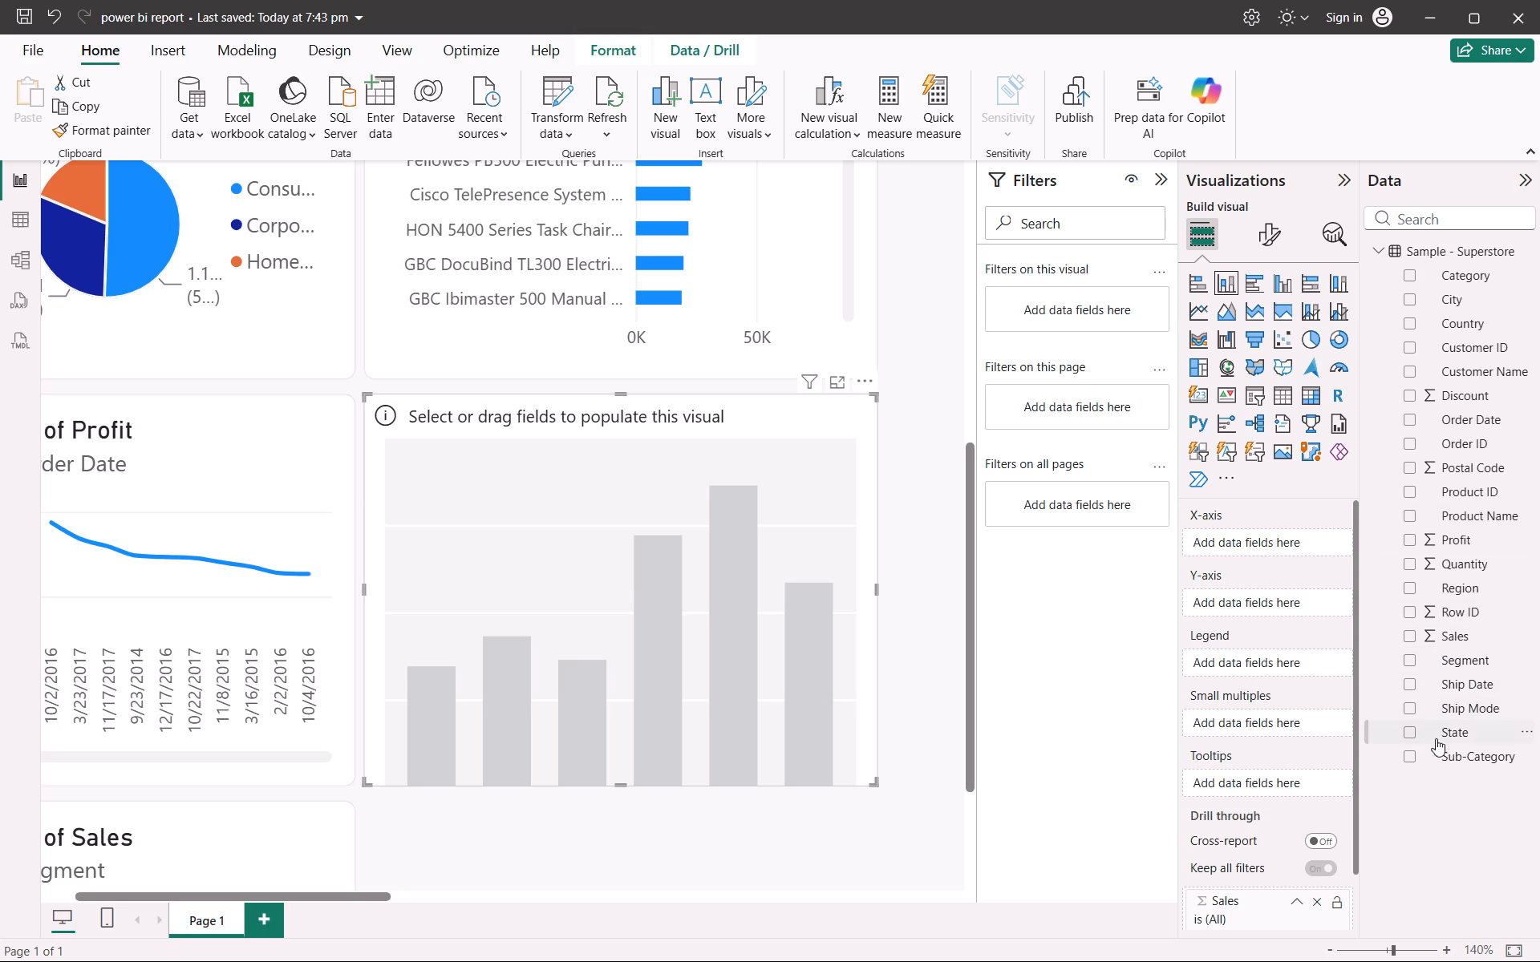
pyautogui.moveTo(1430, 751); pyautogui.dragTo(1230, 544)
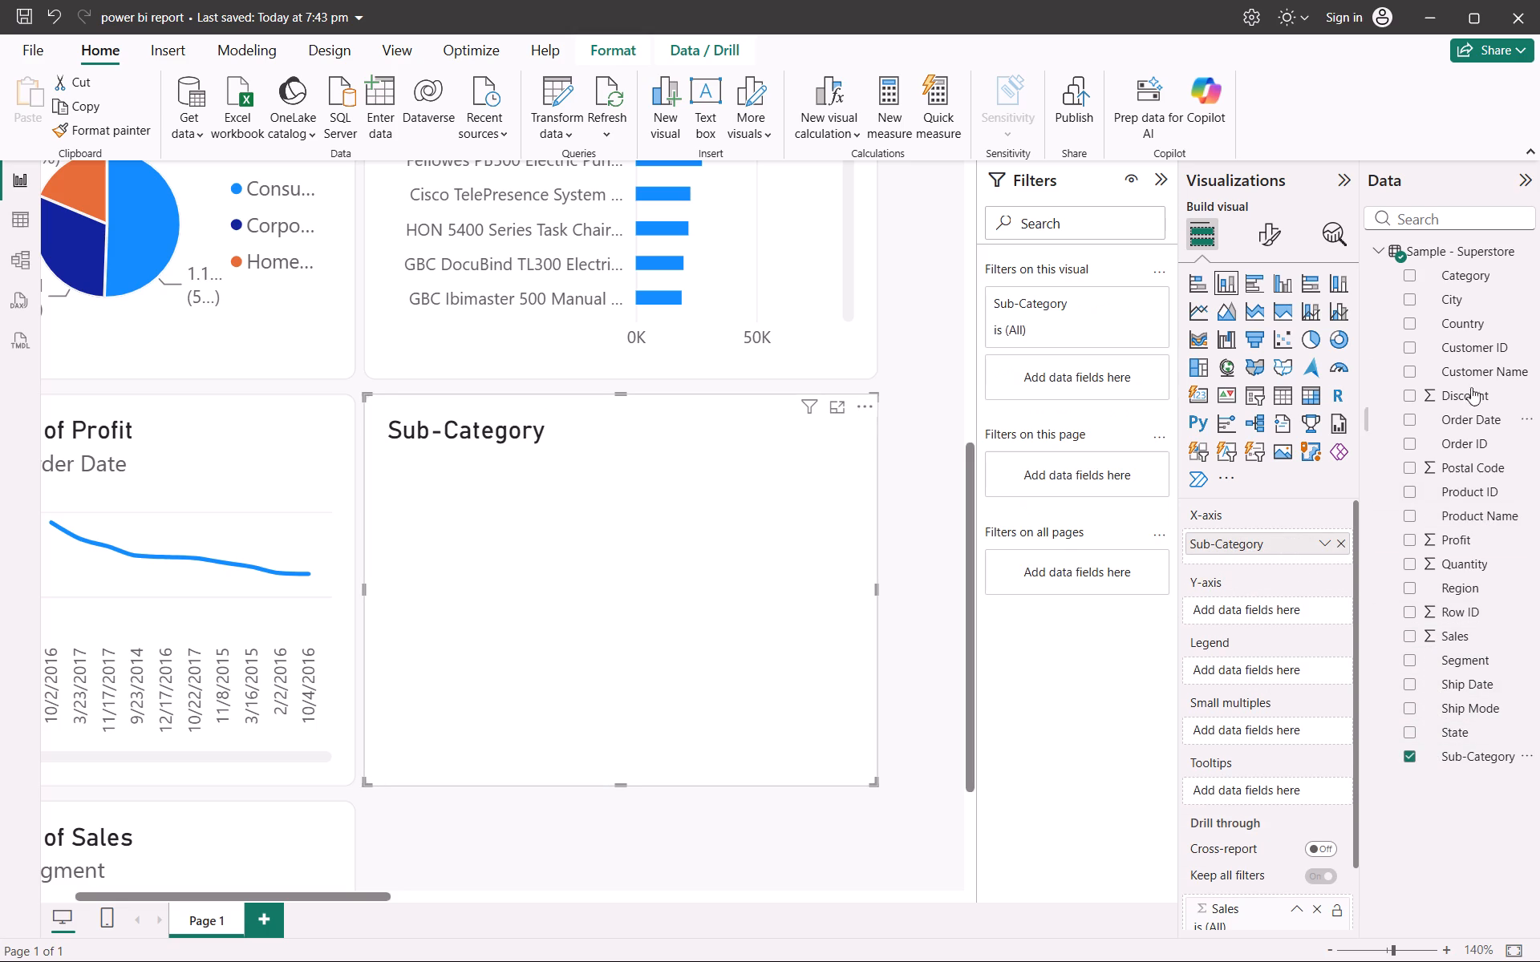
pyautogui.moveTo(1447, 550); pyautogui.dragTo(1240, 621)
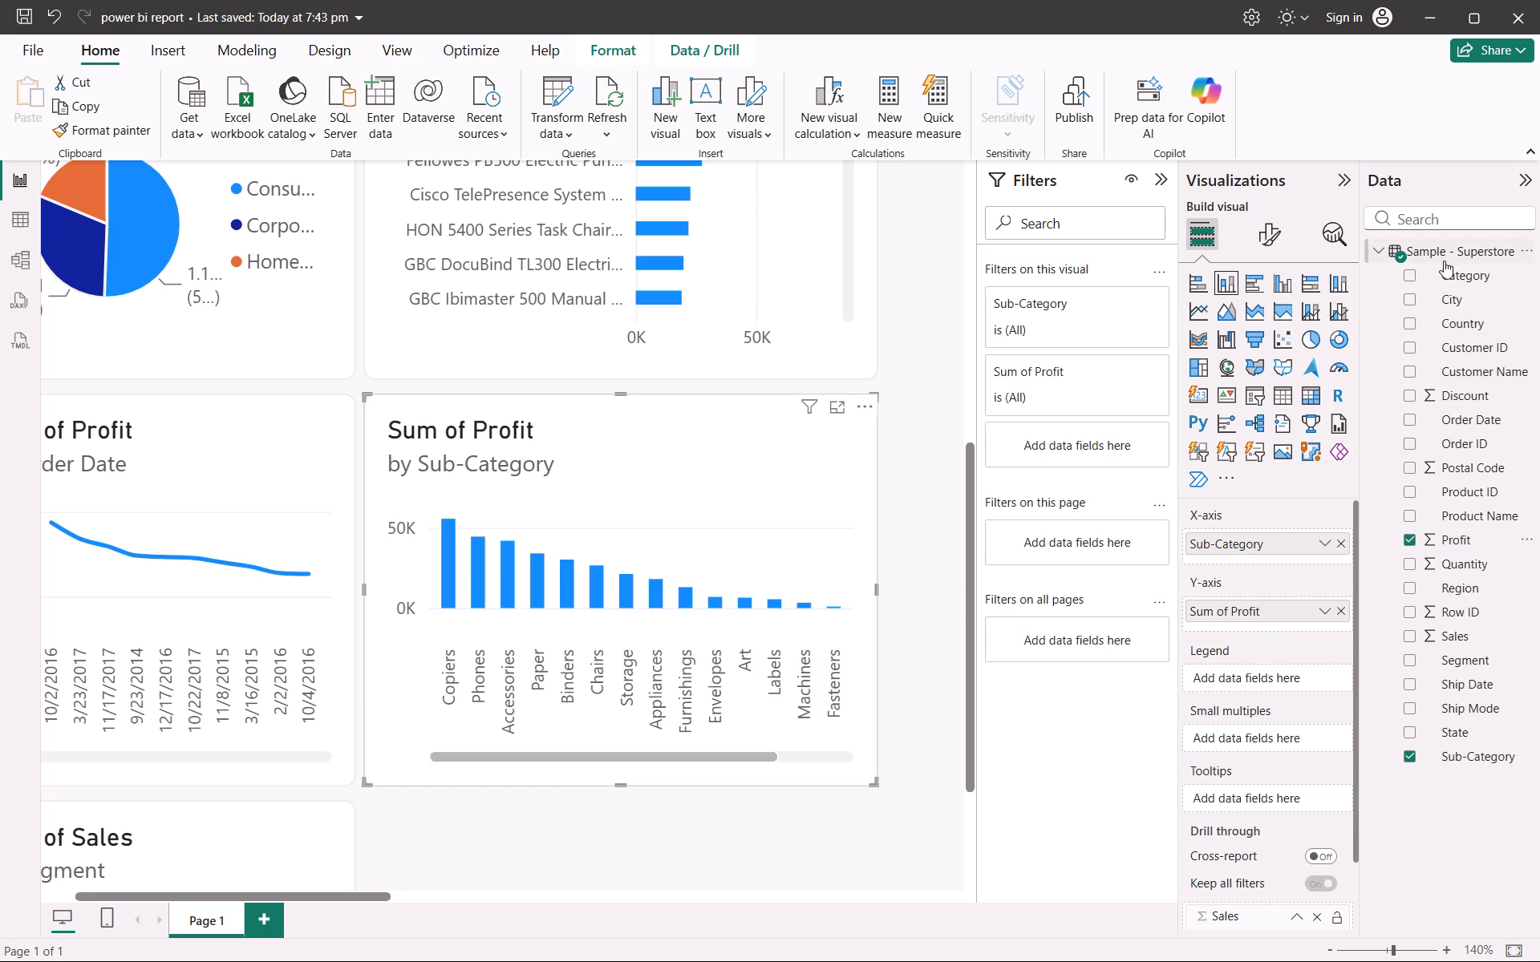
pyautogui.moveTo(1439, 274); pyautogui.dragTo(1248, 675)
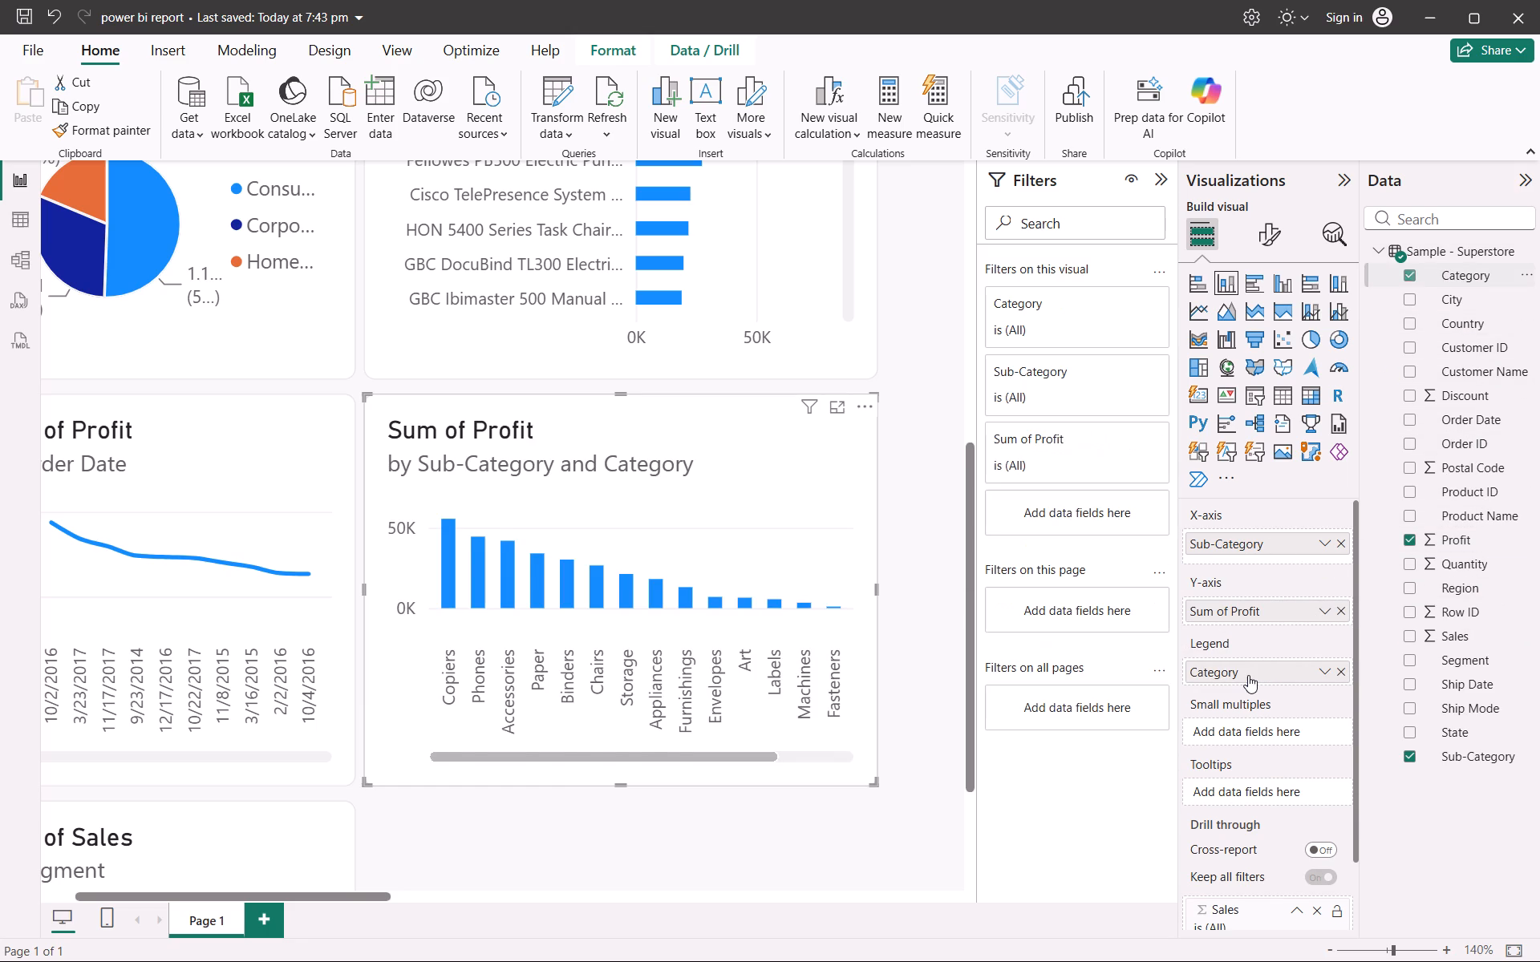
pyautogui.click(802, 845)
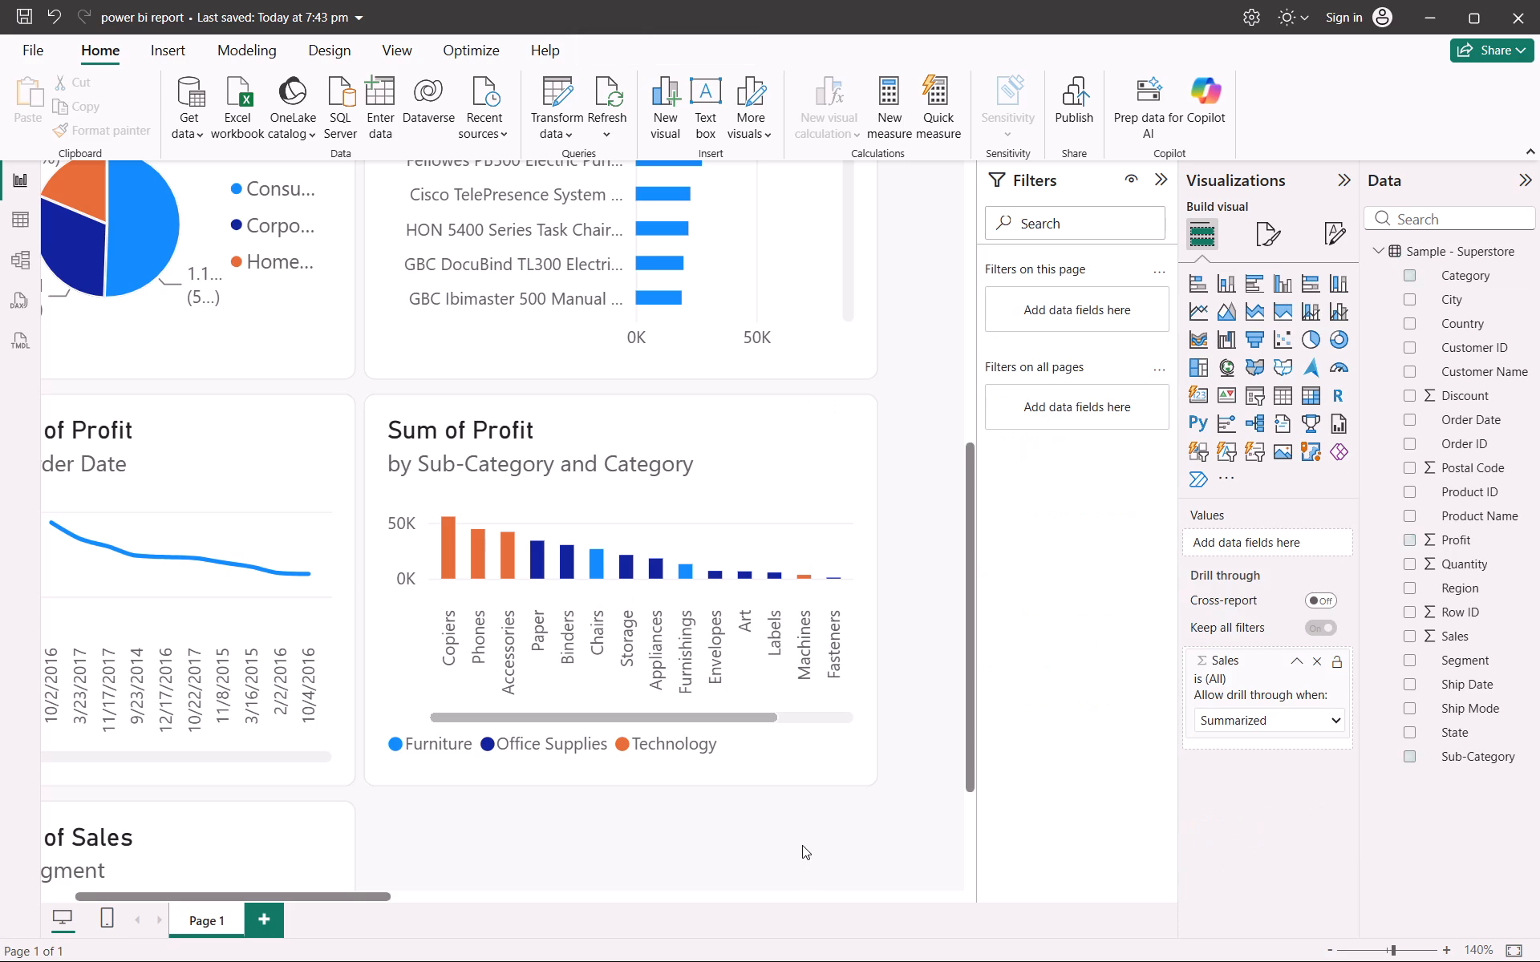
# Reduce the height of the Sum of Profit by Sub-Category and Category column chart, keeping its width aligned with the bar chart above.
pyautogui.click(841, 751)
pyautogui.moveTo(874, 786); pyautogui.dragTo(885, 739)
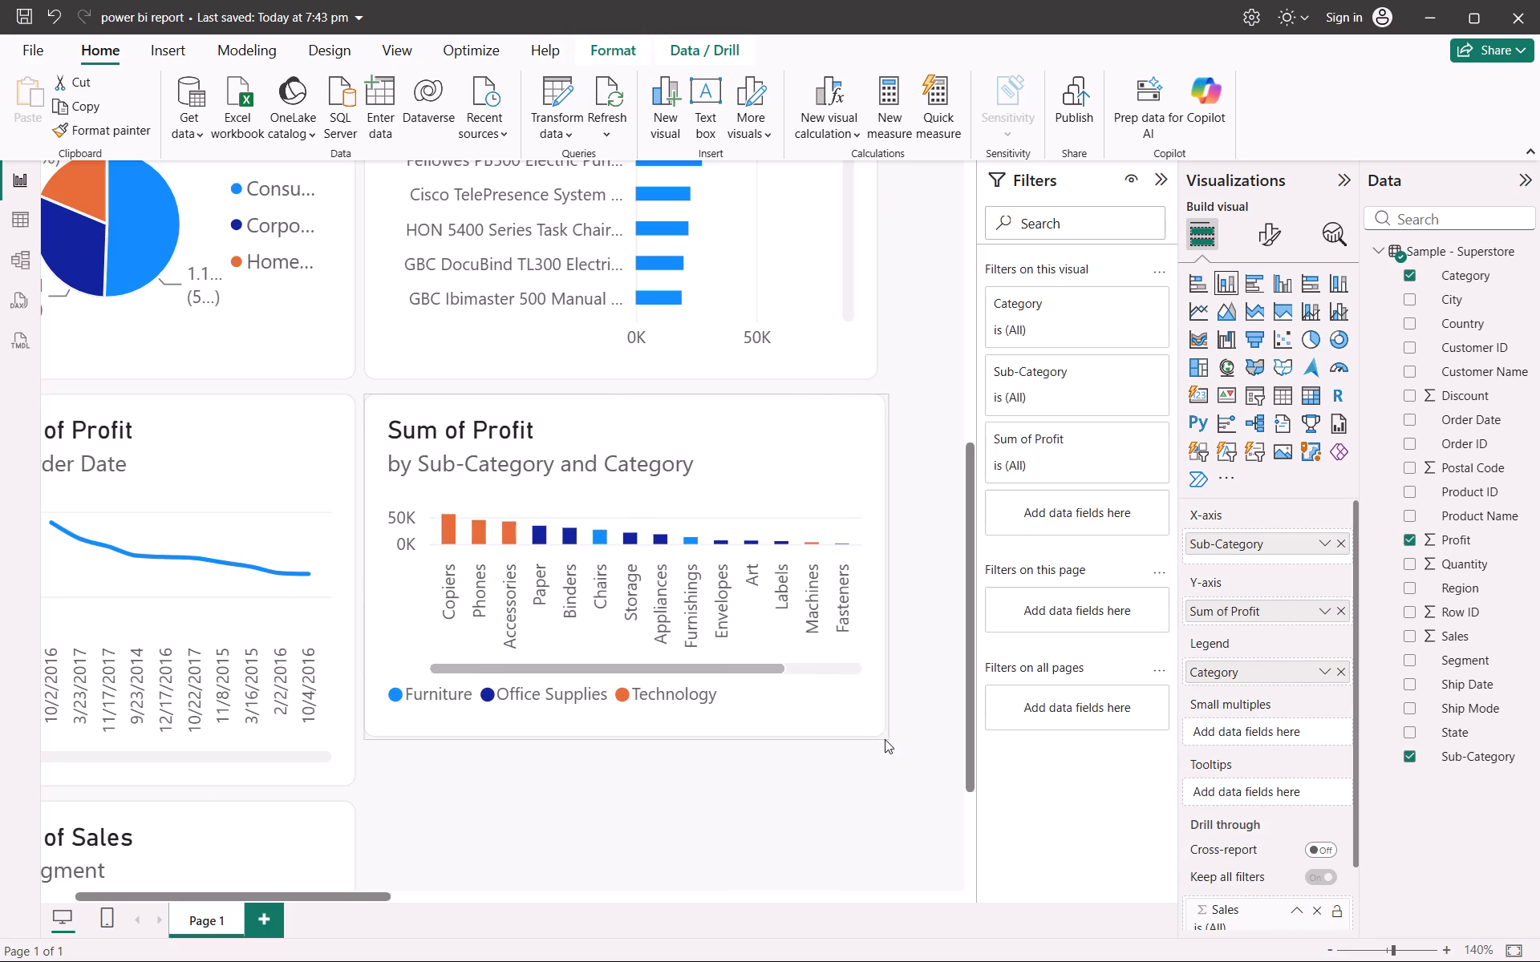
pyautogui.moveTo(885, 739); pyautogui.dragTo(877, 739)
pyautogui.click(907, 722)
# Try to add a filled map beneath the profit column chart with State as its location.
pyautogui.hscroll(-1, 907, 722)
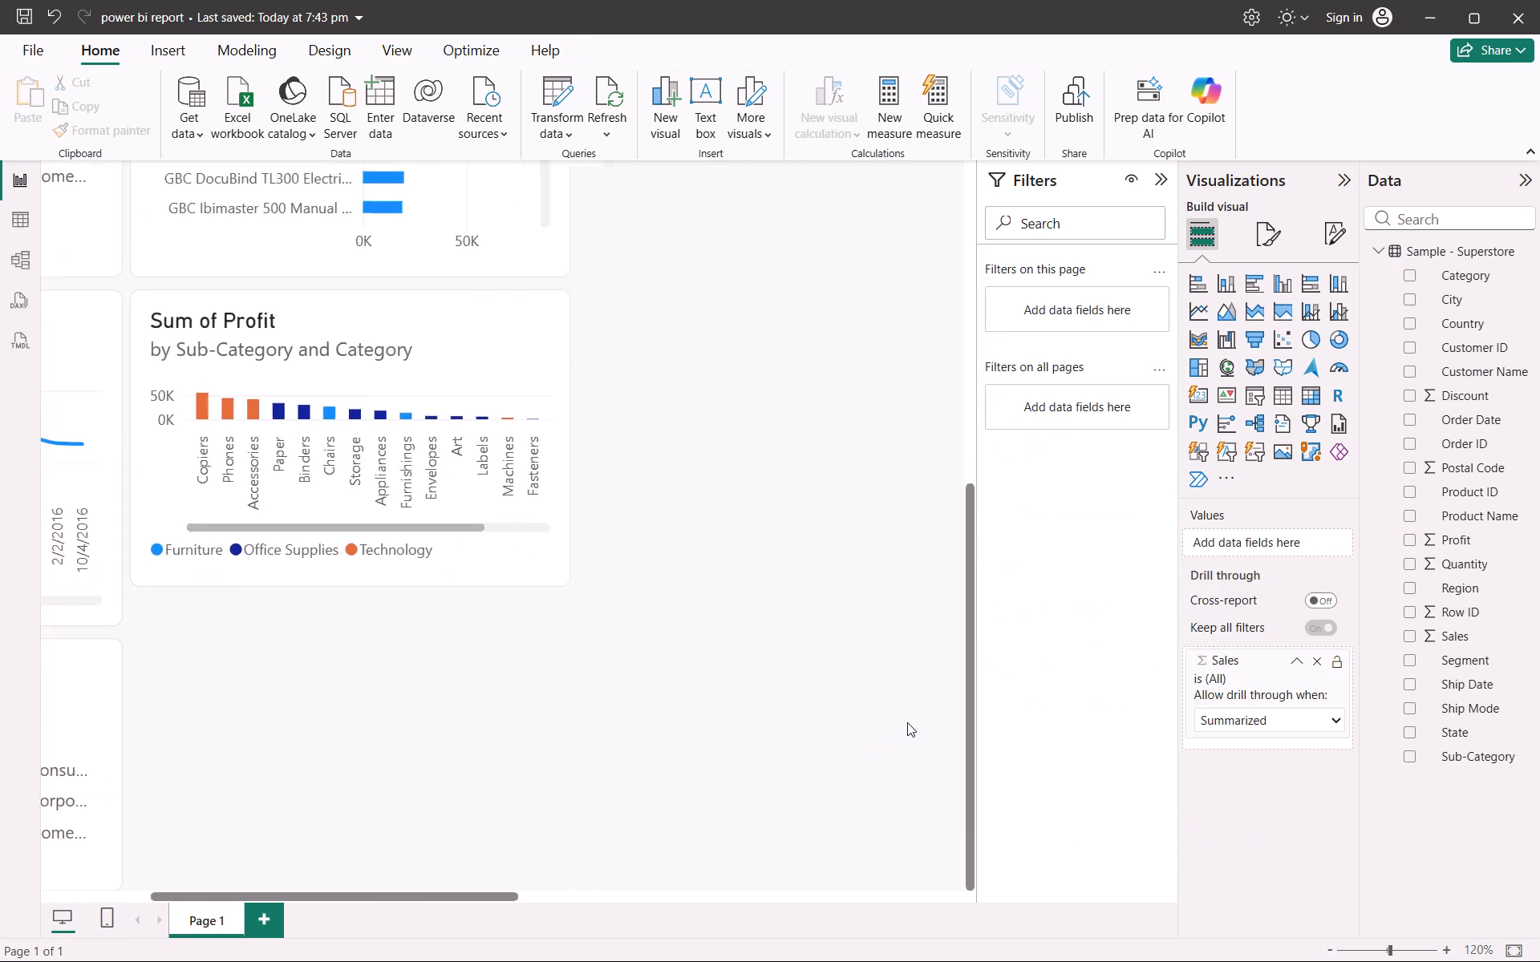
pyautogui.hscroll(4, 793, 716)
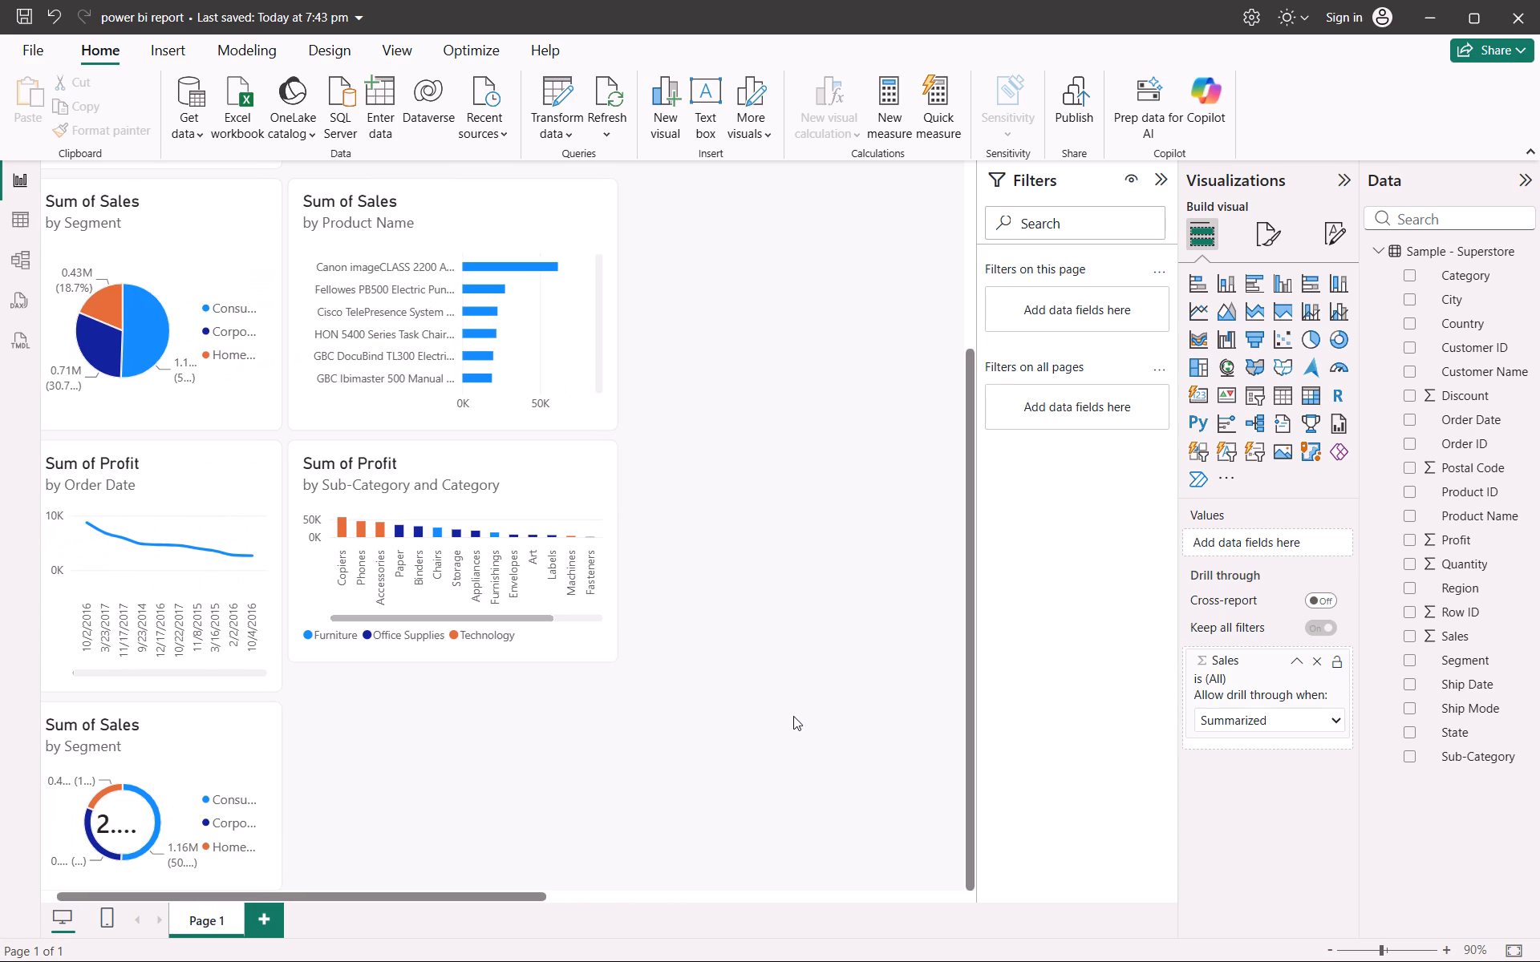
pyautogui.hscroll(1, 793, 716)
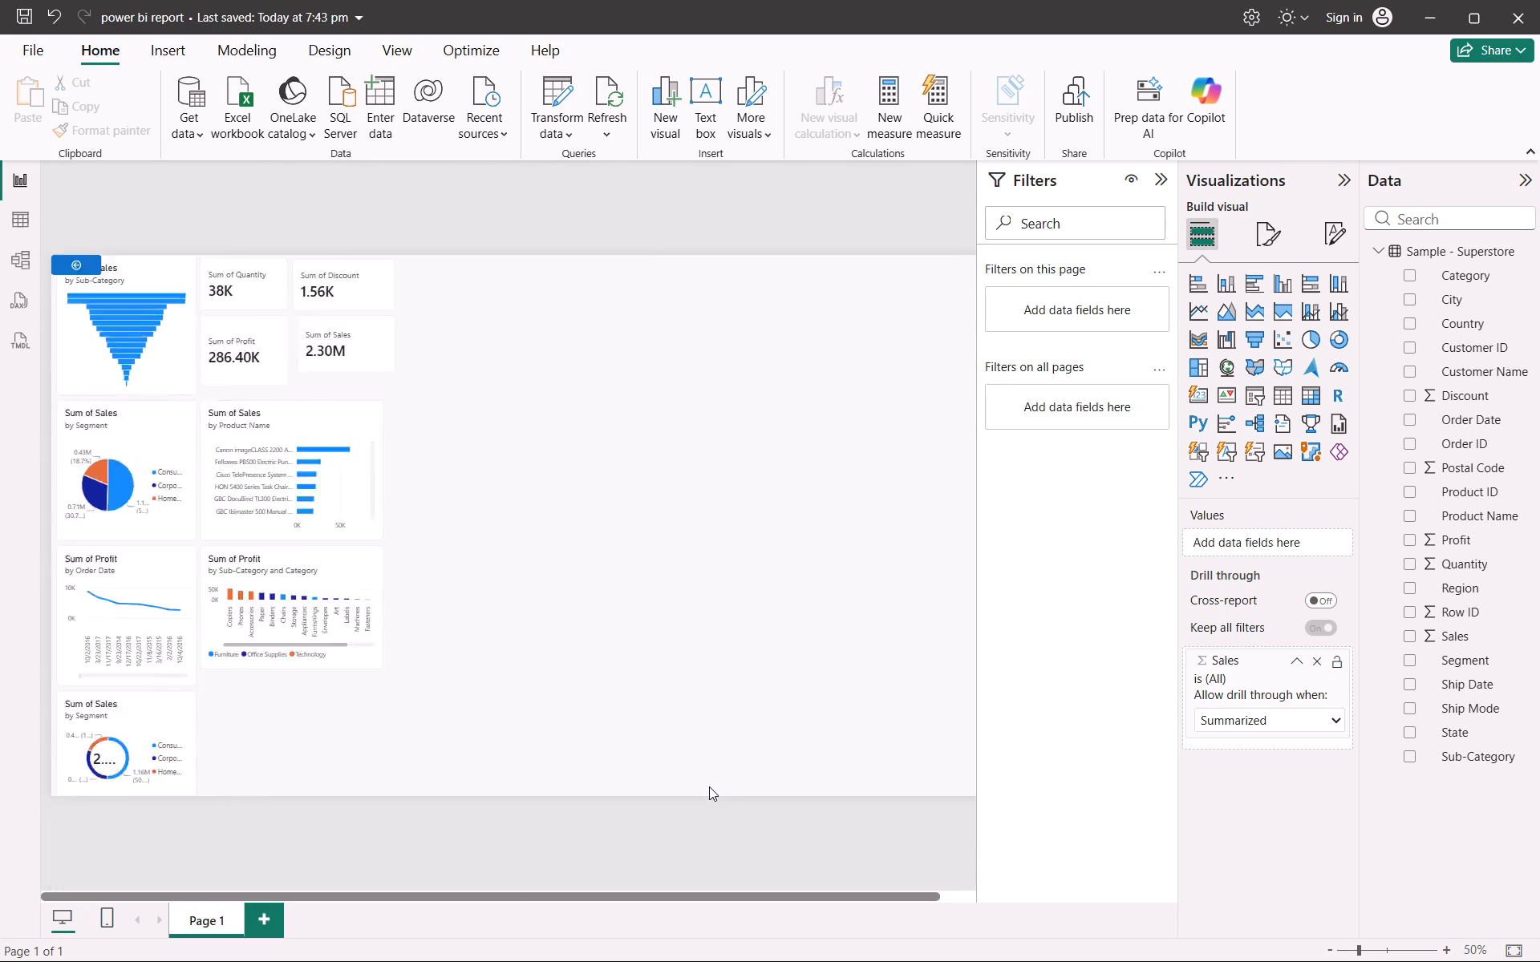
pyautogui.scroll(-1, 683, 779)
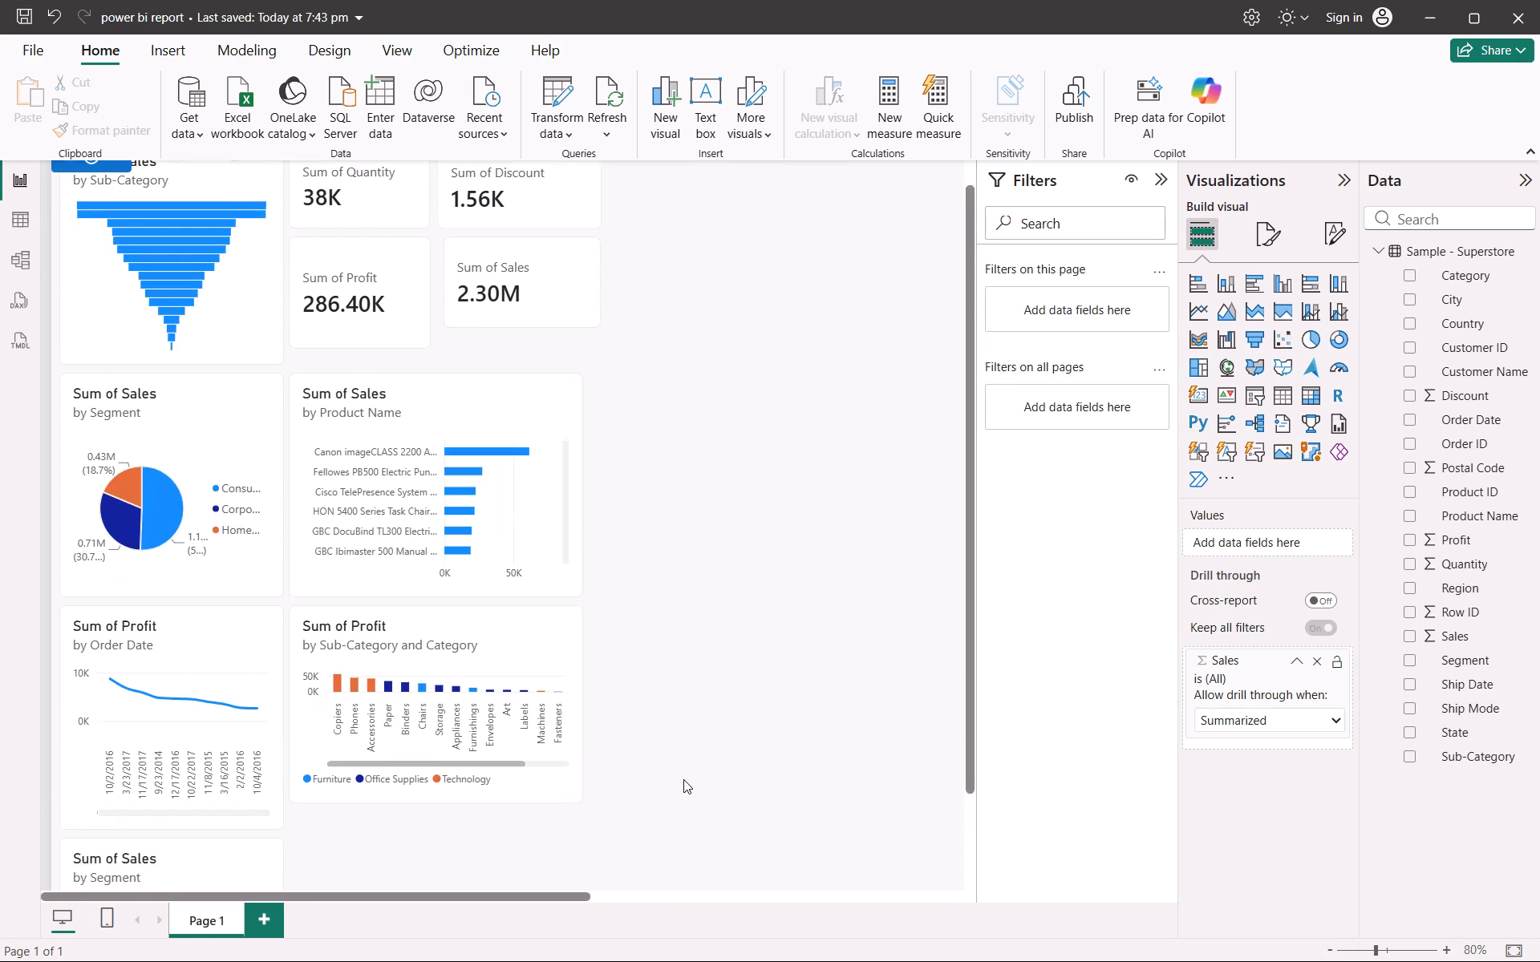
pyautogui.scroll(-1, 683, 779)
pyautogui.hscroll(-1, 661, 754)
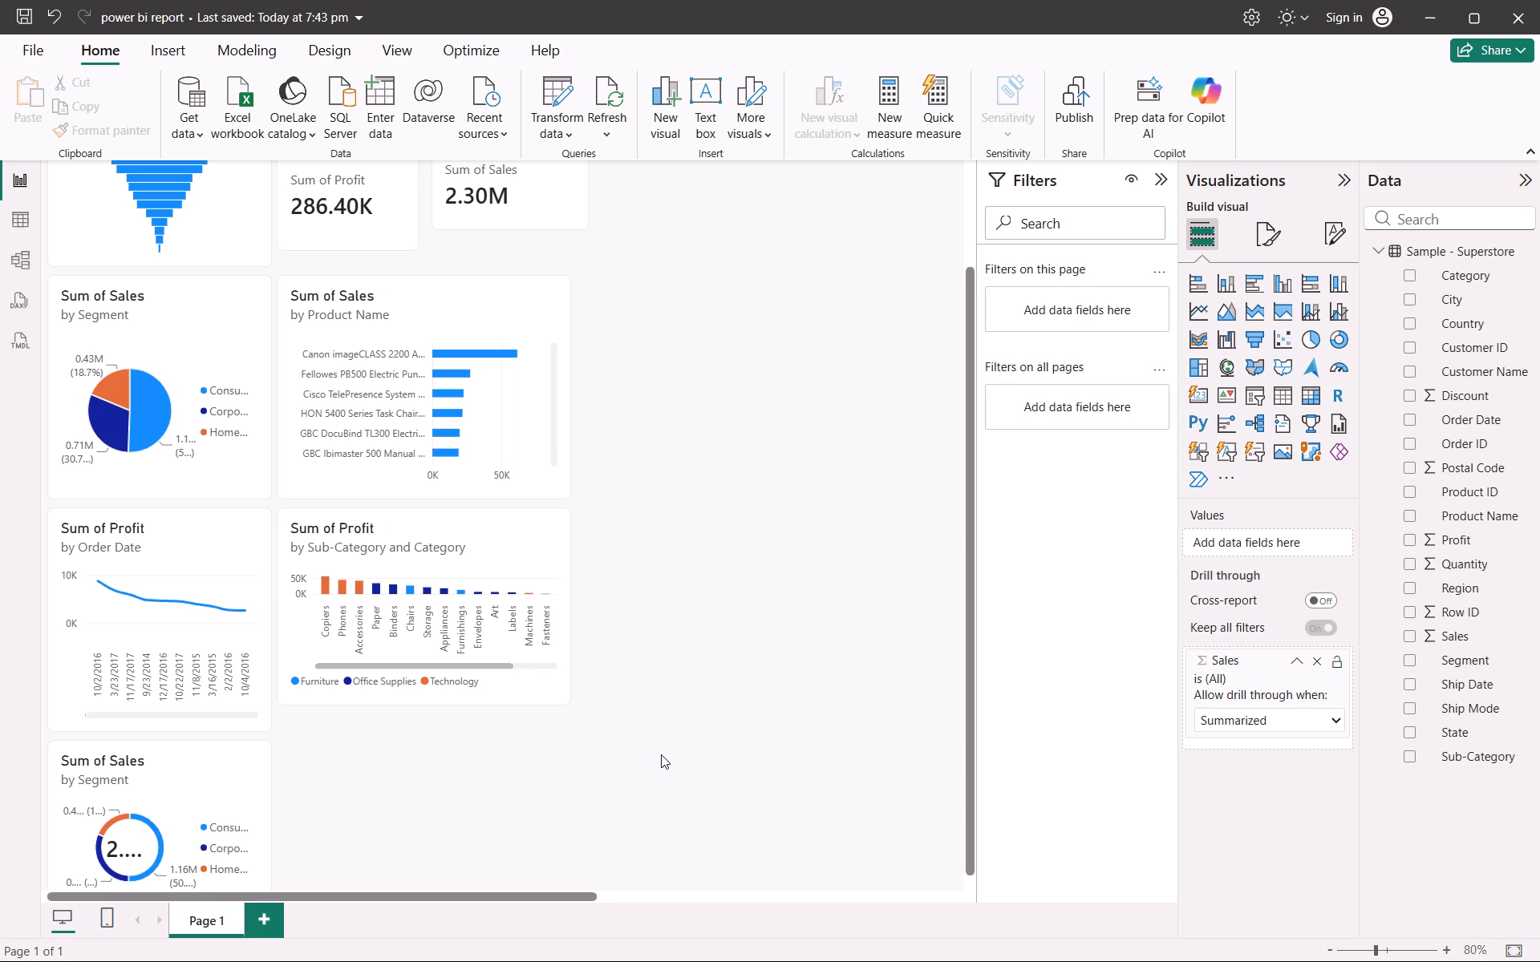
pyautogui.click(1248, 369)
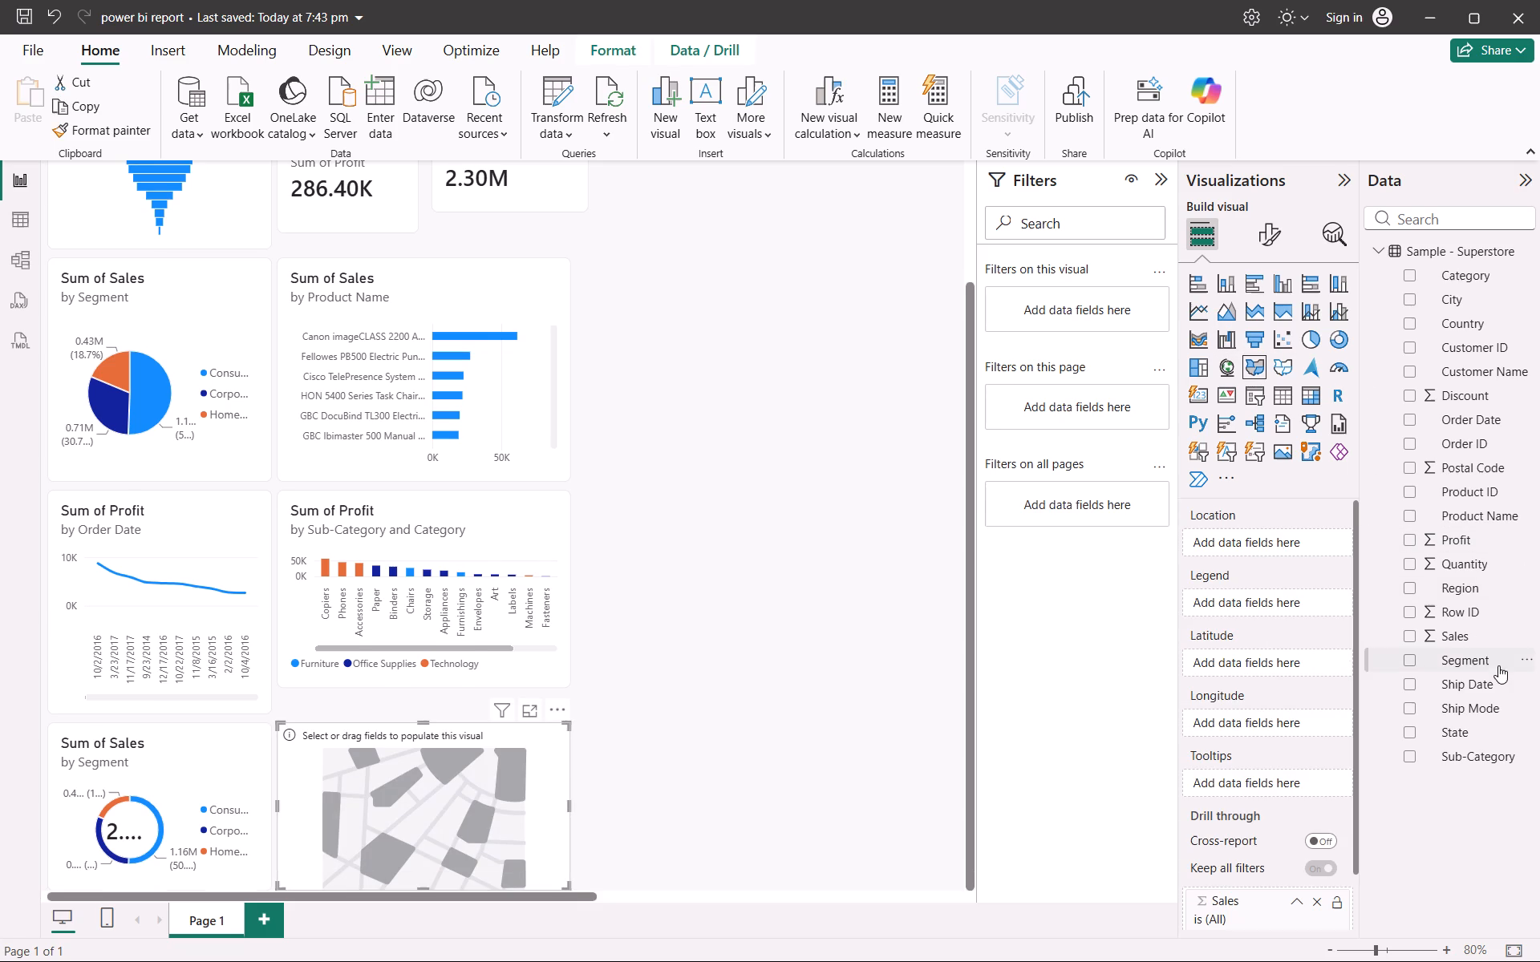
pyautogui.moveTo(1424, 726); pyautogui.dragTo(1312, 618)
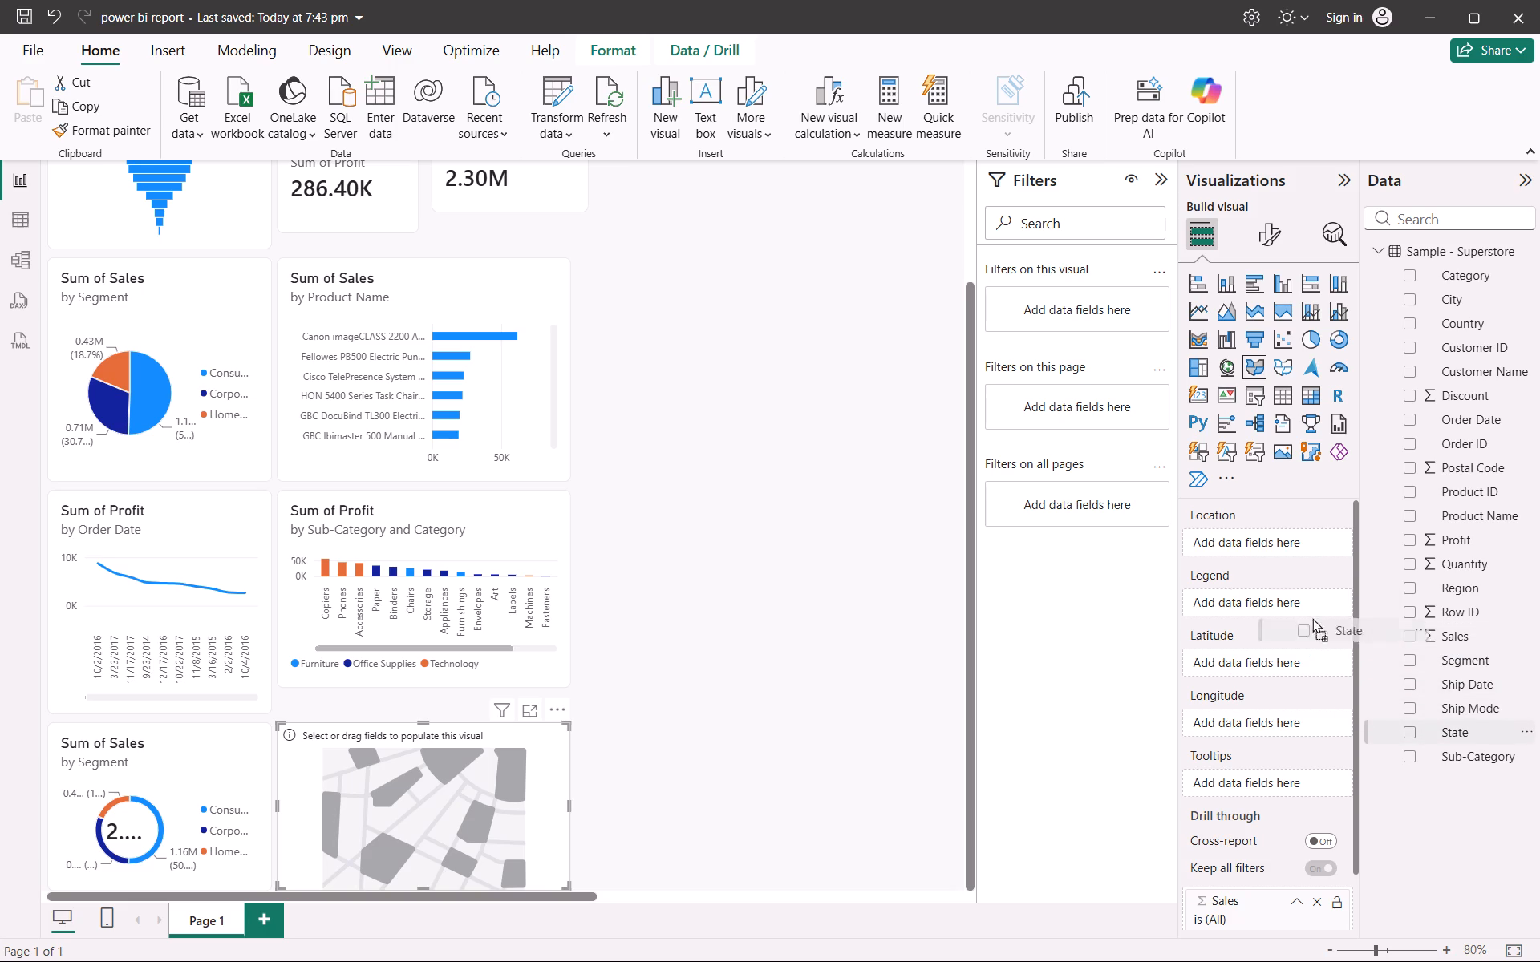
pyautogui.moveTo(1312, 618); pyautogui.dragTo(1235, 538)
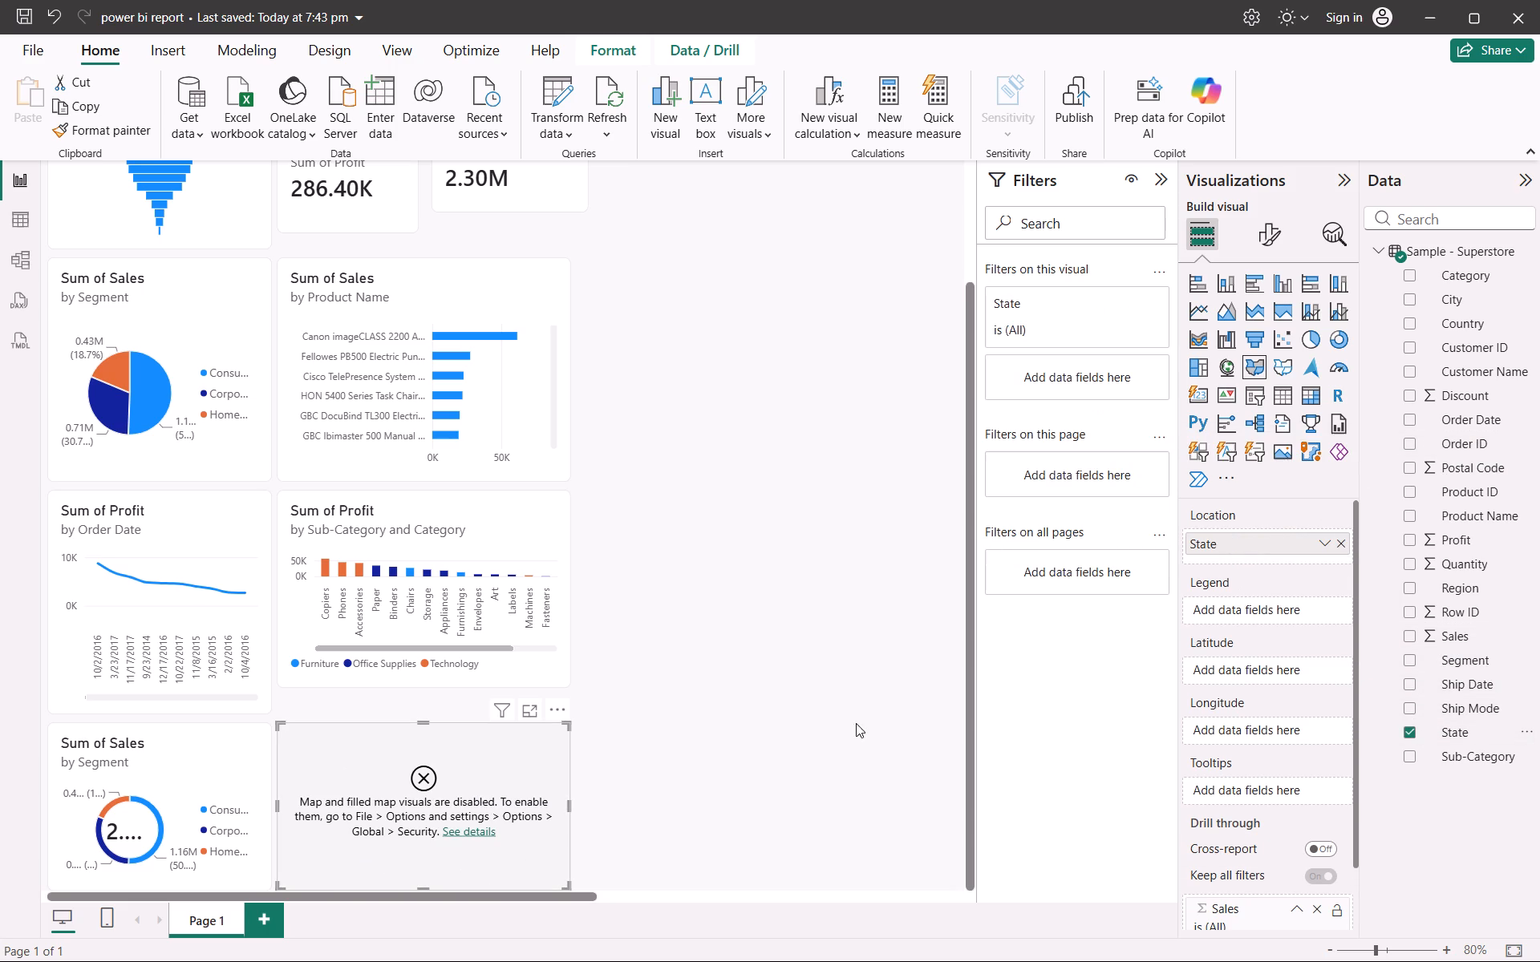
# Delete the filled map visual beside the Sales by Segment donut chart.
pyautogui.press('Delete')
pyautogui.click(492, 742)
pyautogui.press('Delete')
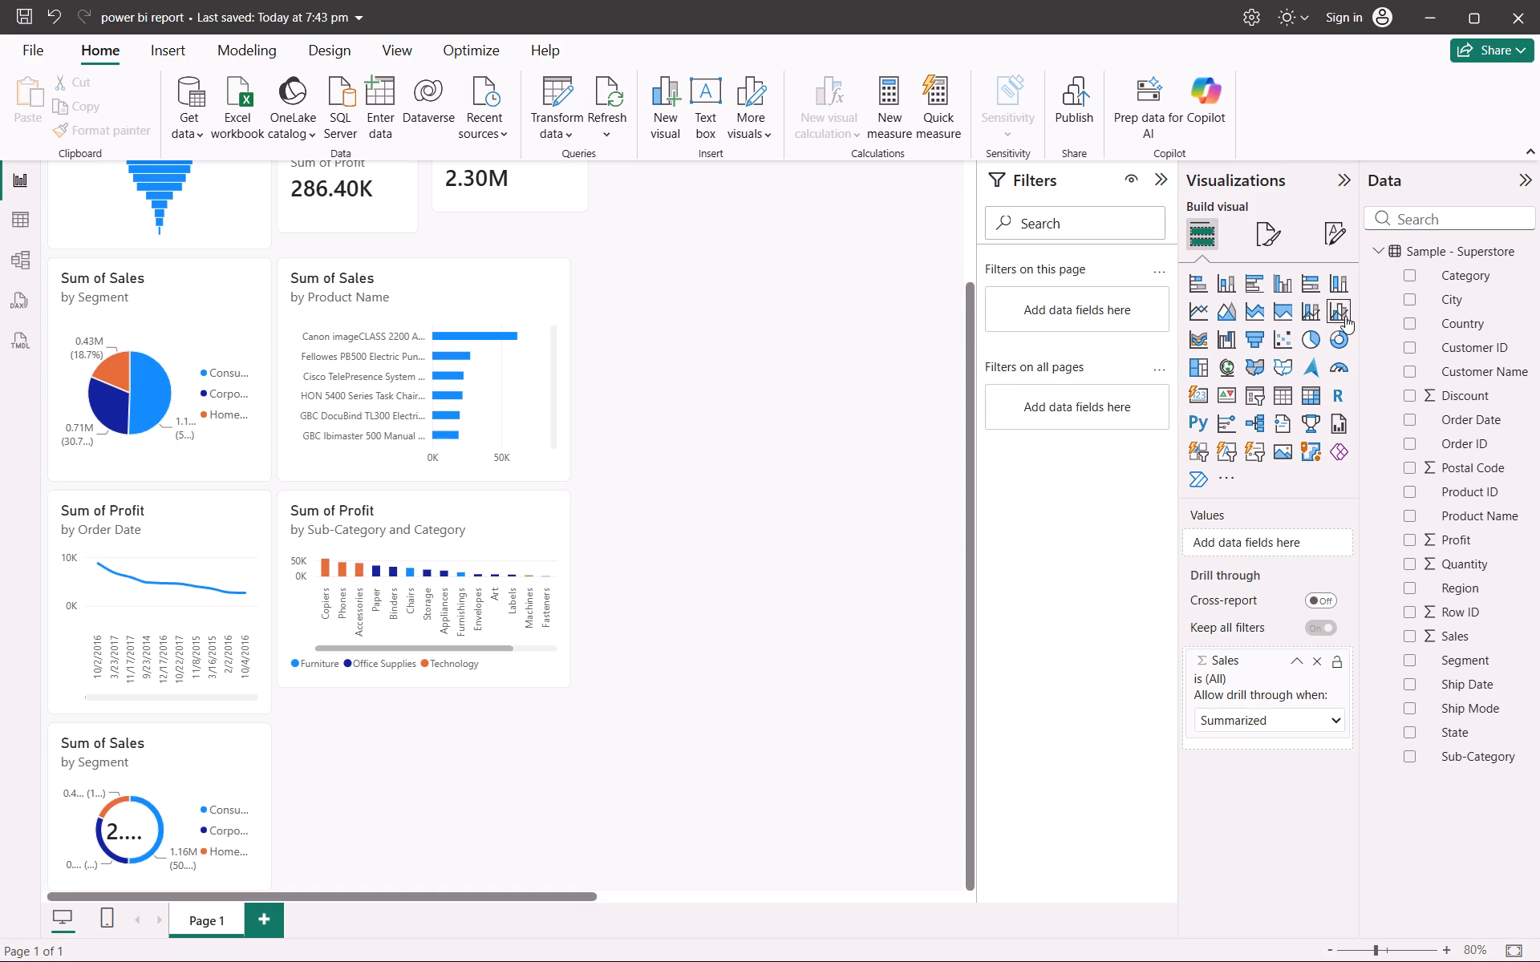
# Add a scatter chart beneath the profit column chart with Product Name as values, Sum of Sales on the X-axis and Sum of Profit on the Y-axis.
pyautogui.click(1277, 341)
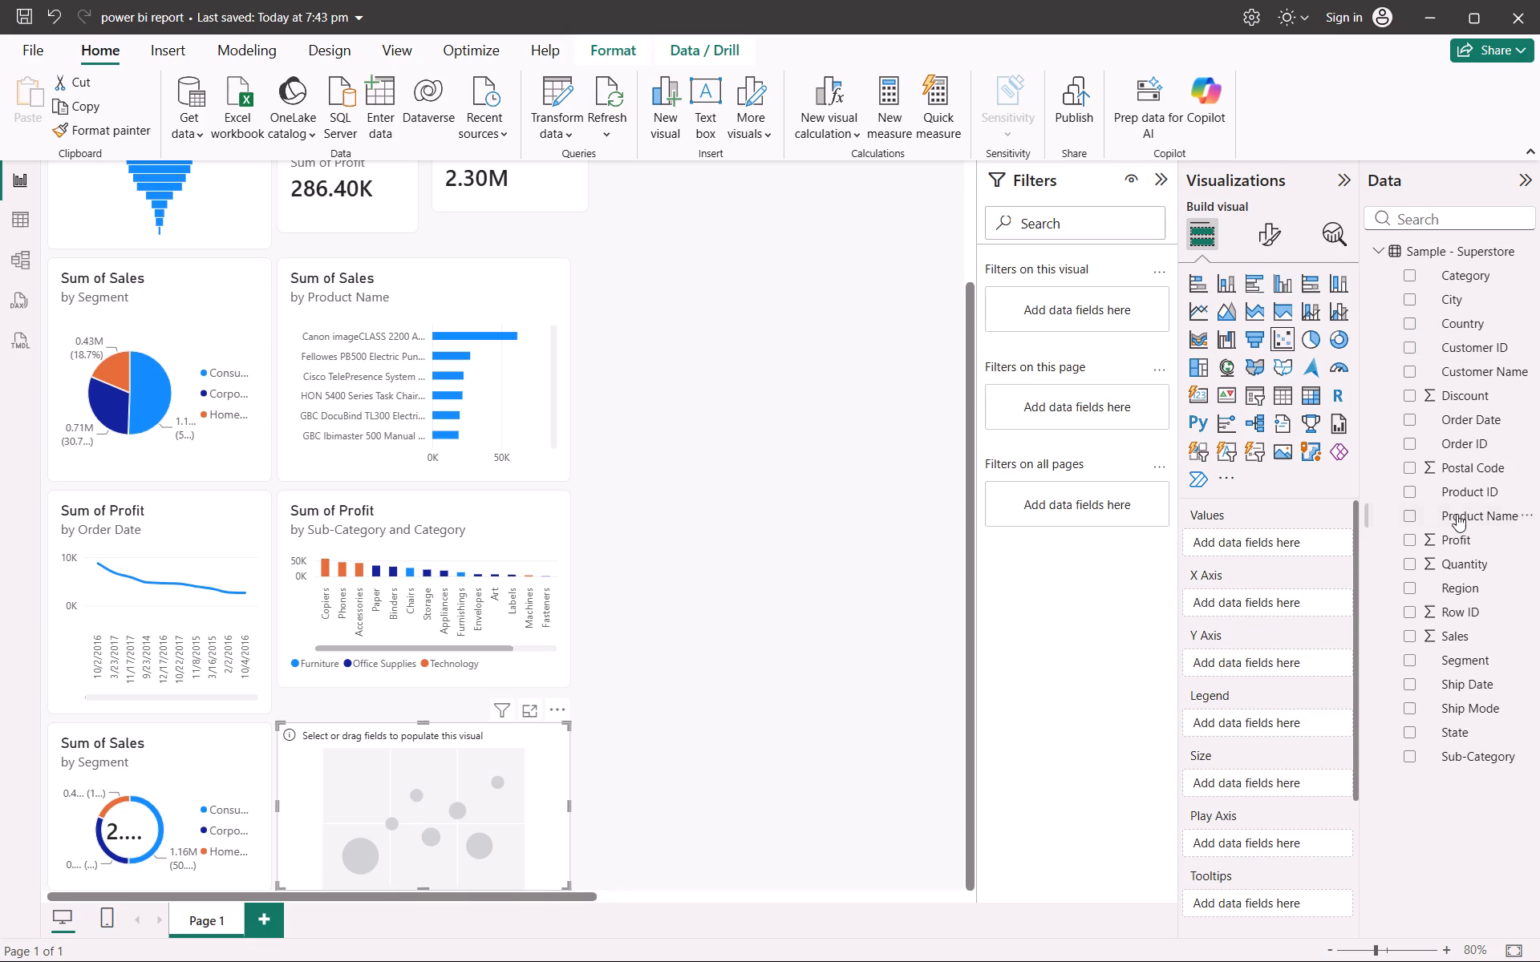
pyautogui.moveTo(1441, 637); pyautogui.dragTo(1263, 606)
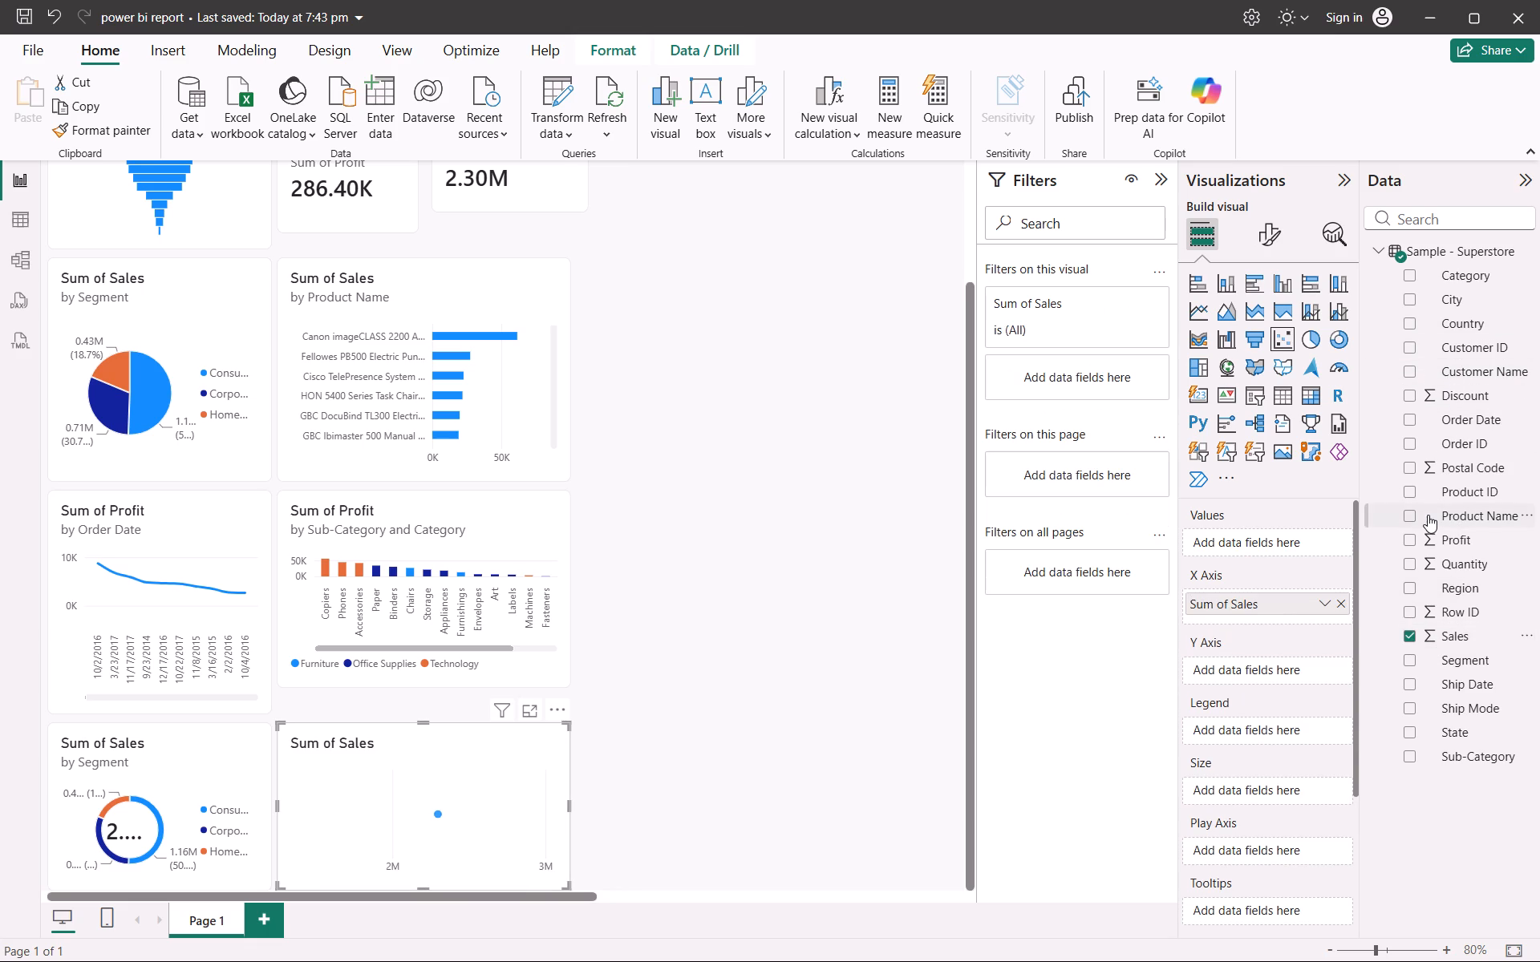
pyautogui.moveTo(1425, 532); pyautogui.dragTo(1240, 663)
pyautogui.moveTo(1240, 663); pyautogui.dragTo(1239, 663)
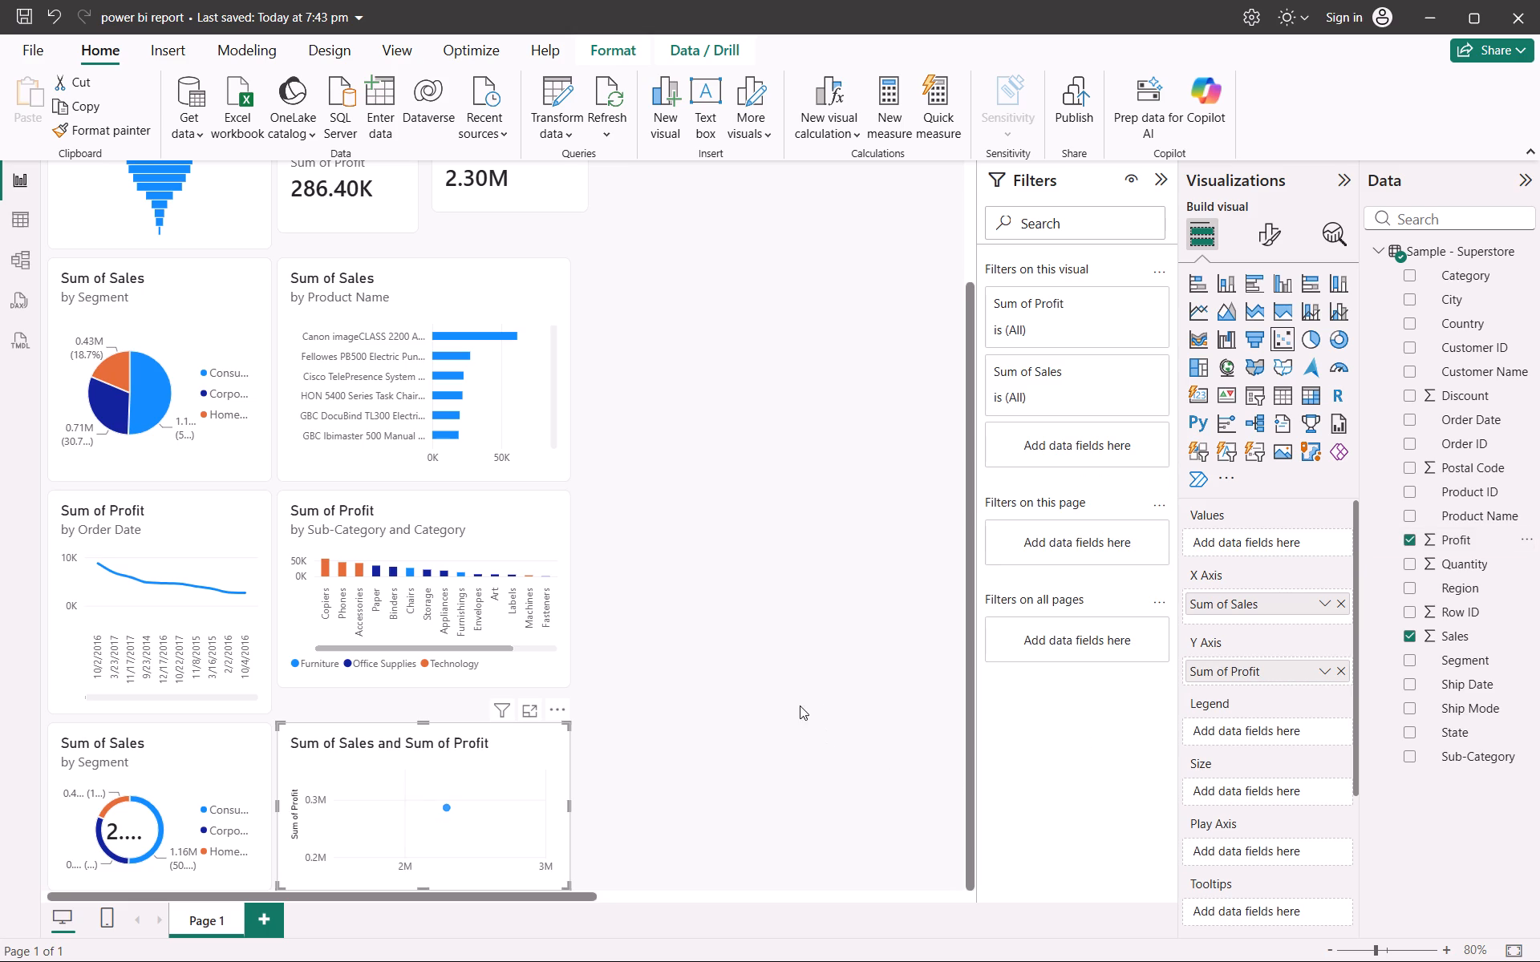
pyautogui.scroll(1, 1228, 764)
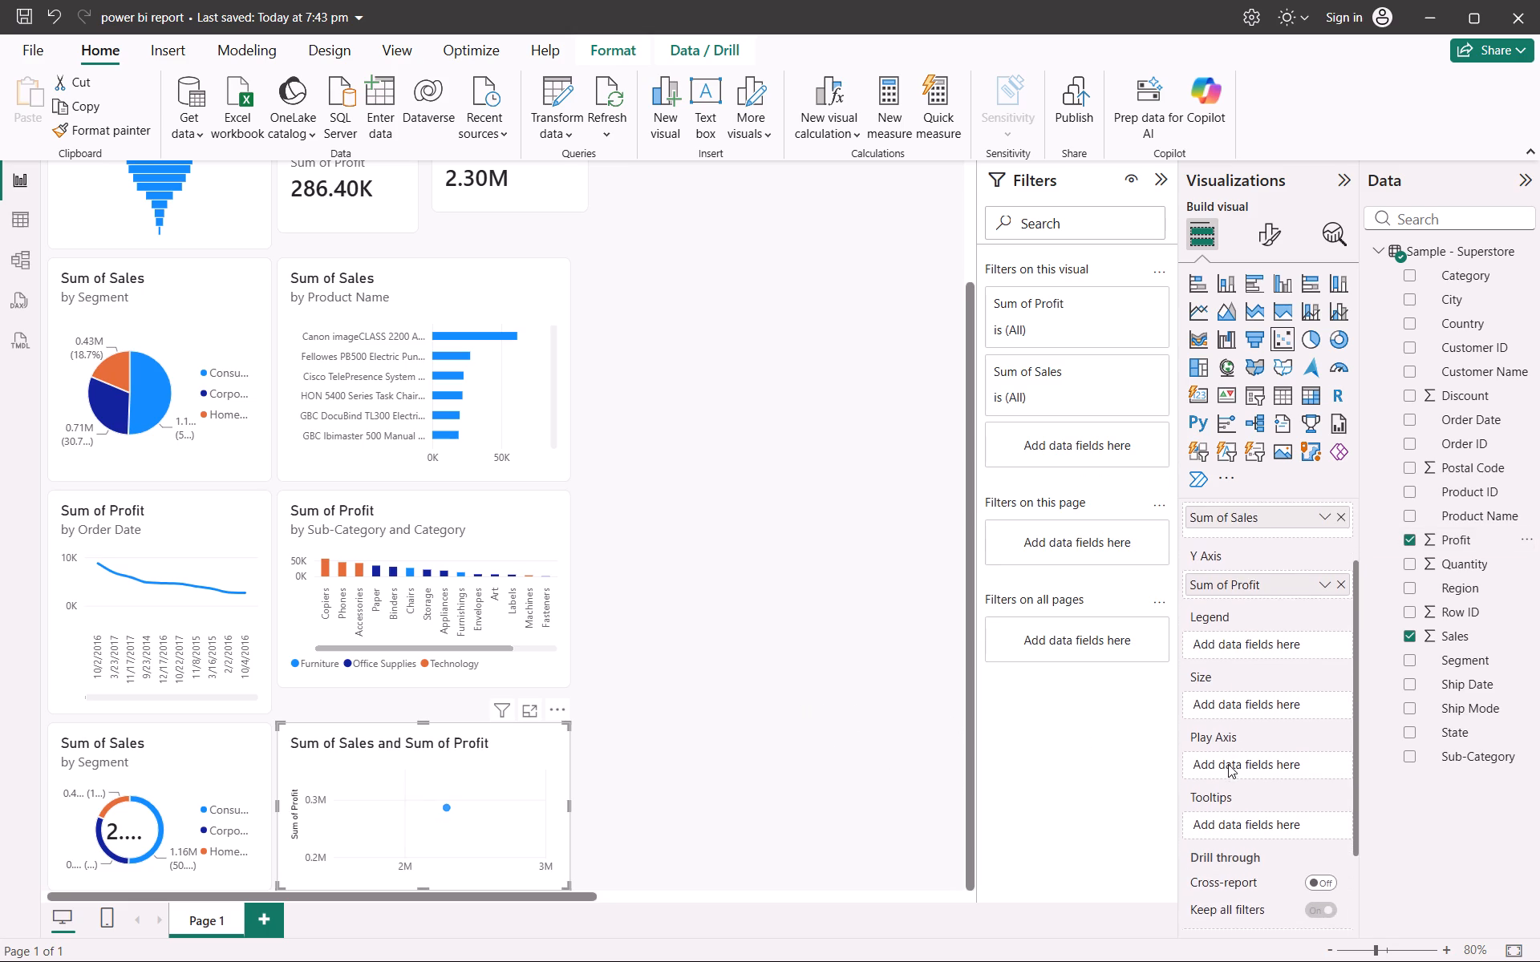
pyautogui.scroll(1, 1228, 764)
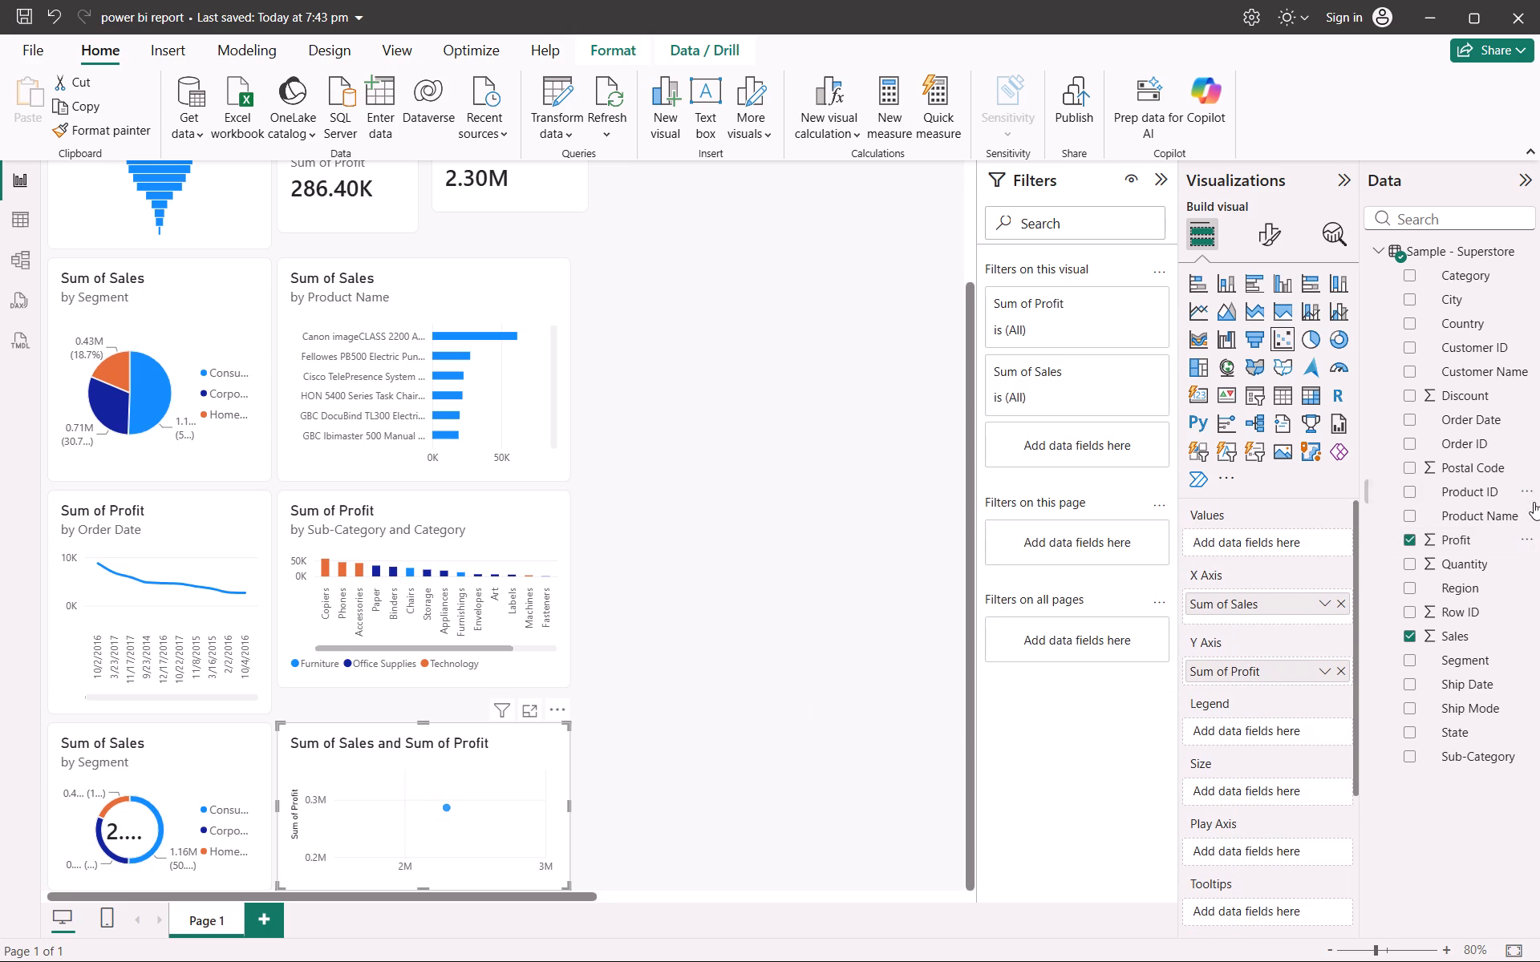
pyautogui.moveTo(1443, 511); pyautogui.dragTo(1338, 528)
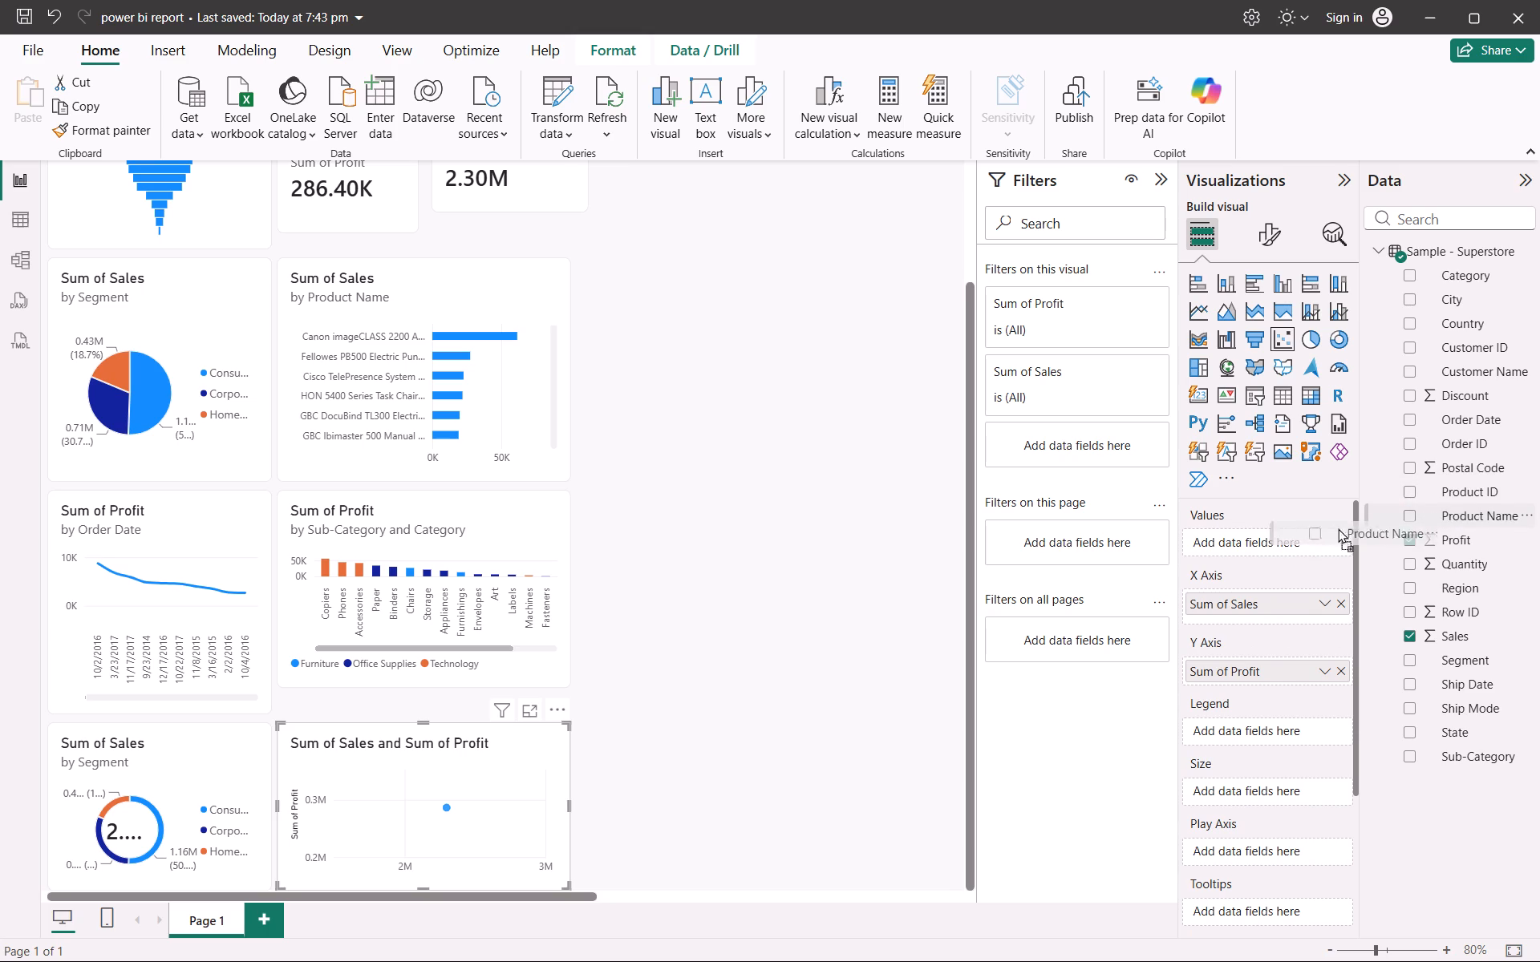
pyautogui.moveTo(1338, 528); pyautogui.dragTo(1270, 535)
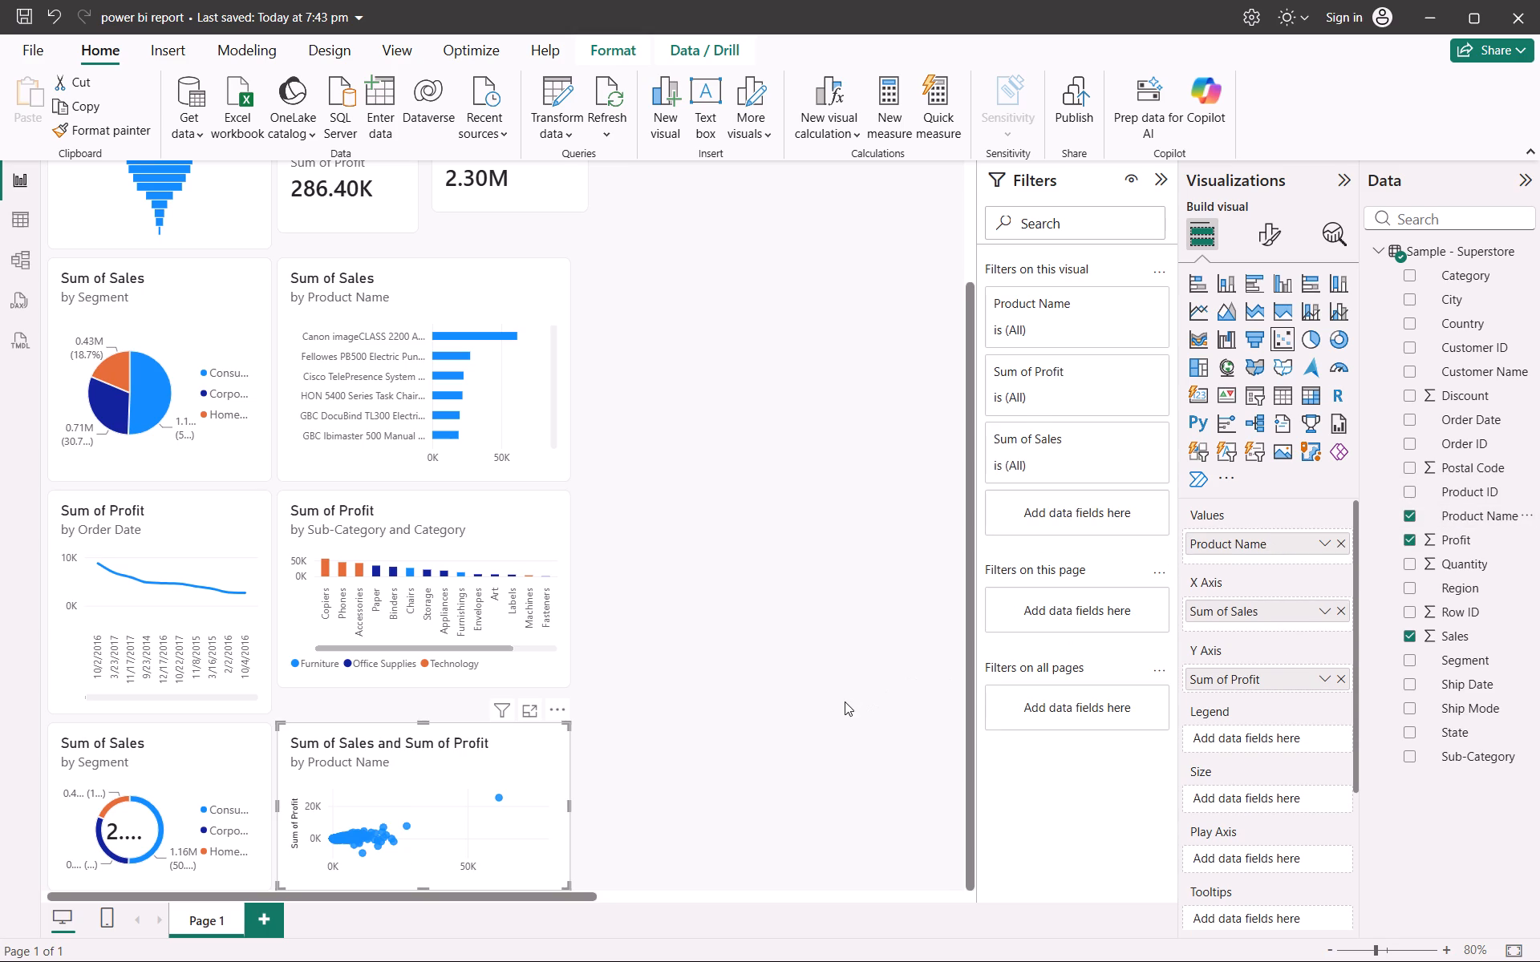
pyautogui.click(845, 701)
# Add a Region slicer and place it beside the Sum of Discount card at the top of the page, leaving no region selected.
pyautogui.hscroll(-1, 740, 699)
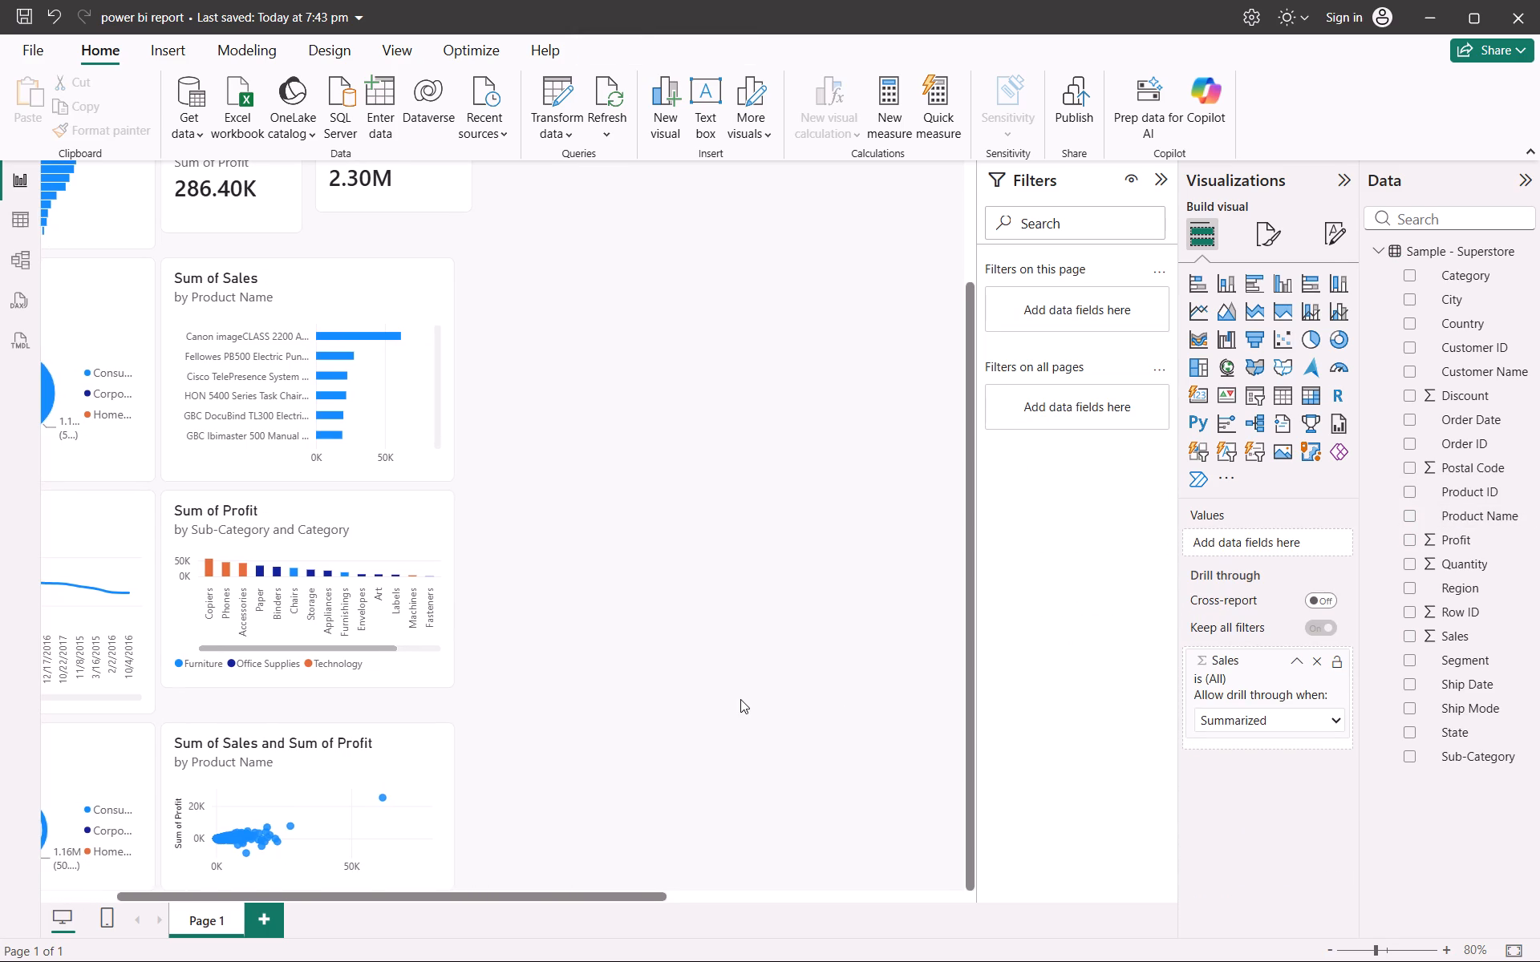
pyautogui.scroll(3, 703, 739)
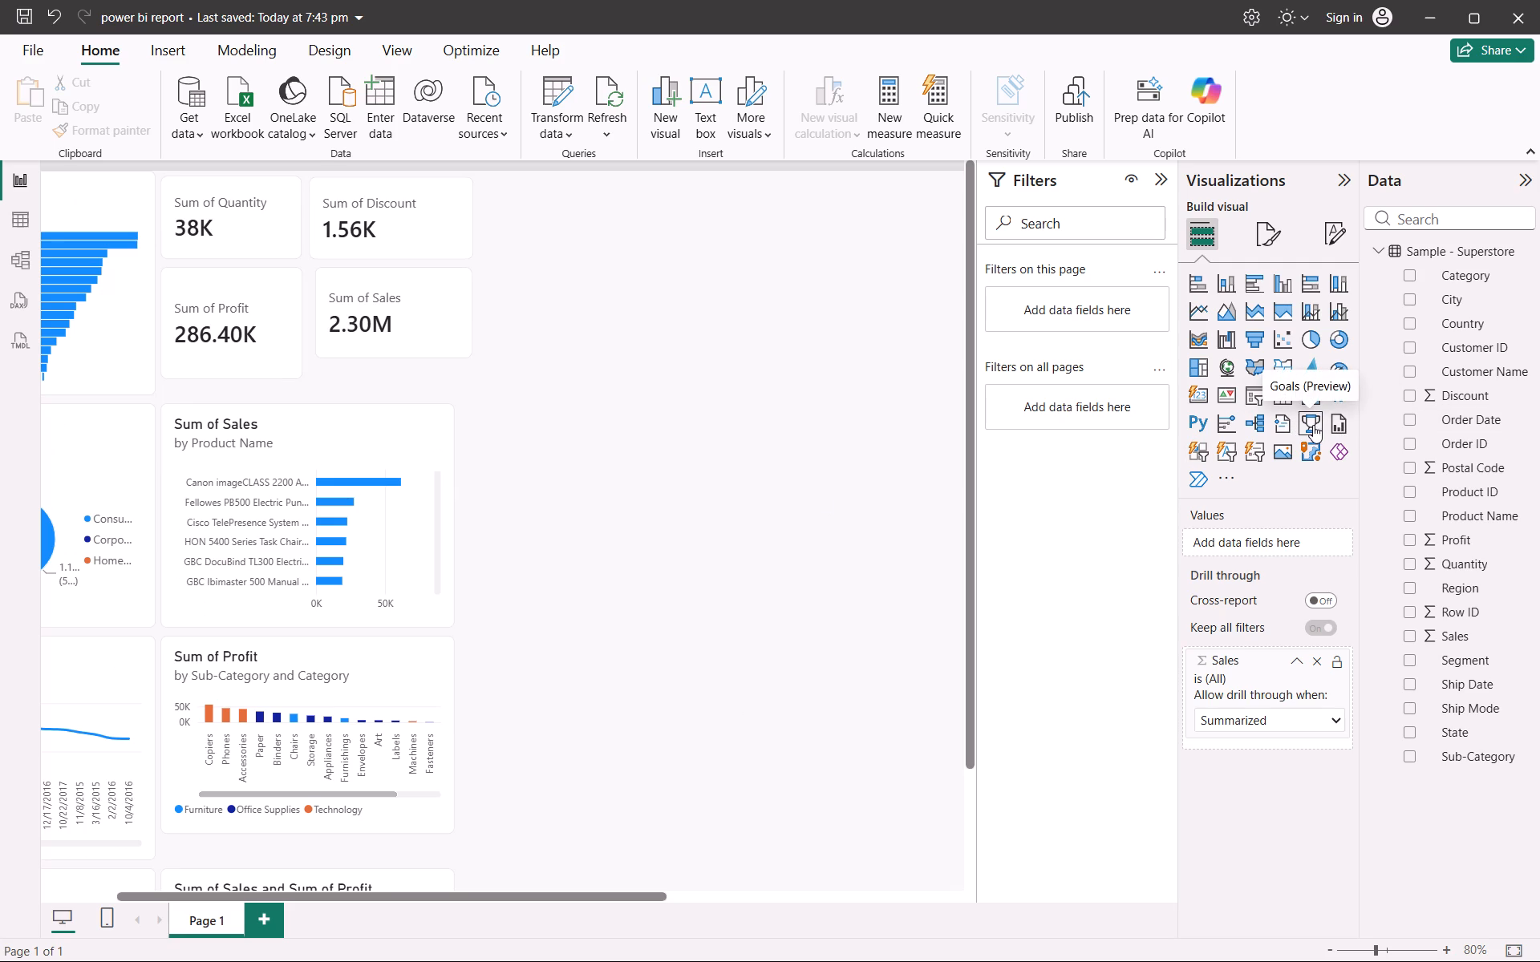
pyautogui.click(1261, 403)
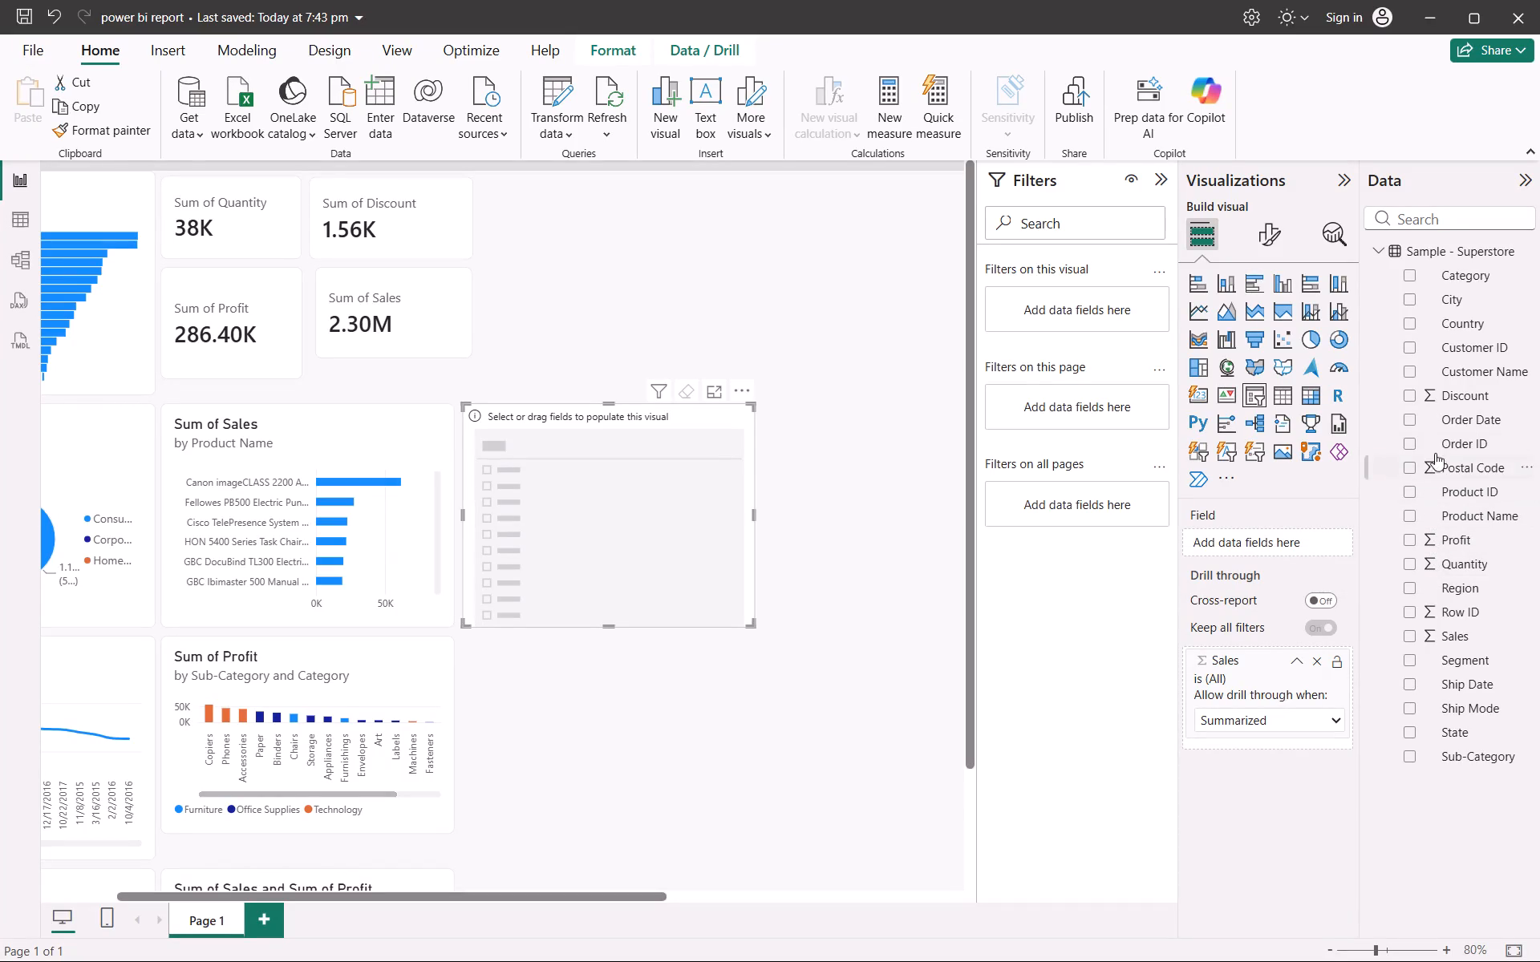
pyautogui.click(1409, 591)
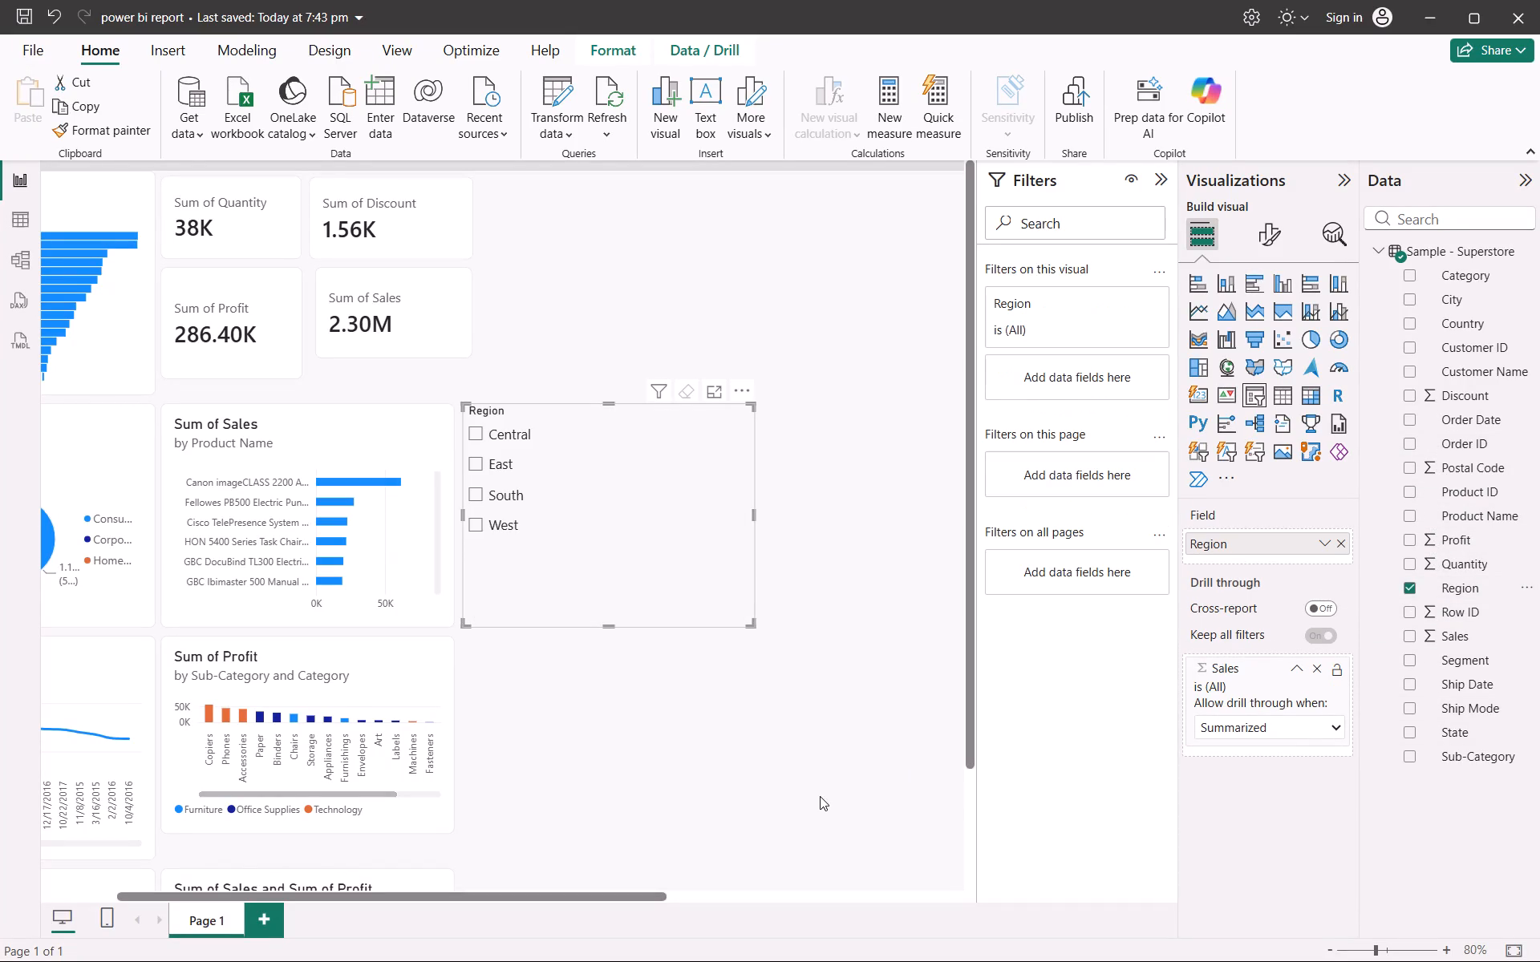
pyautogui.click(820, 796)
pyautogui.click(654, 479)
pyautogui.moveTo(599, 452); pyautogui.dragTo(630, 227)
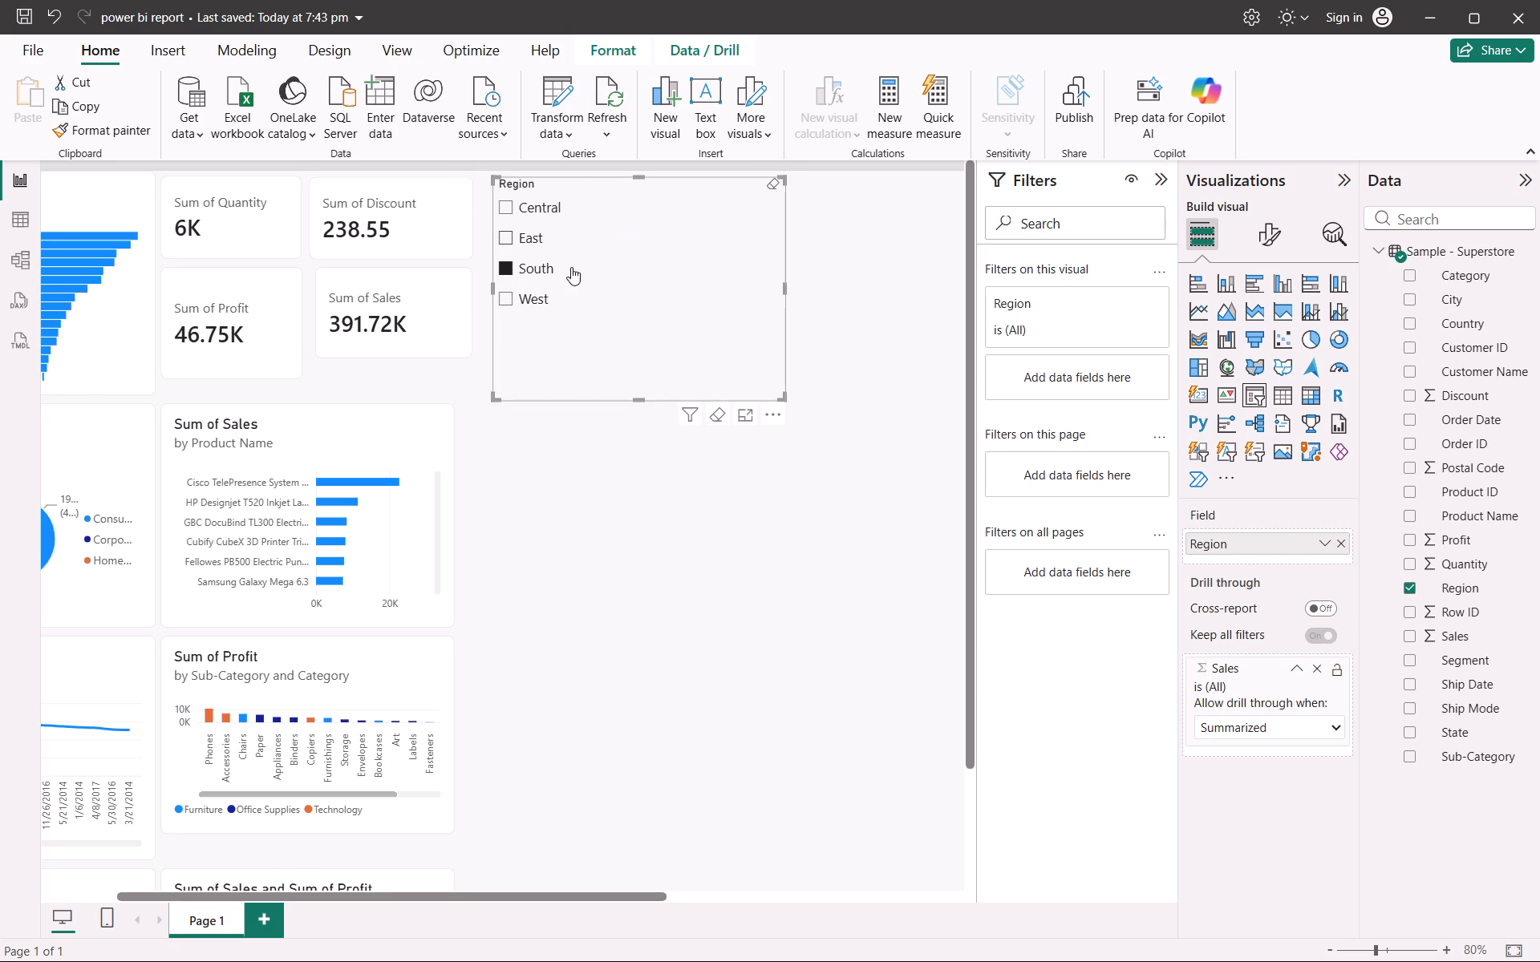
pyautogui.click(510, 264)
pyautogui.click(820, 536)
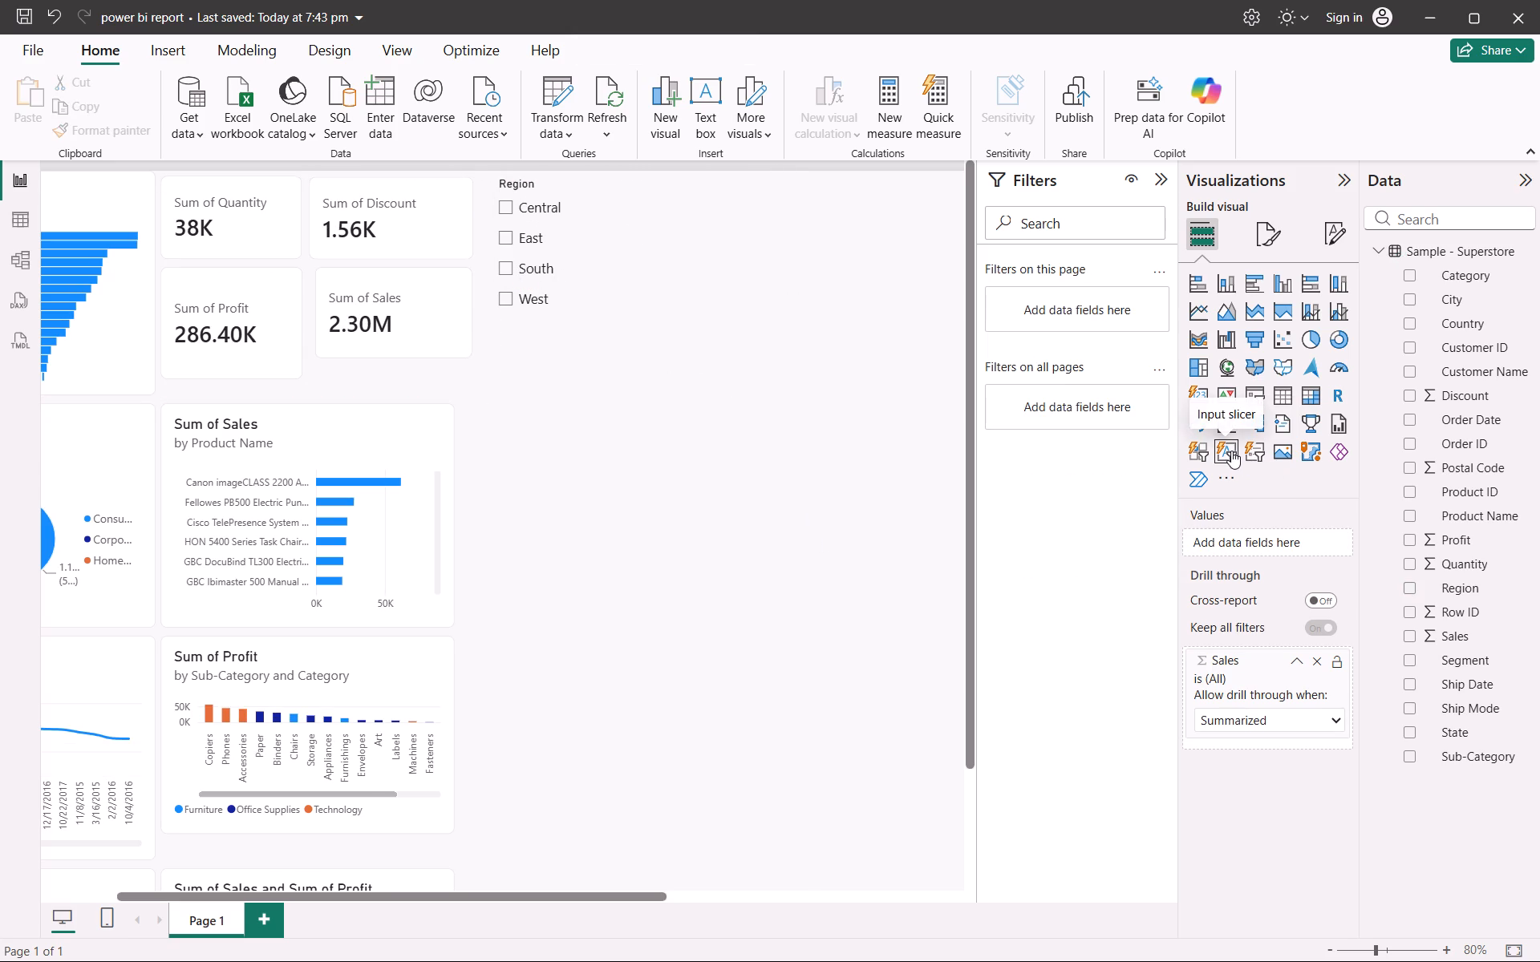
# Add a Segment slicer, place it beneath the Region slicer and shrink it to fit its three options.
pyautogui.click(1253, 397)
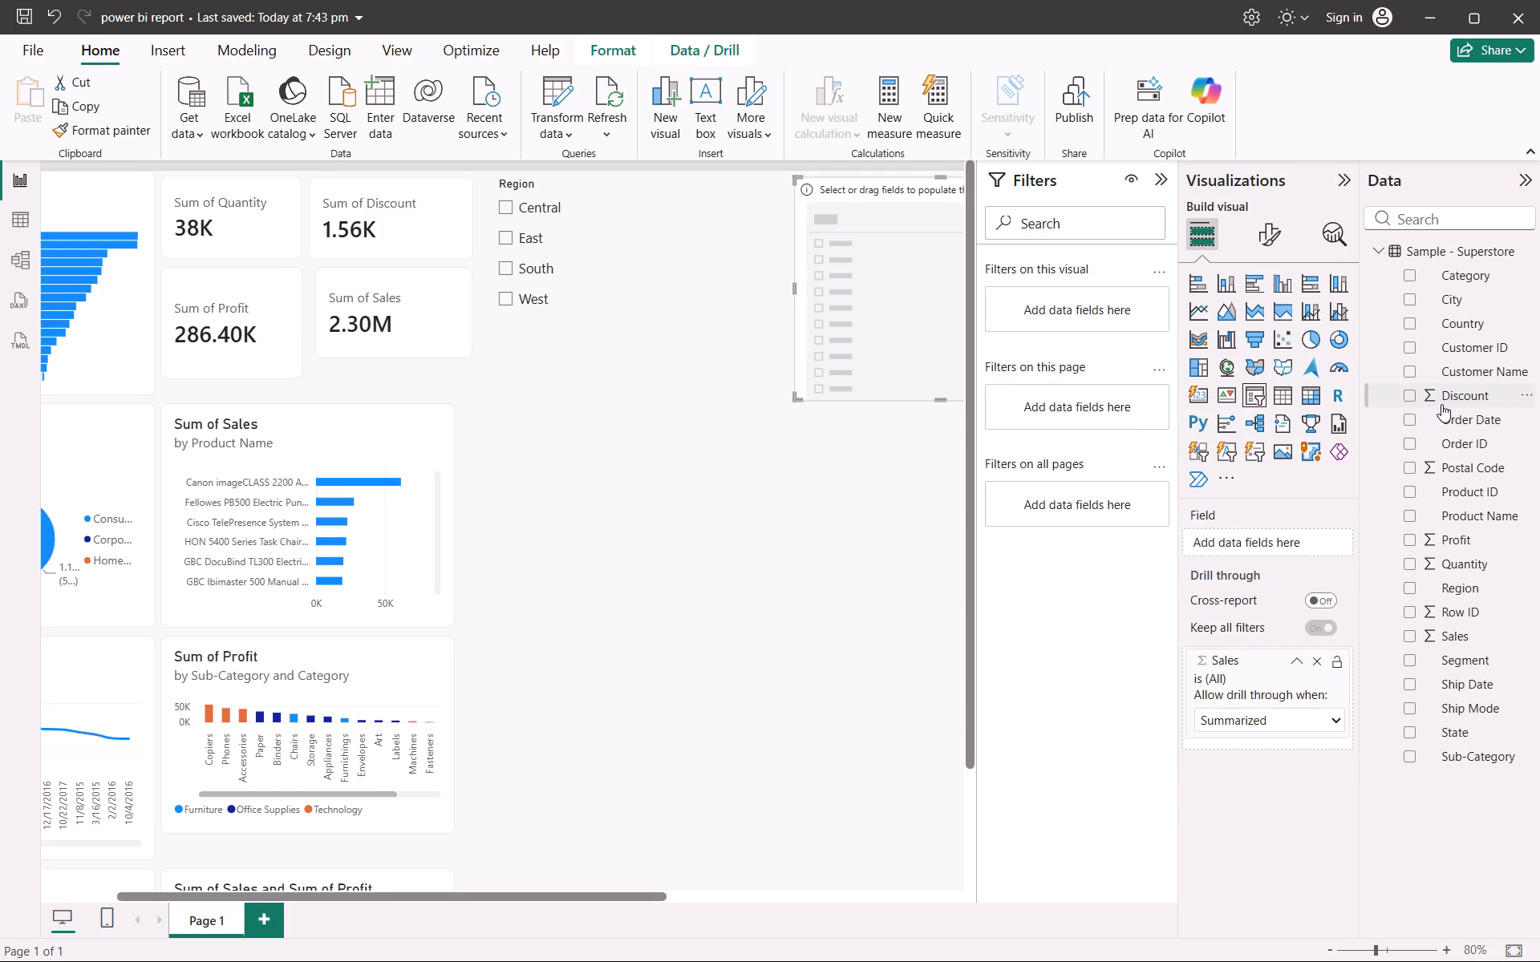
pyautogui.click(1409, 661)
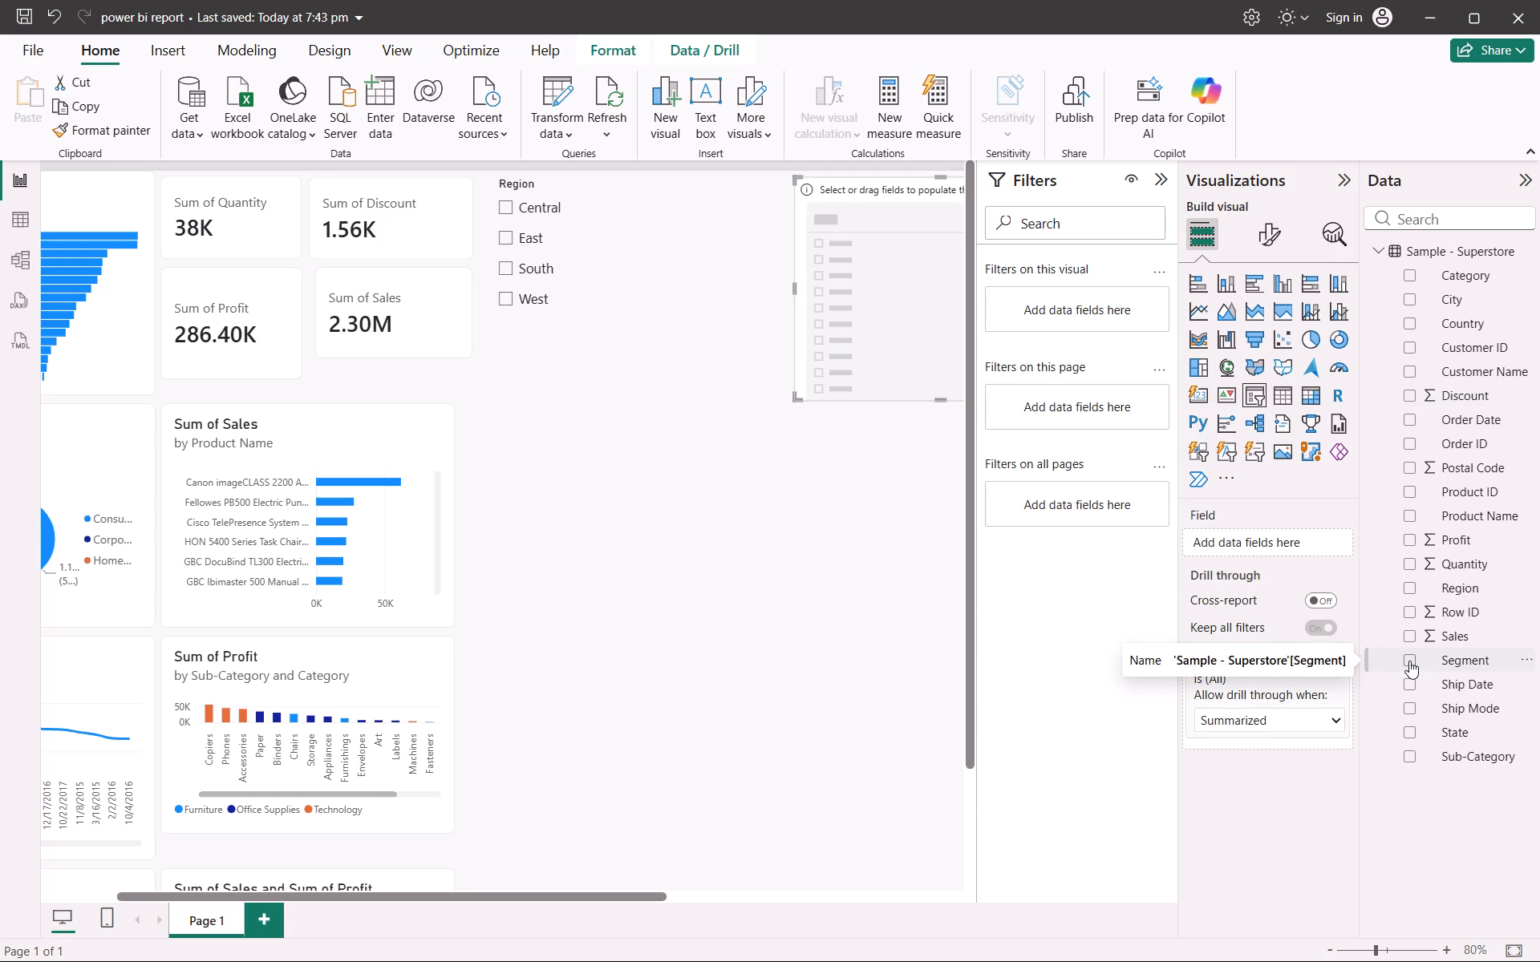
pyautogui.moveTo(870, 338); pyautogui.dragTo(622, 532)
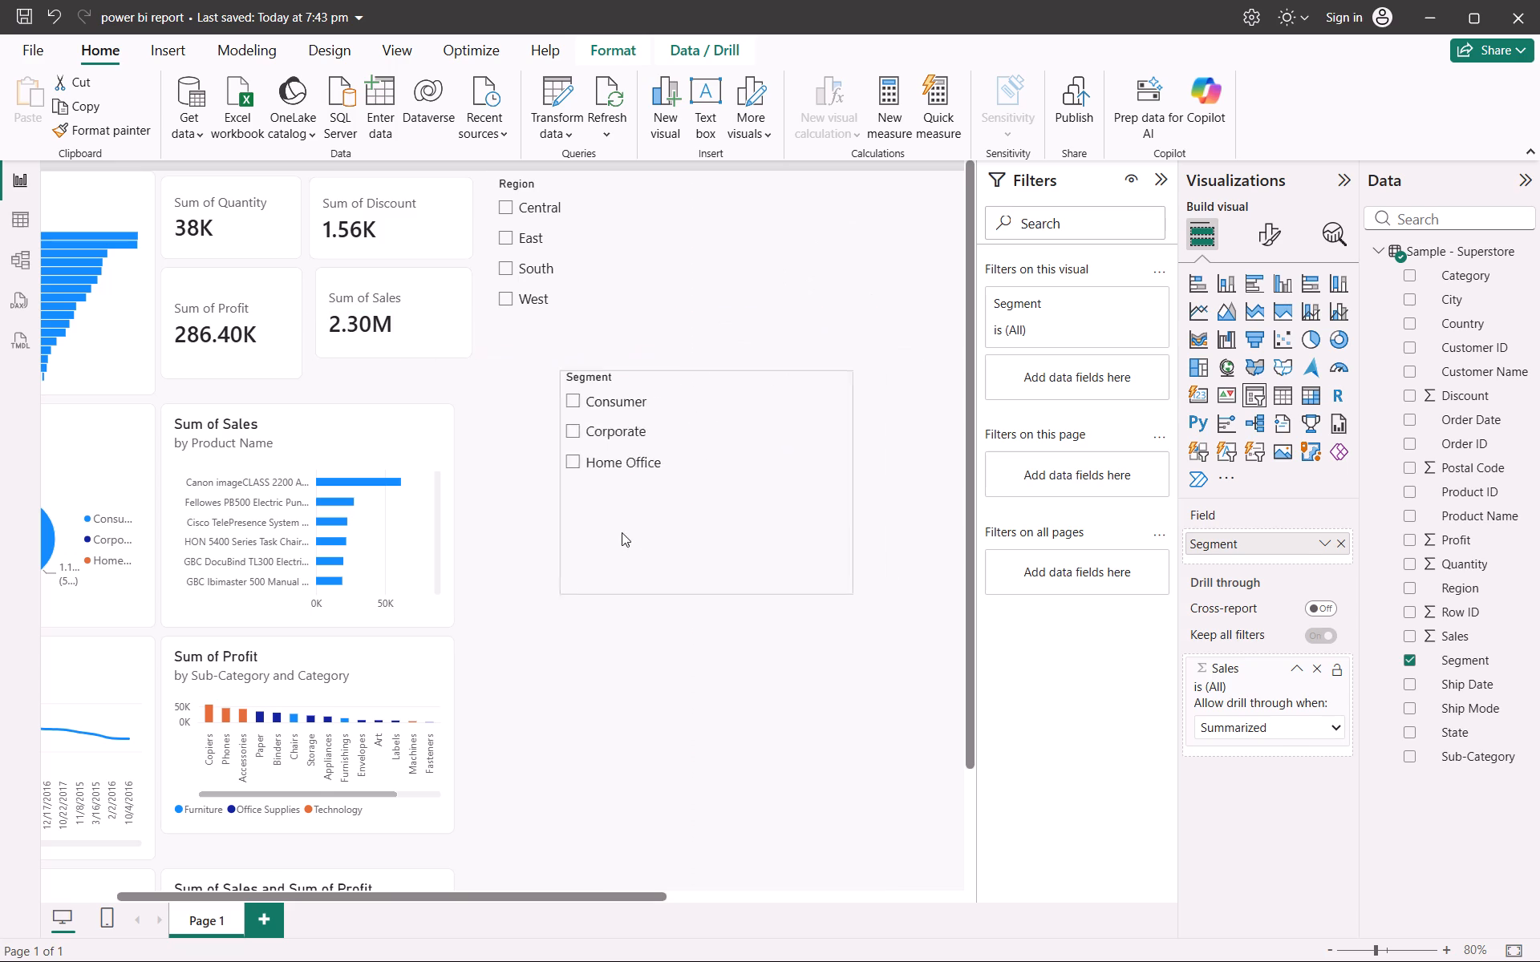
pyautogui.moveTo(622, 532); pyautogui.dragTo(561, 537)
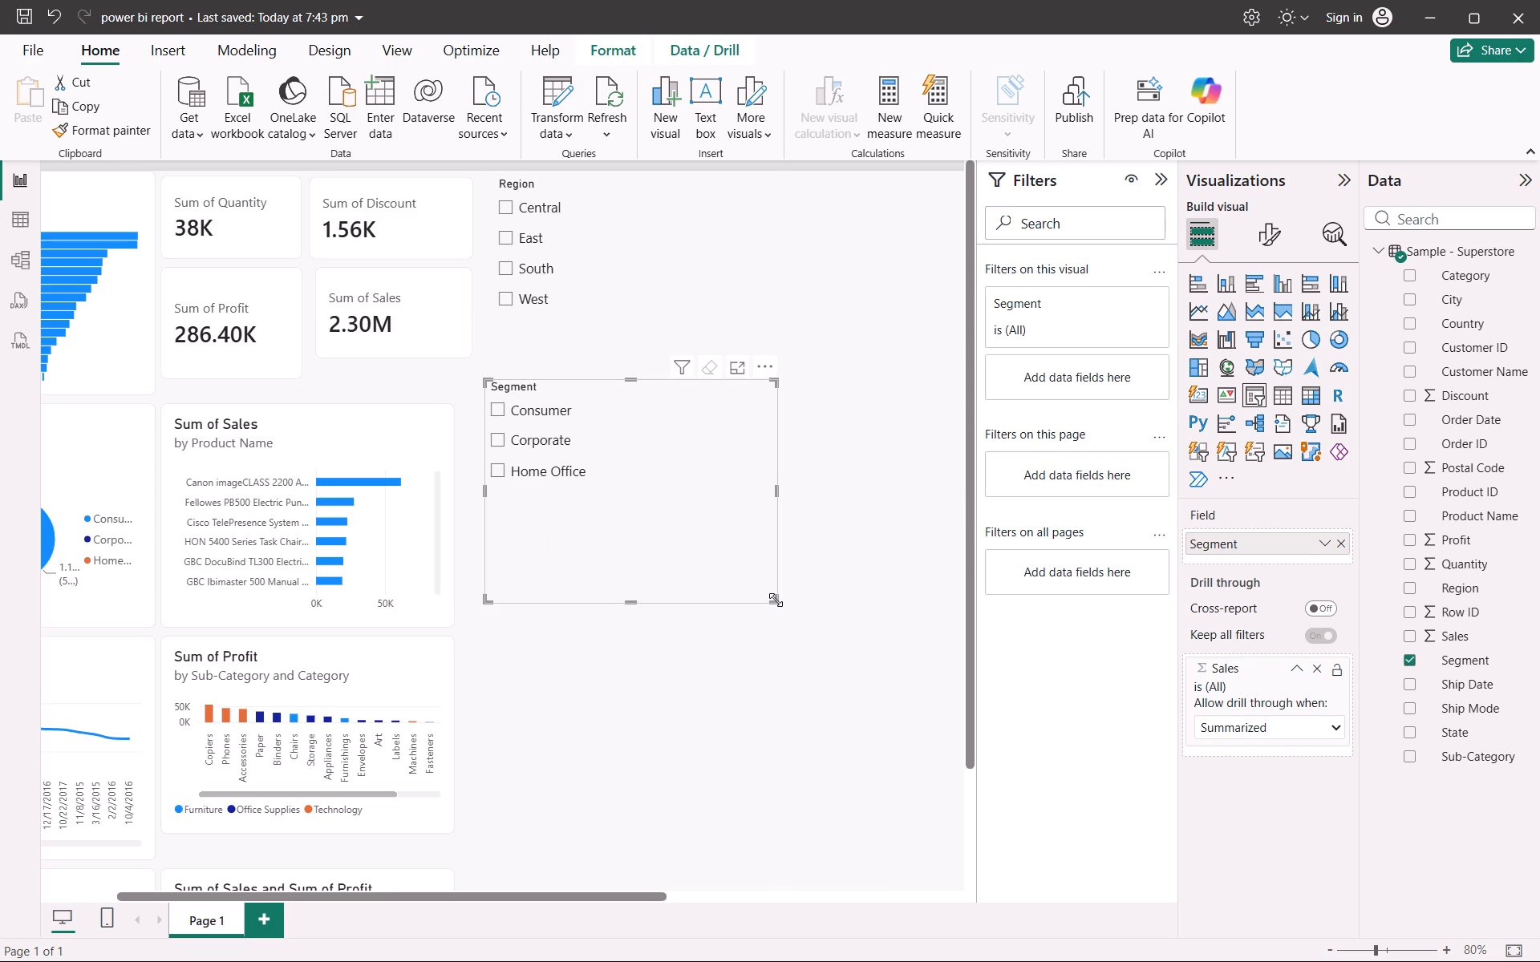
pyautogui.moveTo(776, 600); pyautogui.dragTo(746, 519)
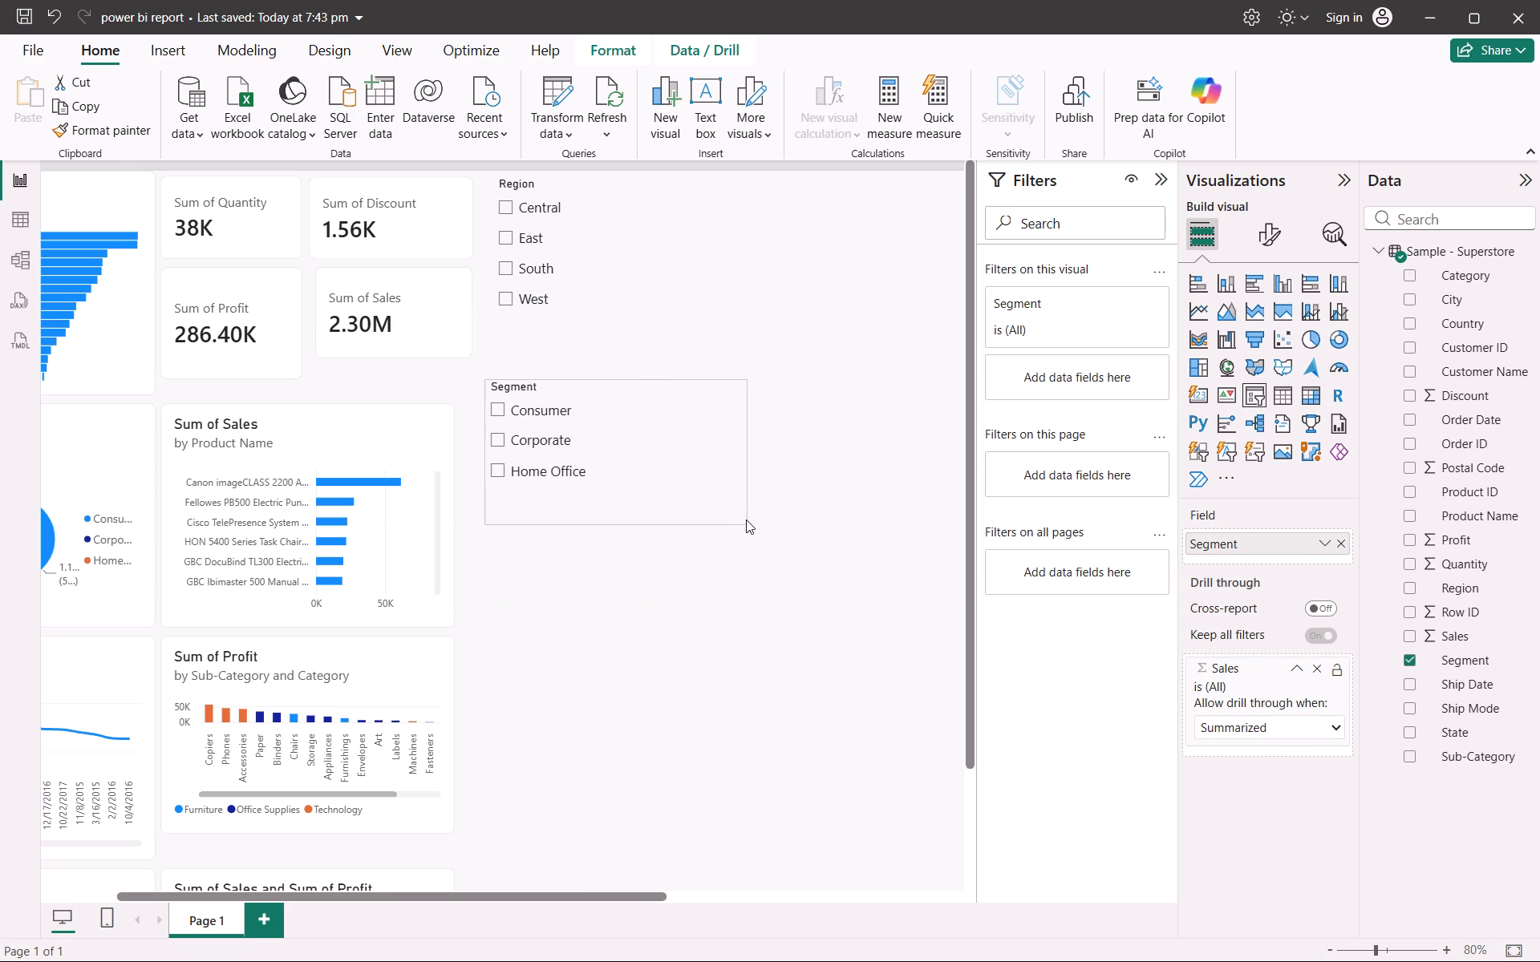
pyautogui.moveTo(746, 519); pyautogui.dragTo(746, 507)
pyautogui.click(773, 593)
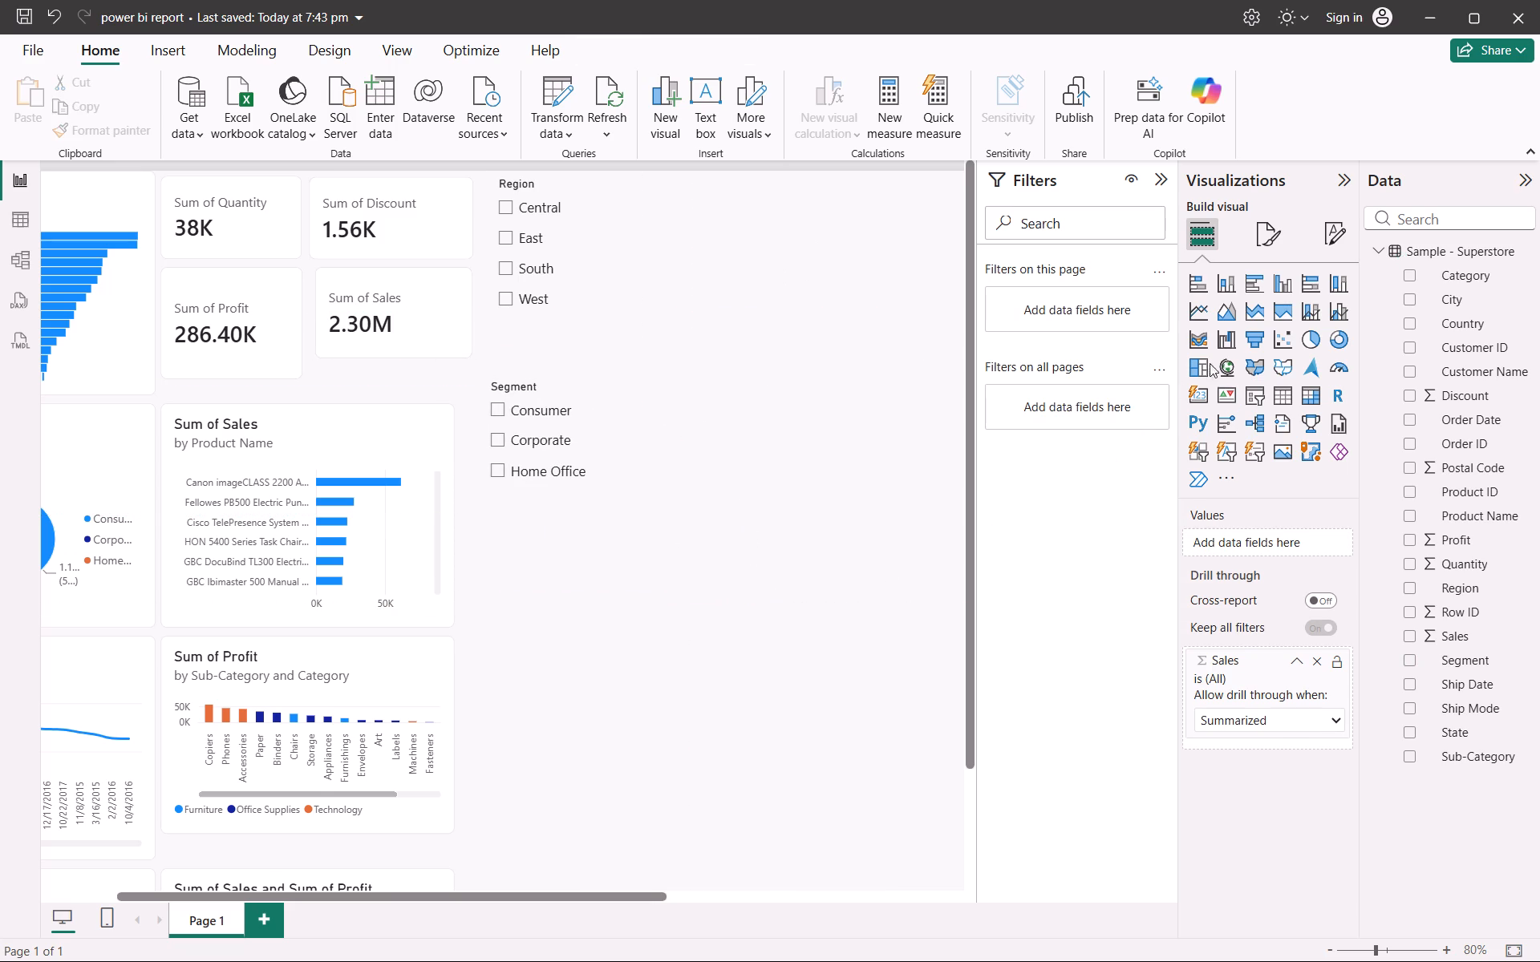
# Add an Order Date slicer and place it directly beneath the Segment slicer, leaving no date selected.
pyautogui.click(1251, 395)
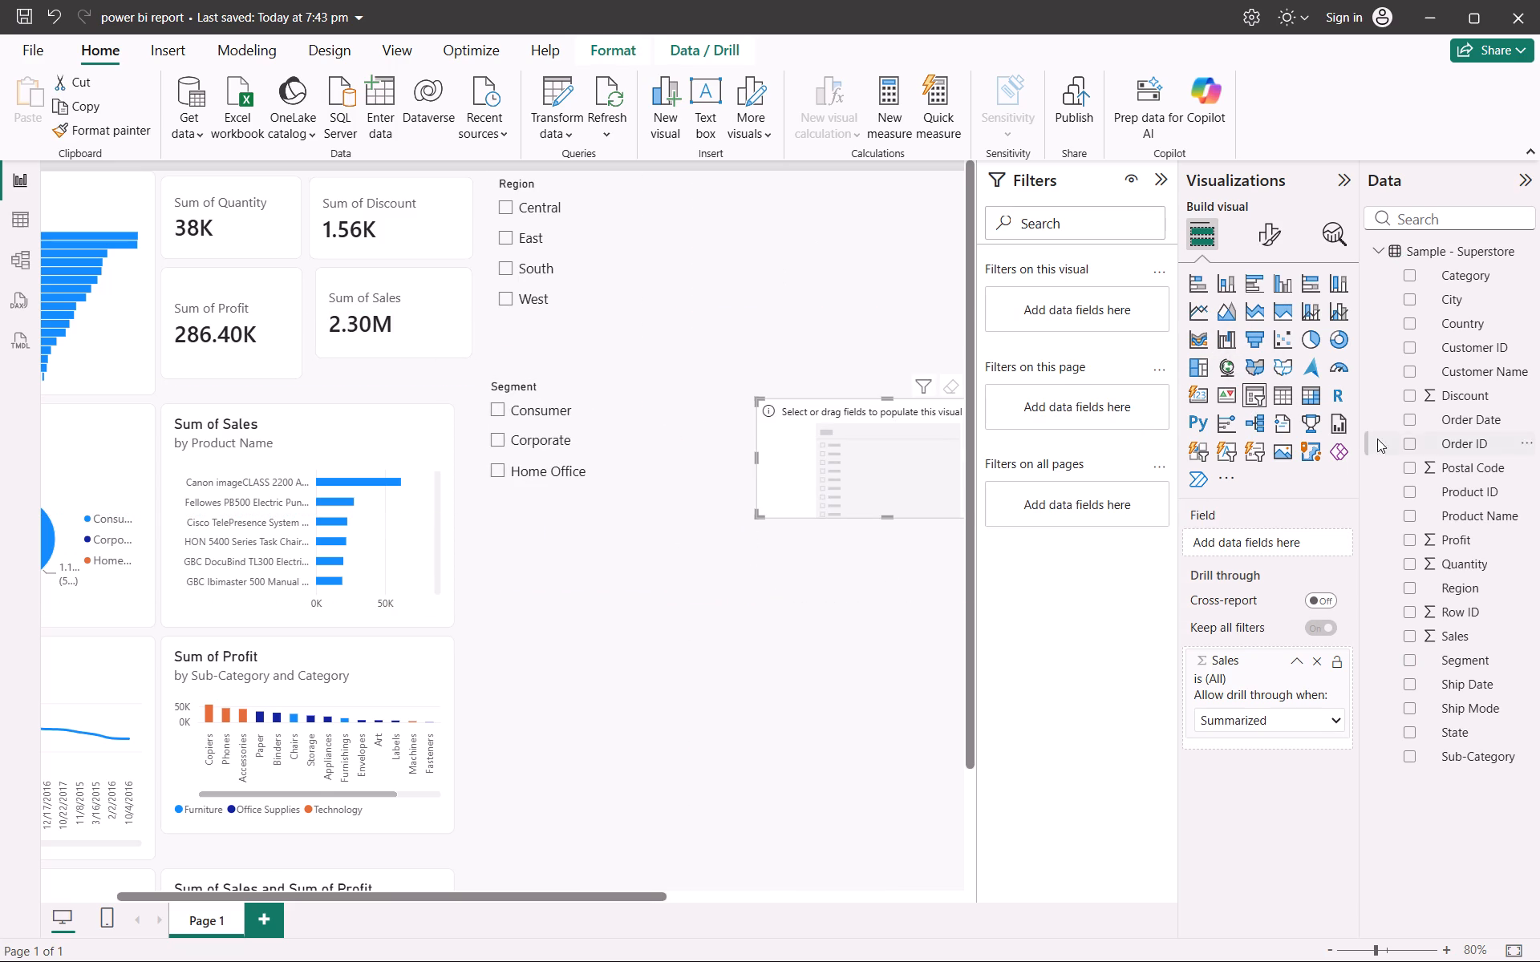
pyautogui.click(1410, 422)
pyautogui.click(918, 457)
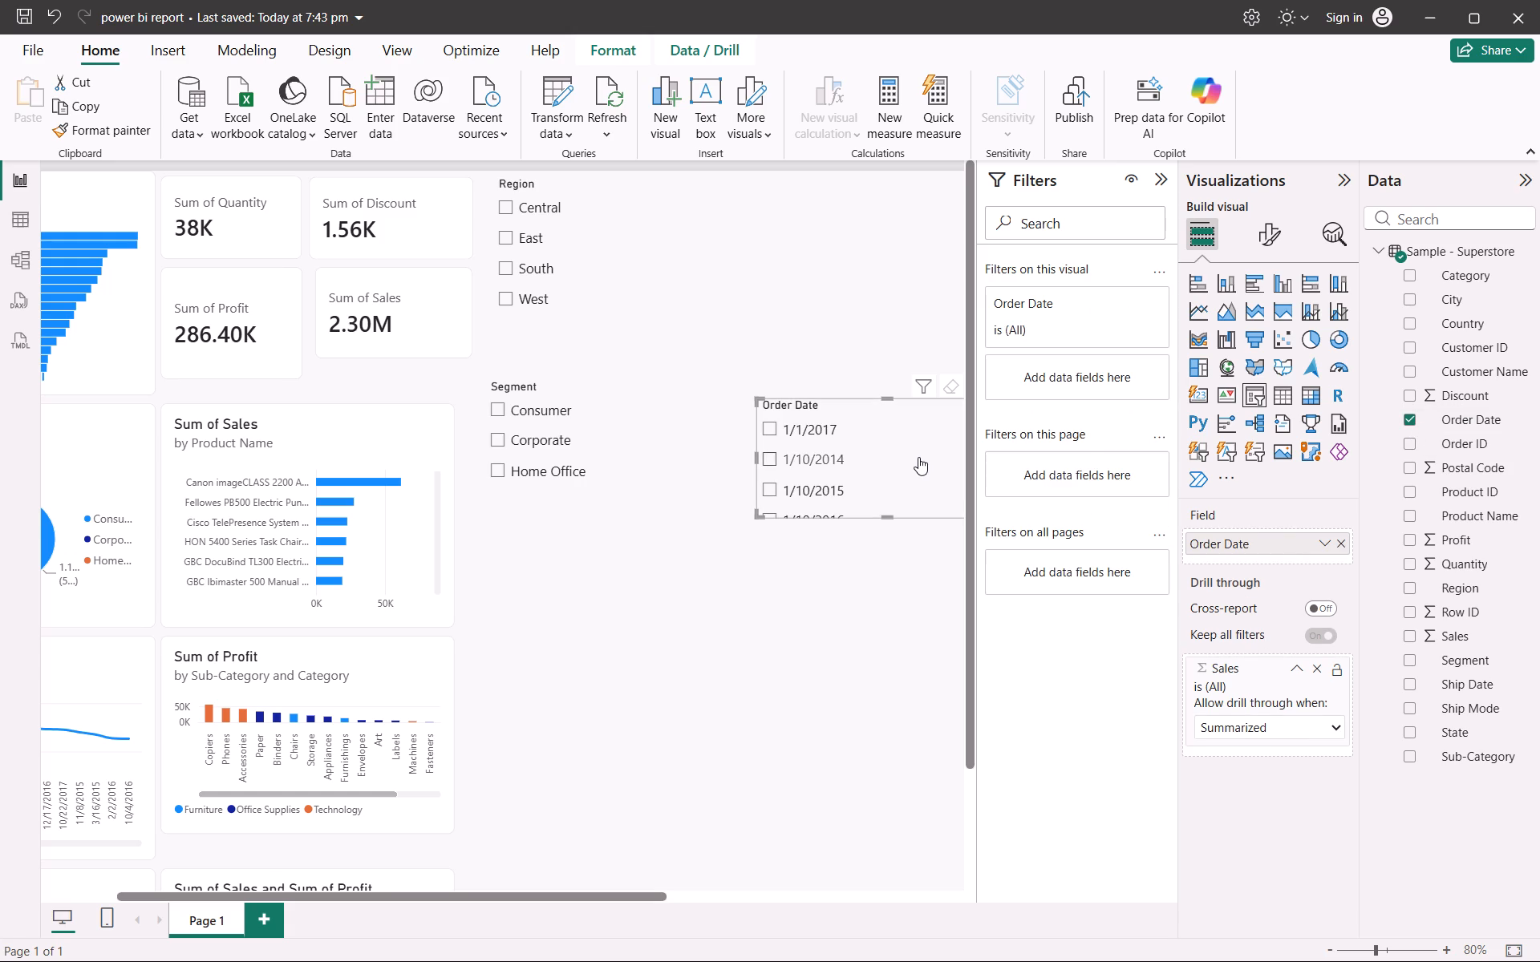
pyautogui.click(766, 459)
pyautogui.click(771, 459)
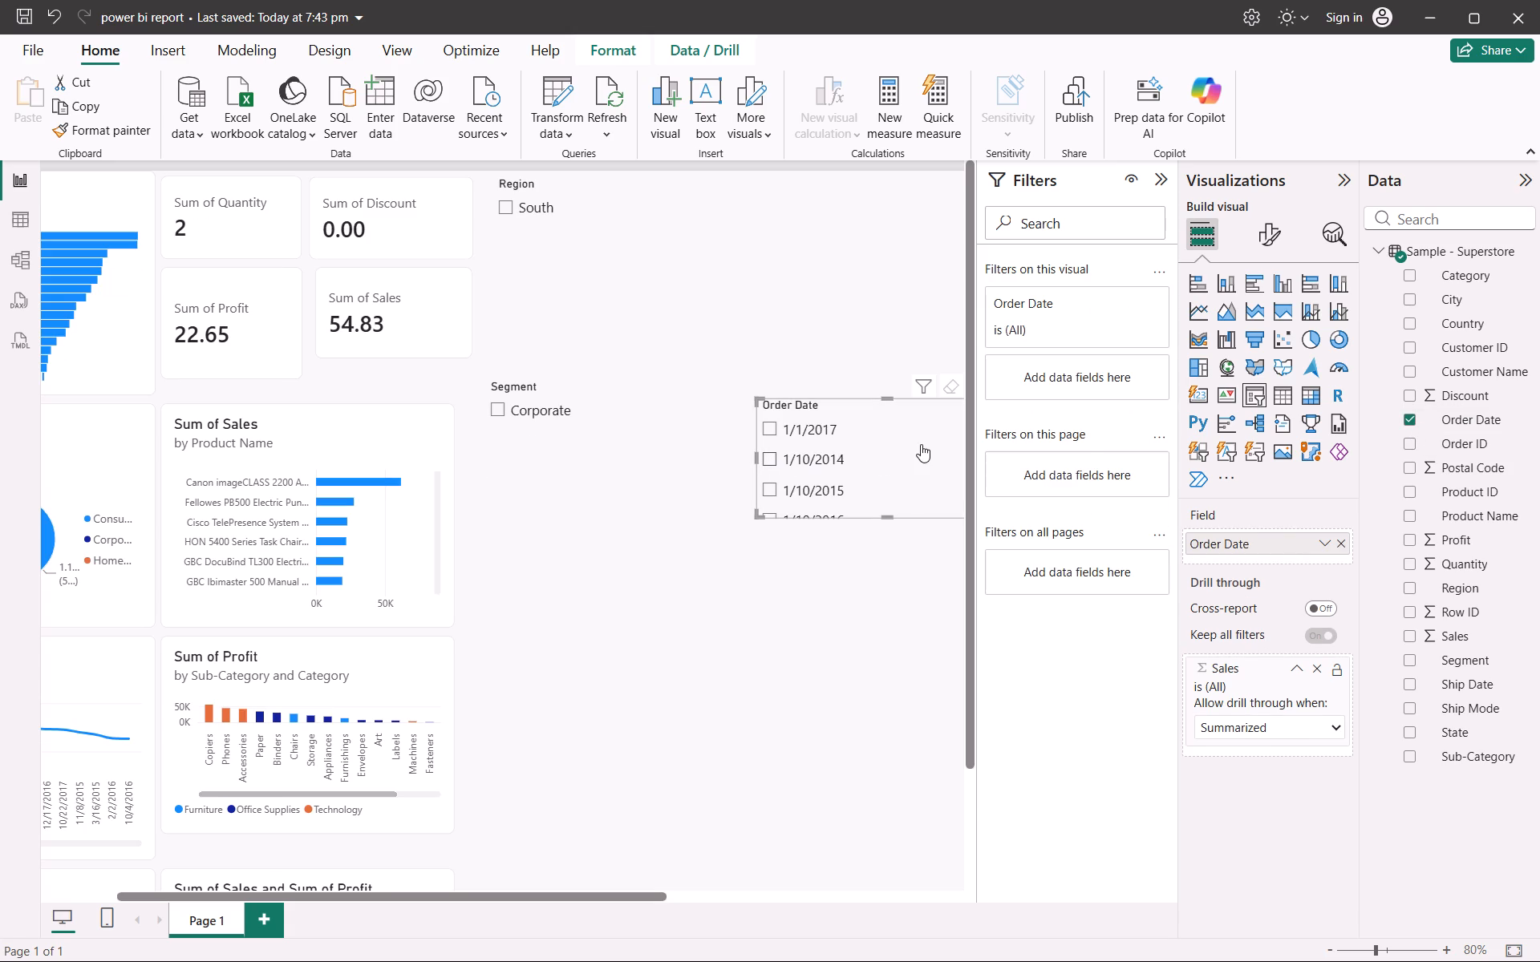
pyautogui.moveTo(921, 444); pyautogui.dragTo(642, 550)
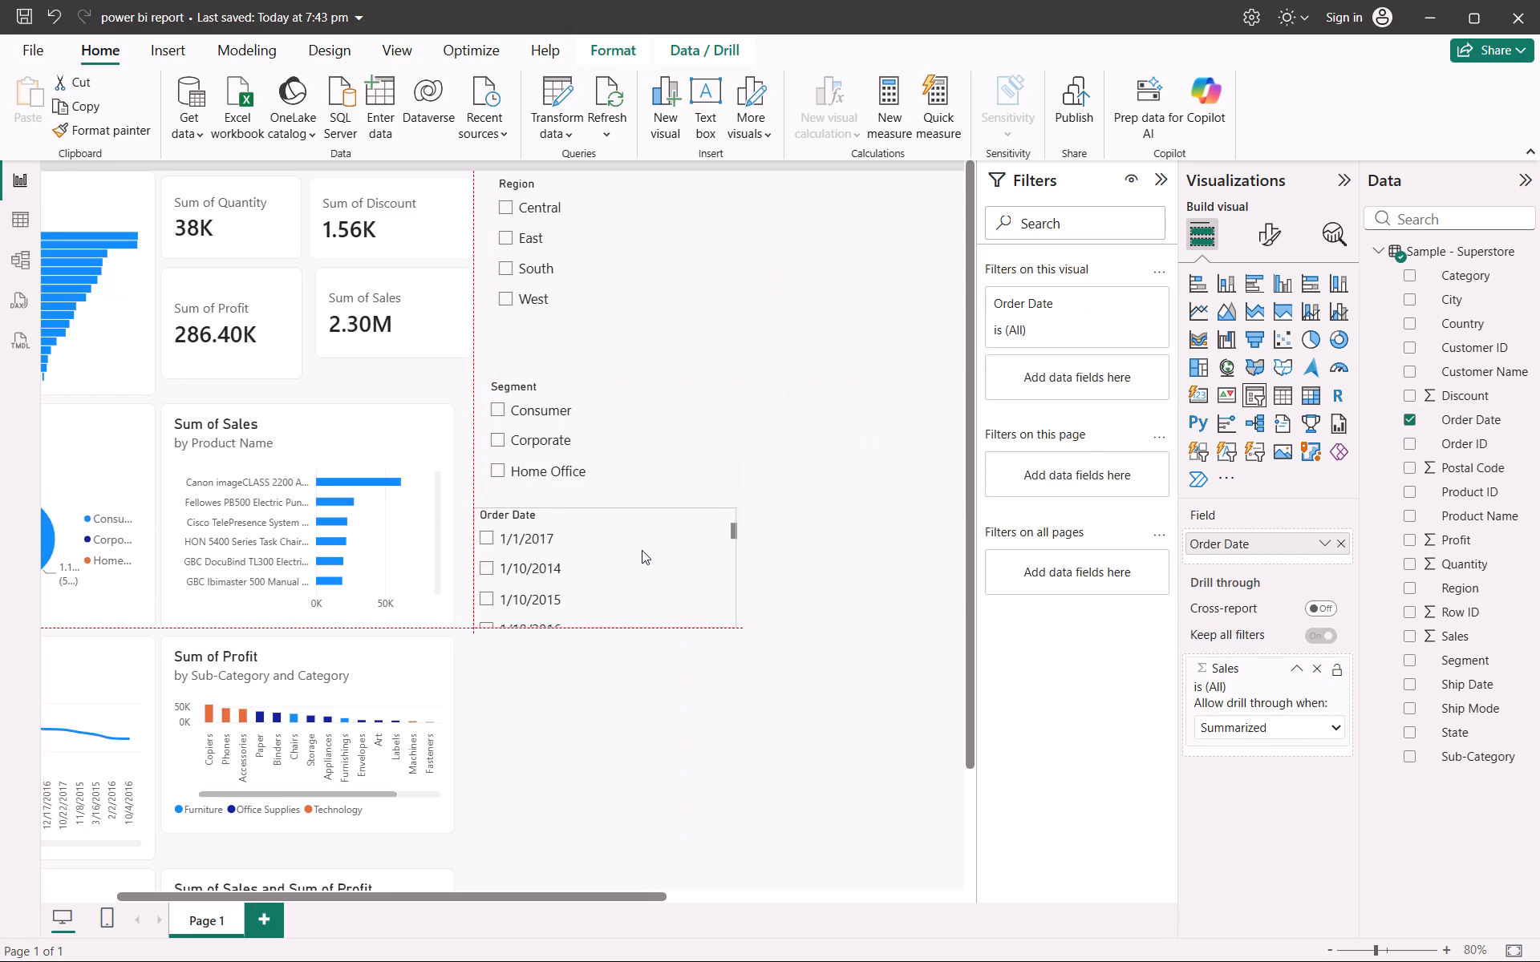
pyautogui.moveTo(642, 550); pyautogui.dragTo(647, 548)
pyautogui.click(614, 797)
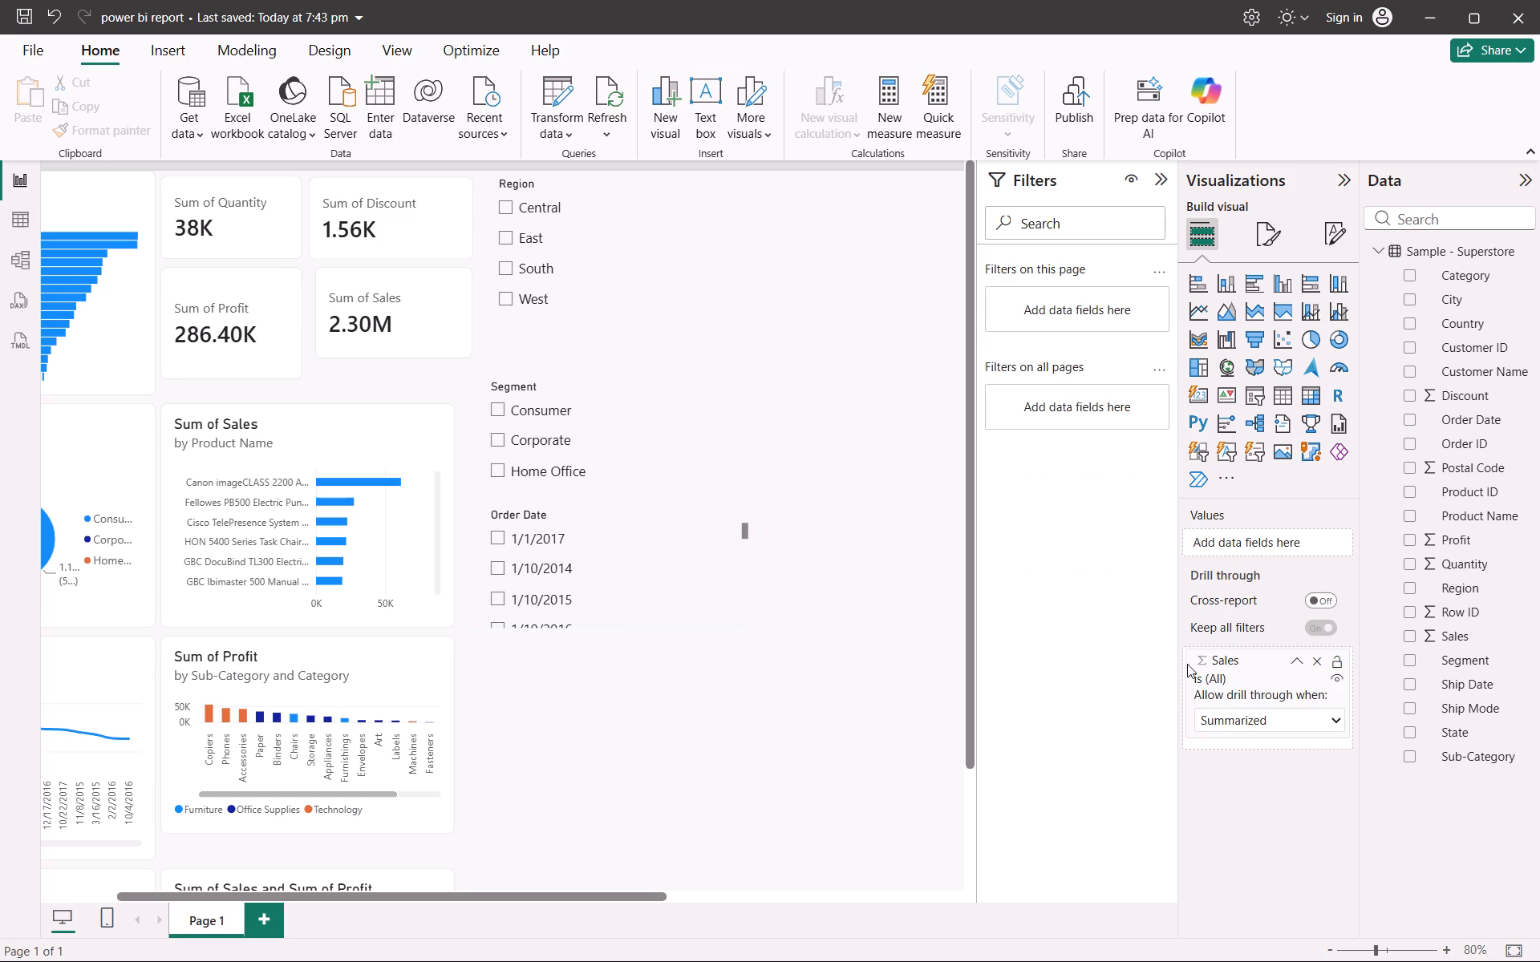
# Add a line chart with Order Date on the X-axis and Sum of Quantity on the Y-axis.
pyautogui.click(1196, 321)
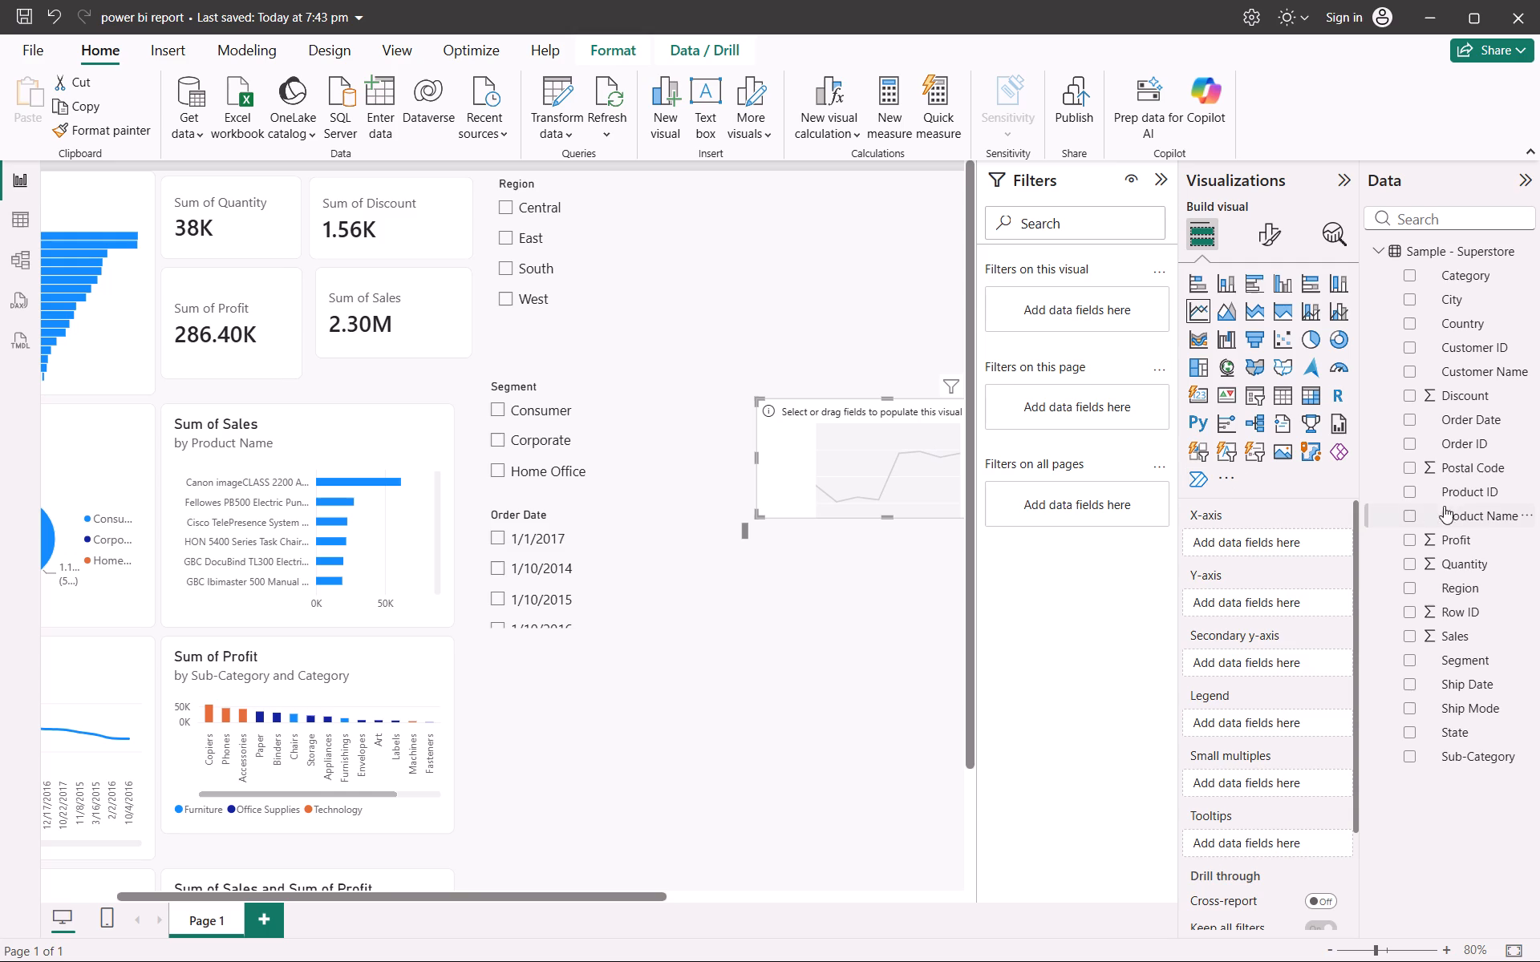
pyautogui.moveTo(1455, 424); pyautogui.dragTo(1285, 545)
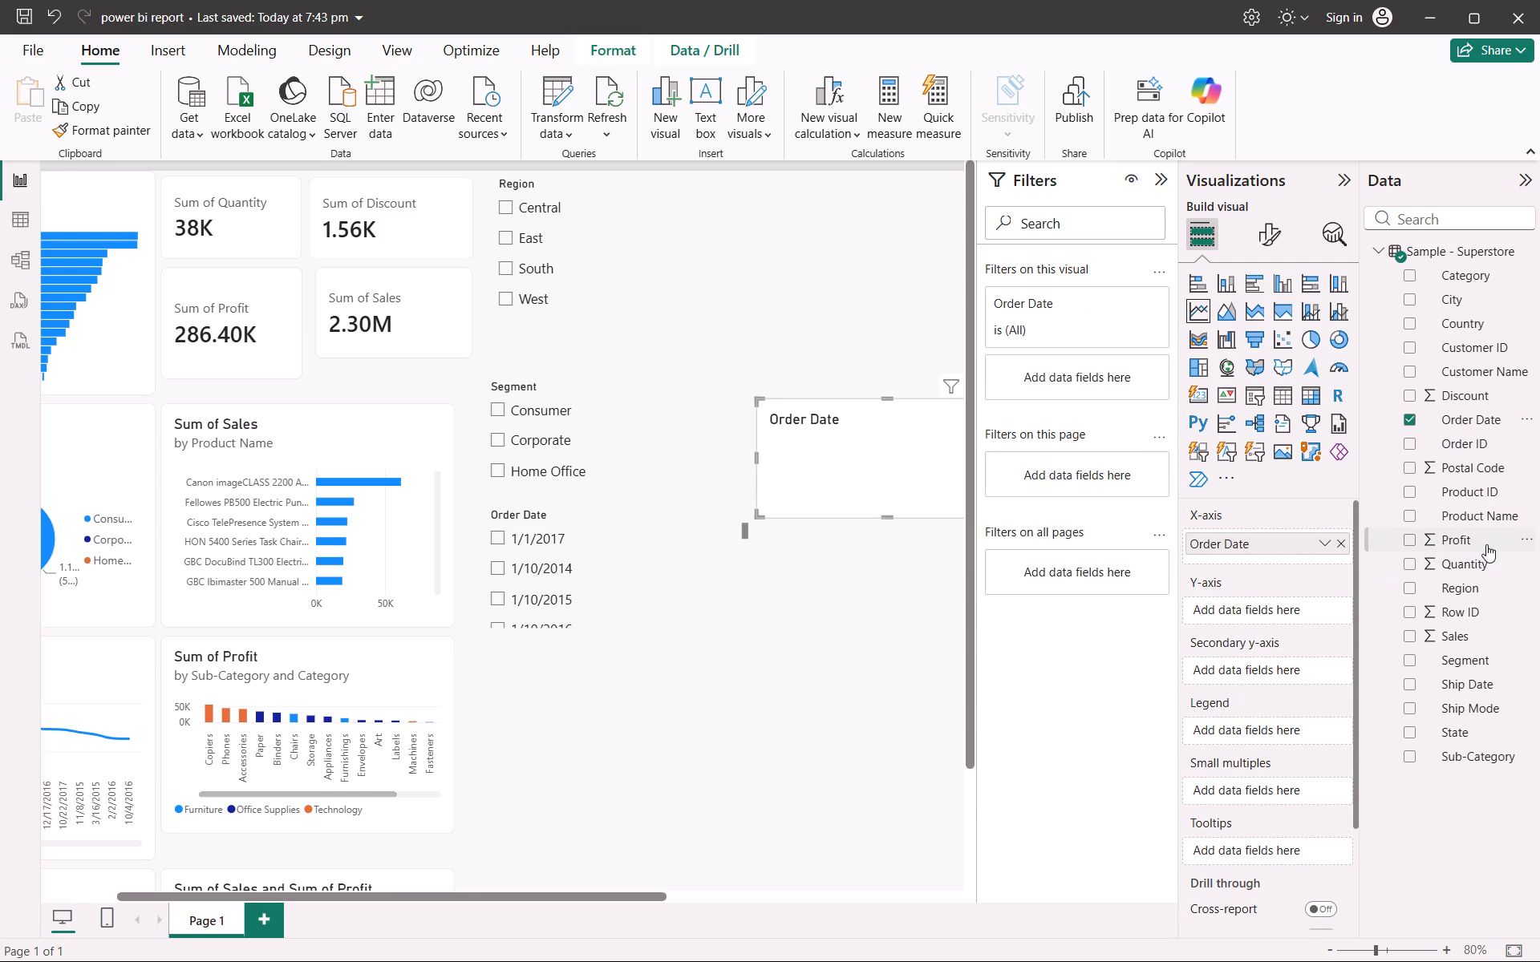
pyautogui.moveTo(1473, 560); pyautogui.dragTo(1288, 607)
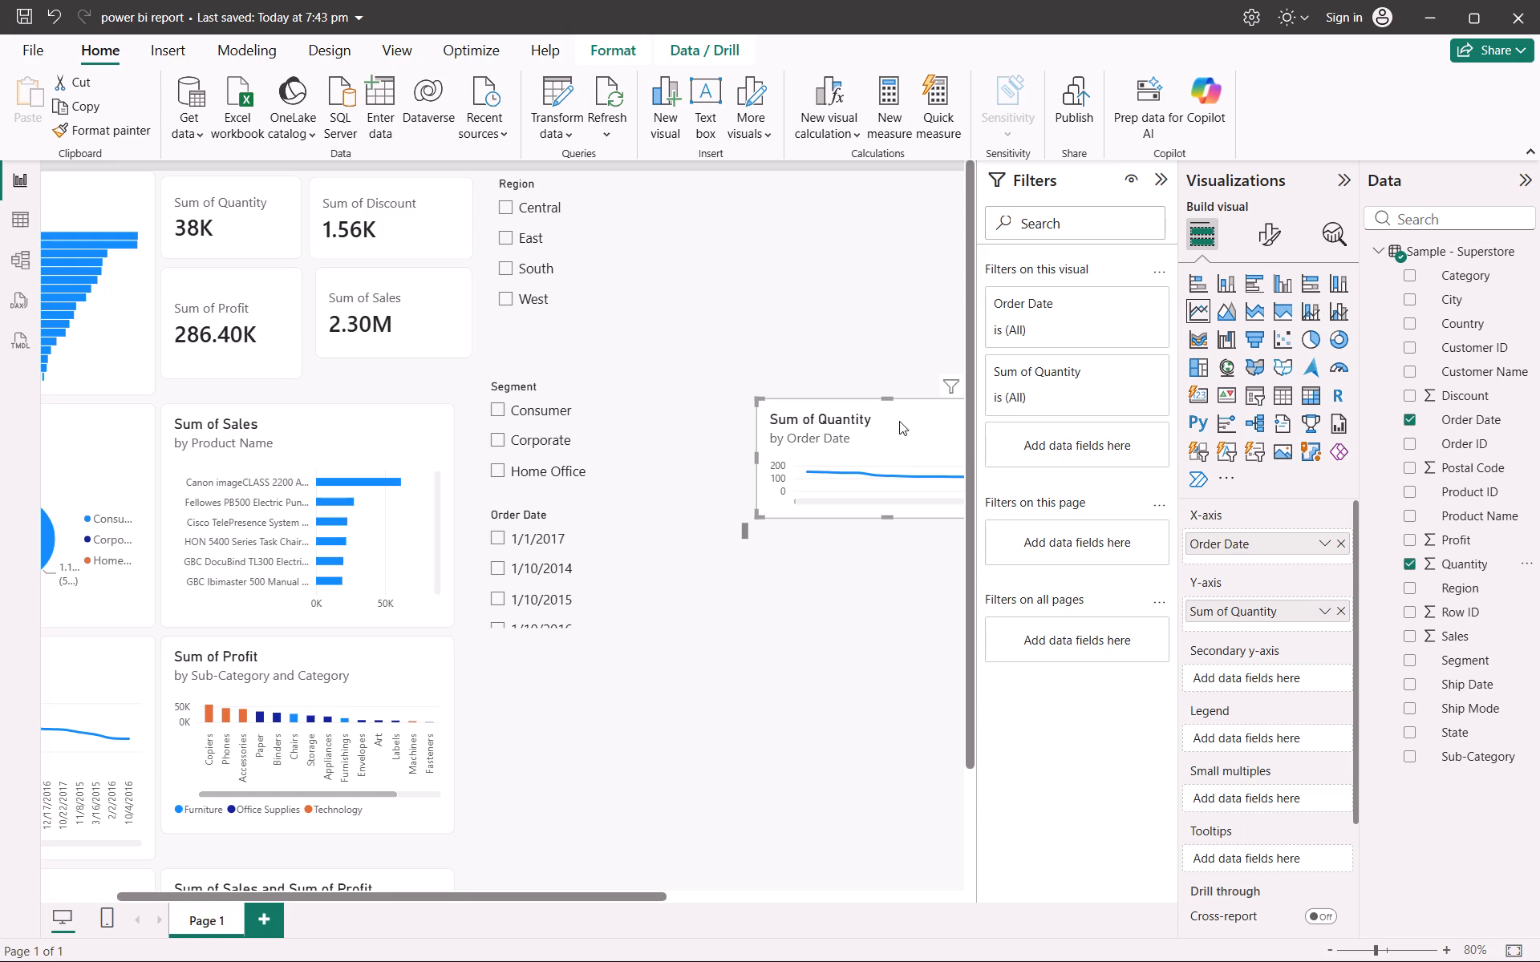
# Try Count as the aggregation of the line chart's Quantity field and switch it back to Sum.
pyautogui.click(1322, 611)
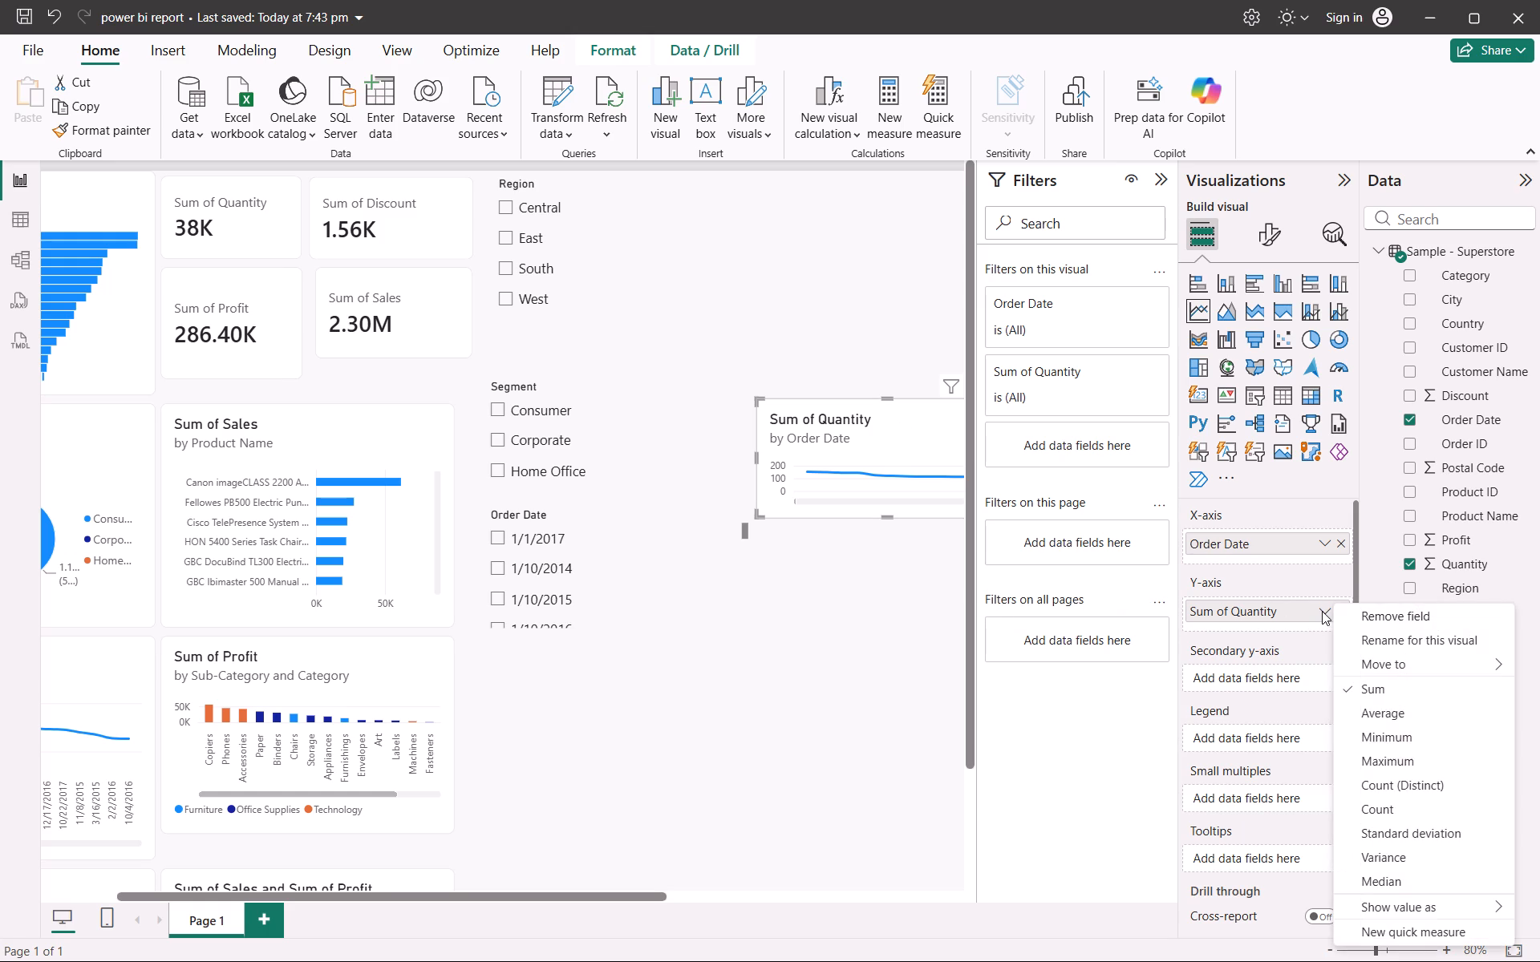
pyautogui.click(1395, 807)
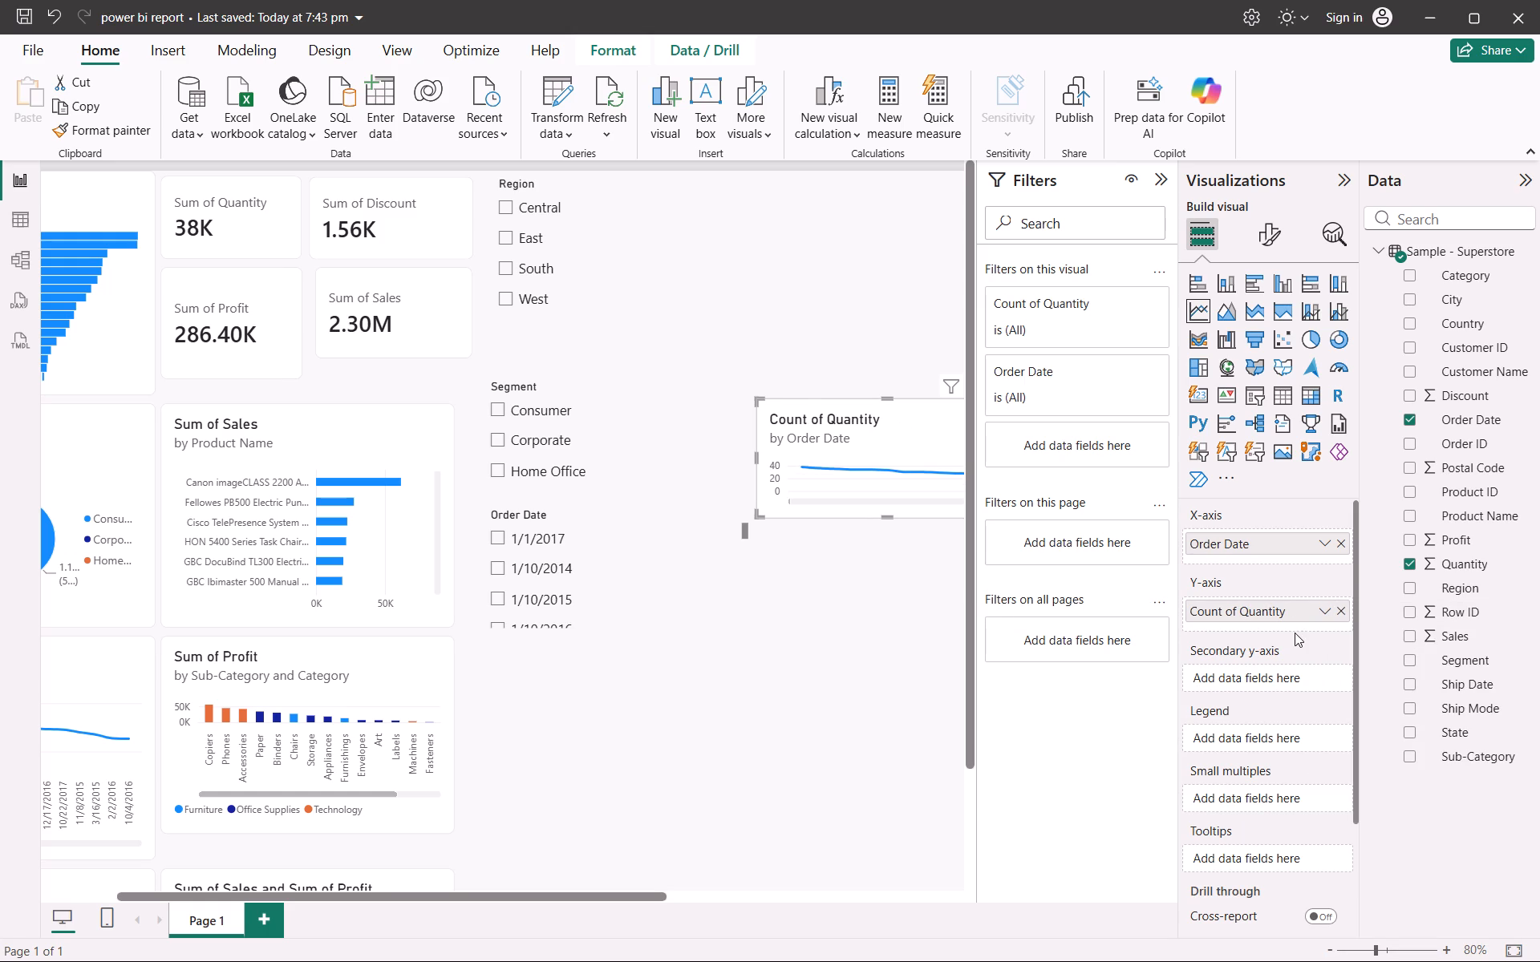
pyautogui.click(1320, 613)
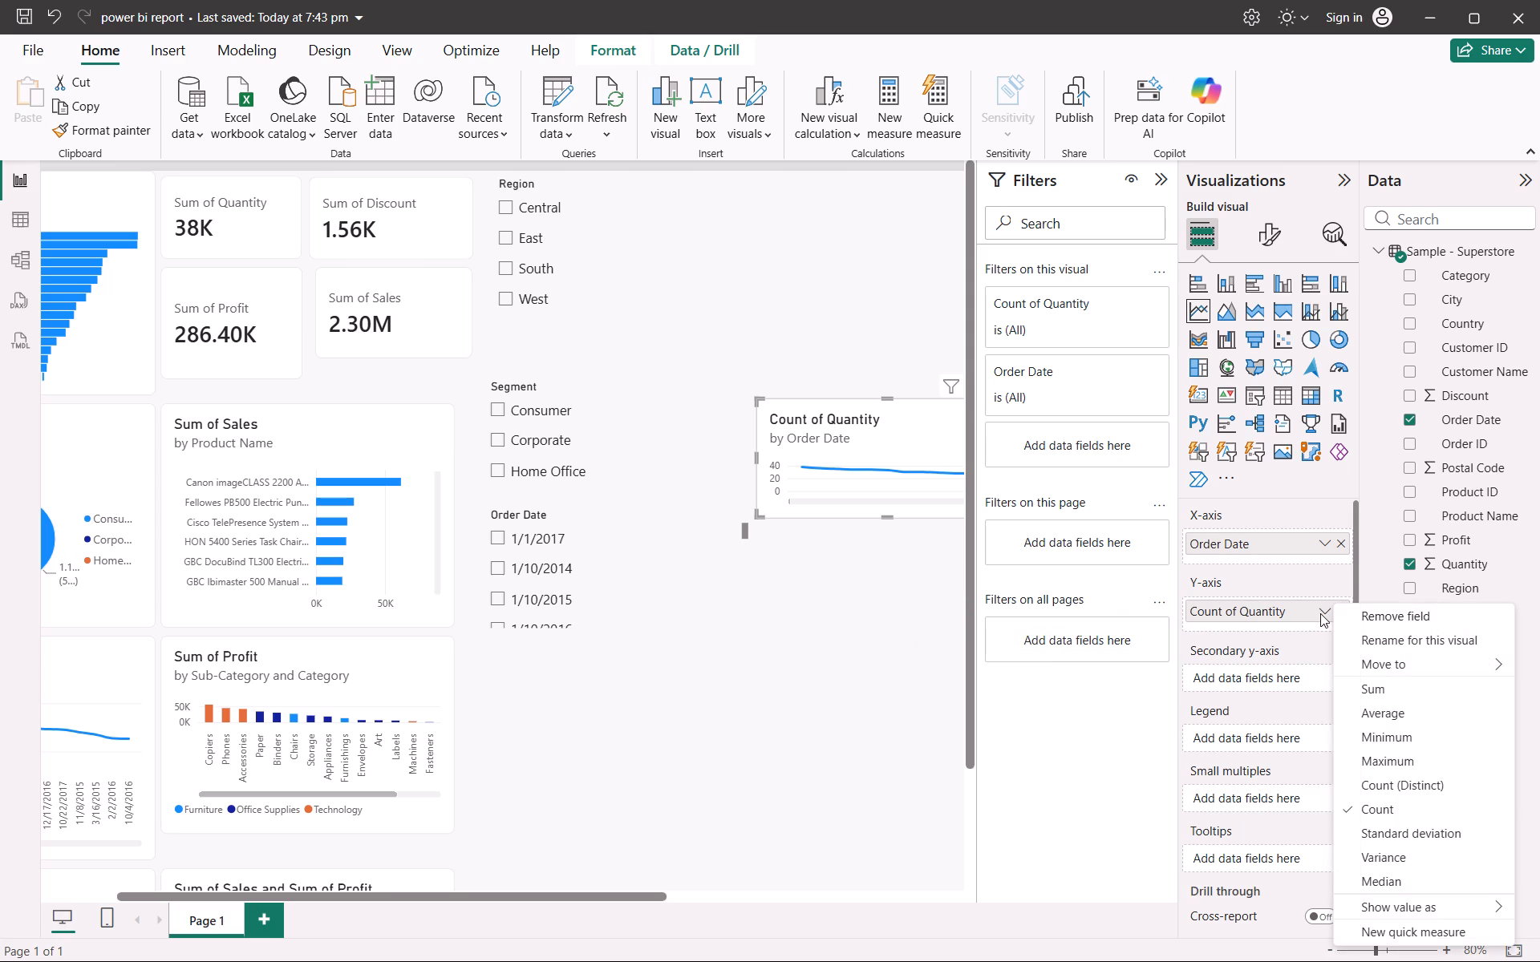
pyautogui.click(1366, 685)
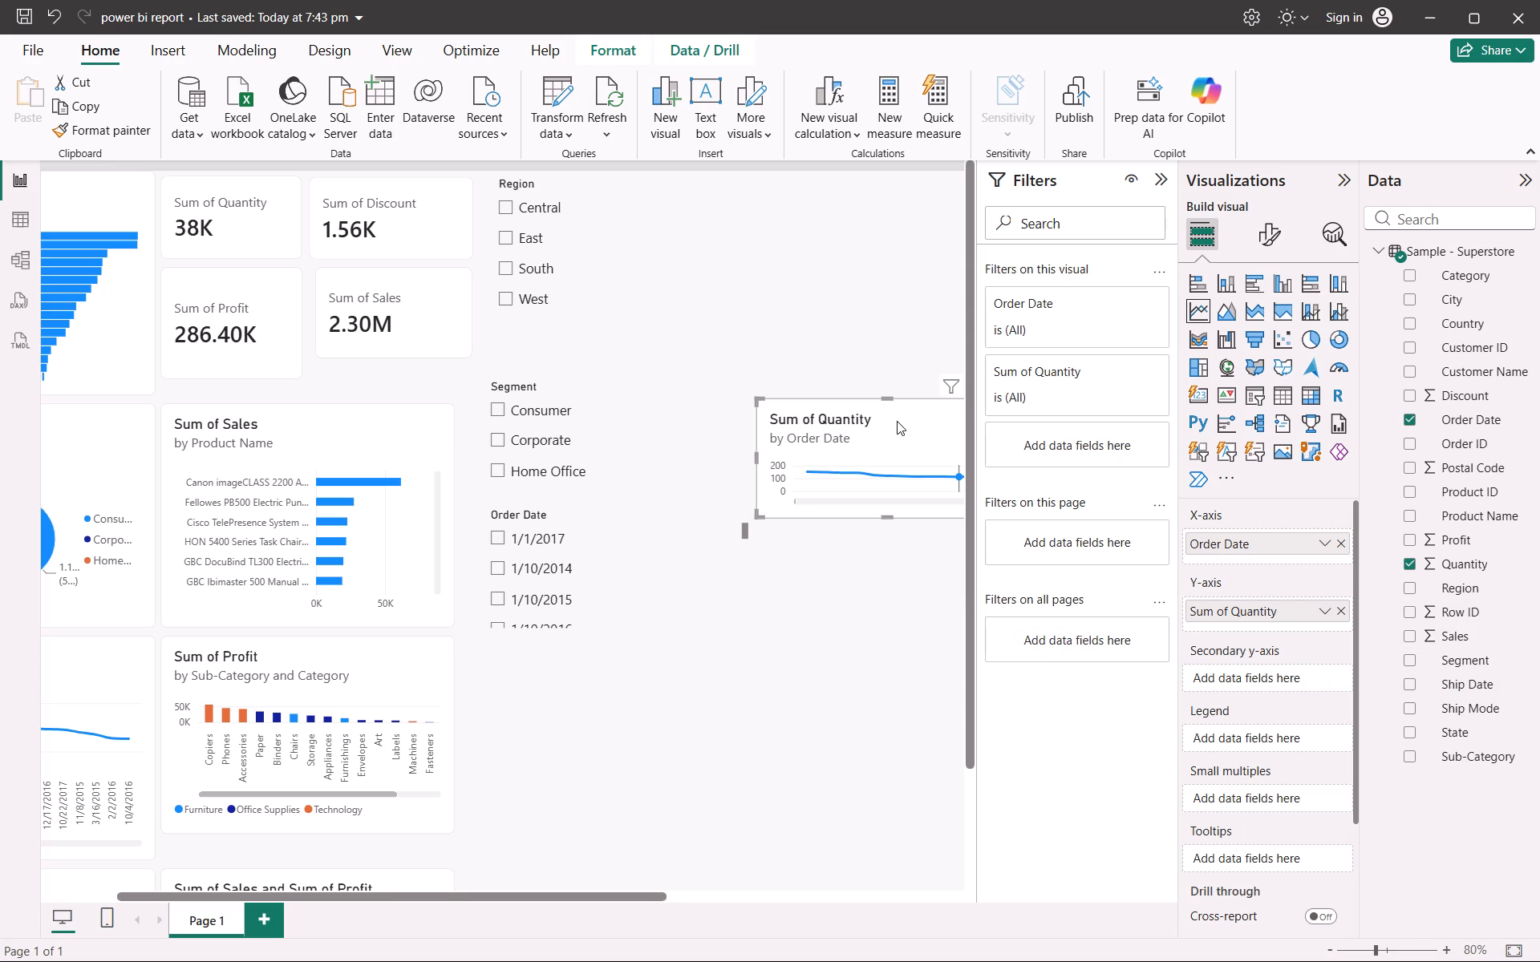
# Move the Sum of Quantity by Order Date line chart beneath the Order Date slicer.
pyautogui.moveTo(897, 421); pyautogui.dragTo(621, 681)
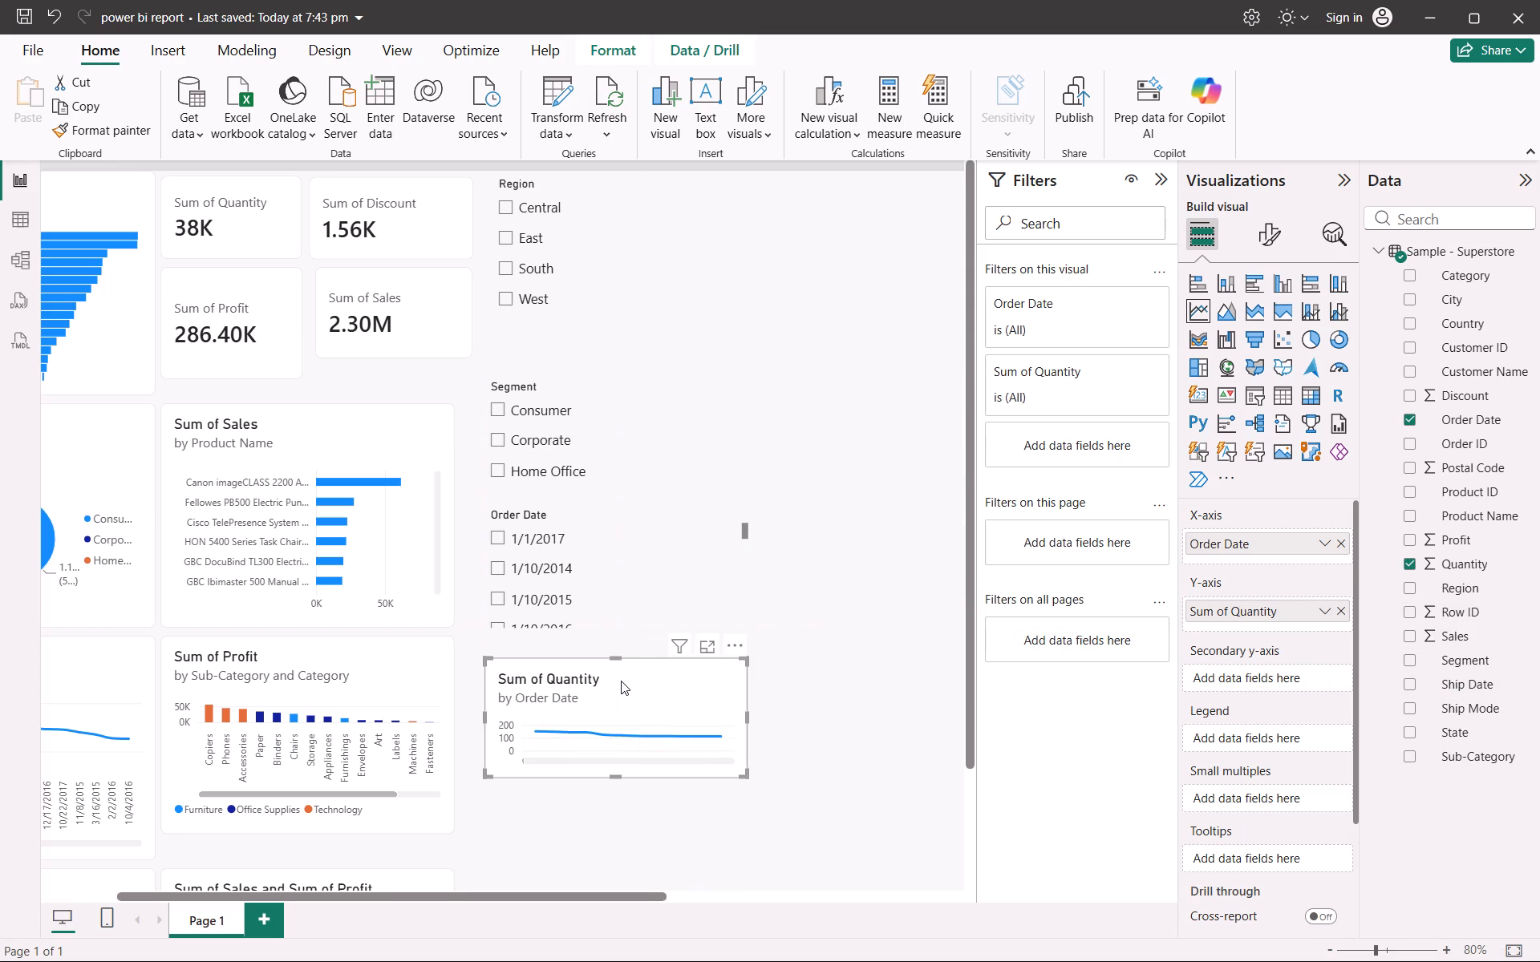
pyautogui.click(836, 690)
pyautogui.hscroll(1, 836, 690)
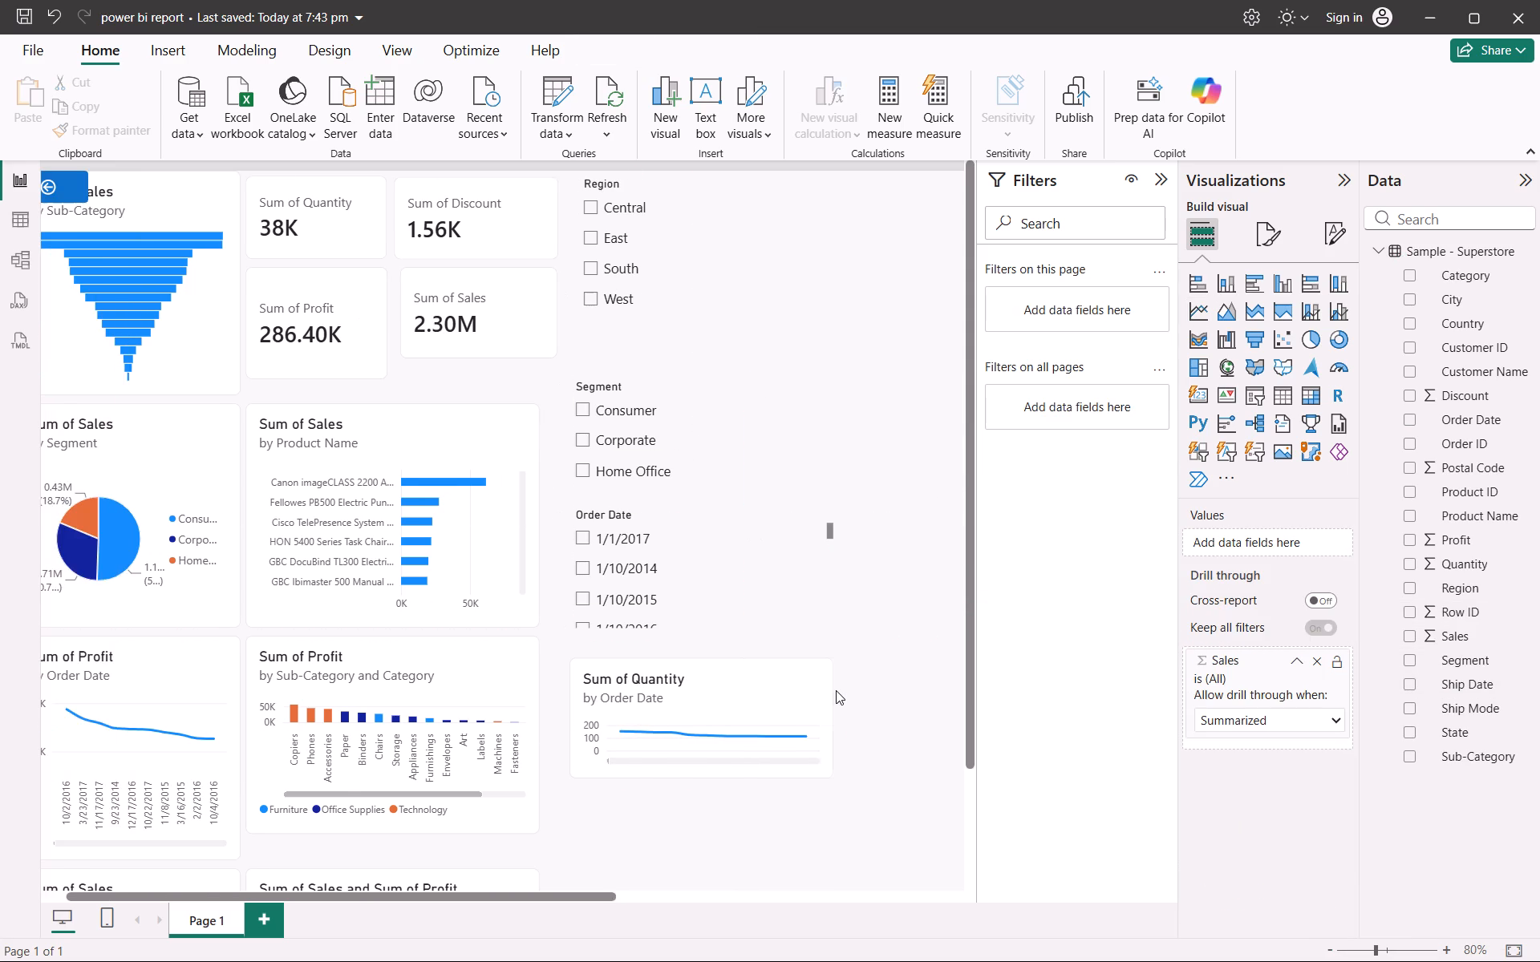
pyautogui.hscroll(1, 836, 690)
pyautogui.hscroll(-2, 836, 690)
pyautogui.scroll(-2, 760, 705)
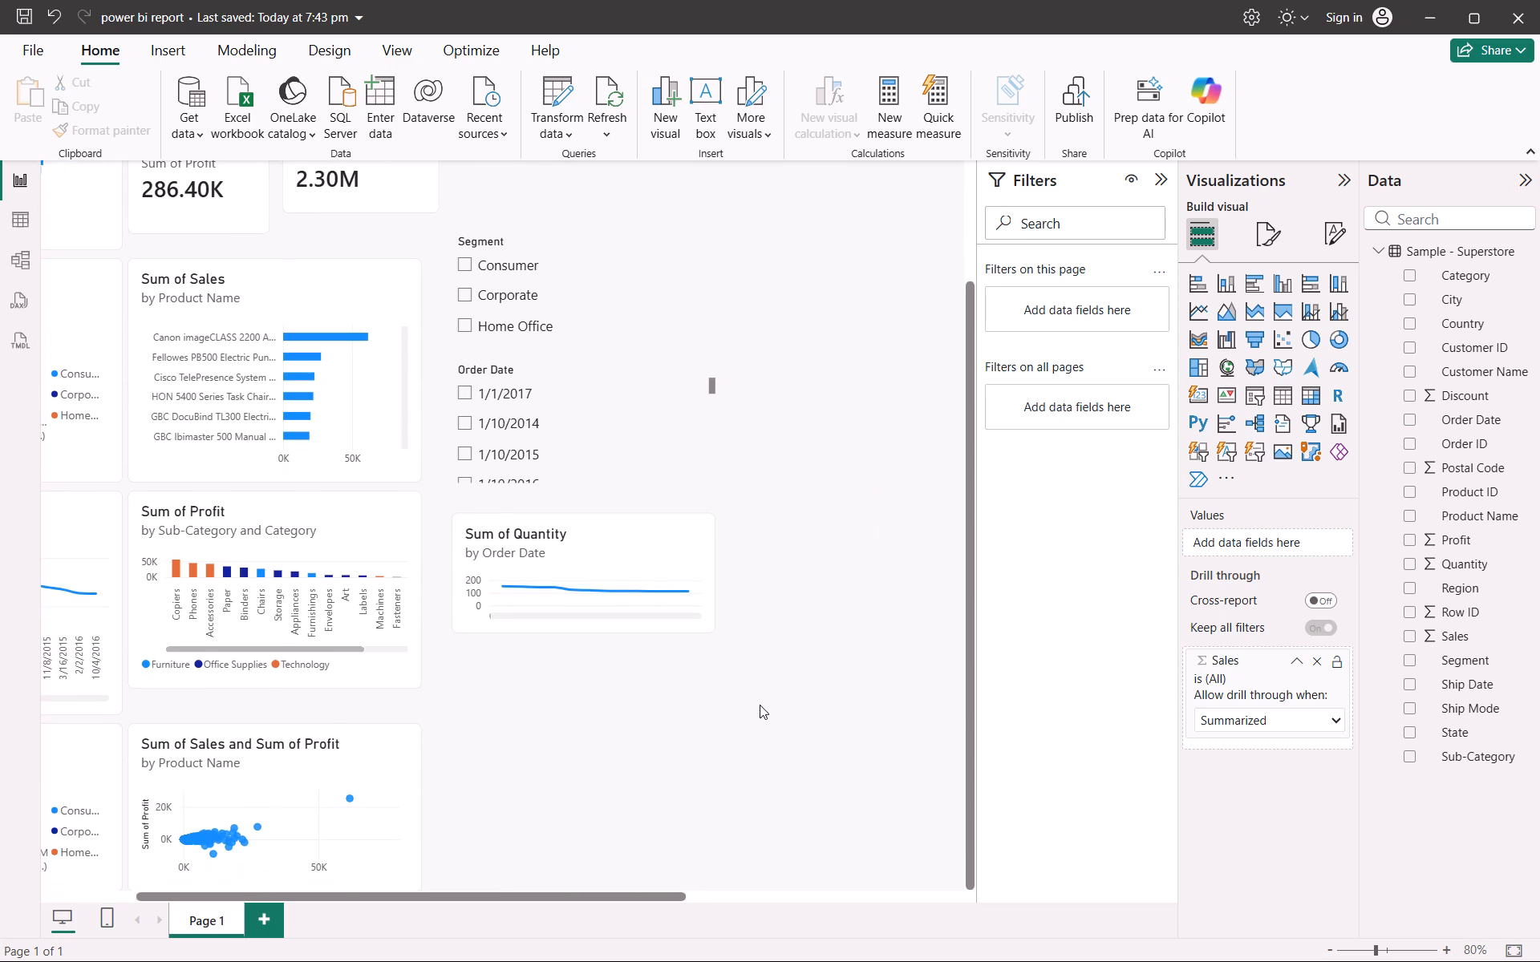
# Add an area chart of Sum of Quantity by Order Date and place it directly beneath the Quantity line chart.
pyautogui.scroll(-2, 760, 705)
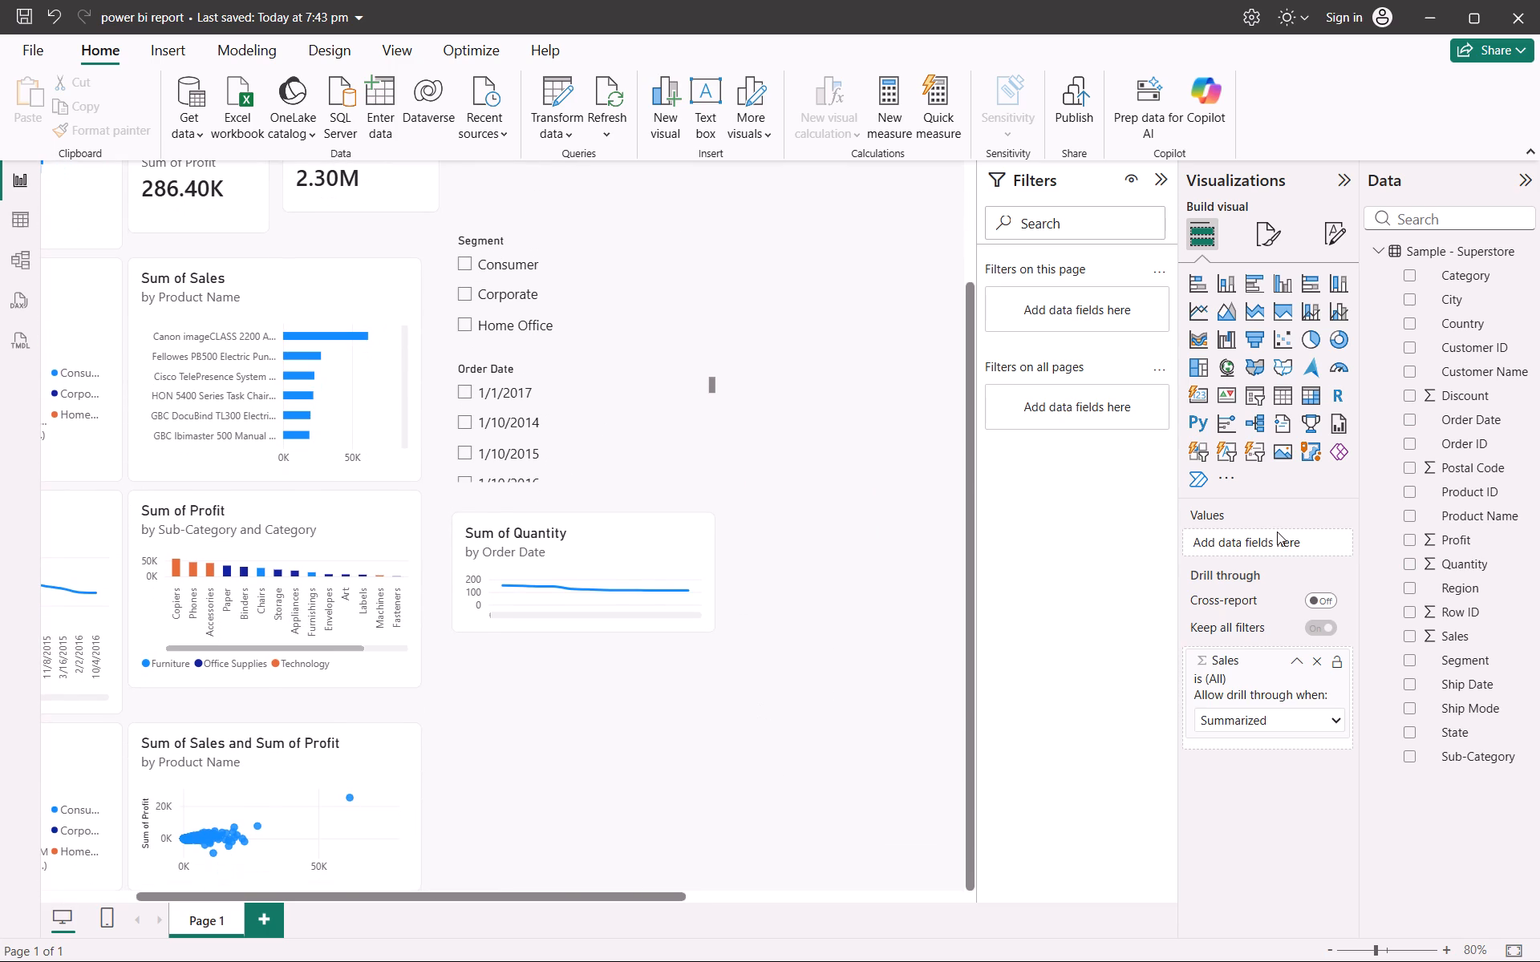
pyautogui.click(1228, 310)
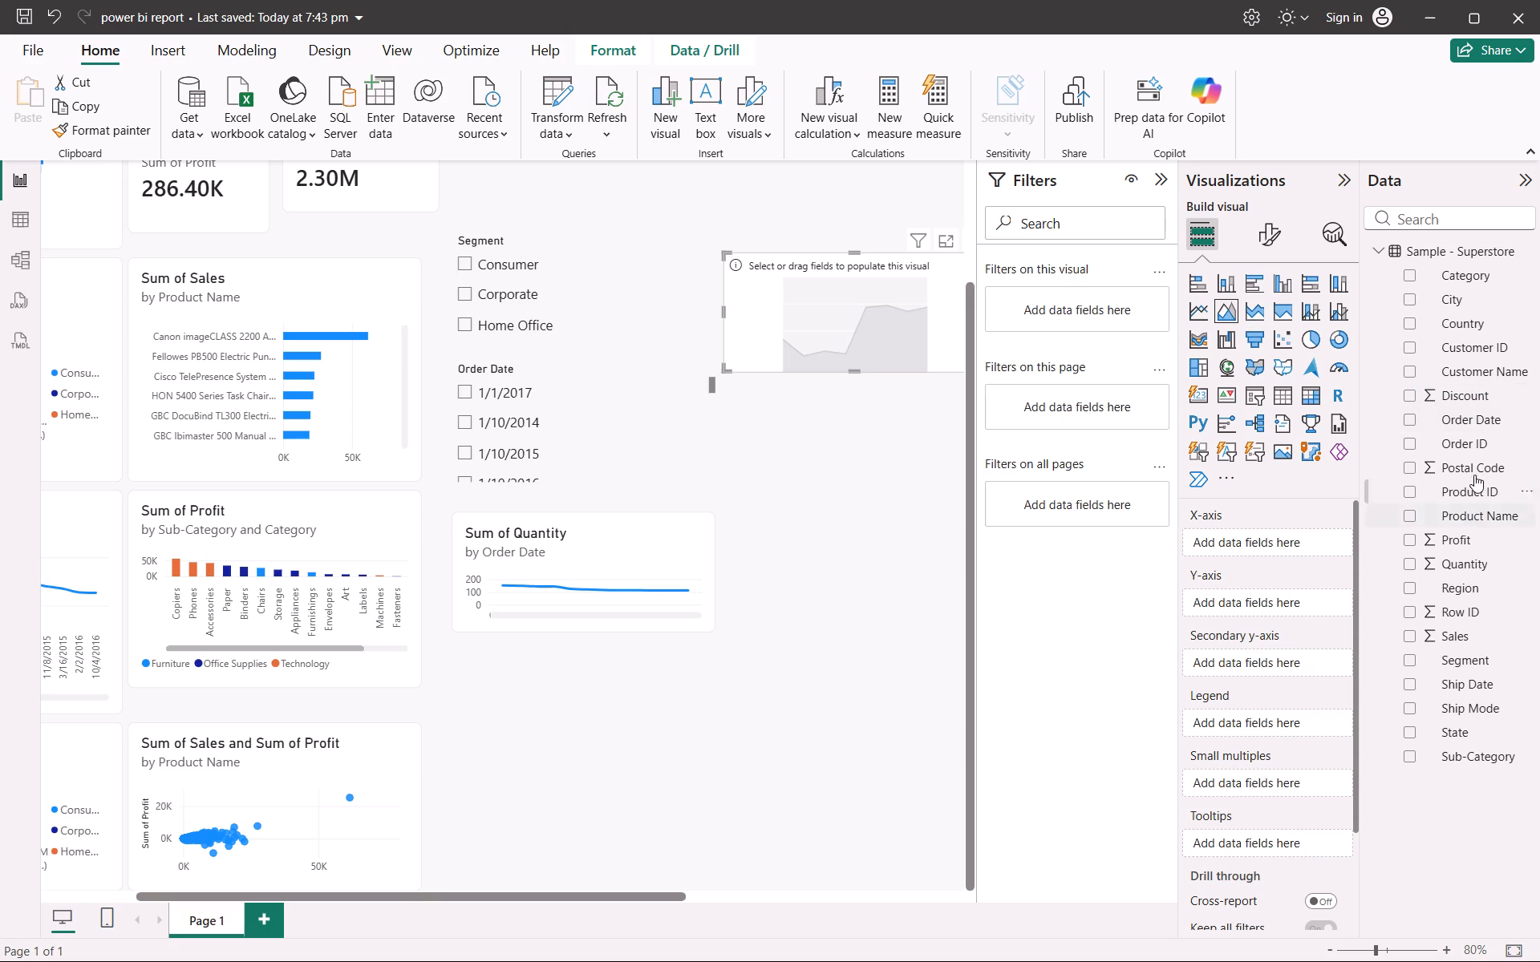
pyautogui.moveTo(1450, 421); pyautogui.dragTo(1274, 547)
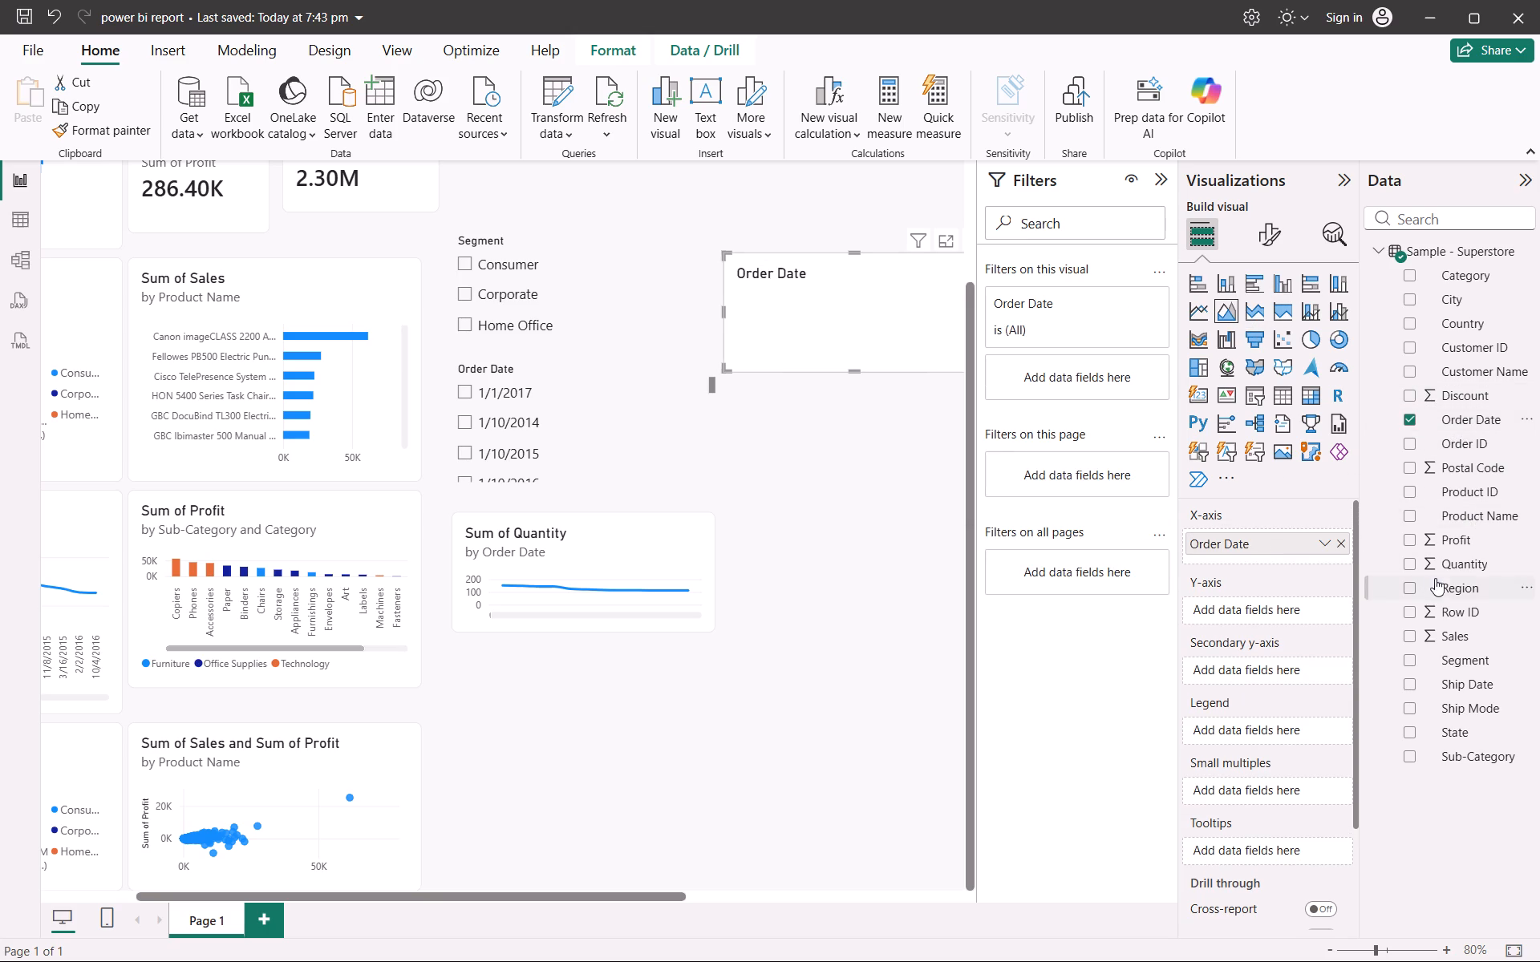
pyautogui.moveTo(1476, 561); pyautogui.dragTo(1308, 608)
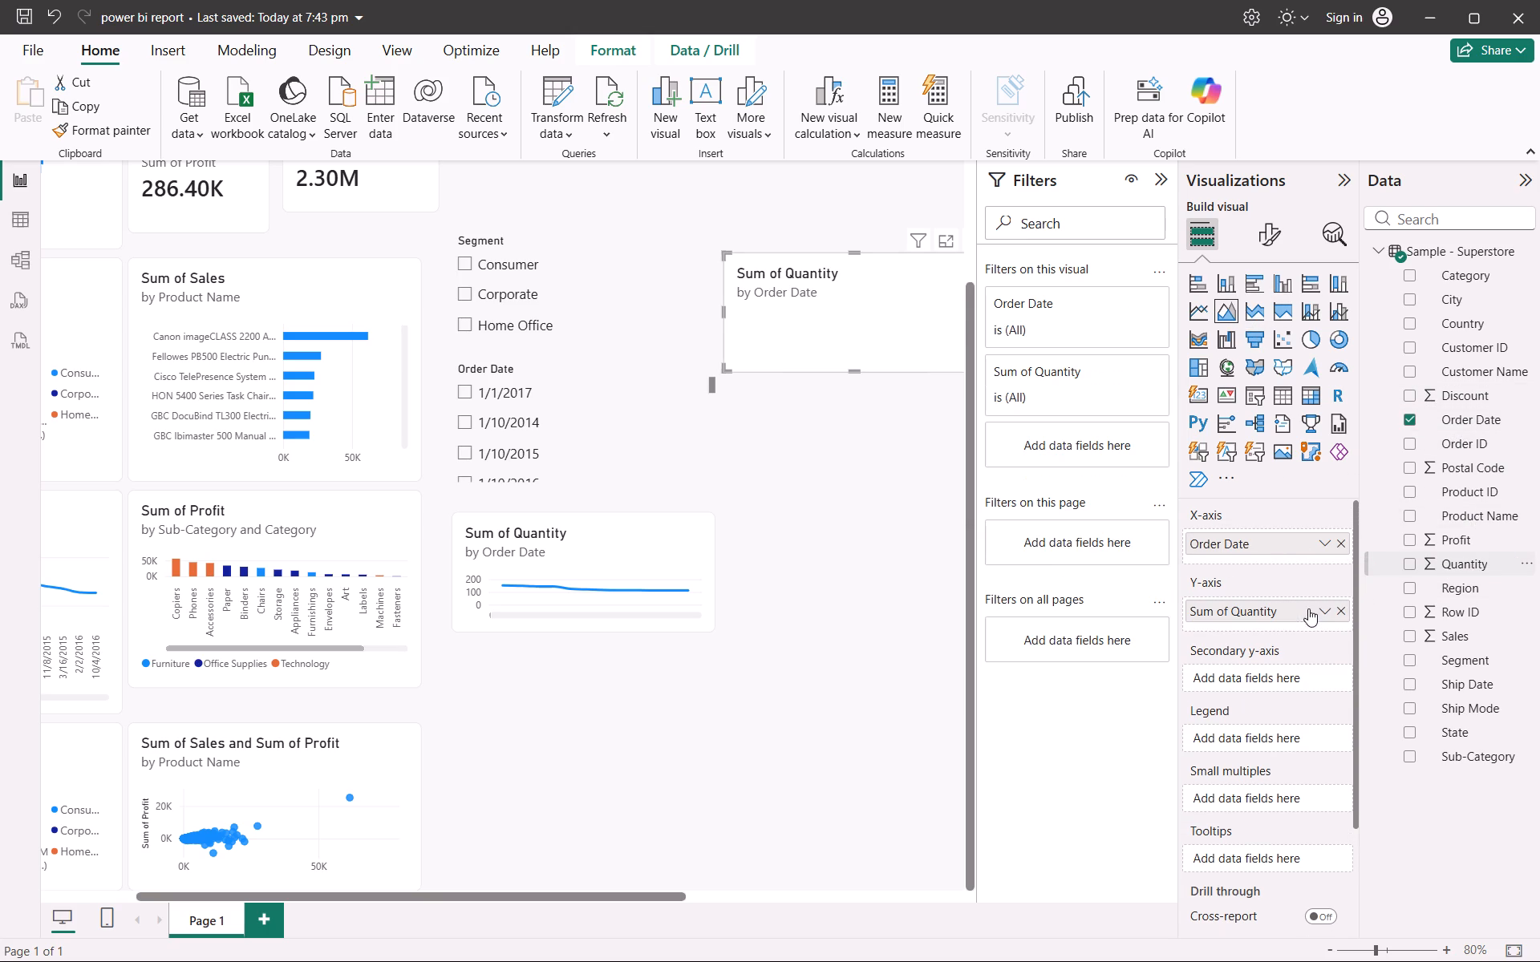
pyautogui.moveTo(885, 286); pyautogui.dragTo(873, 548)
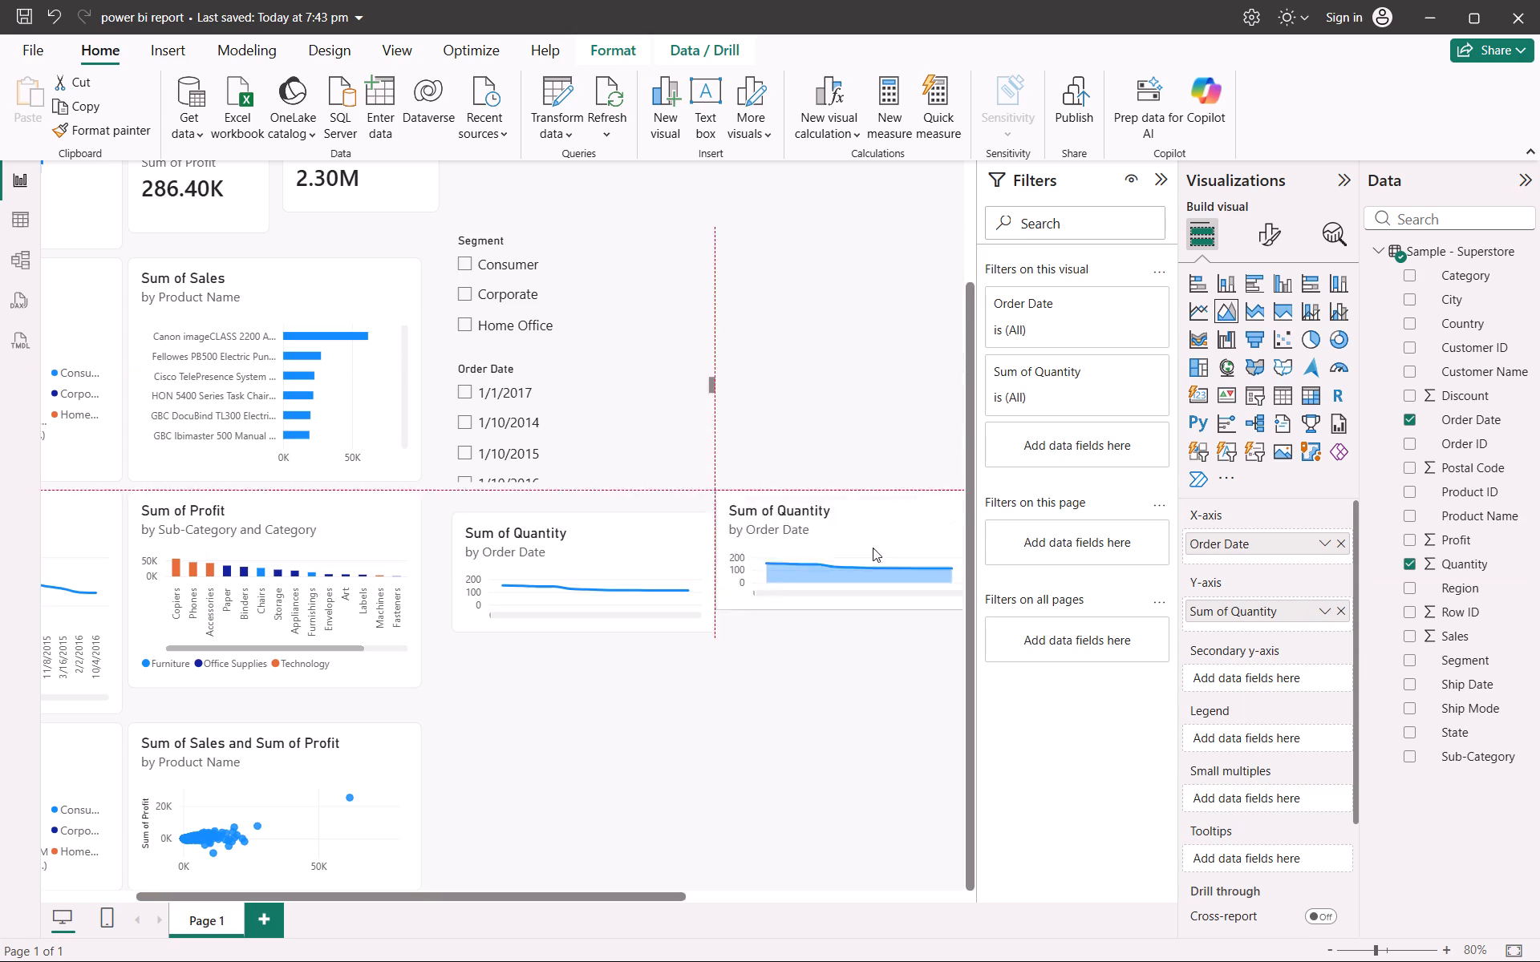
pyautogui.moveTo(873, 548); pyautogui.dragTo(611, 681)
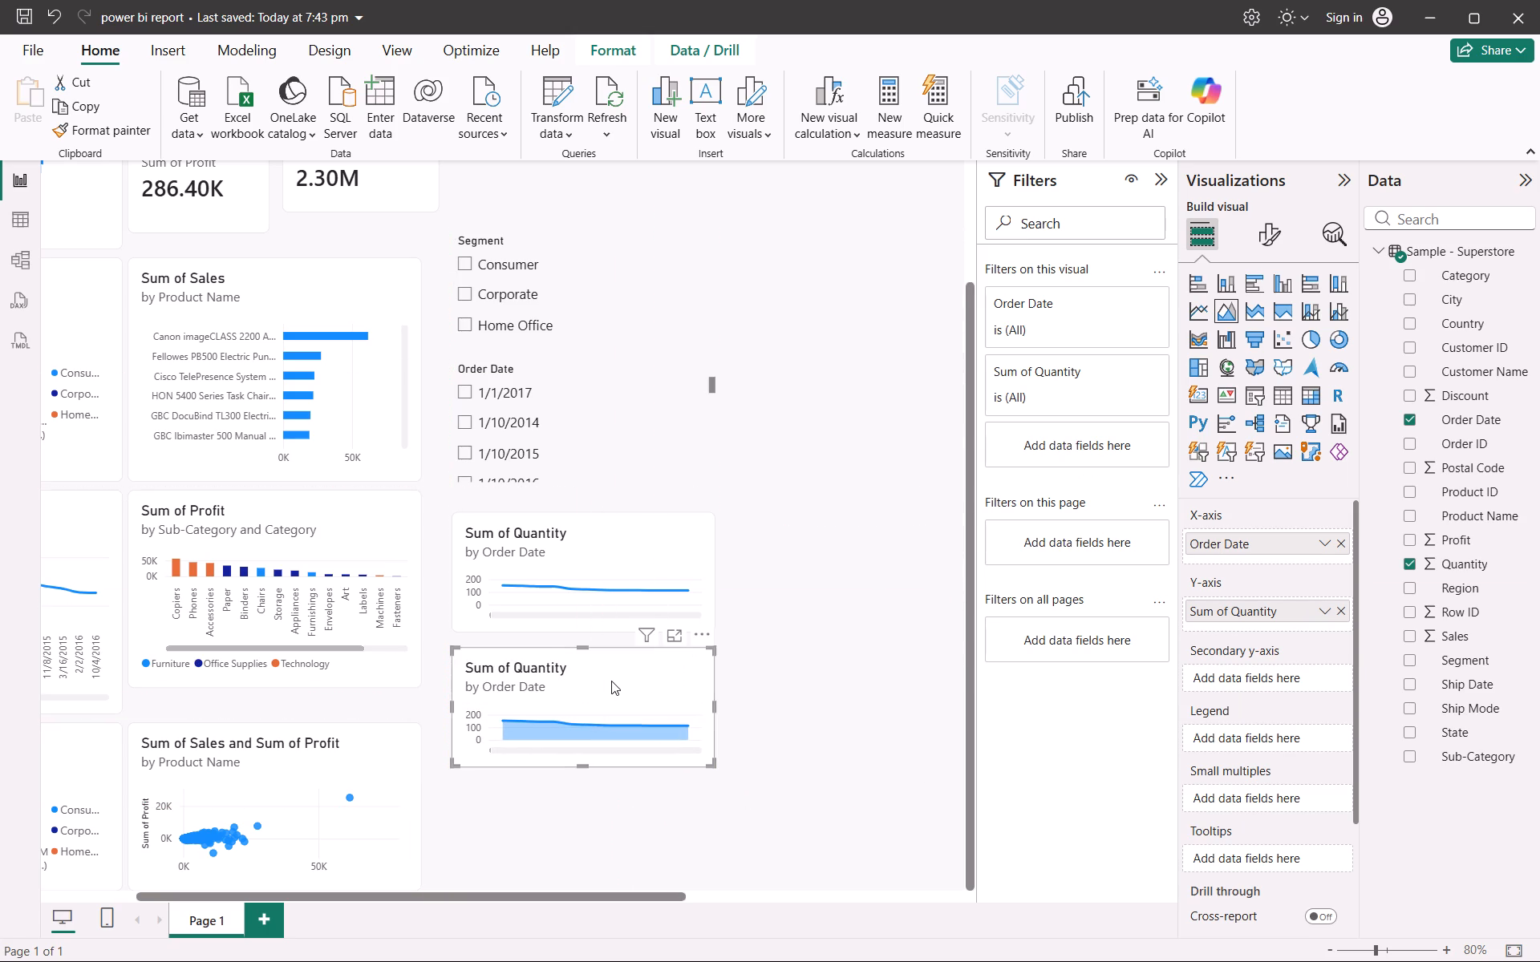
pyautogui.click(782, 714)
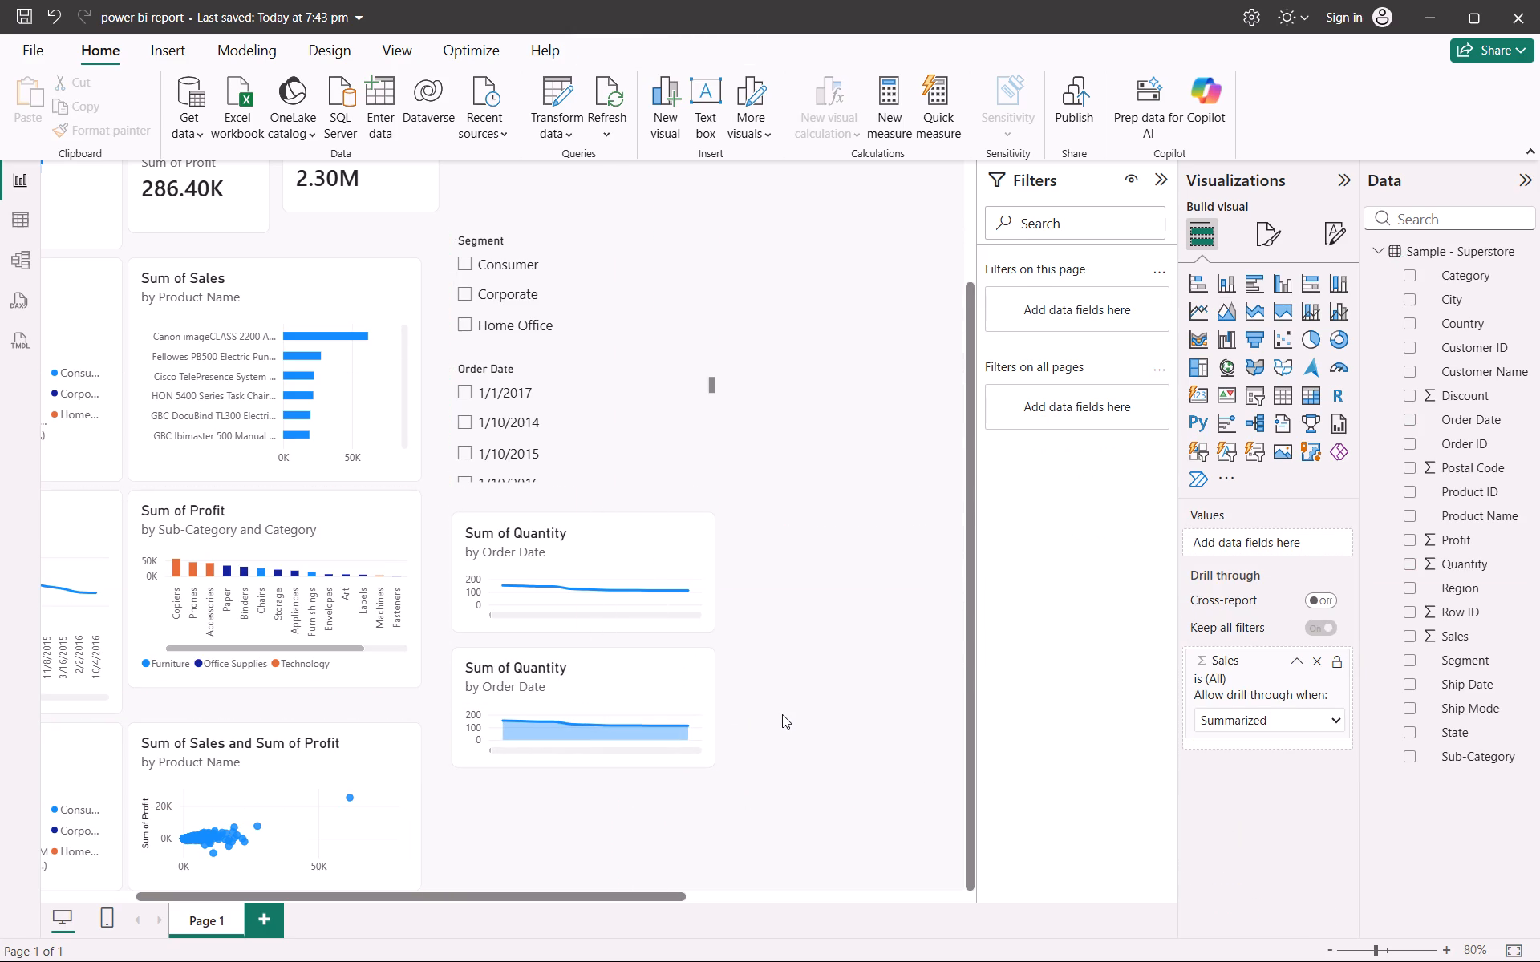
# Add a stacked bar chart with Ship Mode on the Y-axis and Sum of Sales on the X-axis.
pyautogui.click(1198, 278)
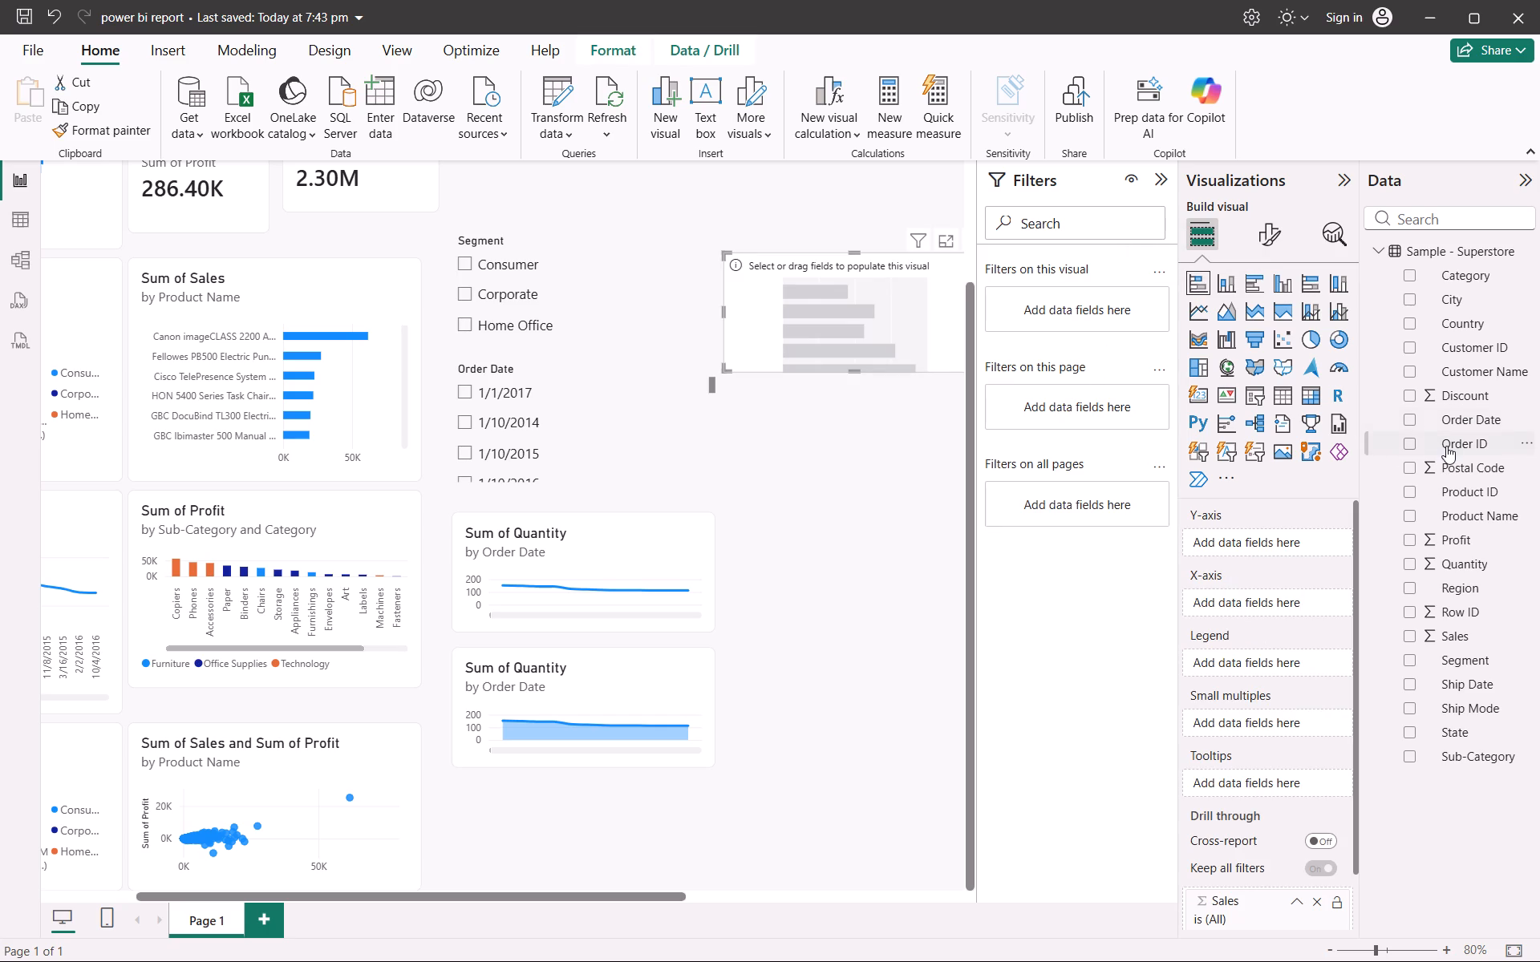
pyautogui.moveTo(1446, 633); pyautogui.dragTo(1375, 629)
pyautogui.moveTo(1375, 629); pyautogui.dragTo(1266, 600)
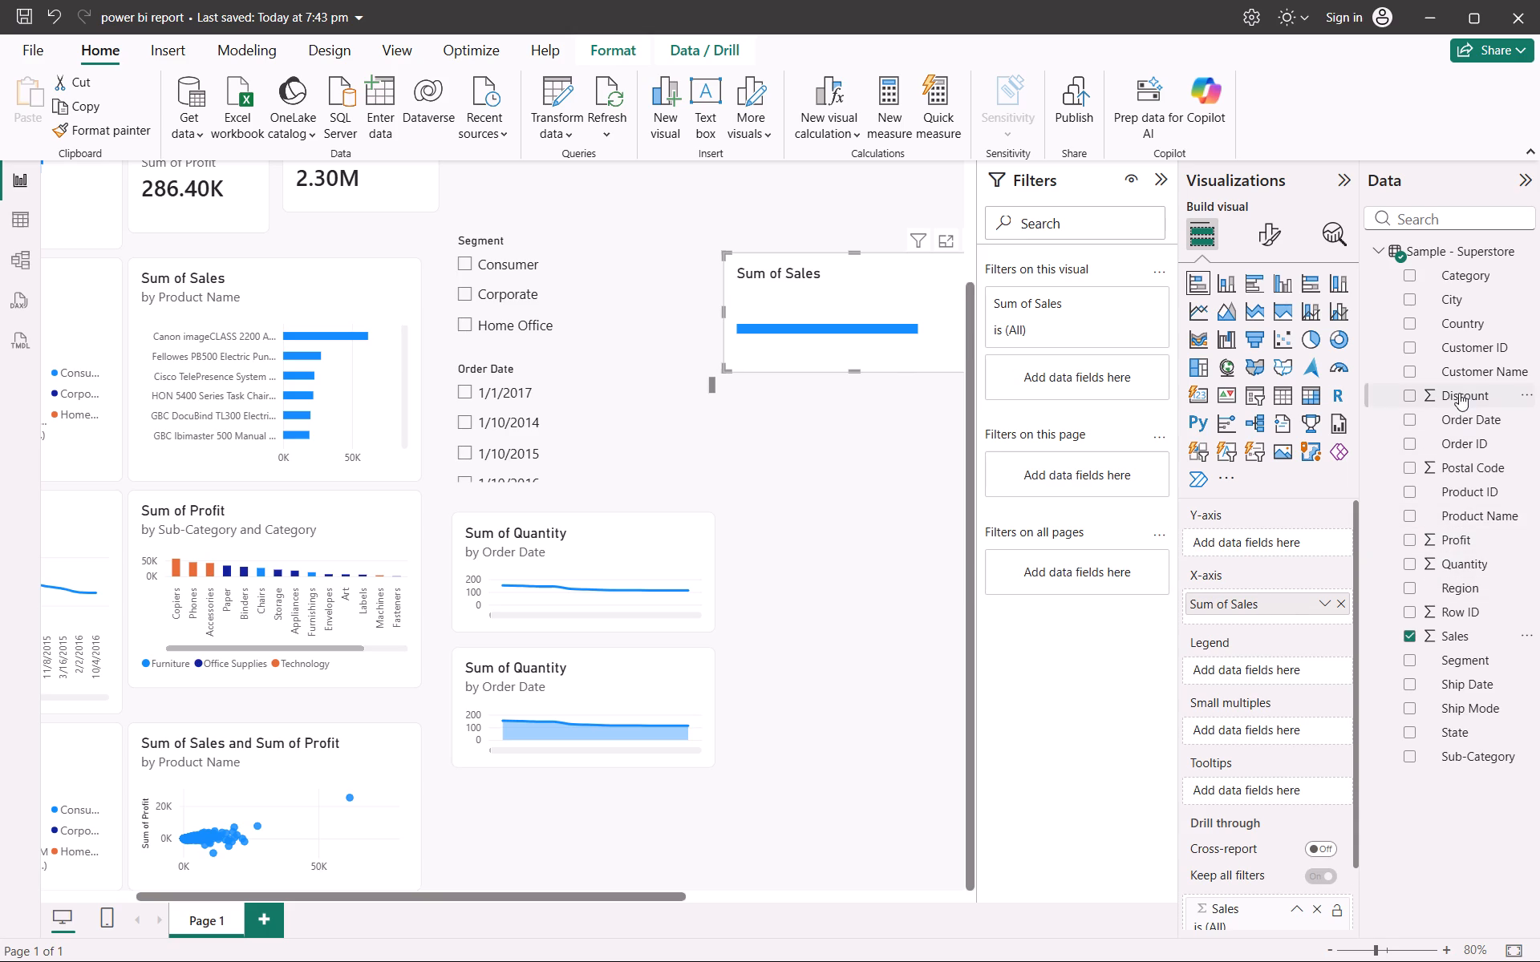
pyautogui.moveTo(1437, 705); pyautogui.dragTo(1236, 544)
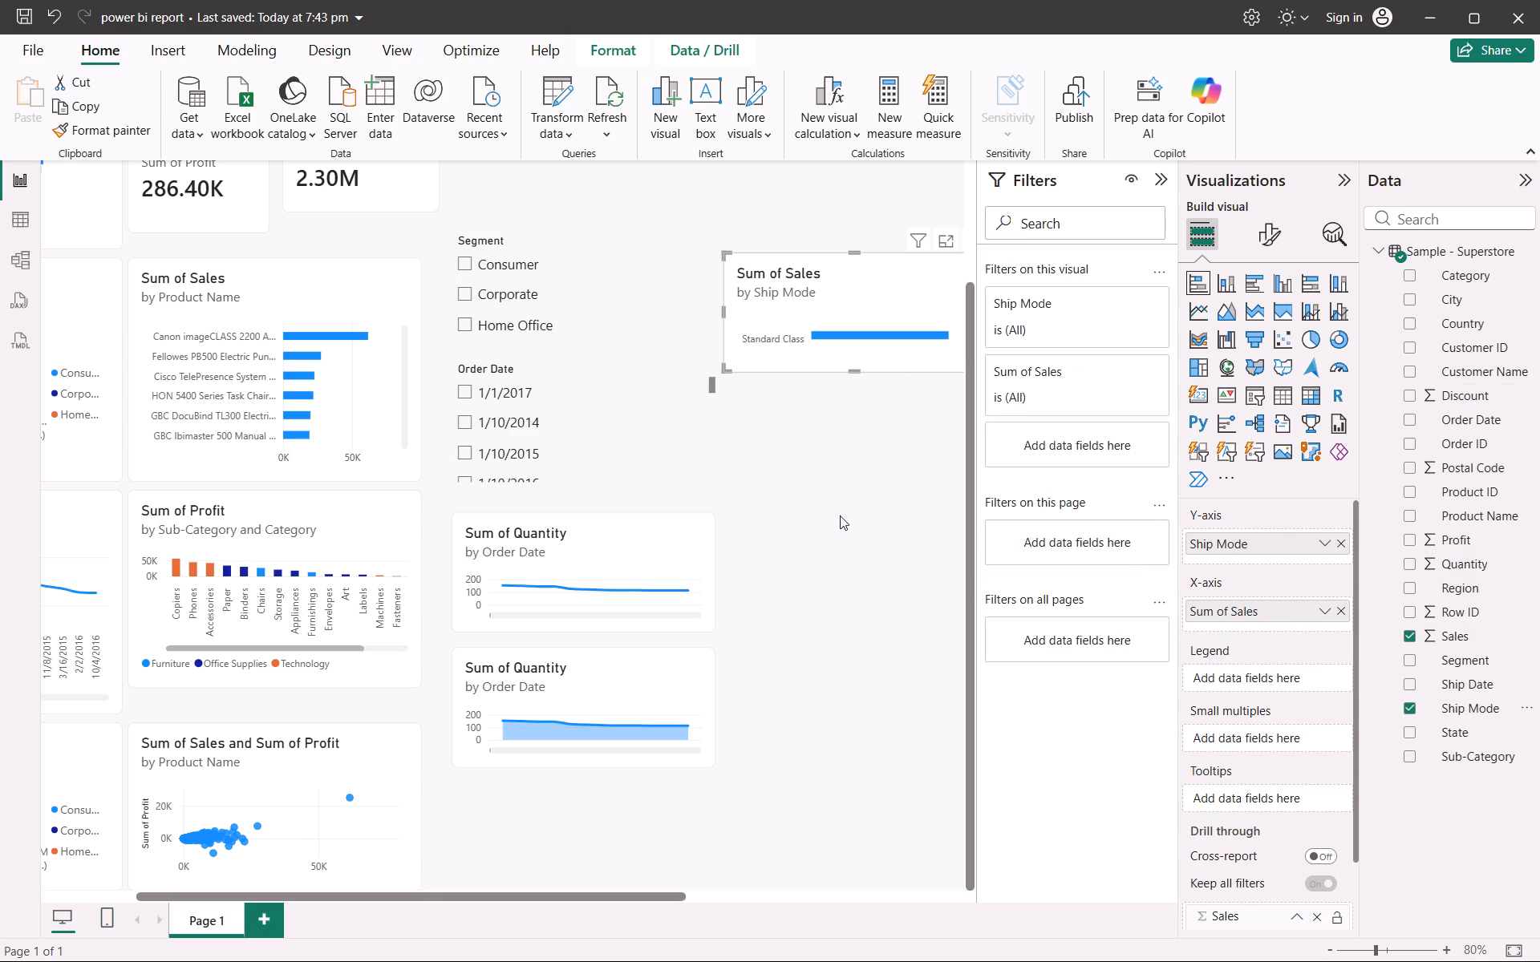
# Enlarge the Sum of Sales by Ship Mode chart and place it beside the Region slicer at the top of the page.
pyautogui.moveTo(853, 369); pyautogui.dragTo(855, 498)
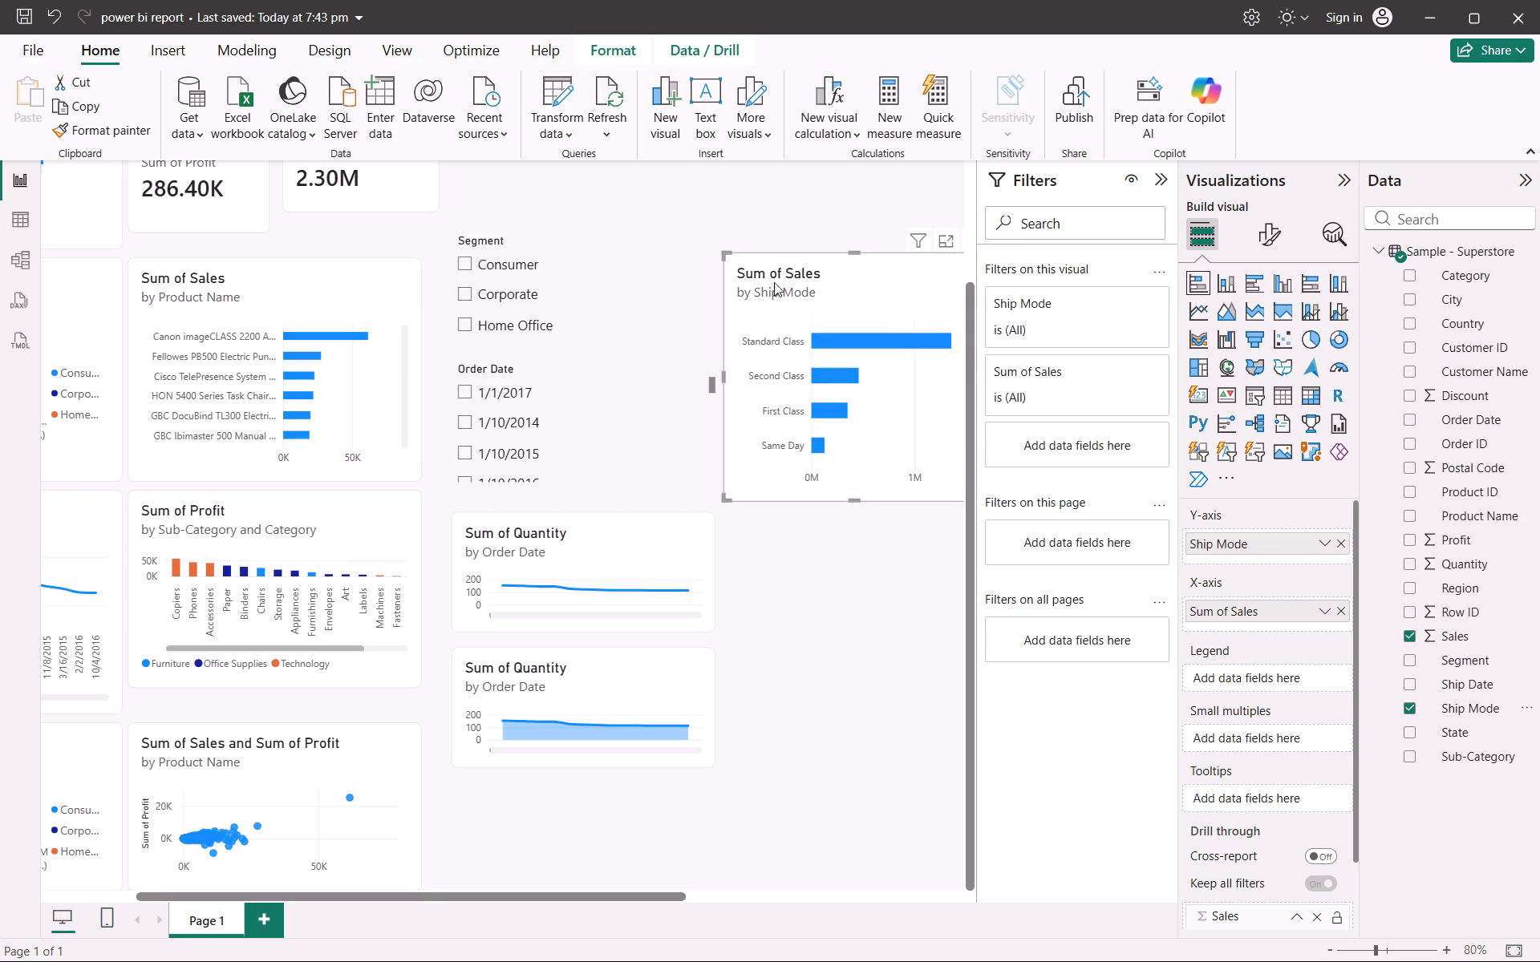
pyautogui.moveTo(740, 266); pyautogui.dragTo(754, 418)
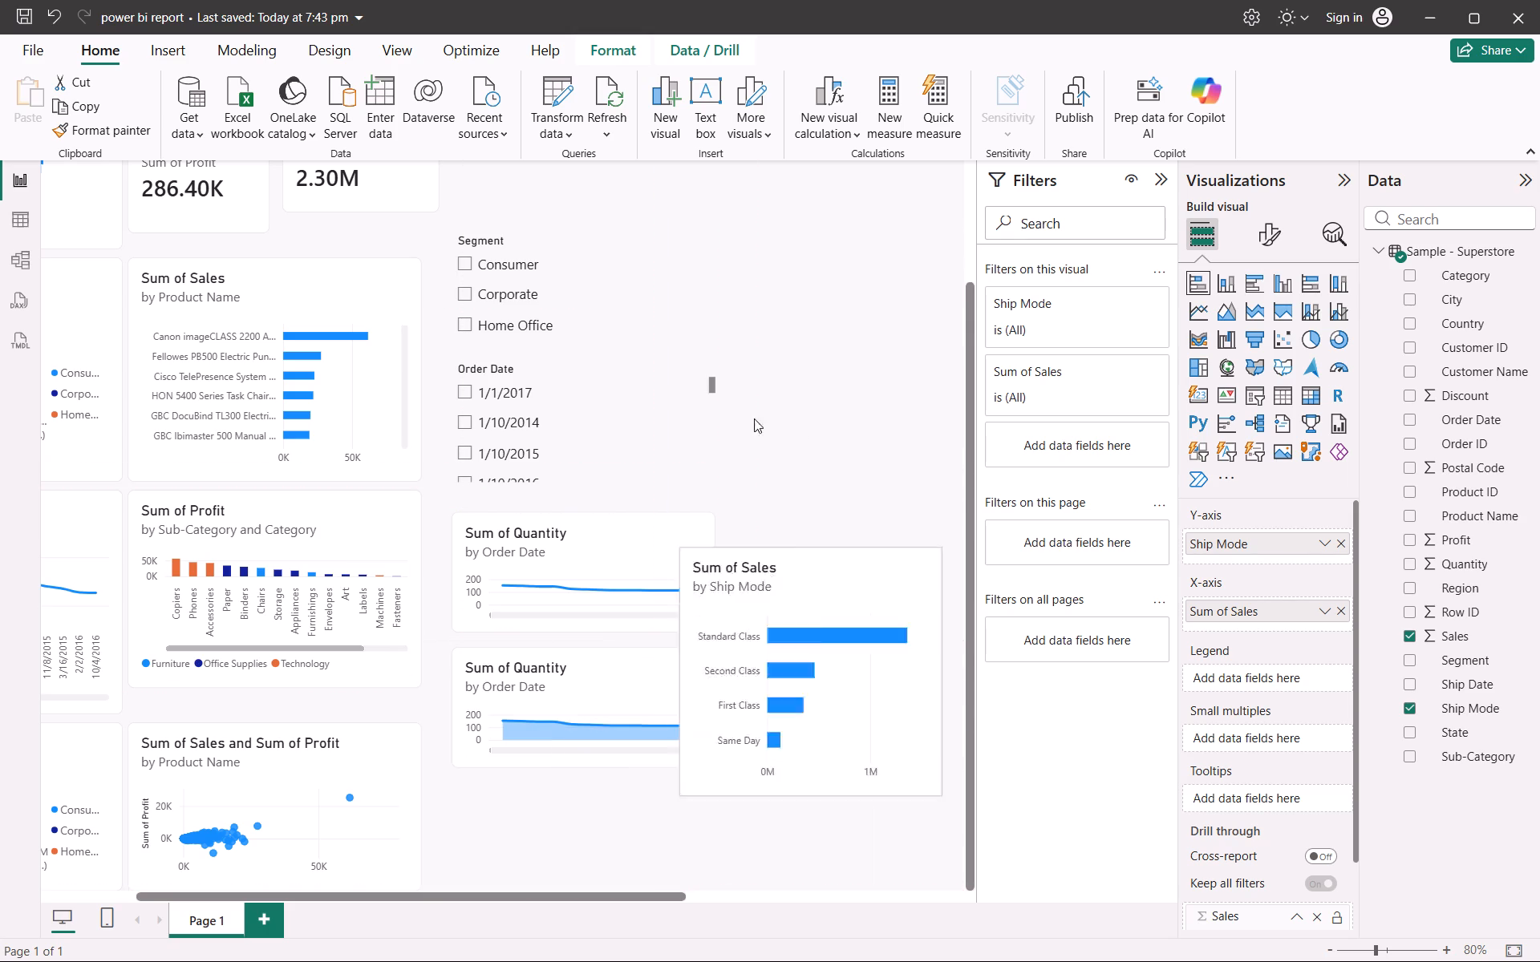
pyautogui.moveTo(754, 418); pyautogui.dragTo(639, 62)
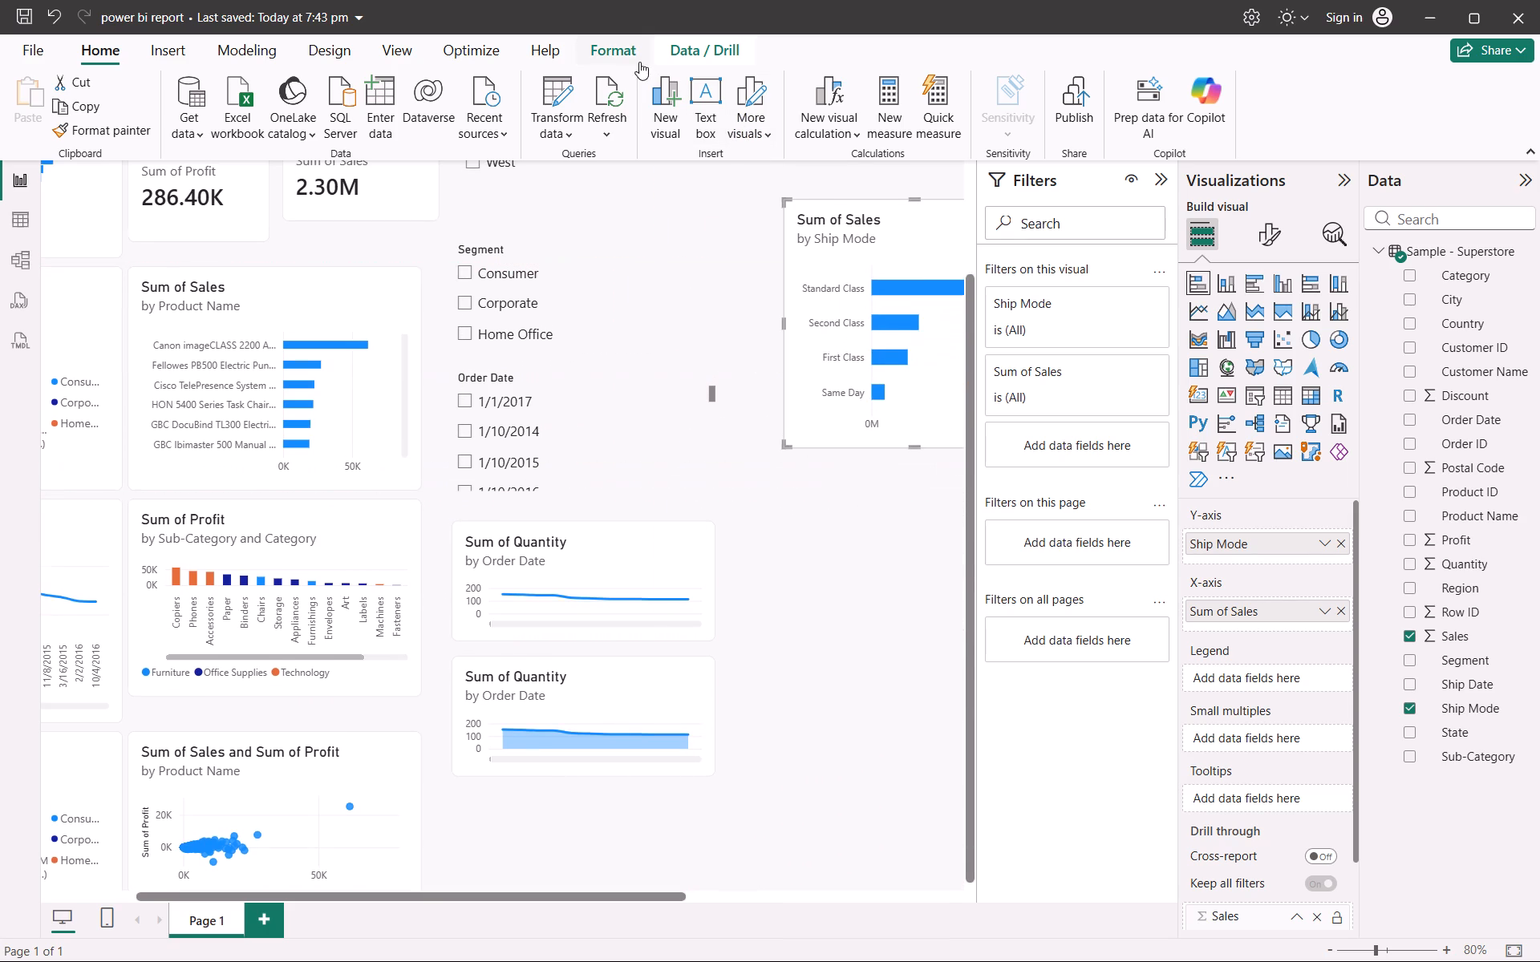
pyautogui.hscroll(-1, 967, 655)
pyautogui.scroll(3, 851, 642)
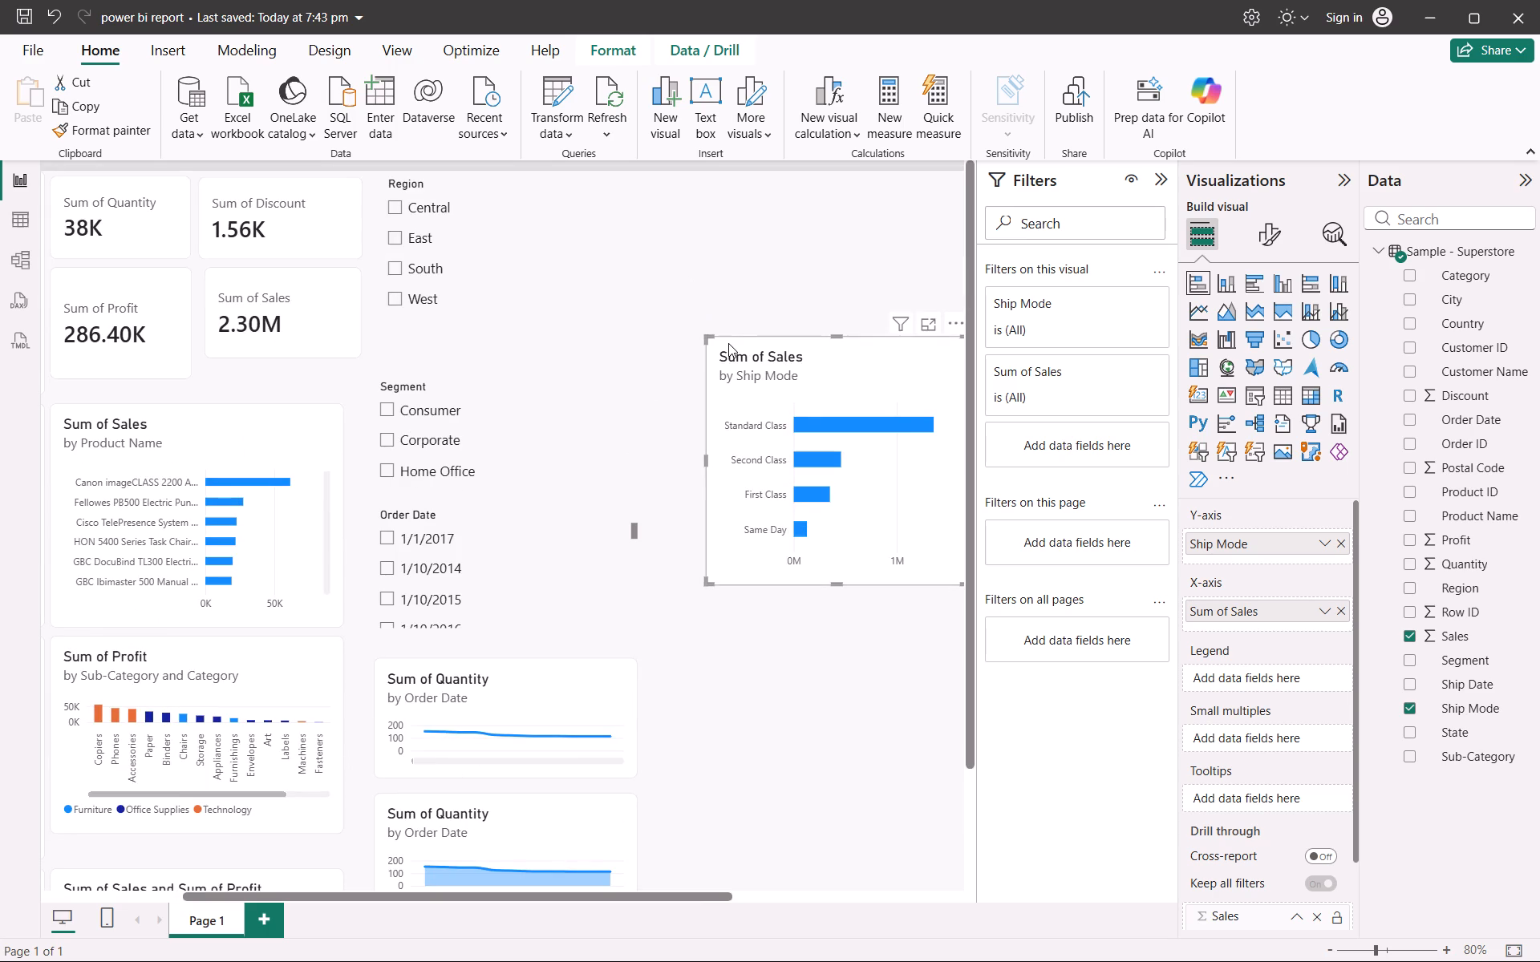
pyautogui.moveTo(728, 343); pyautogui.dragTo(675, 181)
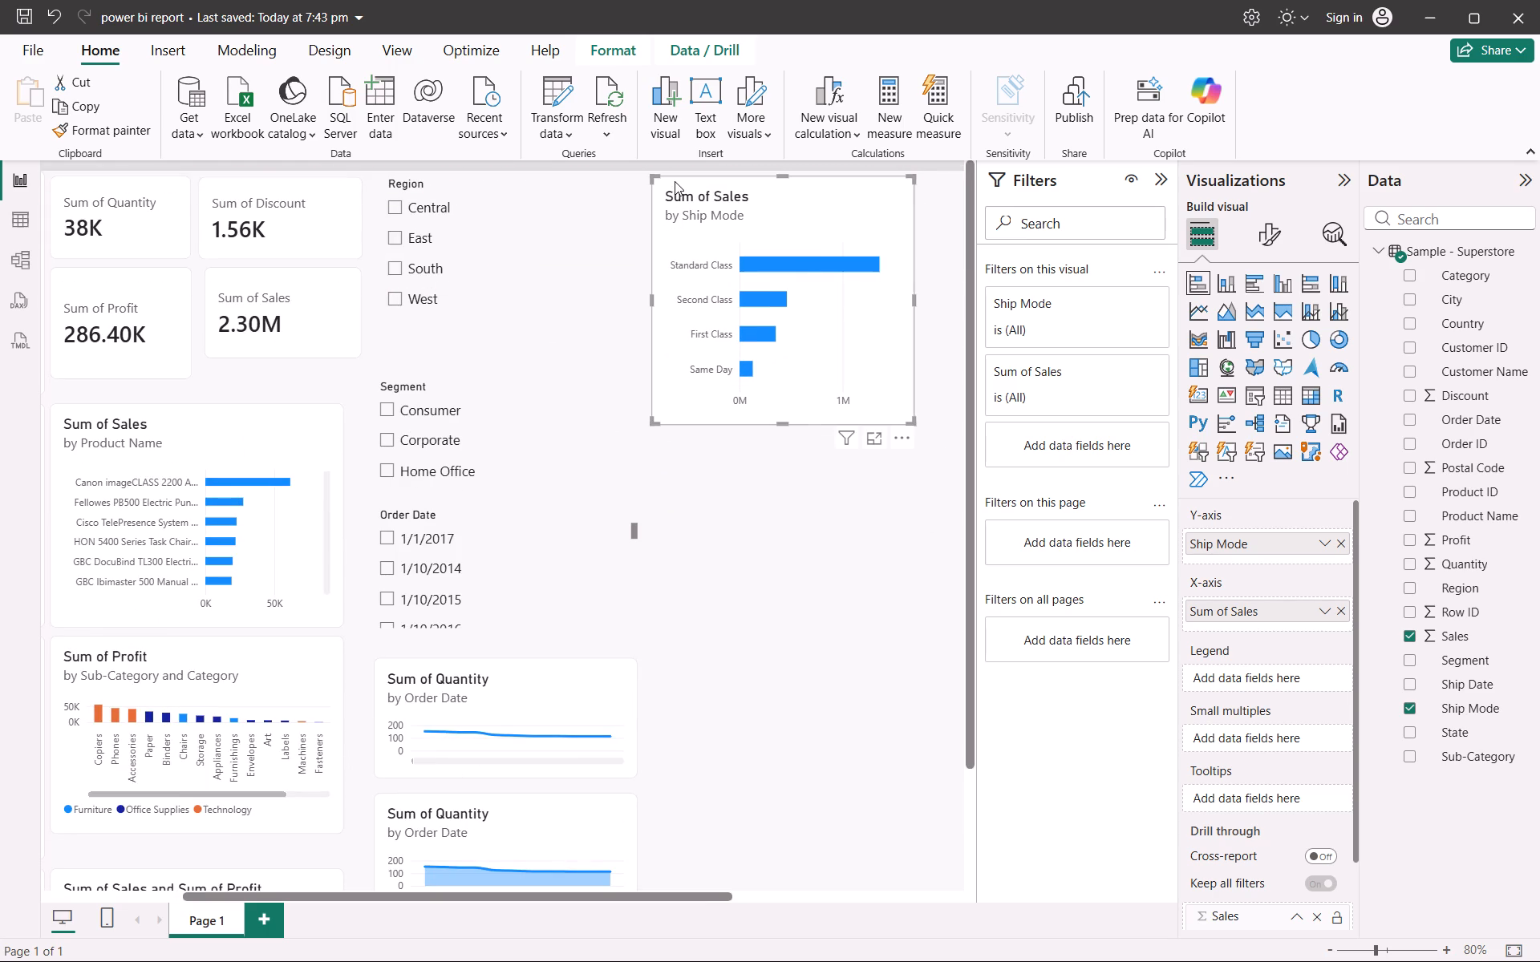
pyautogui.moveTo(910, 422); pyautogui.dragTo(933, 387)
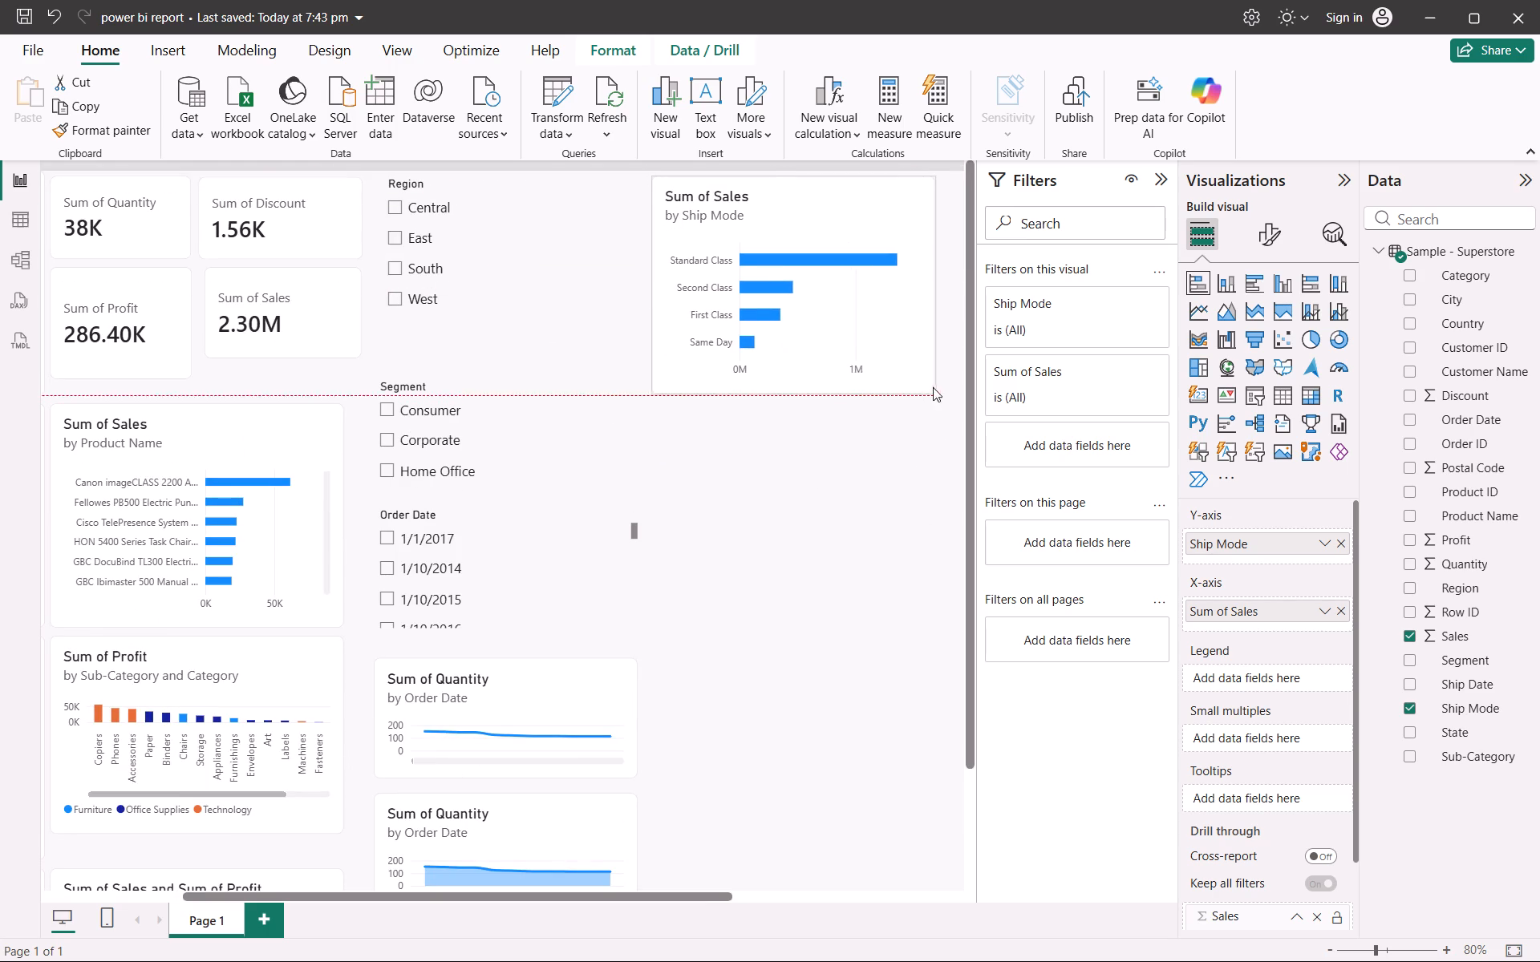
pyautogui.moveTo(933, 387); pyautogui.dragTo(942, 374)
pyautogui.click(893, 495)
# Add a clustered column chart with Sales on the X-axis and Count of Sub-Category on the Y-axis.
pyautogui.hscroll(5, 893, 495)
pyautogui.hscroll(-4, 893, 495)
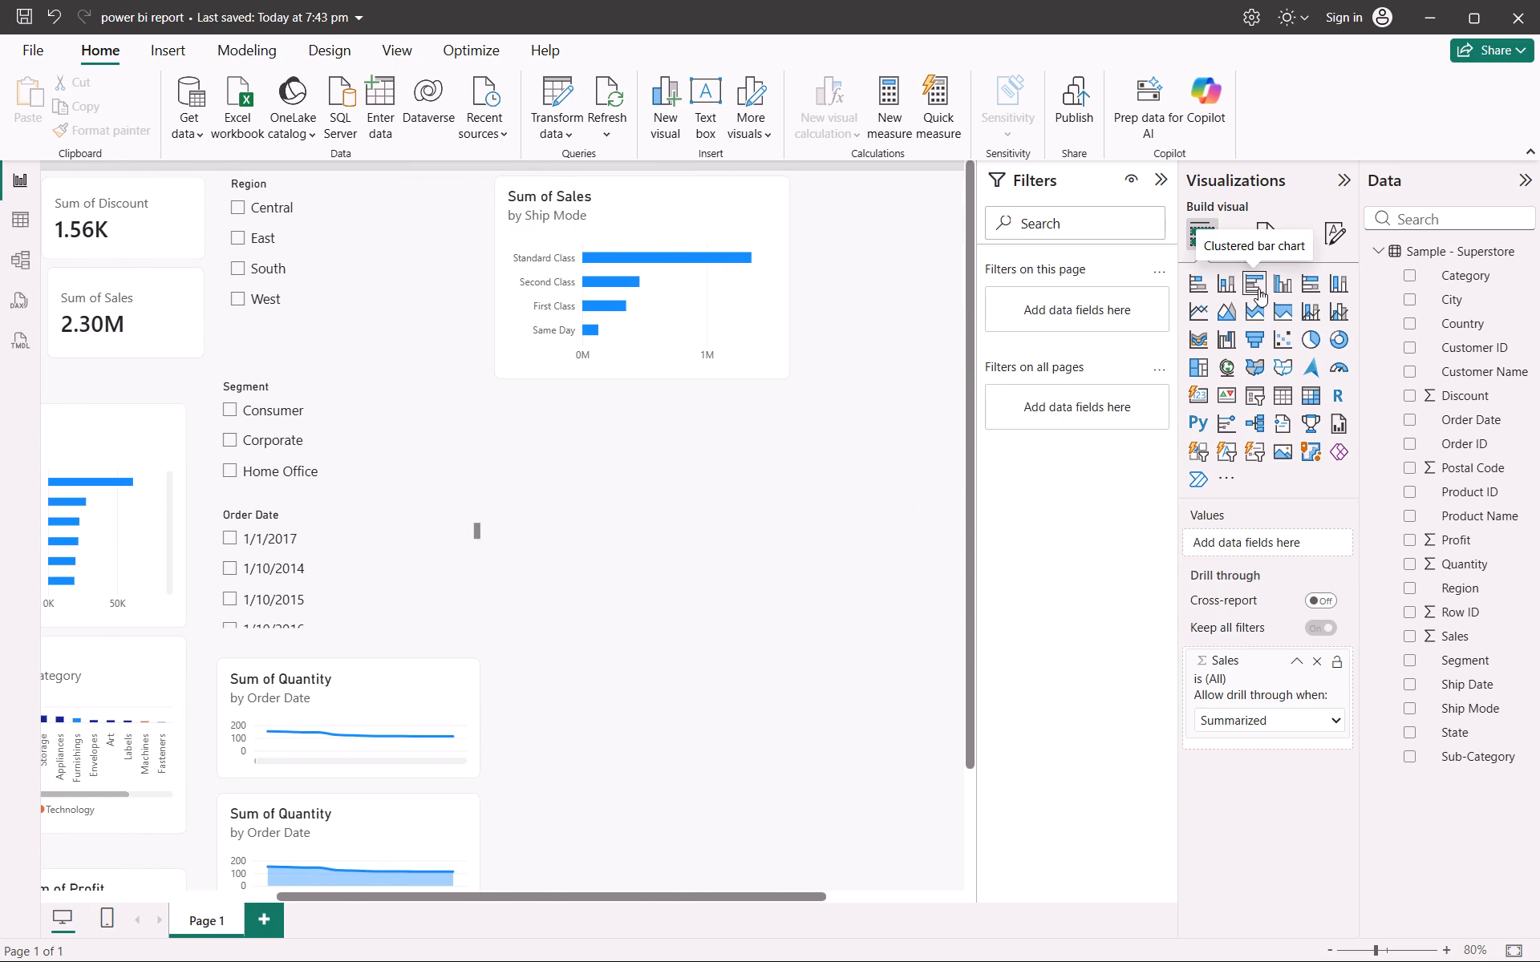
pyautogui.click(1282, 289)
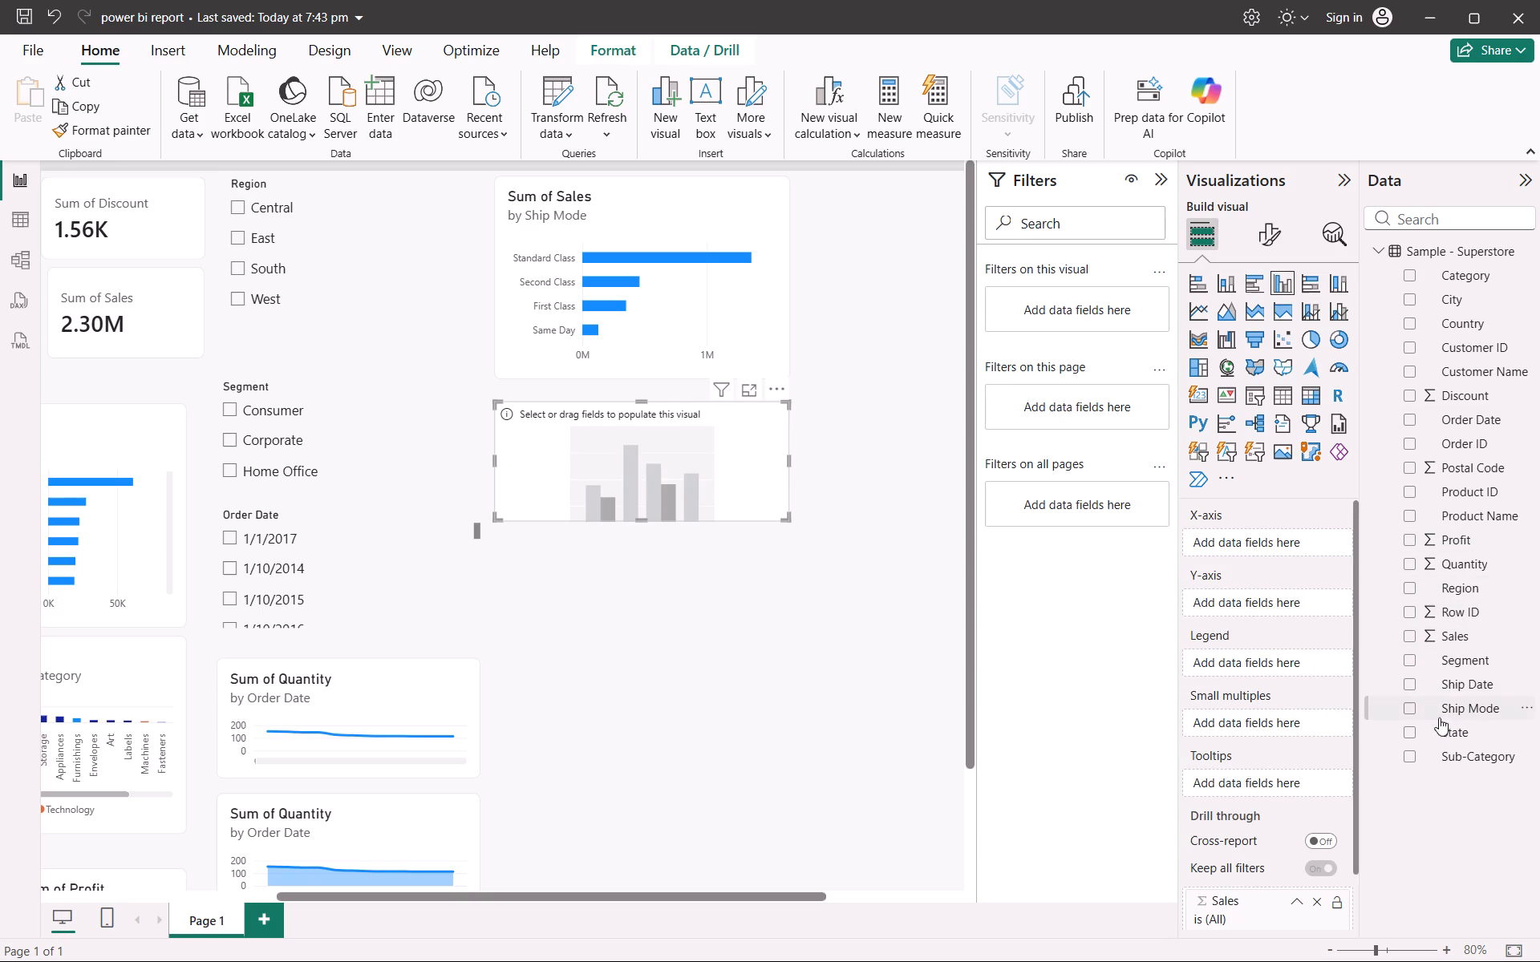
pyautogui.moveTo(1429, 755); pyautogui.dragTo(1246, 546)
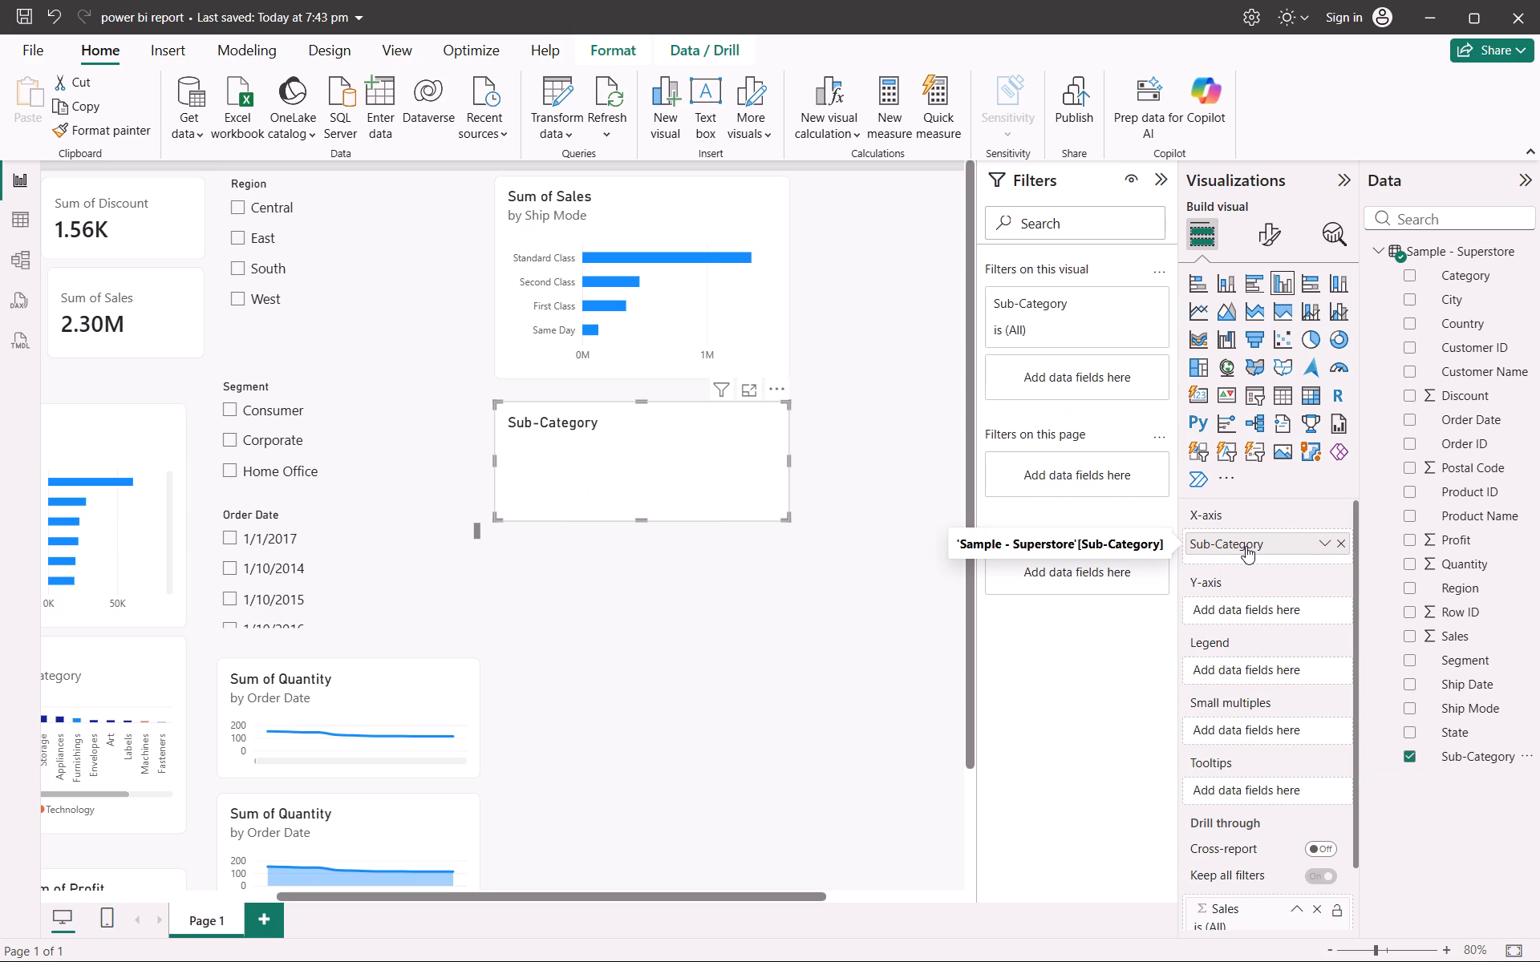
pyautogui.moveTo(1246, 546); pyautogui.dragTo(1236, 608)
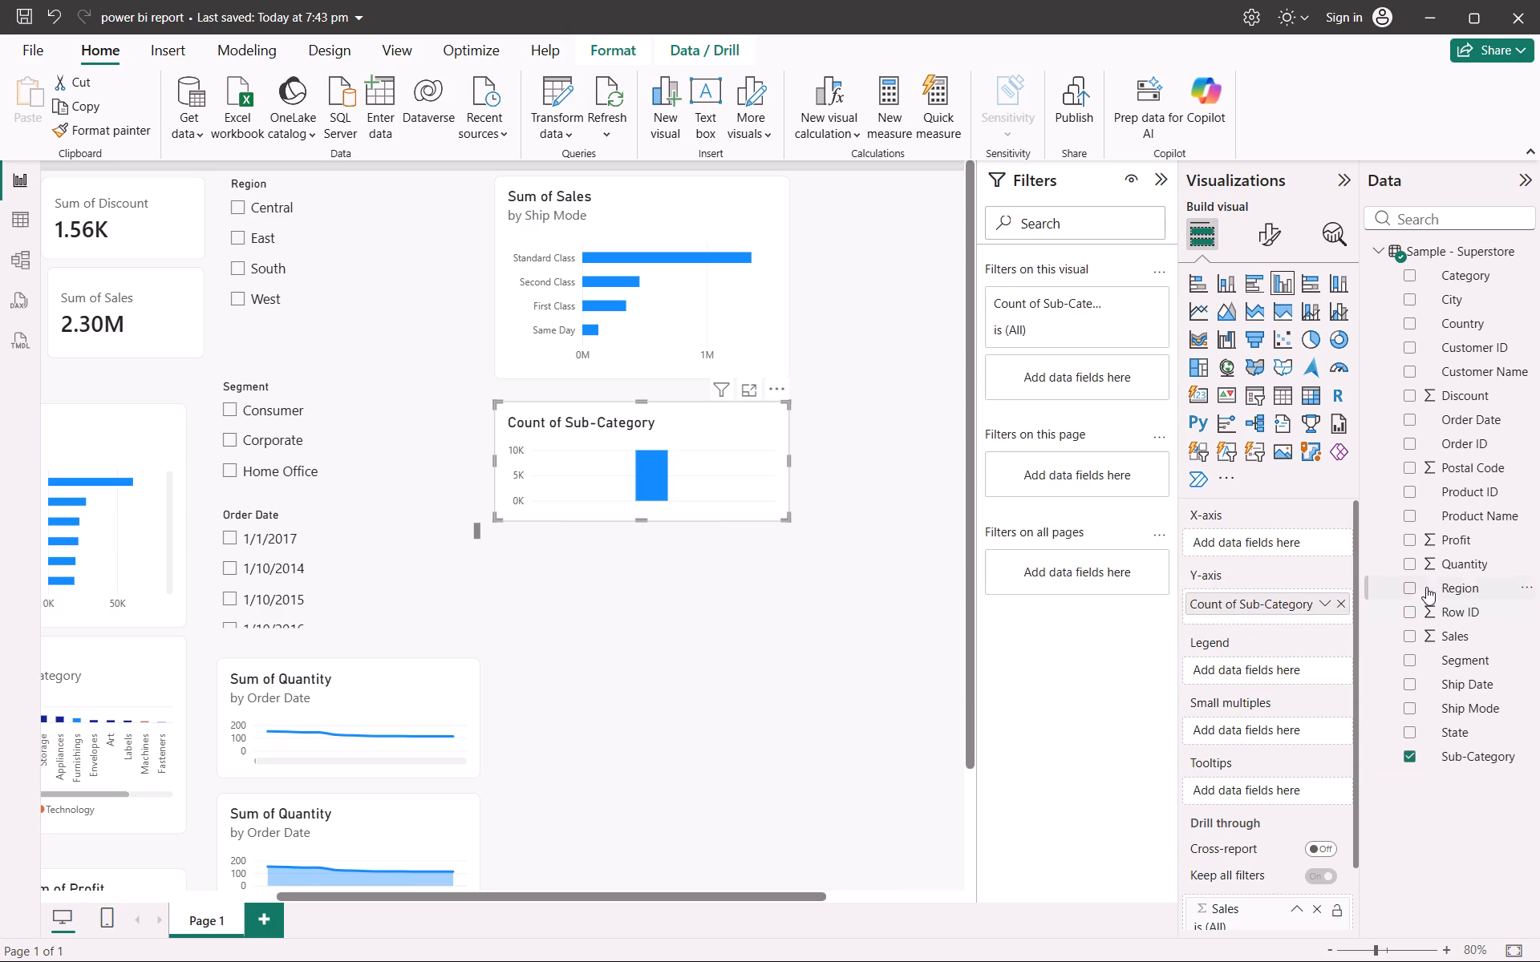
pyautogui.moveTo(1429, 631); pyautogui.dragTo(1310, 563)
pyautogui.moveTo(1310, 563); pyautogui.dragTo(1256, 540)
pyautogui.click(786, 595)
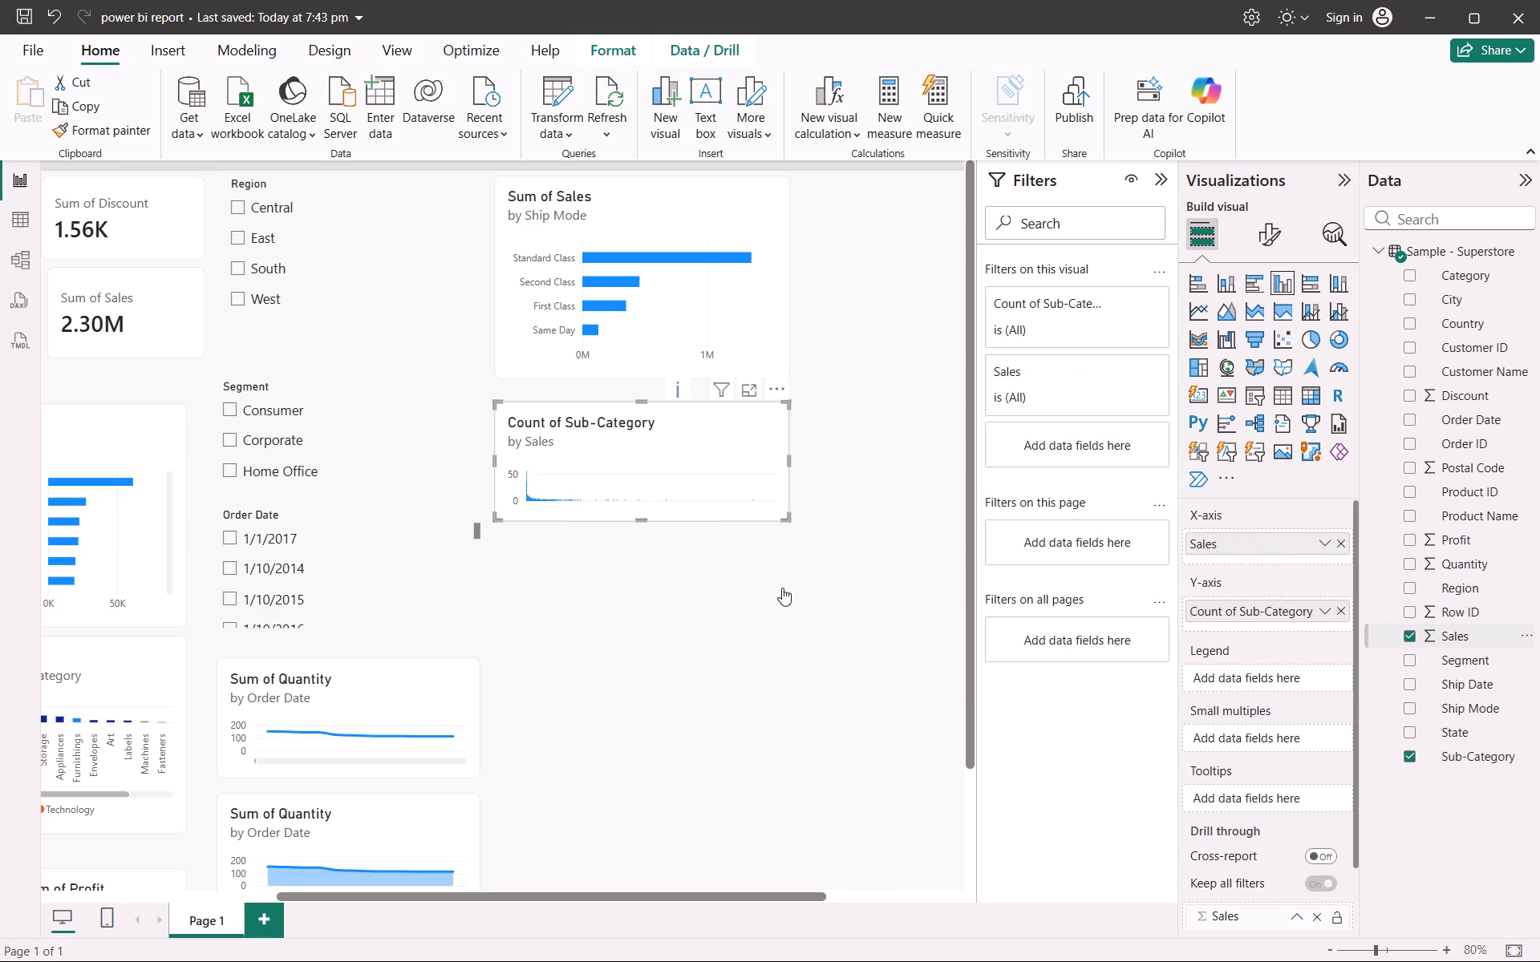
# Make the Count of Sub-Category by Sales chart taller, keeping it as wide as the Ship Mode chart above it.
pyautogui.click(761, 502)
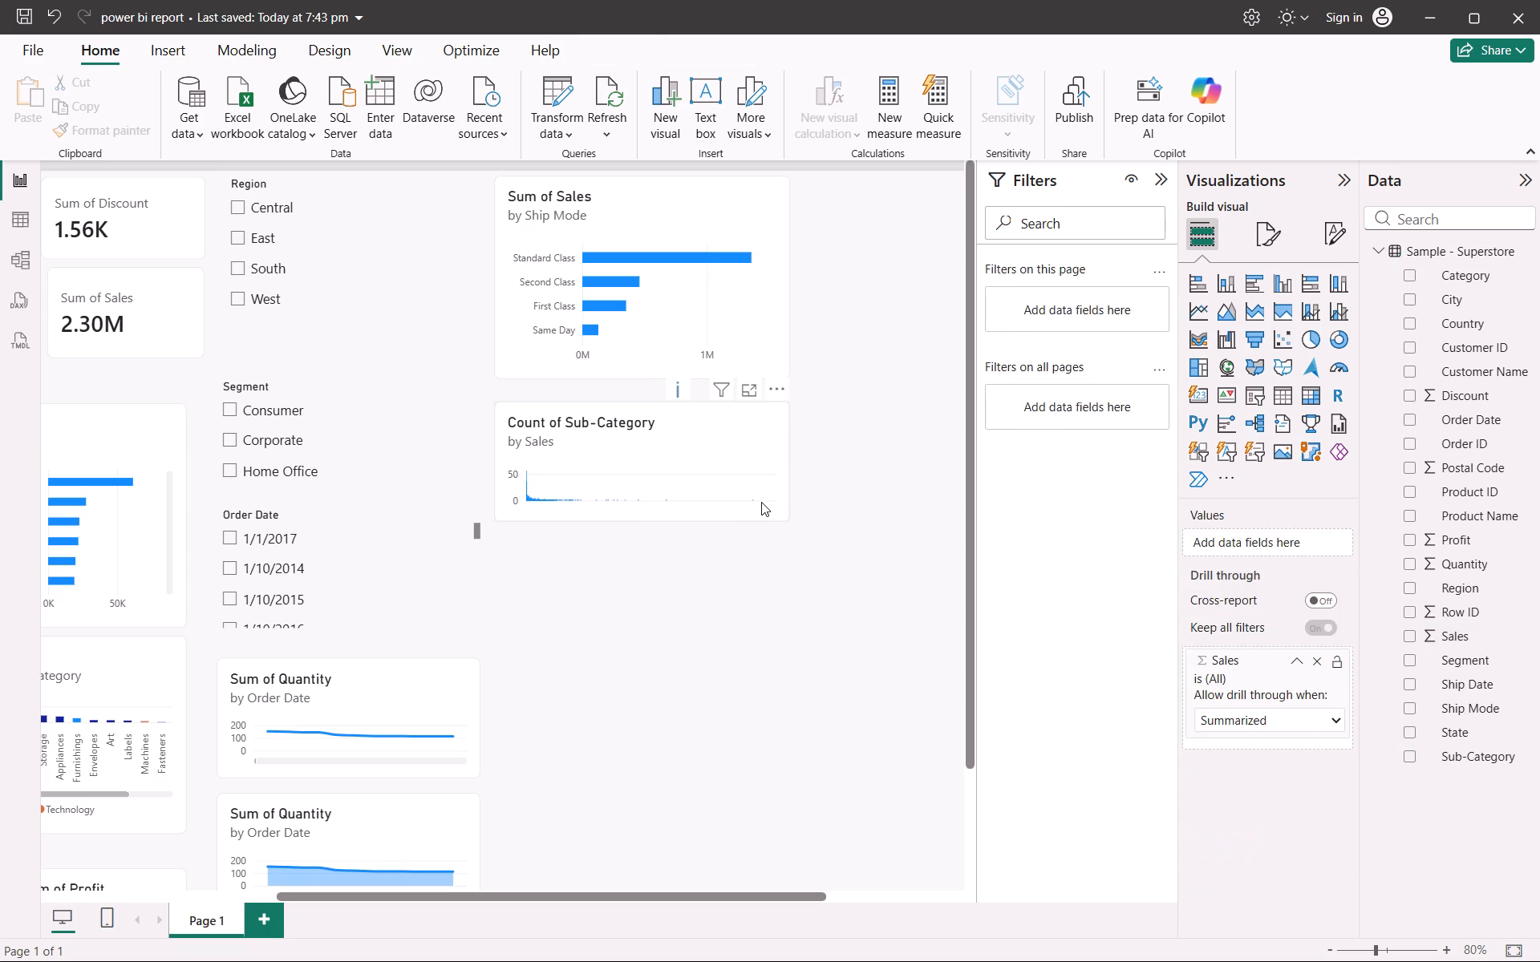
pyautogui.click(761, 502)
pyautogui.moveTo(789, 519); pyautogui.dragTo(783, 574)
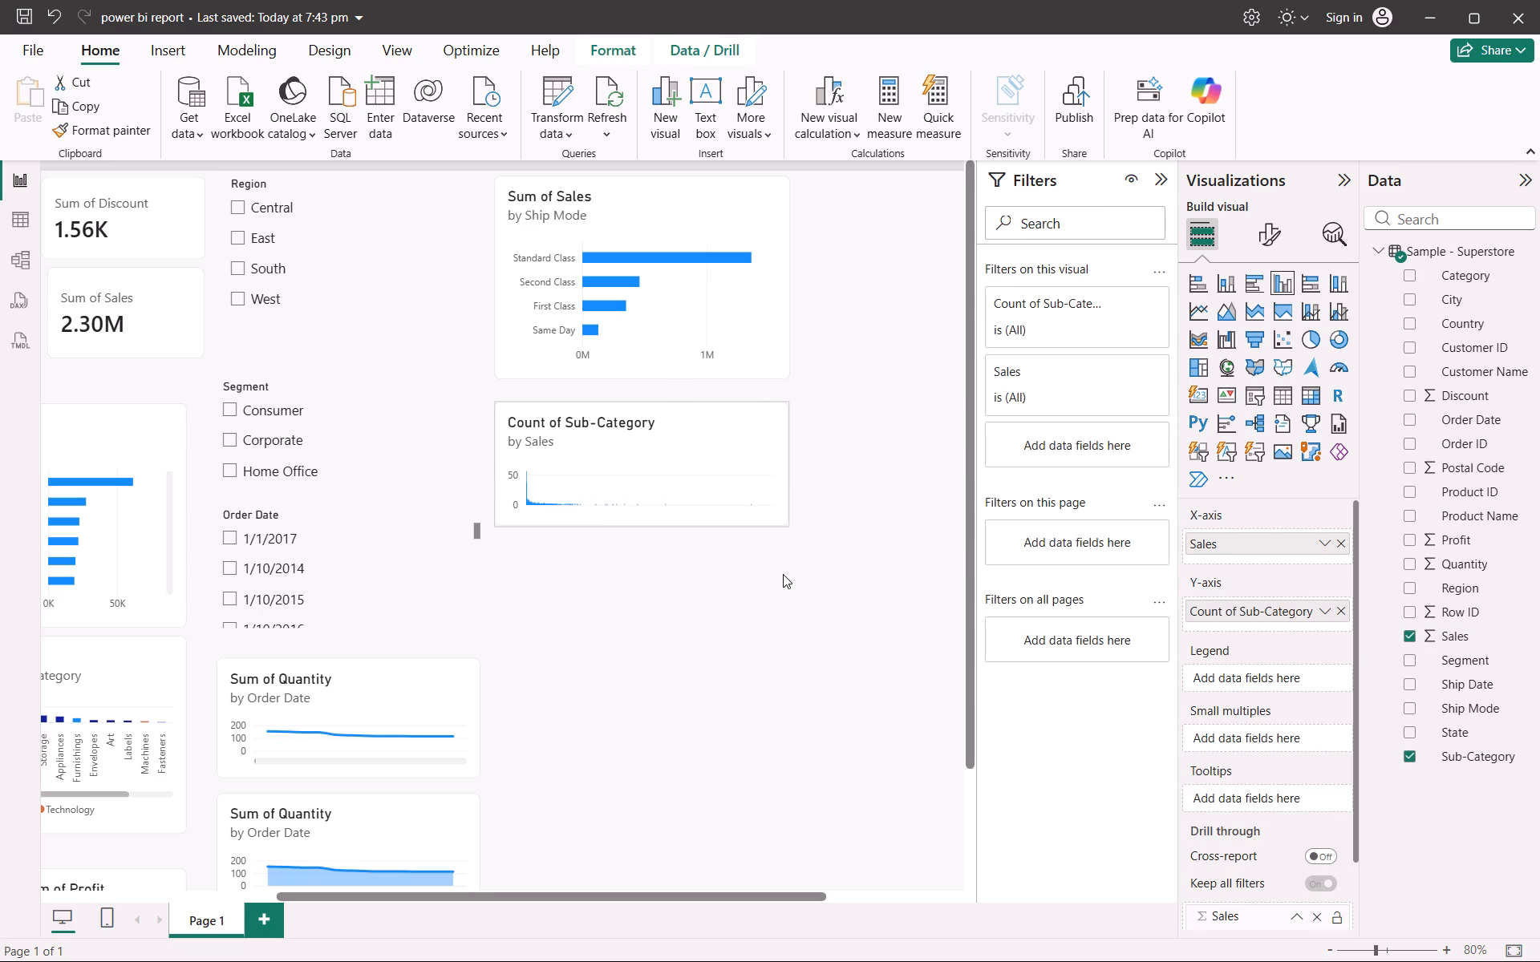
pyautogui.moveTo(783, 574); pyautogui.dragTo(739, 559)
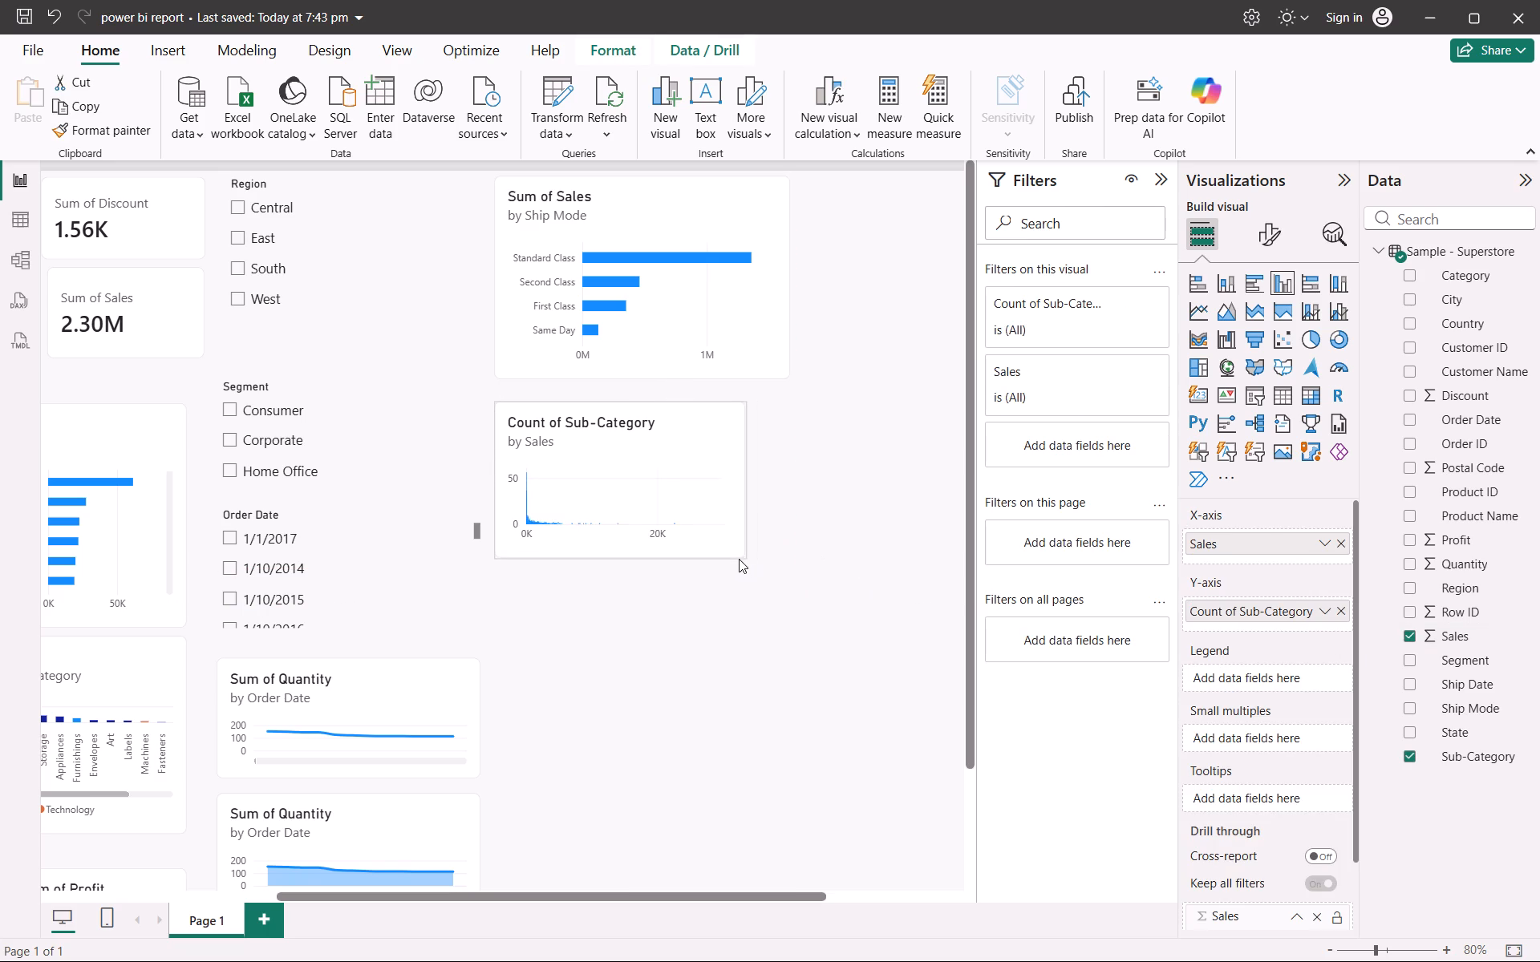
pyautogui.moveTo(739, 559); pyautogui.dragTo(784, 607)
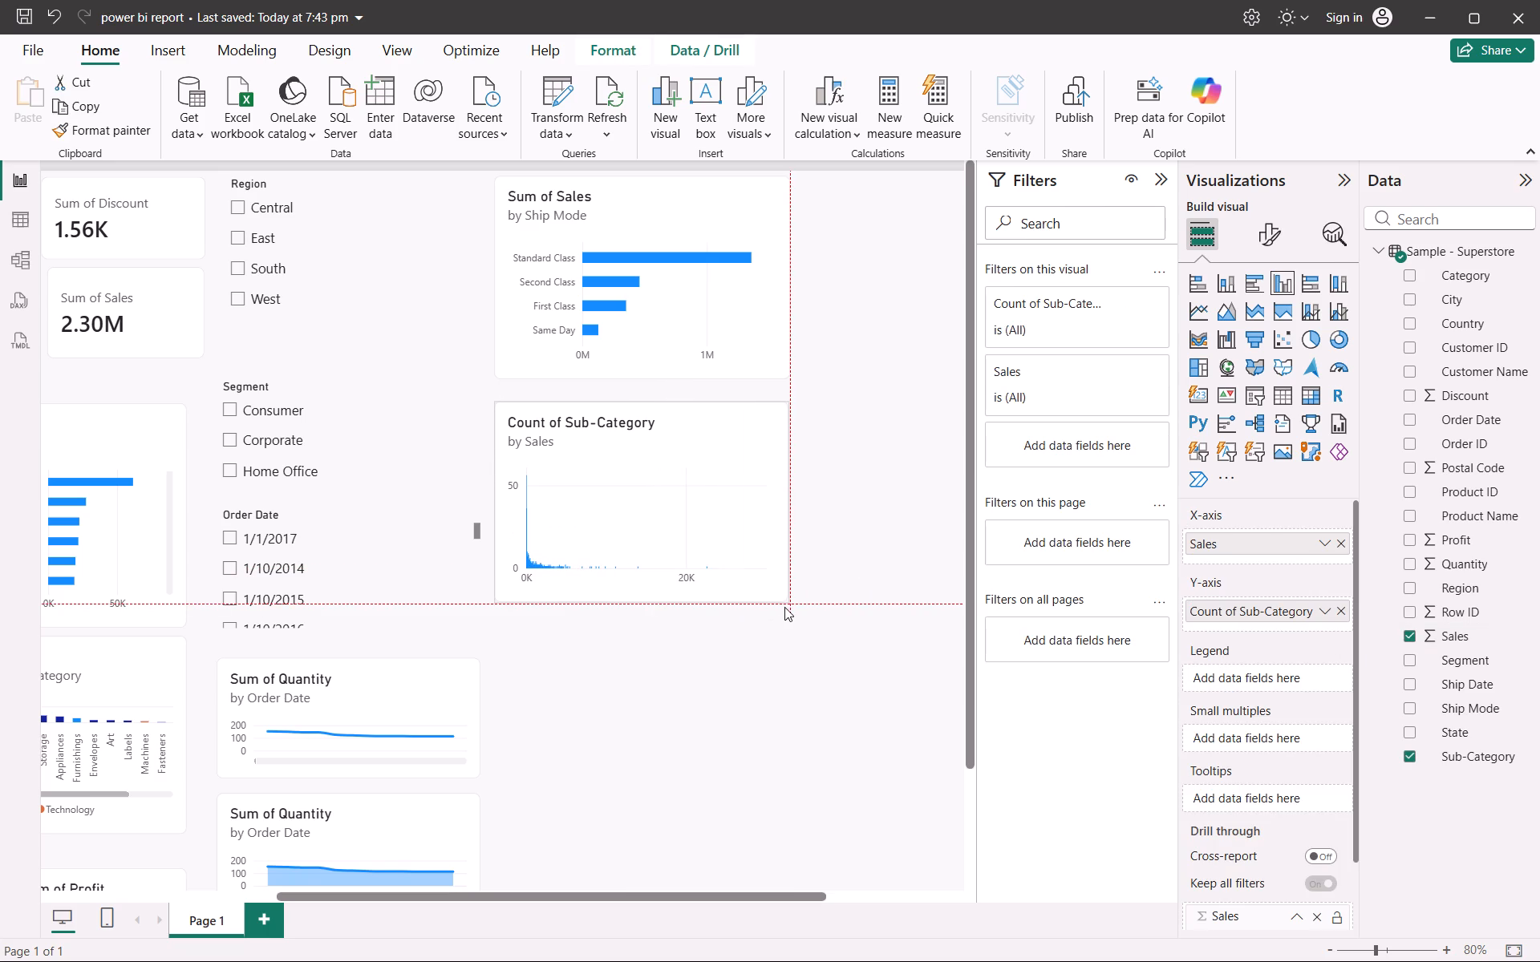
pyautogui.moveTo(784, 607); pyautogui.dragTo(784, 607)
pyautogui.click(678, 804)
# Add a treemap beneath the Count of Sub-Category chart, with Sub-Category as Category and Sum of Sales as Values.
pyautogui.scroll(-1, 678, 804)
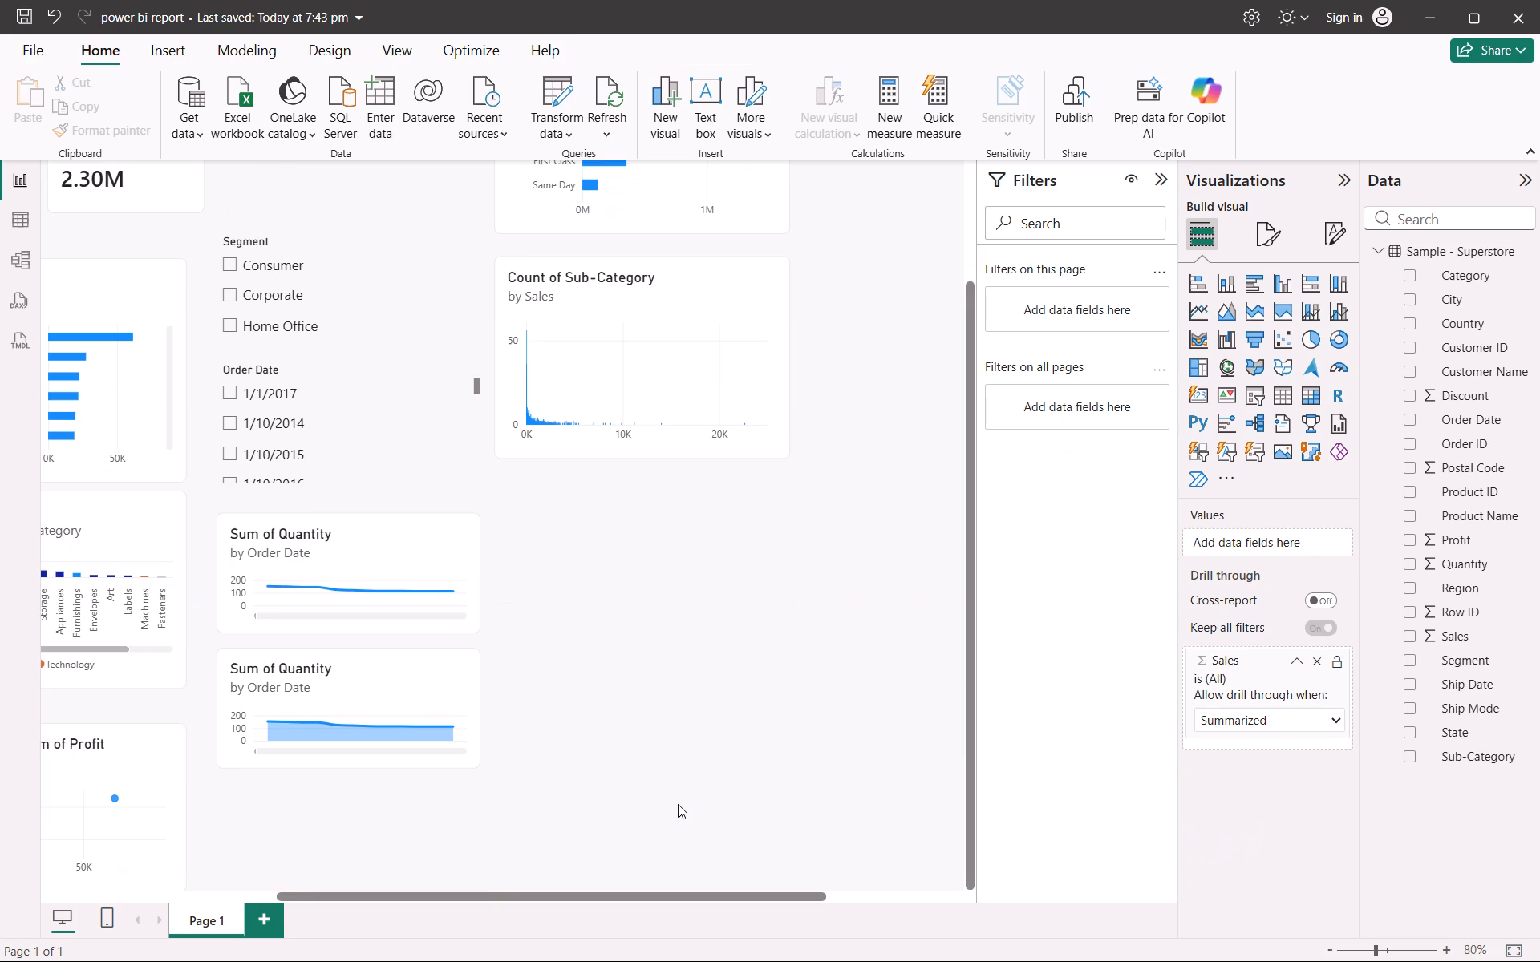
pyautogui.scroll(-1, 678, 804)
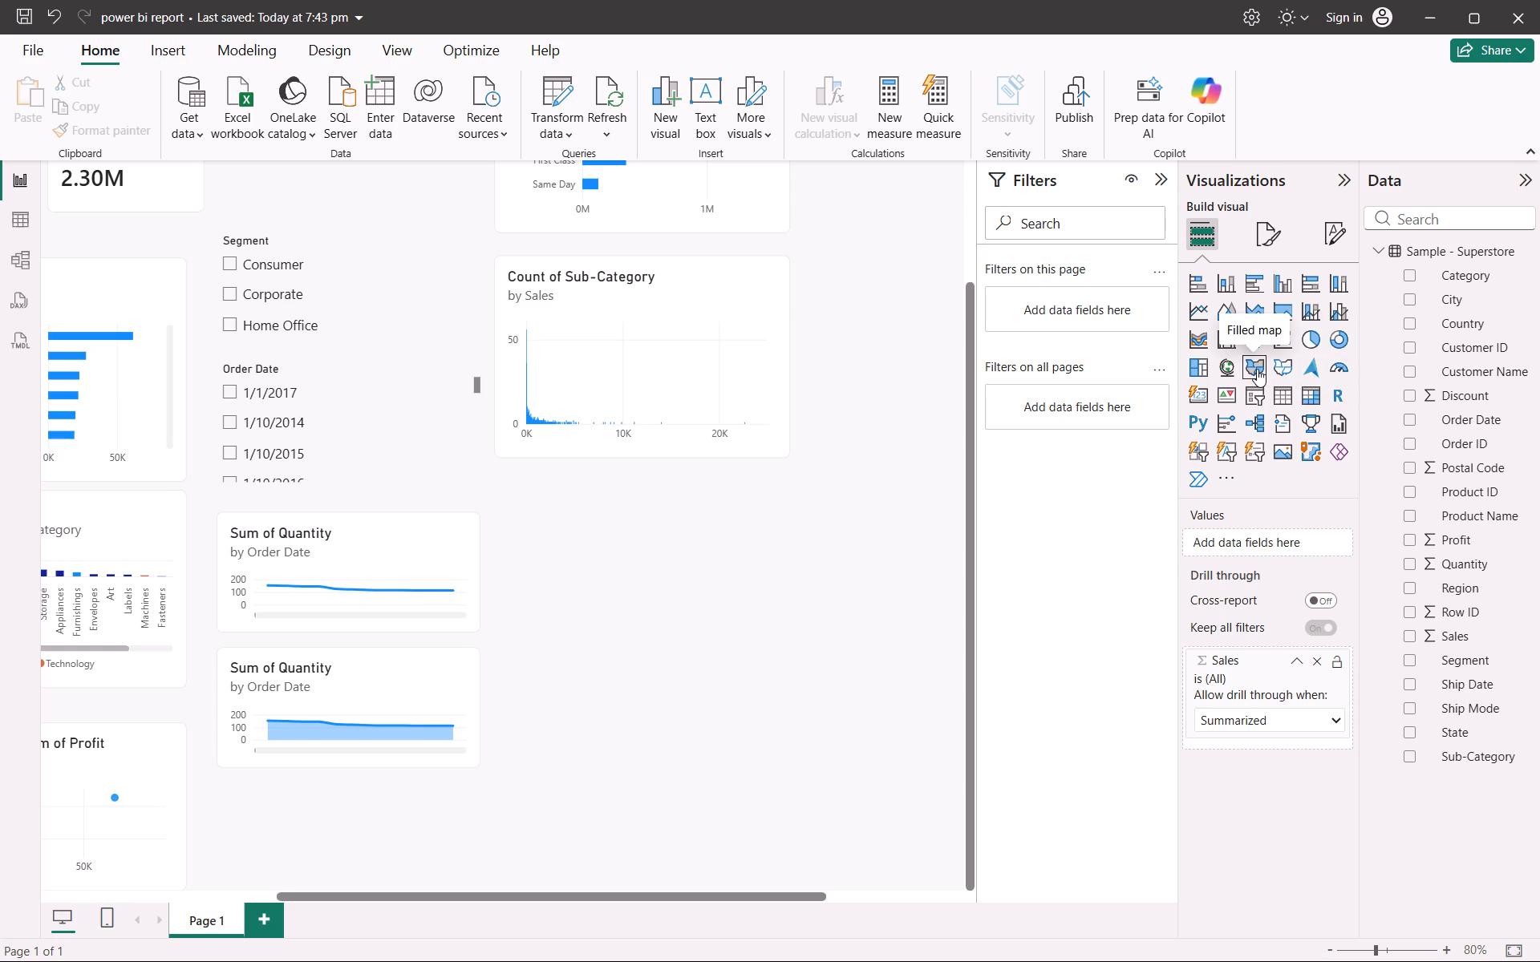
pyautogui.click(1208, 371)
pyautogui.moveTo(898, 308); pyautogui.dragTo(921, 476)
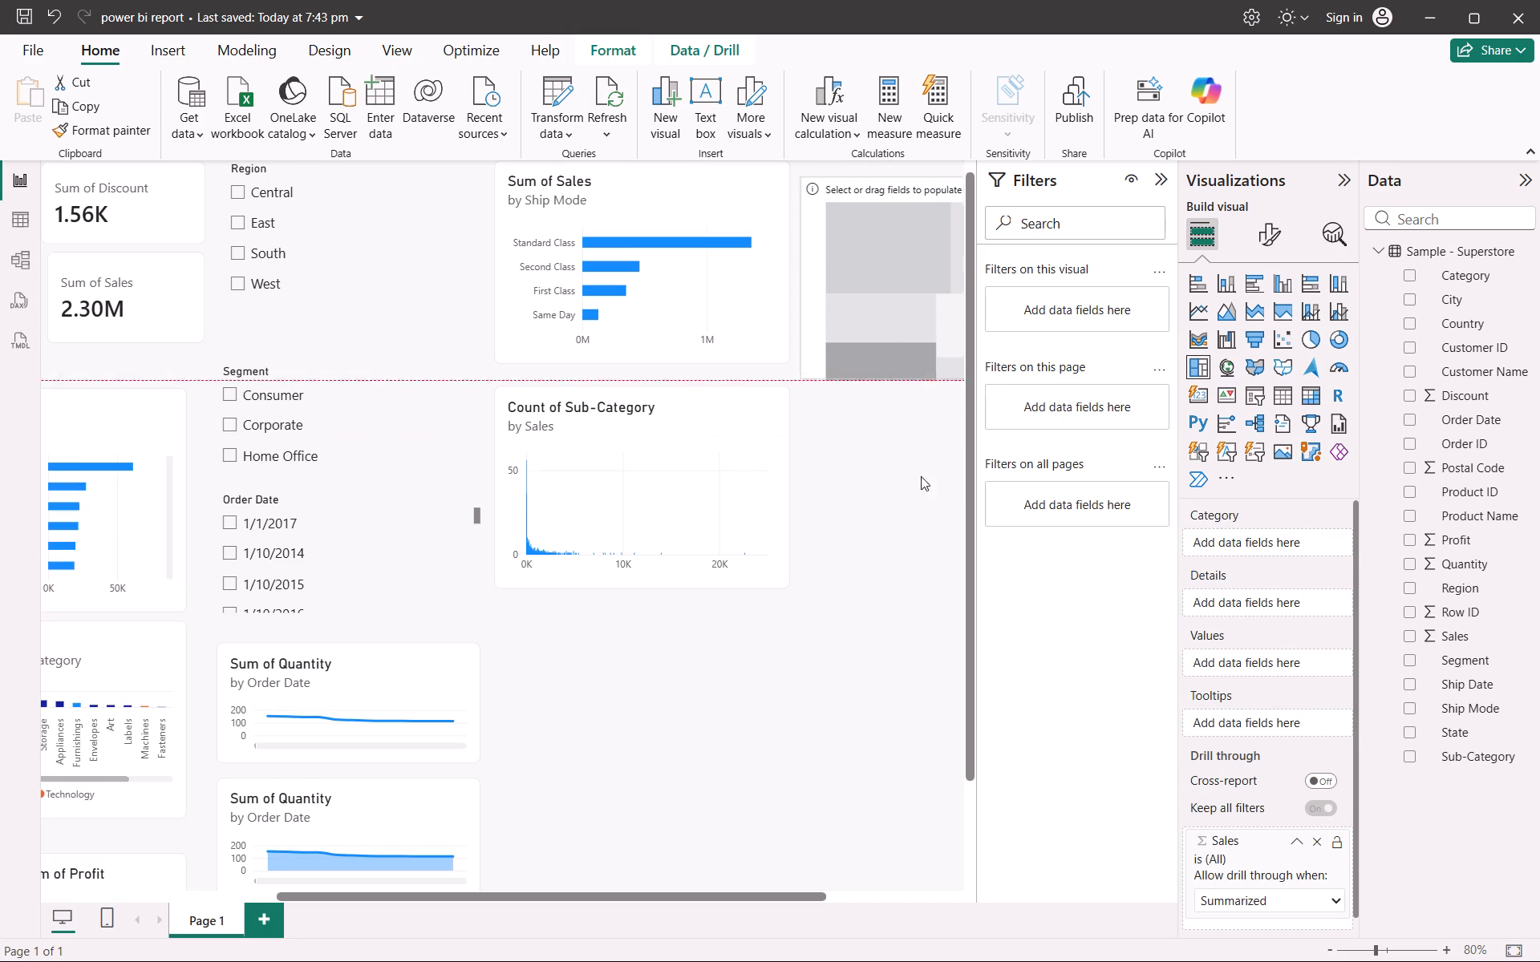
pyautogui.moveTo(921, 476); pyautogui.dragTo(592, 764)
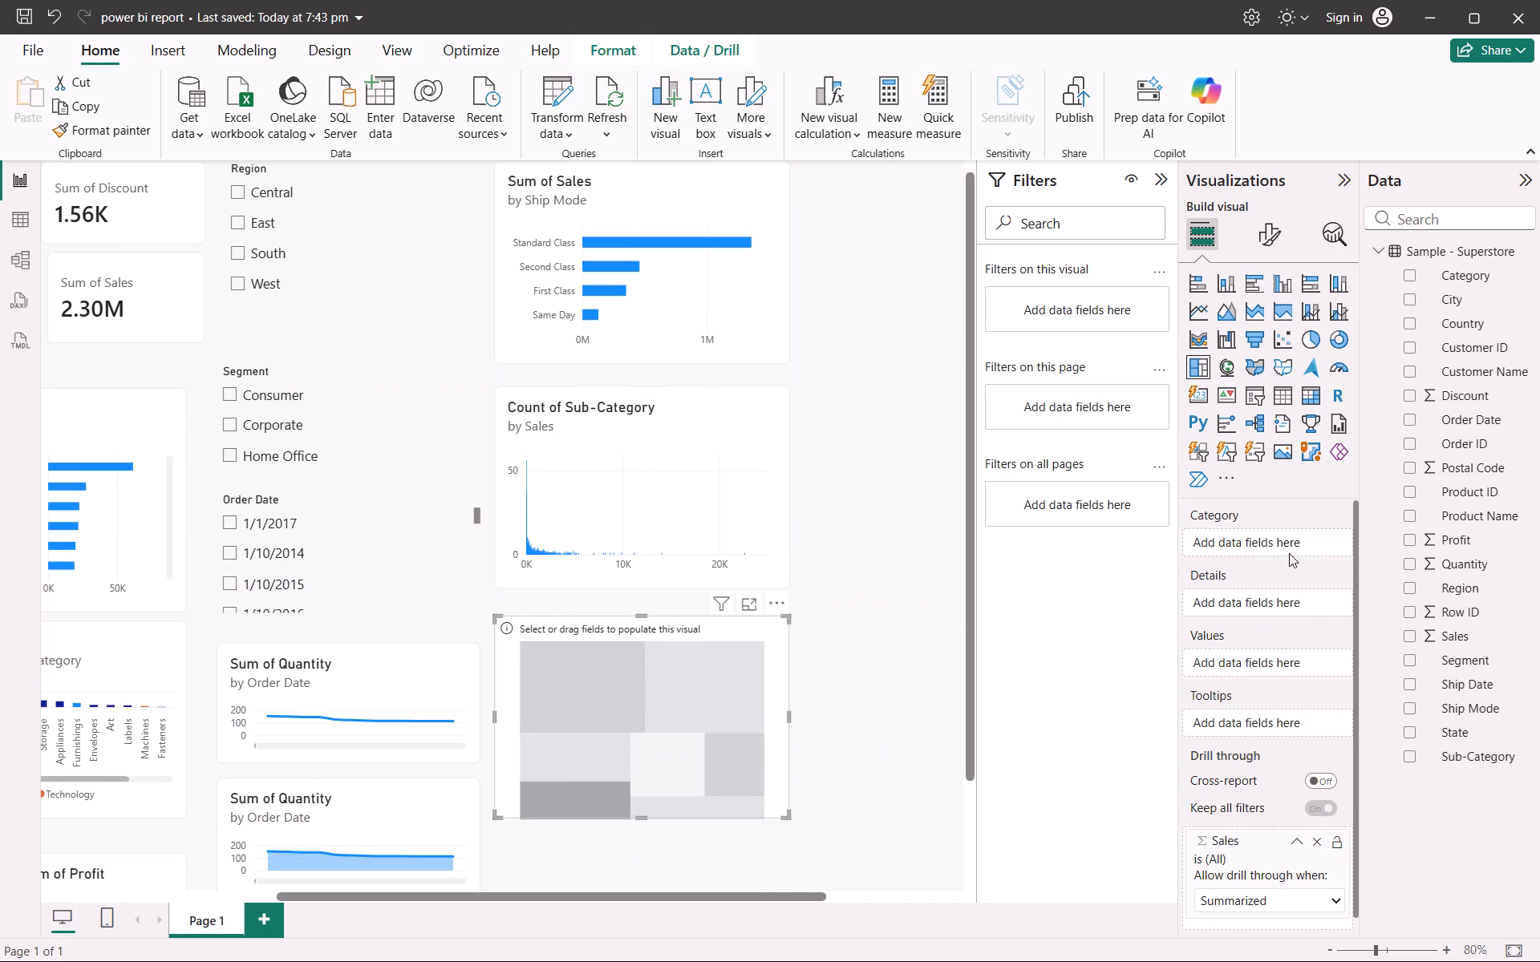
pyautogui.moveTo(1470, 756); pyautogui.dragTo(1258, 548)
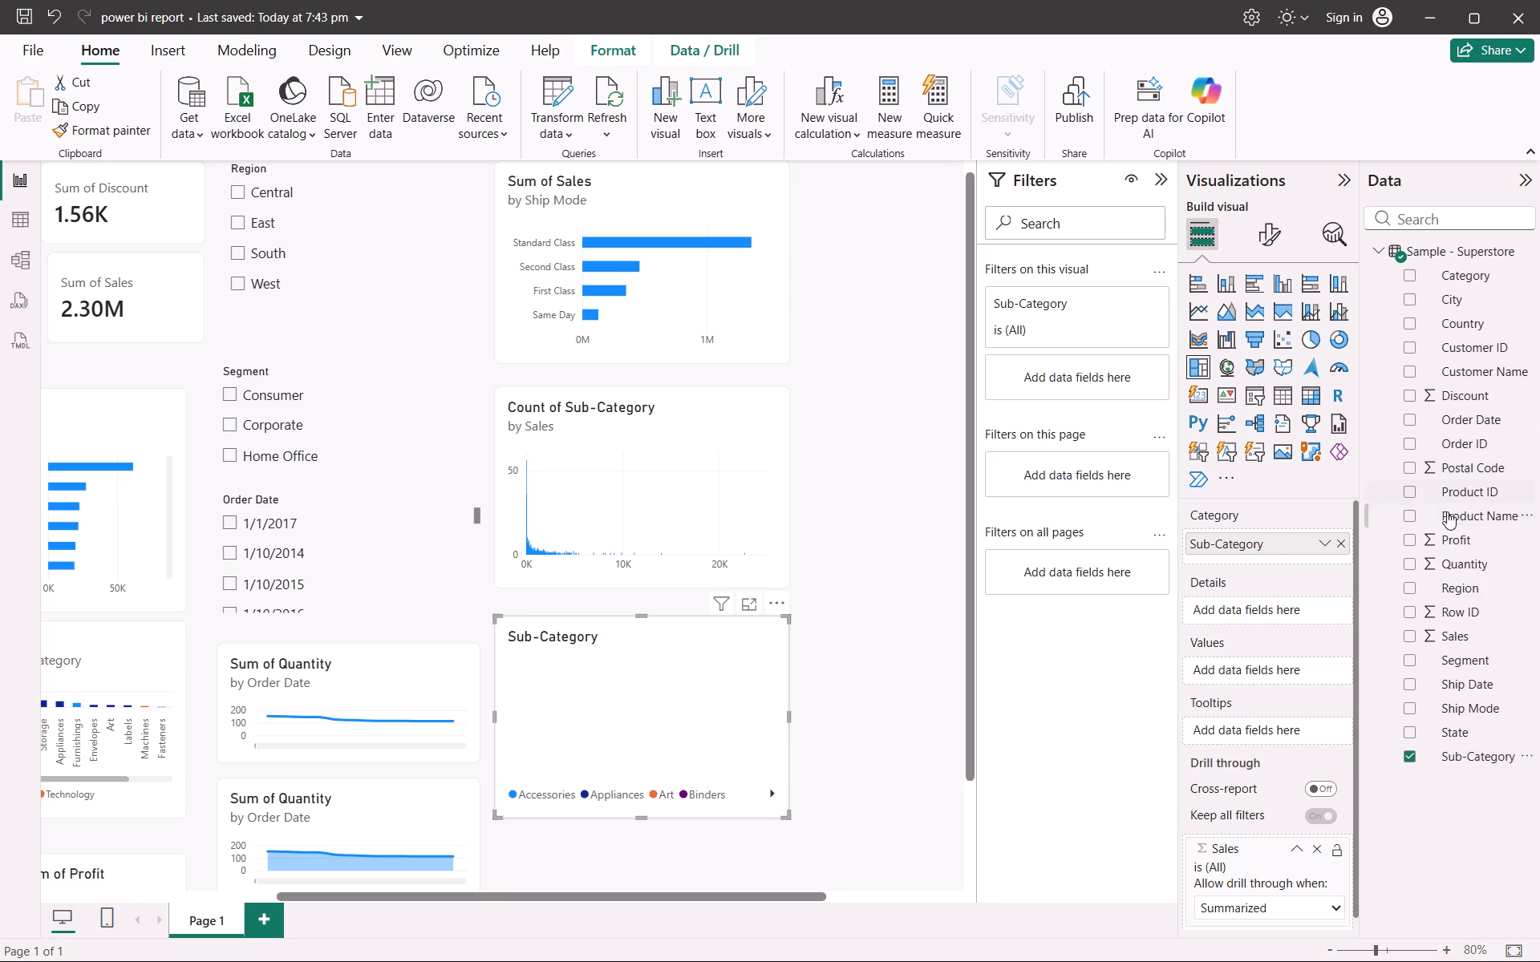
pyautogui.moveTo(1429, 629); pyautogui.dragTo(1258, 597)
pyautogui.moveTo(1258, 597); pyautogui.dragTo(1237, 665)
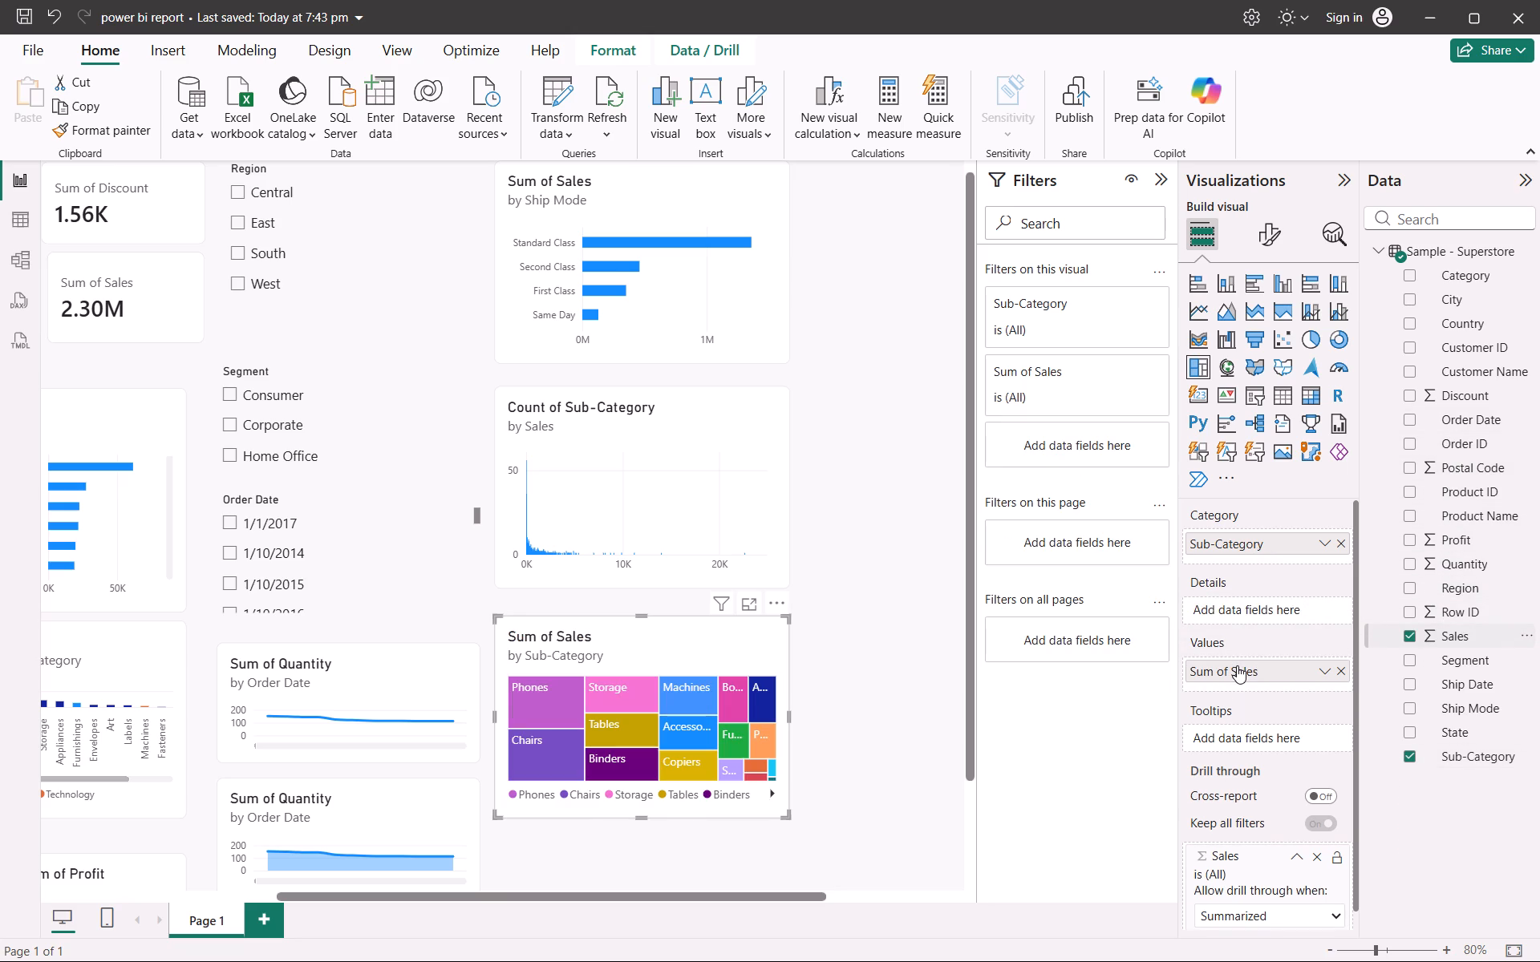
pyautogui.click(903, 779)
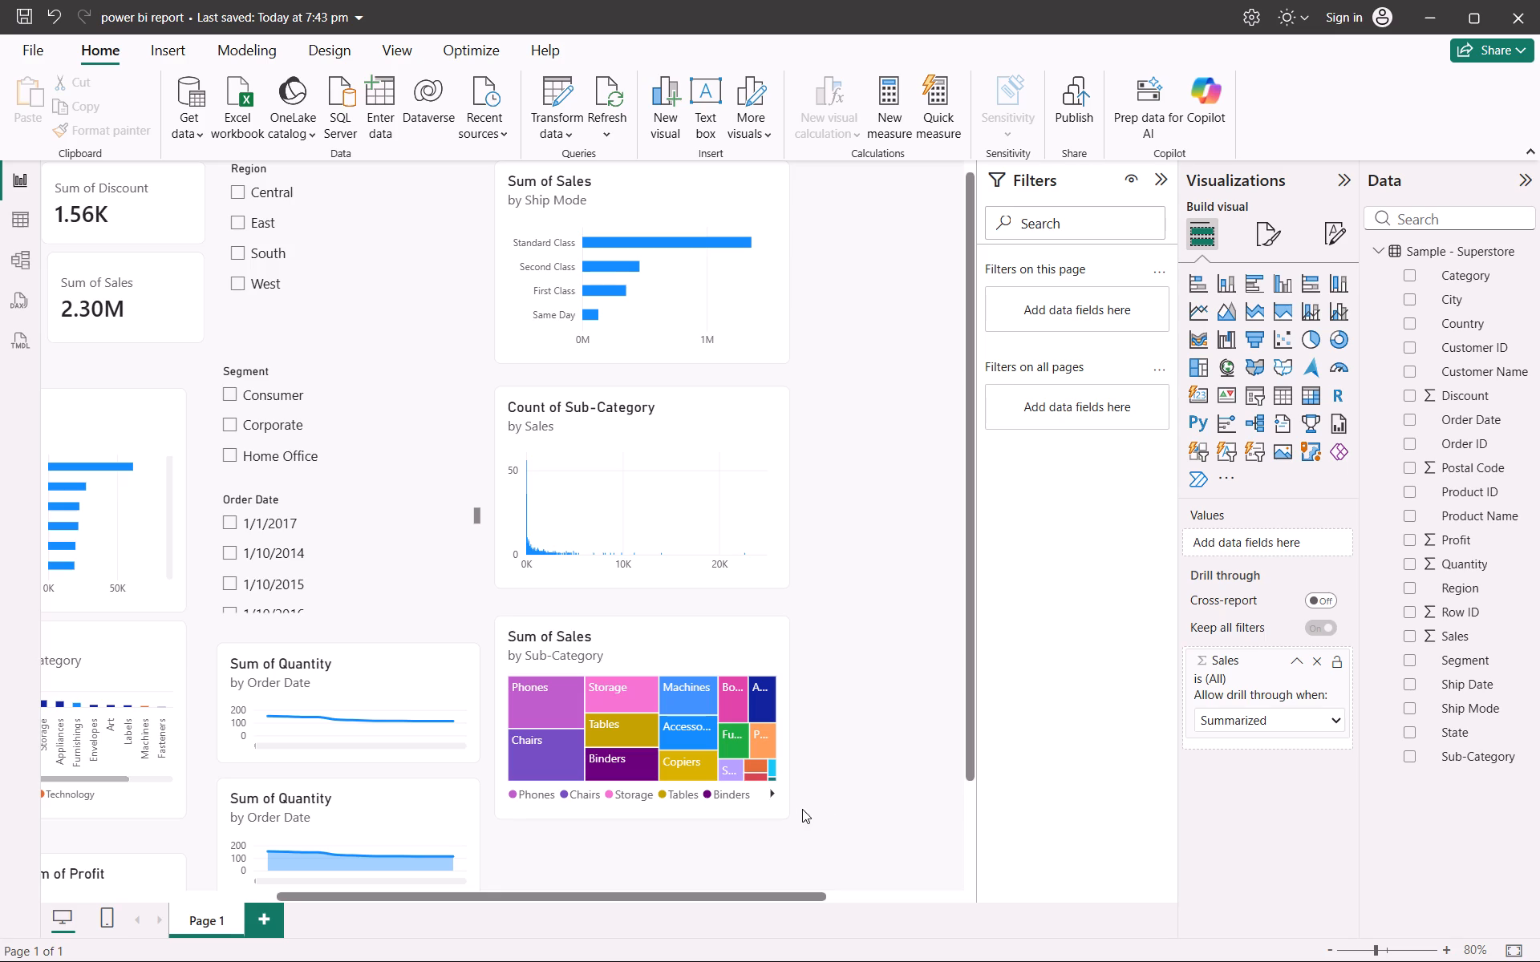
# Enlarge the Sum of Sales by Sub-Category treemap, making it slightly wider and taller than the chart above it.
pyautogui.click(773, 806)
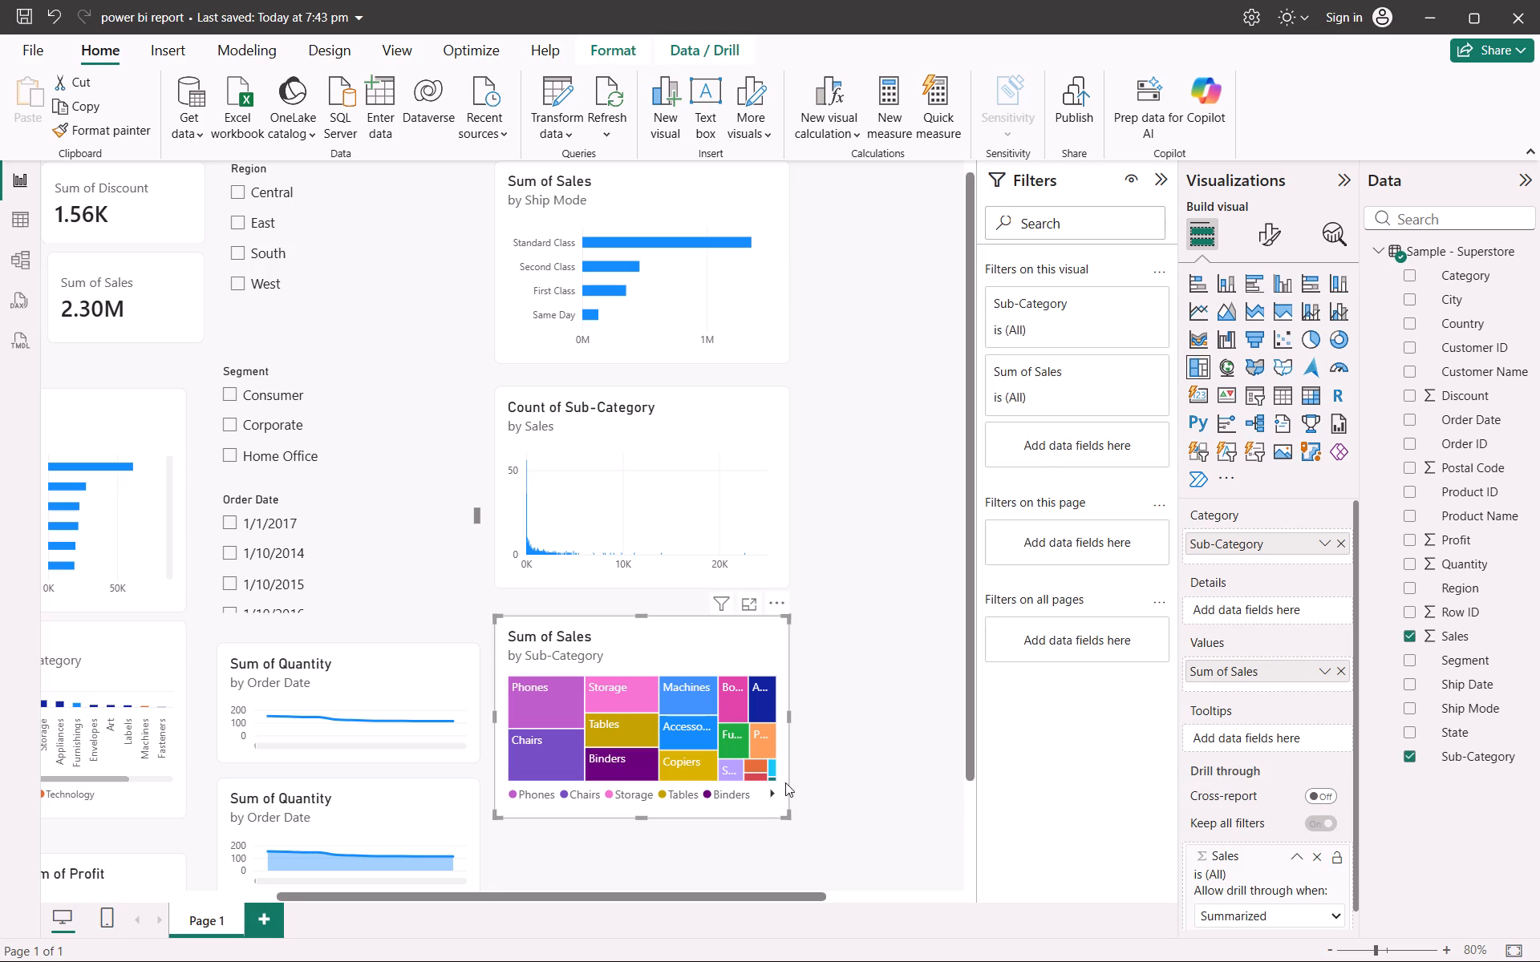
pyautogui.moveTo(787, 813); pyautogui.dragTo(837, 902)
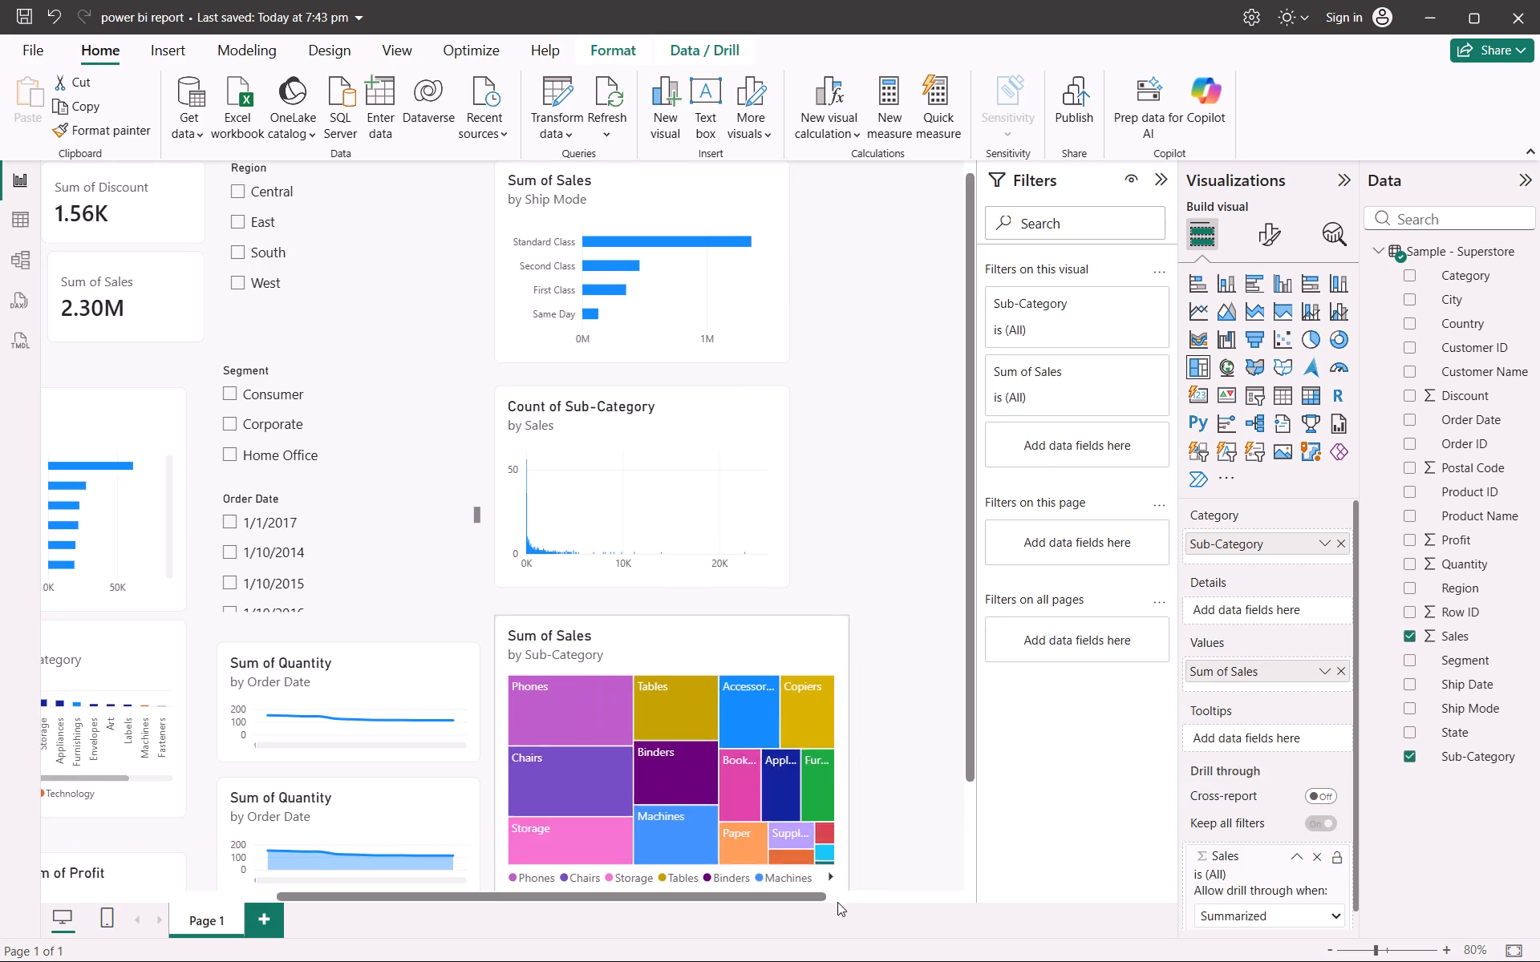
pyautogui.moveTo(837, 902); pyautogui.dragTo(823, 914)
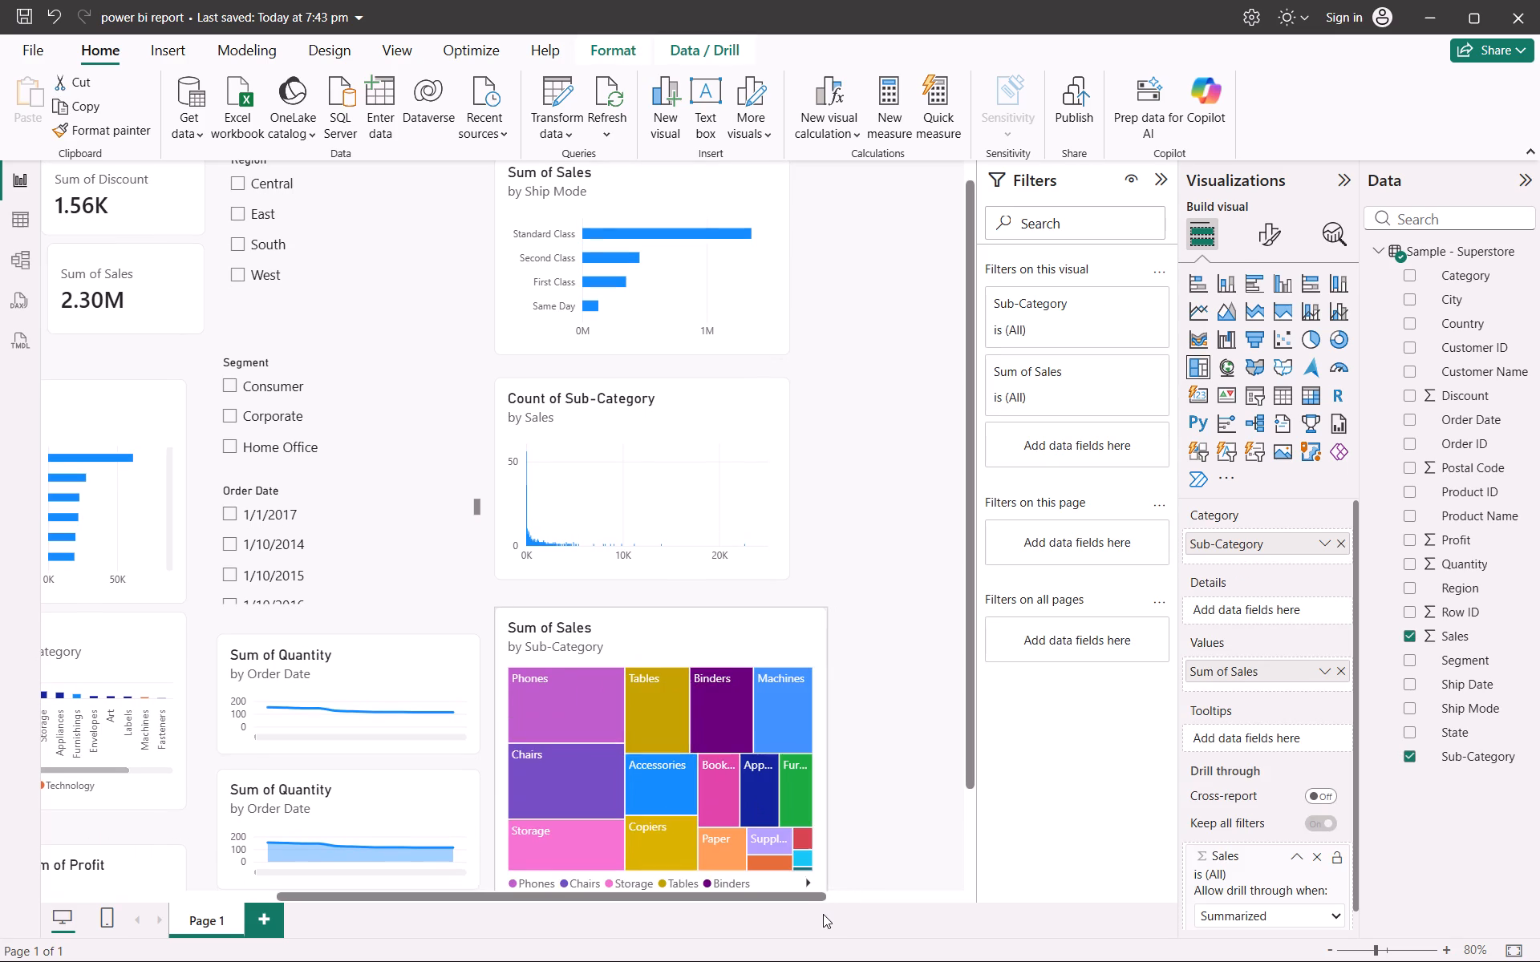
pyautogui.moveTo(823, 914); pyautogui.dragTo(832, 916)
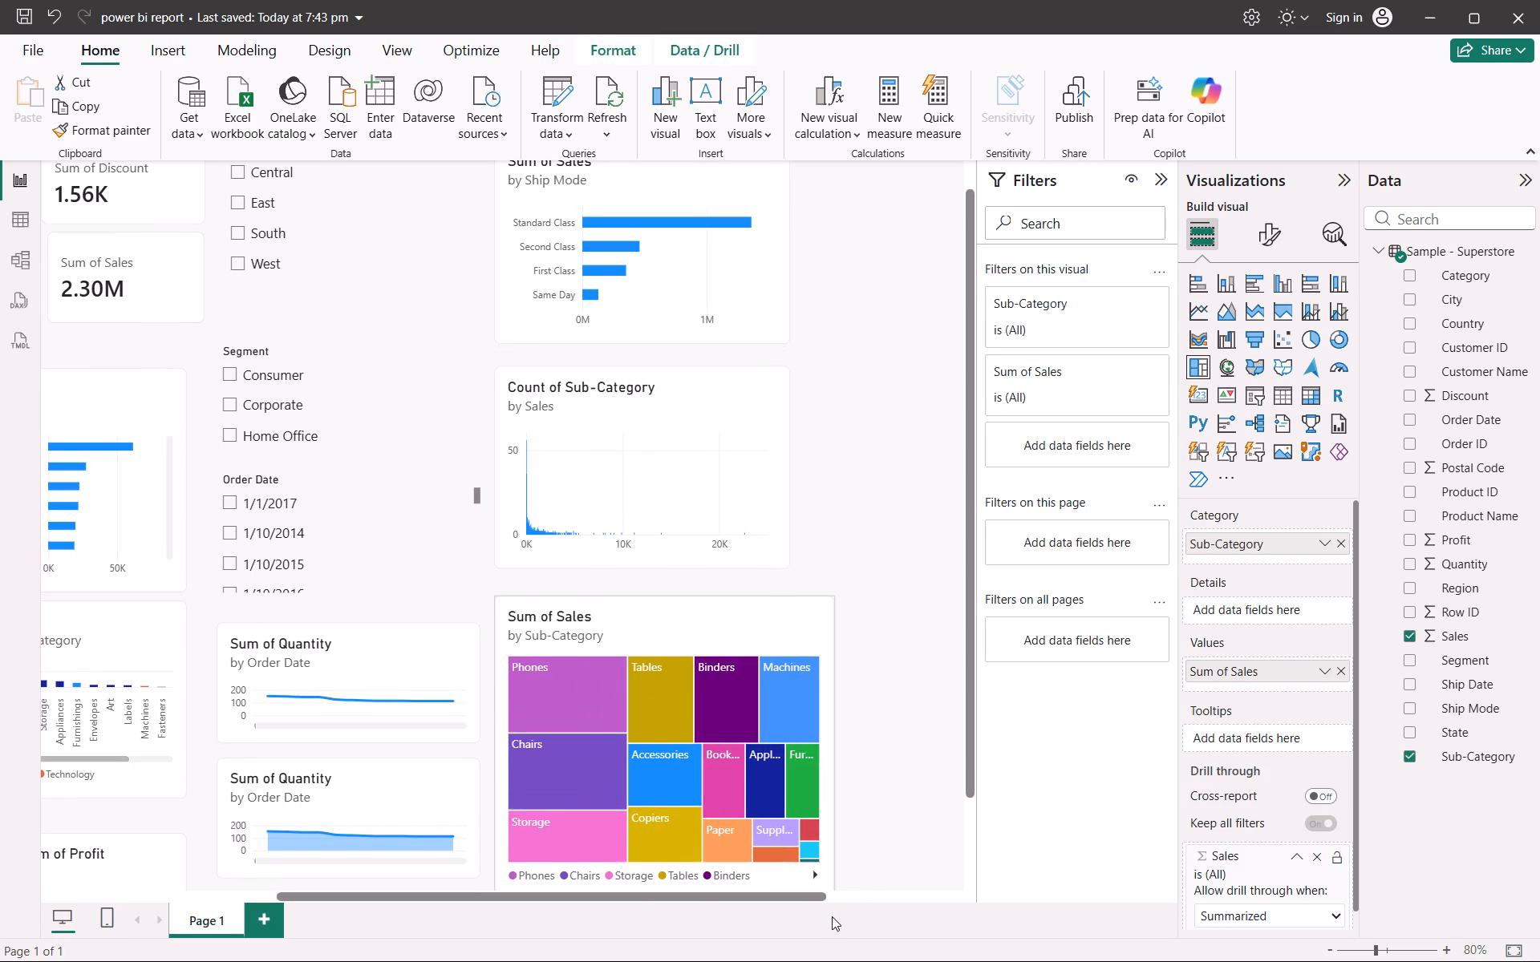
pyautogui.moveTo(832, 916); pyautogui.dragTo(835, 916)
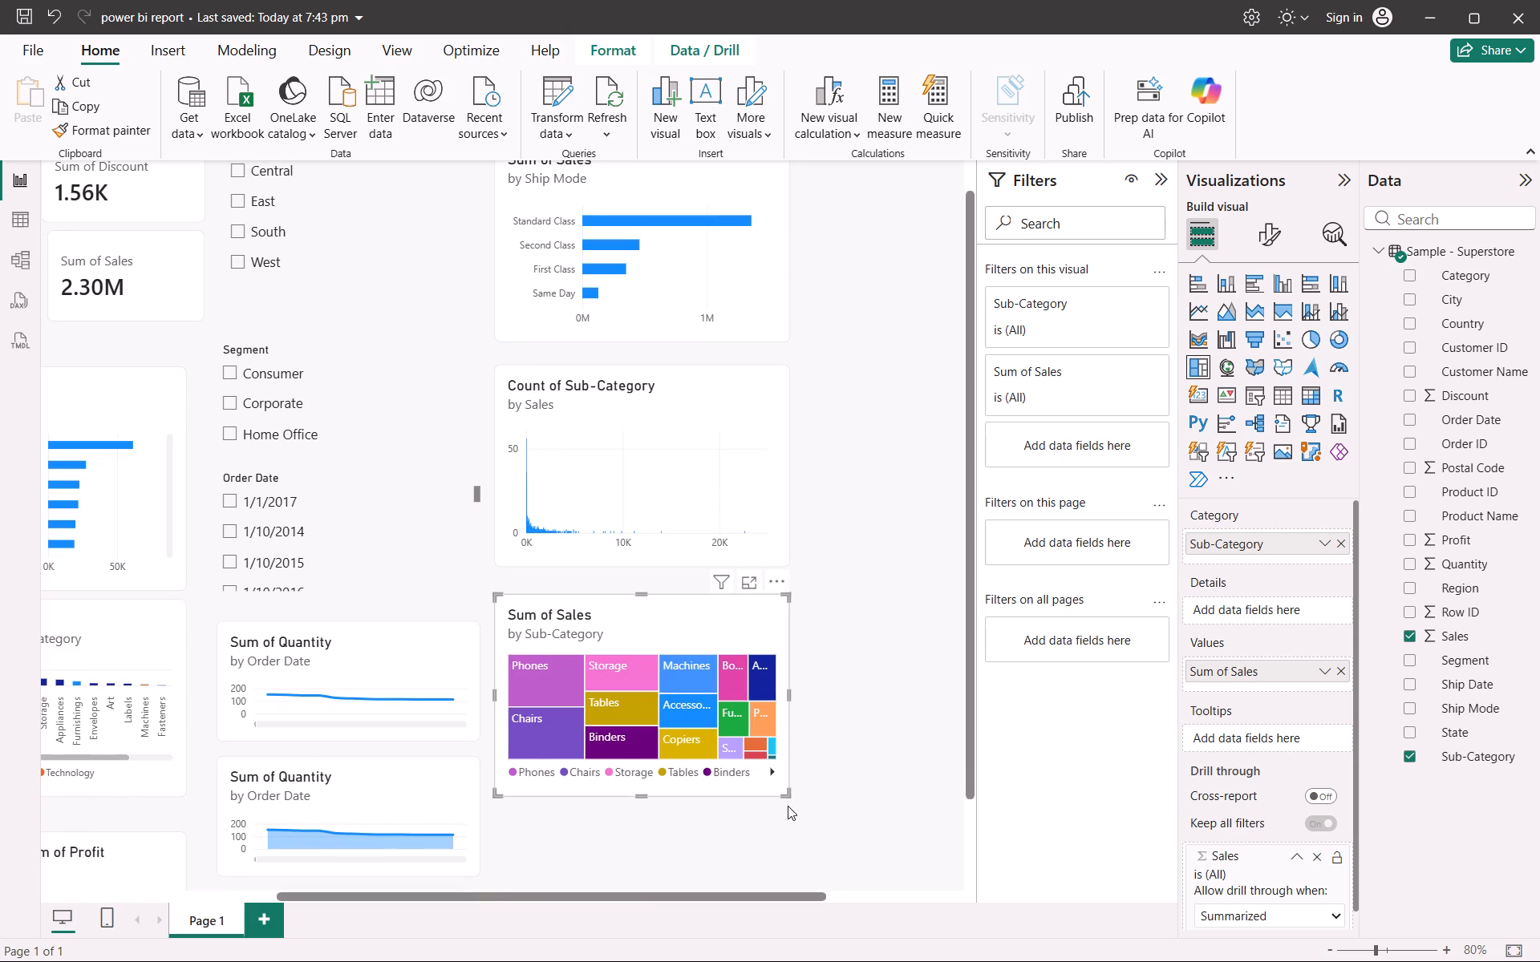
pyautogui.moveTo(788, 794); pyautogui.dragTo(817, 822)
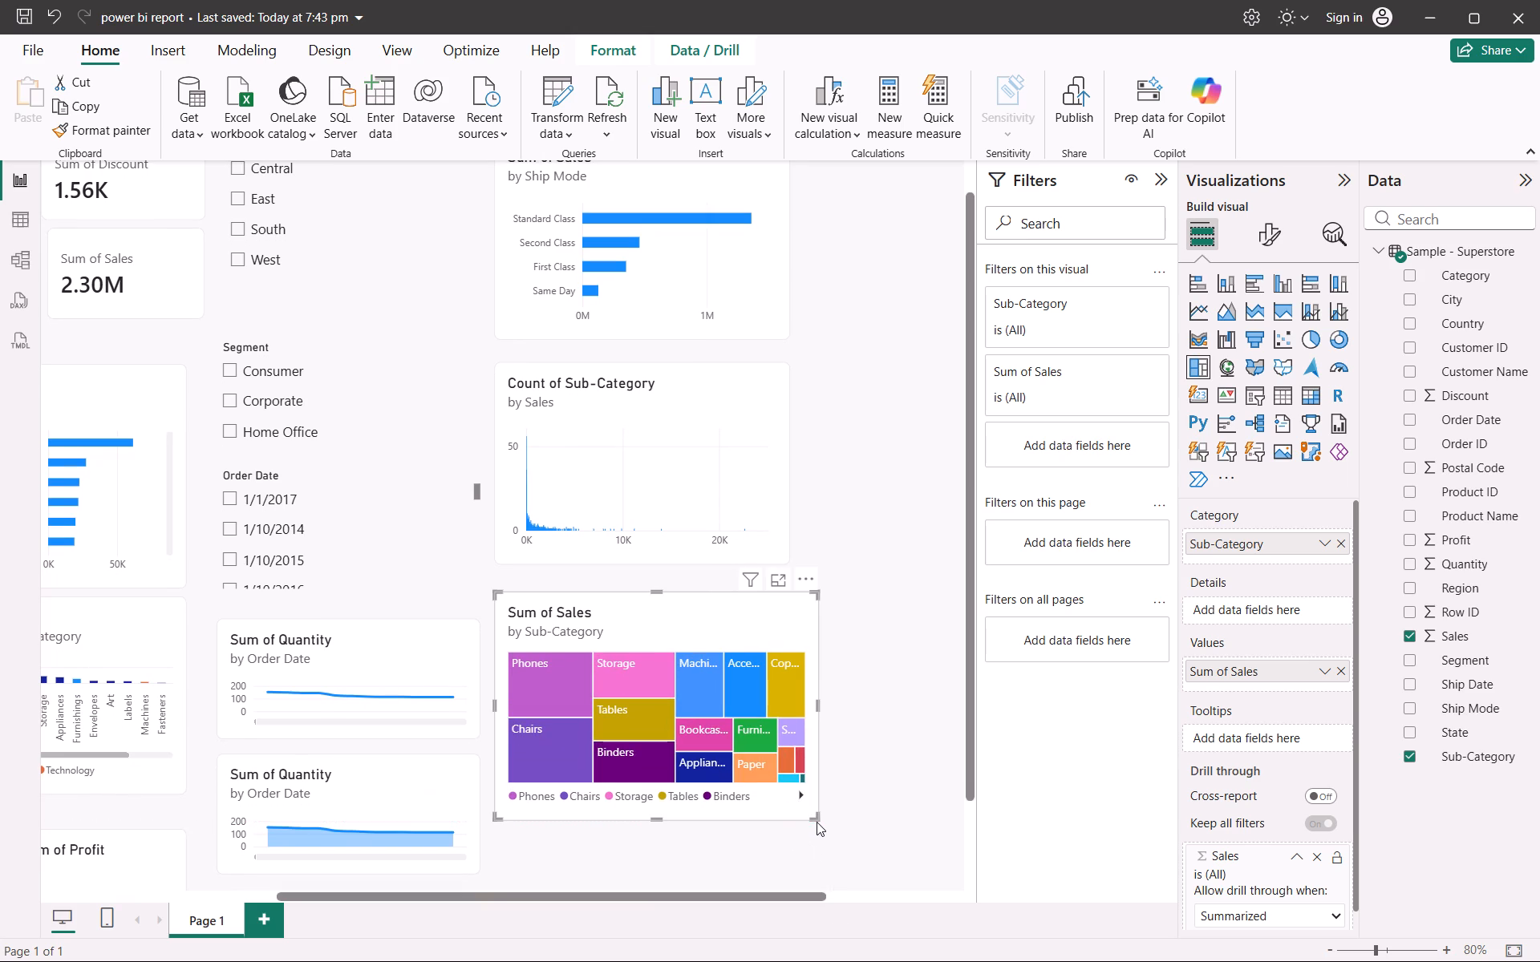
pyautogui.moveTo(817, 819); pyautogui.dragTo(816, 822)
pyautogui.moveTo(816, 822); pyautogui.dragTo(813, 860)
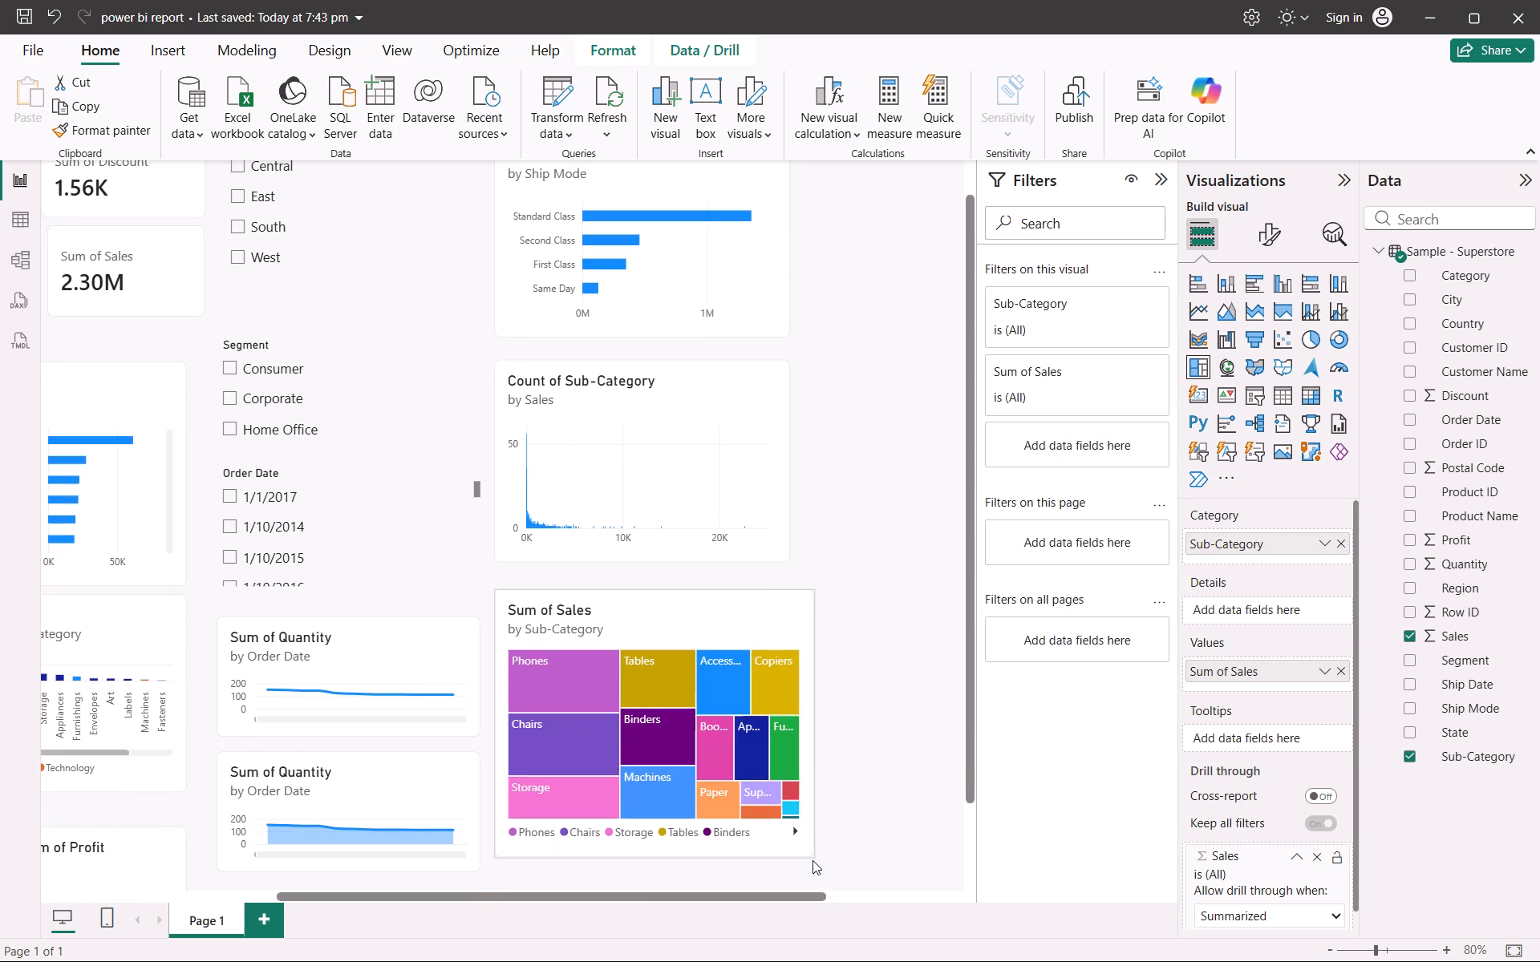
pyautogui.moveTo(813, 860); pyautogui.dragTo(813, 862)
pyautogui.click(882, 755)
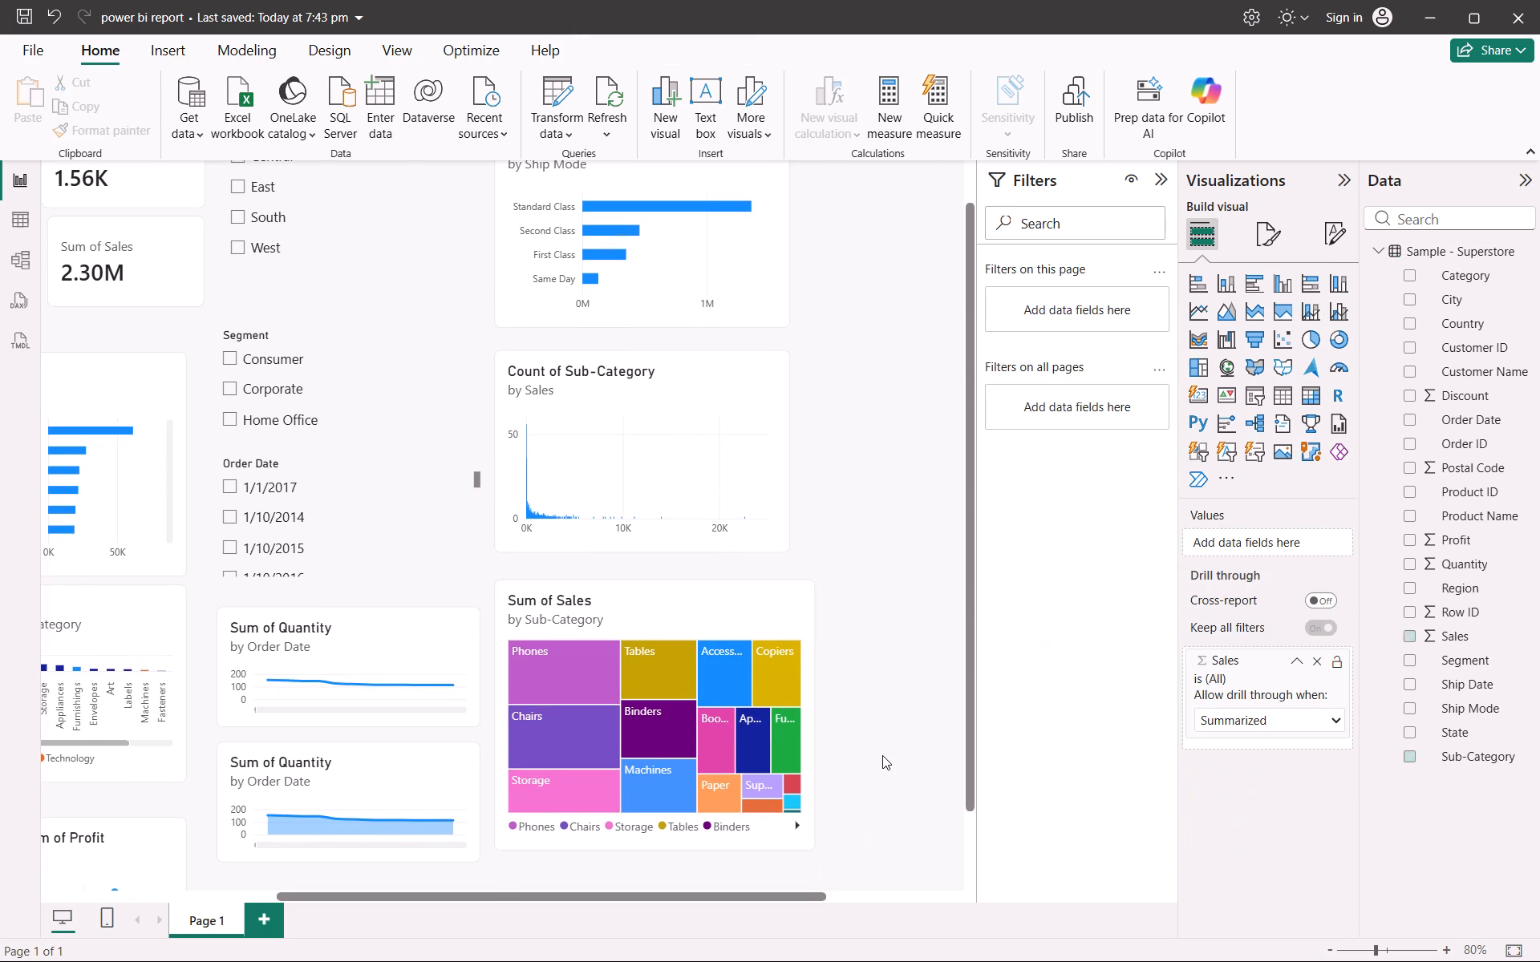
# Add a funnel chart beside the Ship Mode chart, with Segment as Category and Sum of Quantity as Values.
pyautogui.hscroll(5, 882, 755)
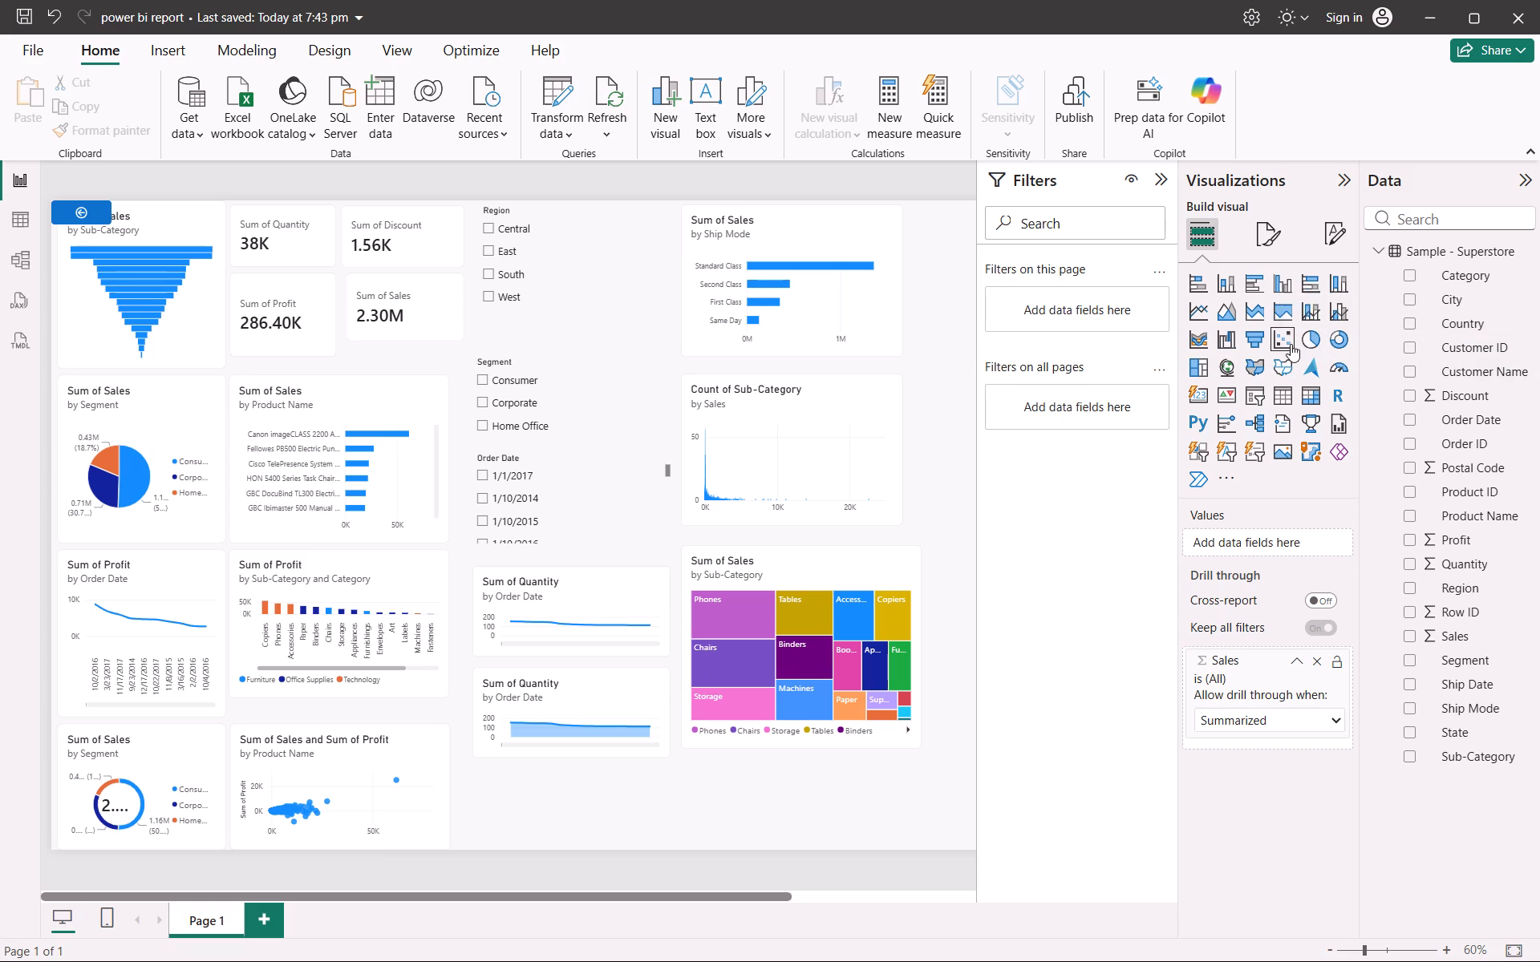
pyautogui.click(1260, 346)
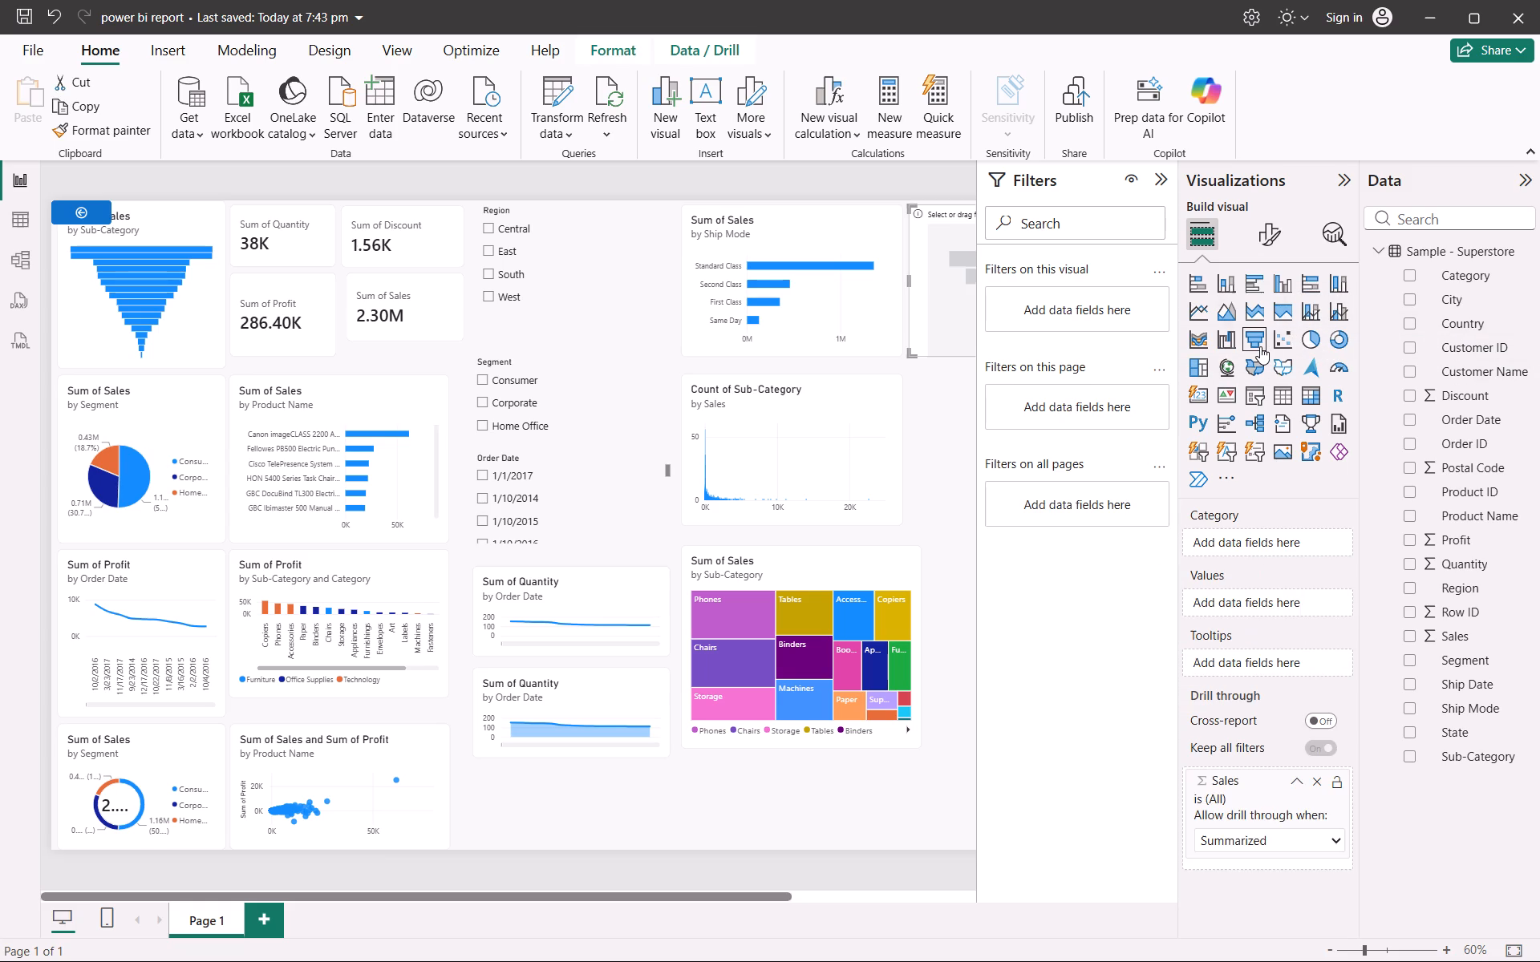
pyautogui.hscroll(-2, 954, 467)
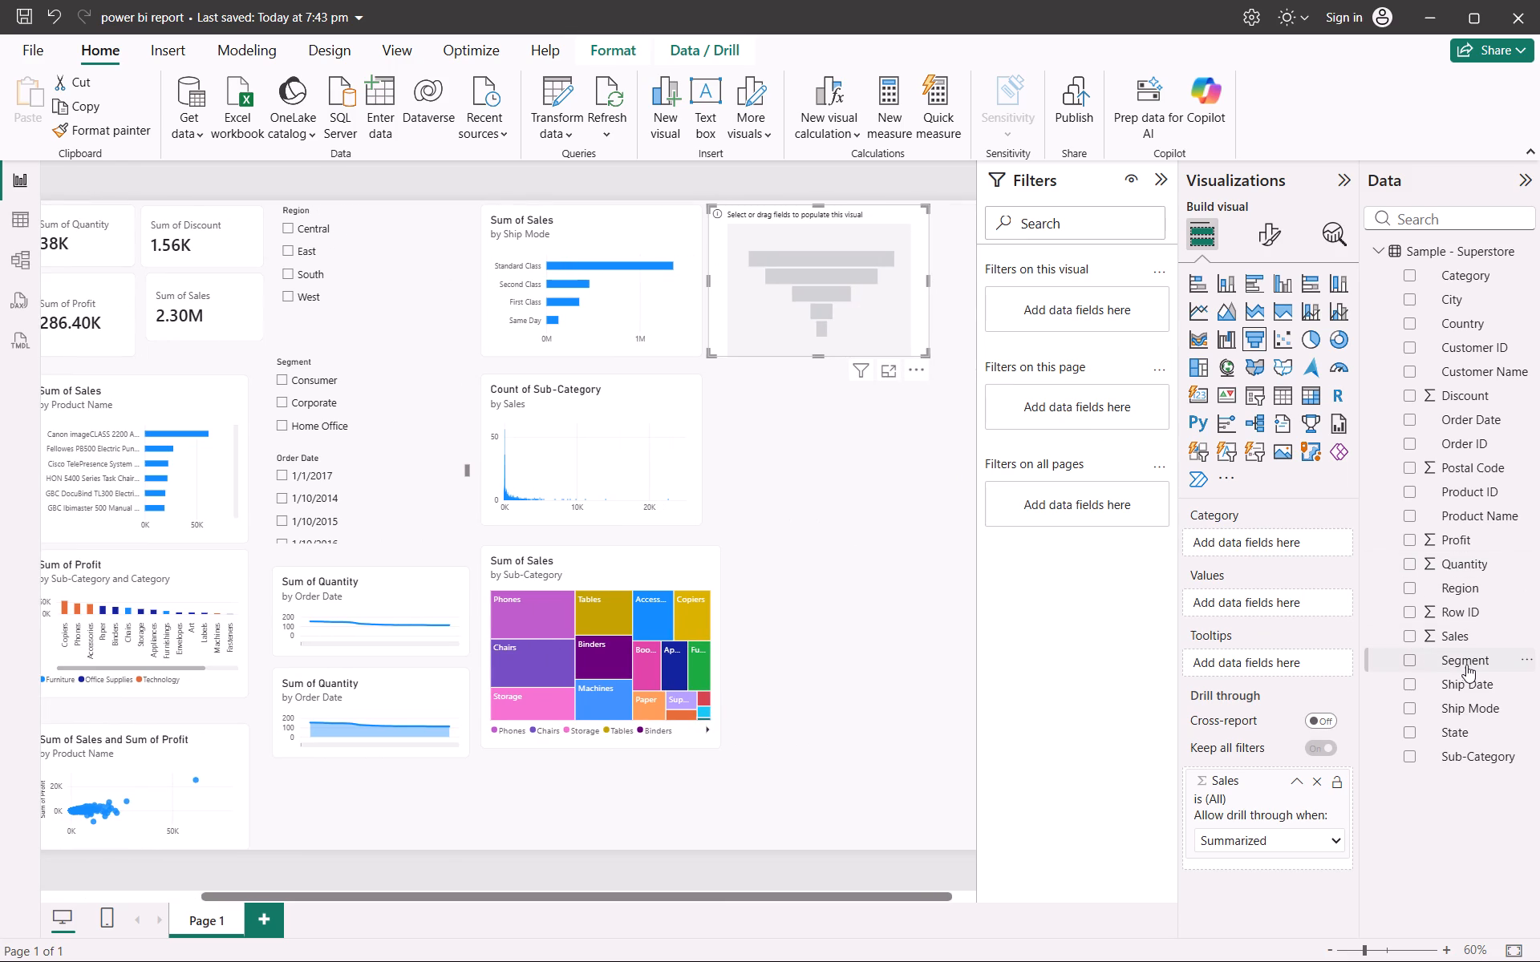
pyautogui.moveTo(1454, 657); pyautogui.dragTo(1260, 541)
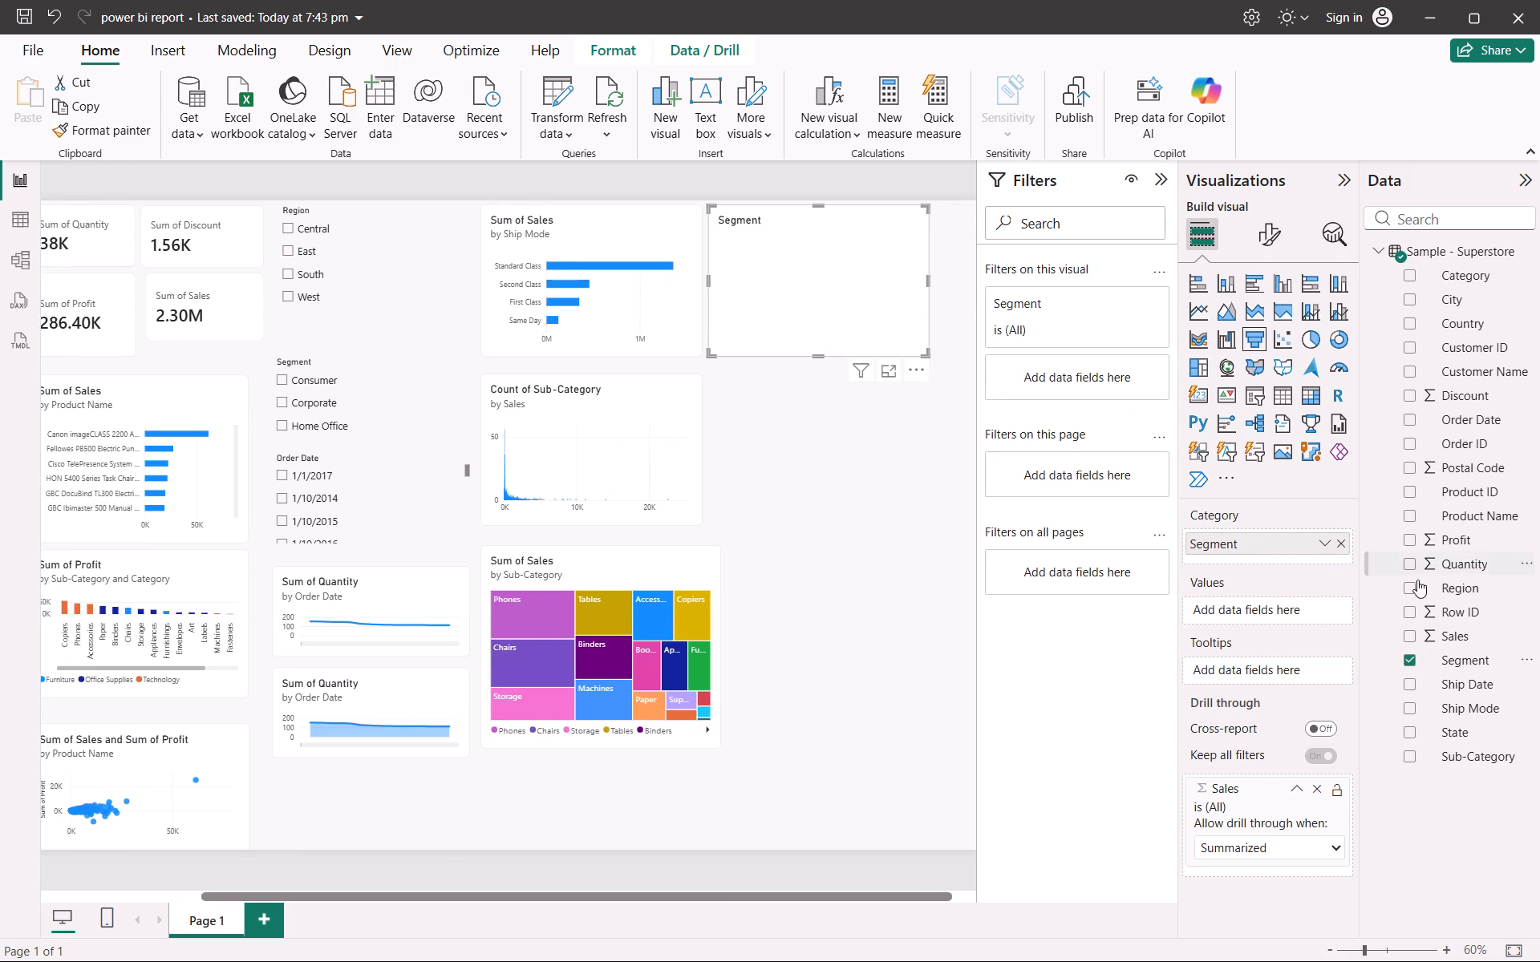
pyautogui.moveTo(1424, 566); pyautogui.dragTo(1267, 620)
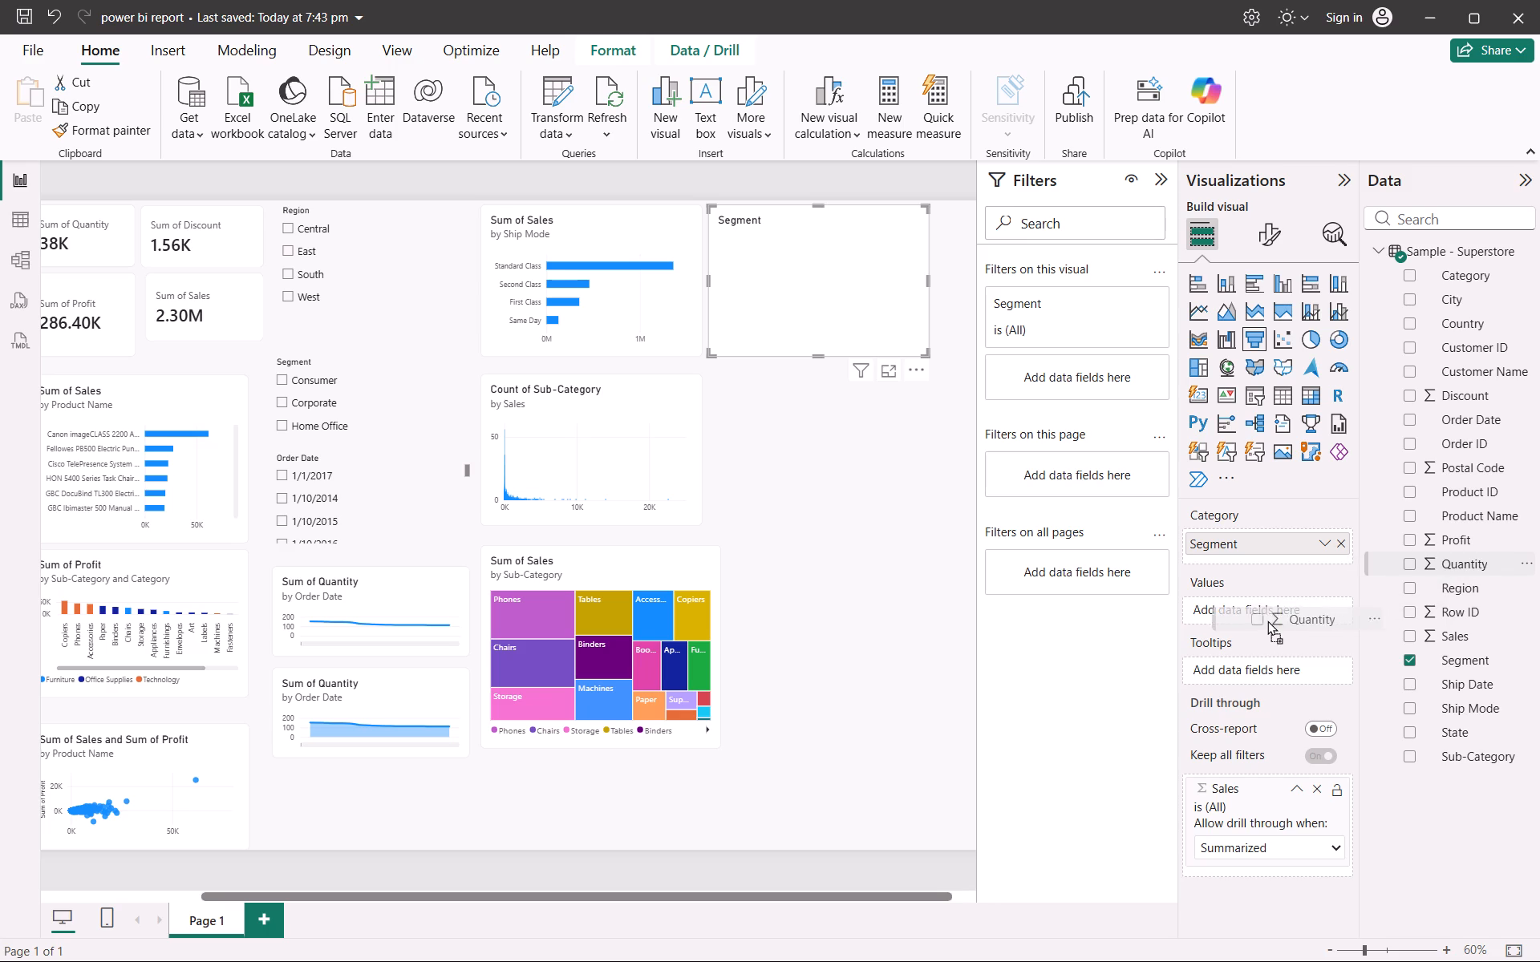
pyautogui.moveTo(1267, 620); pyautogui.dragTo(1242, 612)
pyautogui.click(831, 568)
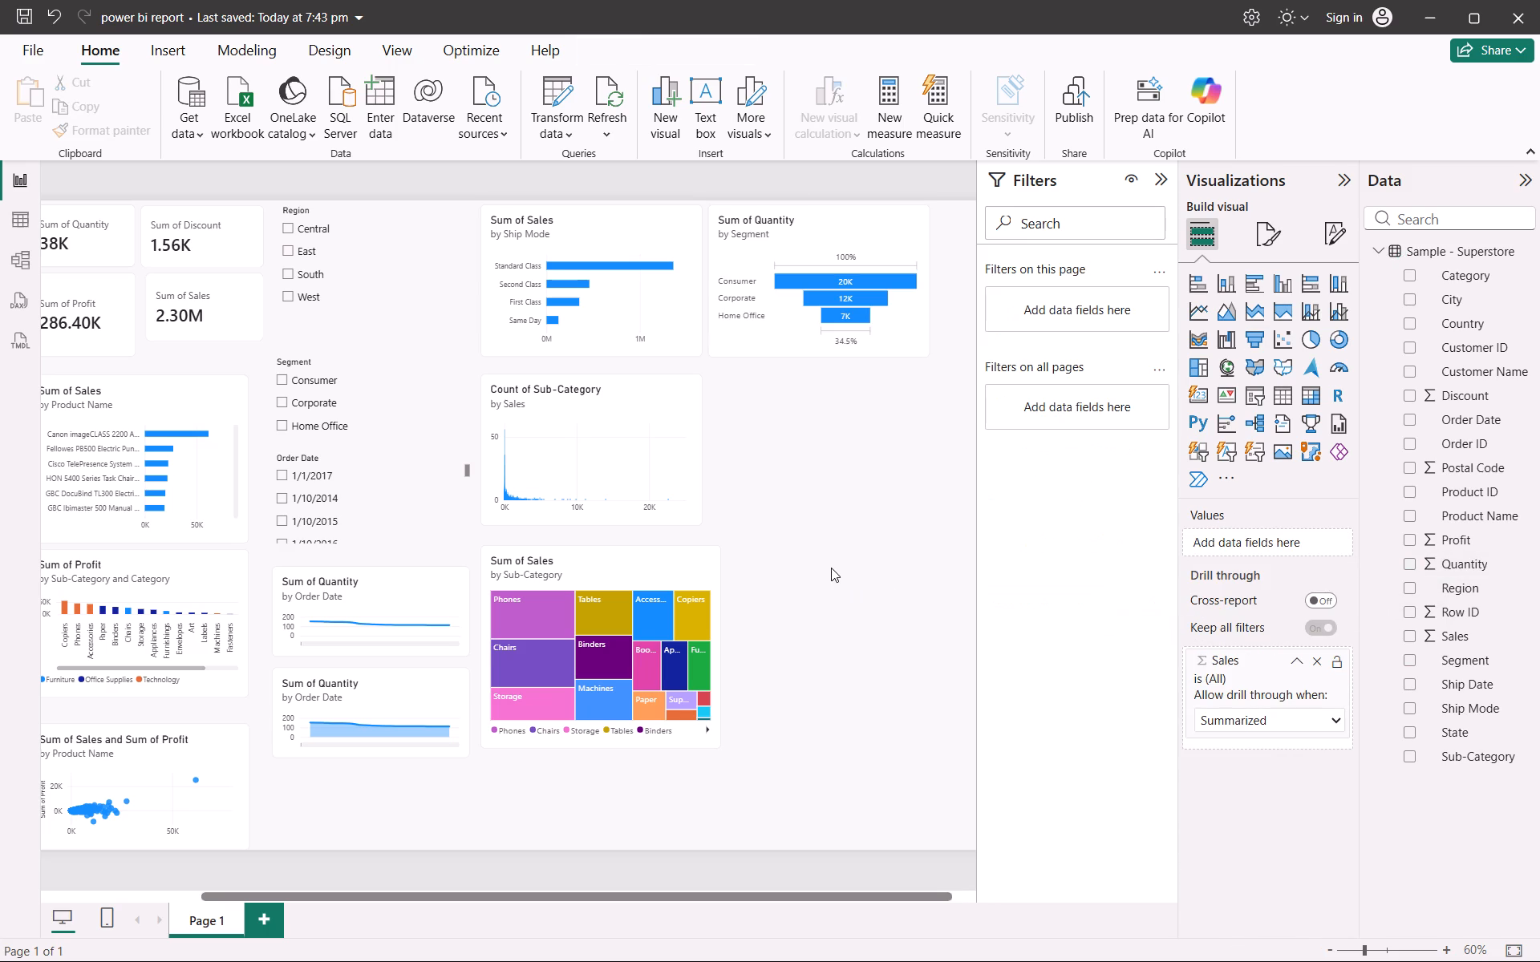
# Move the Region slicer beneath the funnel chart, beside the Count of Sub-Category chart.
pyautogui.scroll(2, 716, 512)
pyautogui.hscroll(1, 546, 482)
pyautogui.hscroll(-1, 509, 397)
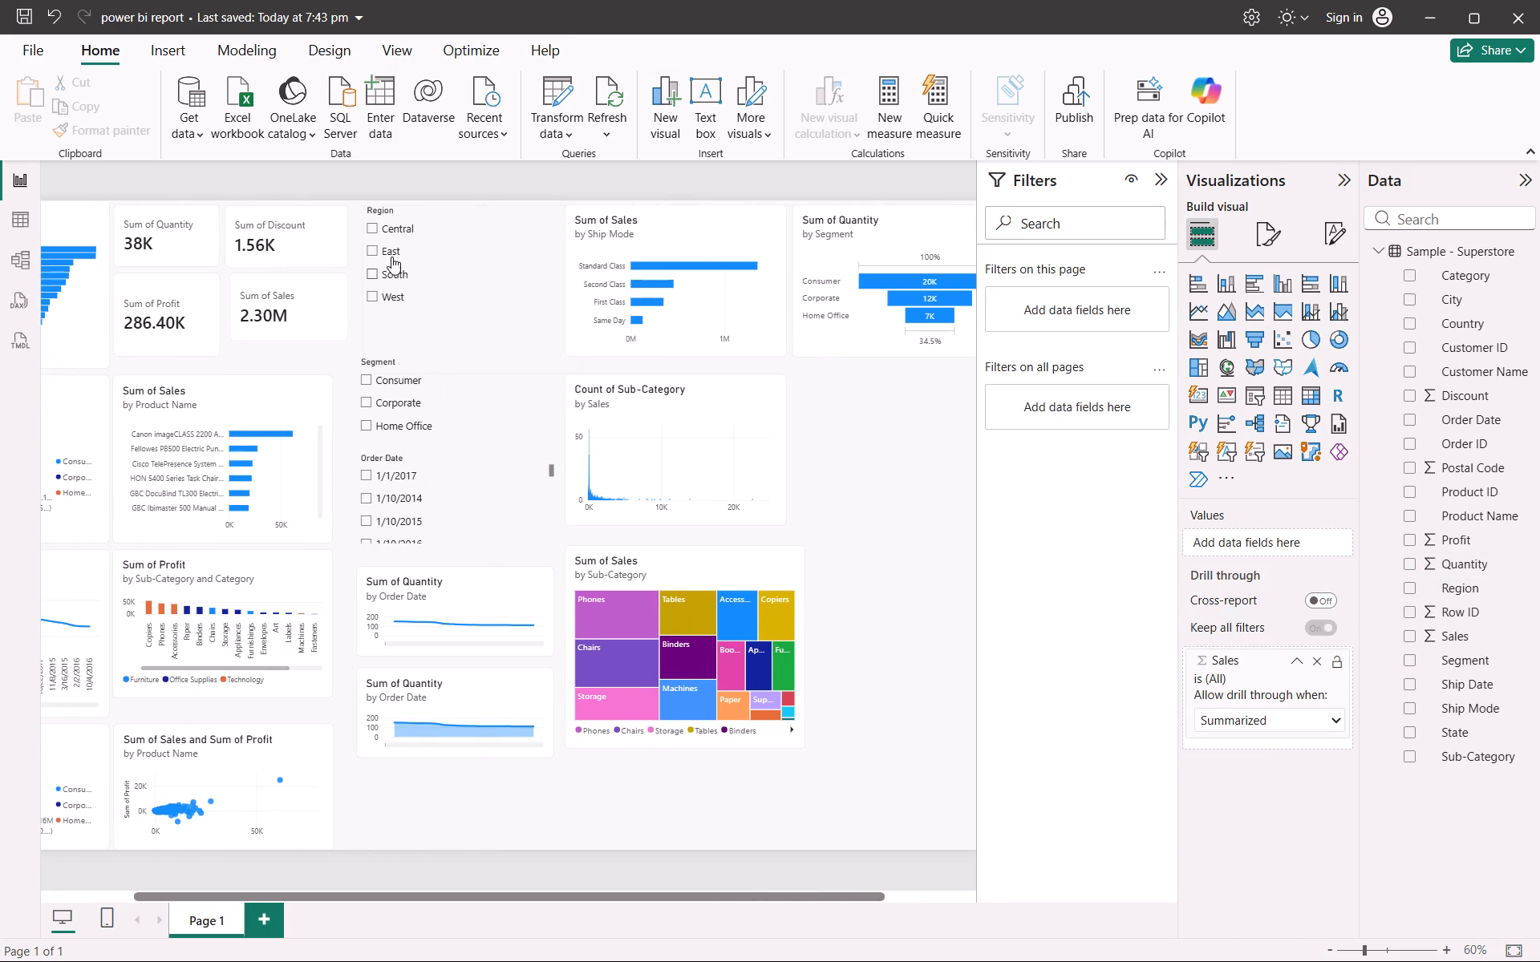
pyautogui.moveTo(440, 257); pyautogui.dragTo(856, 434)
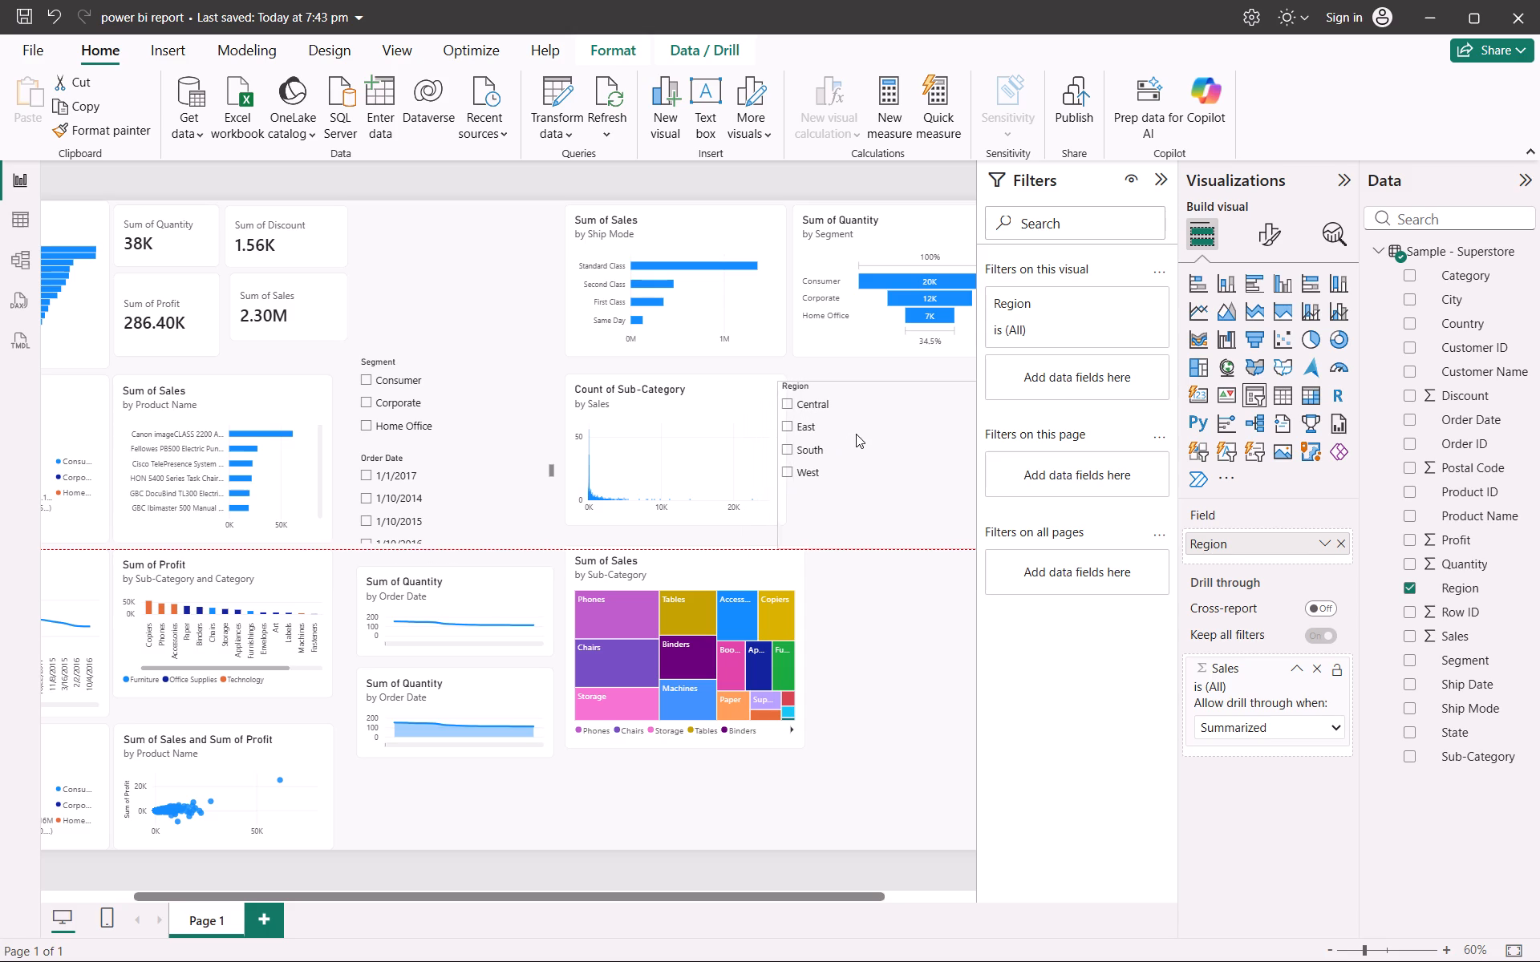
pyautogui.moveTo(856, 434); pyautogui.dragTo(860, 432)
pyautogui.click(456, 417)
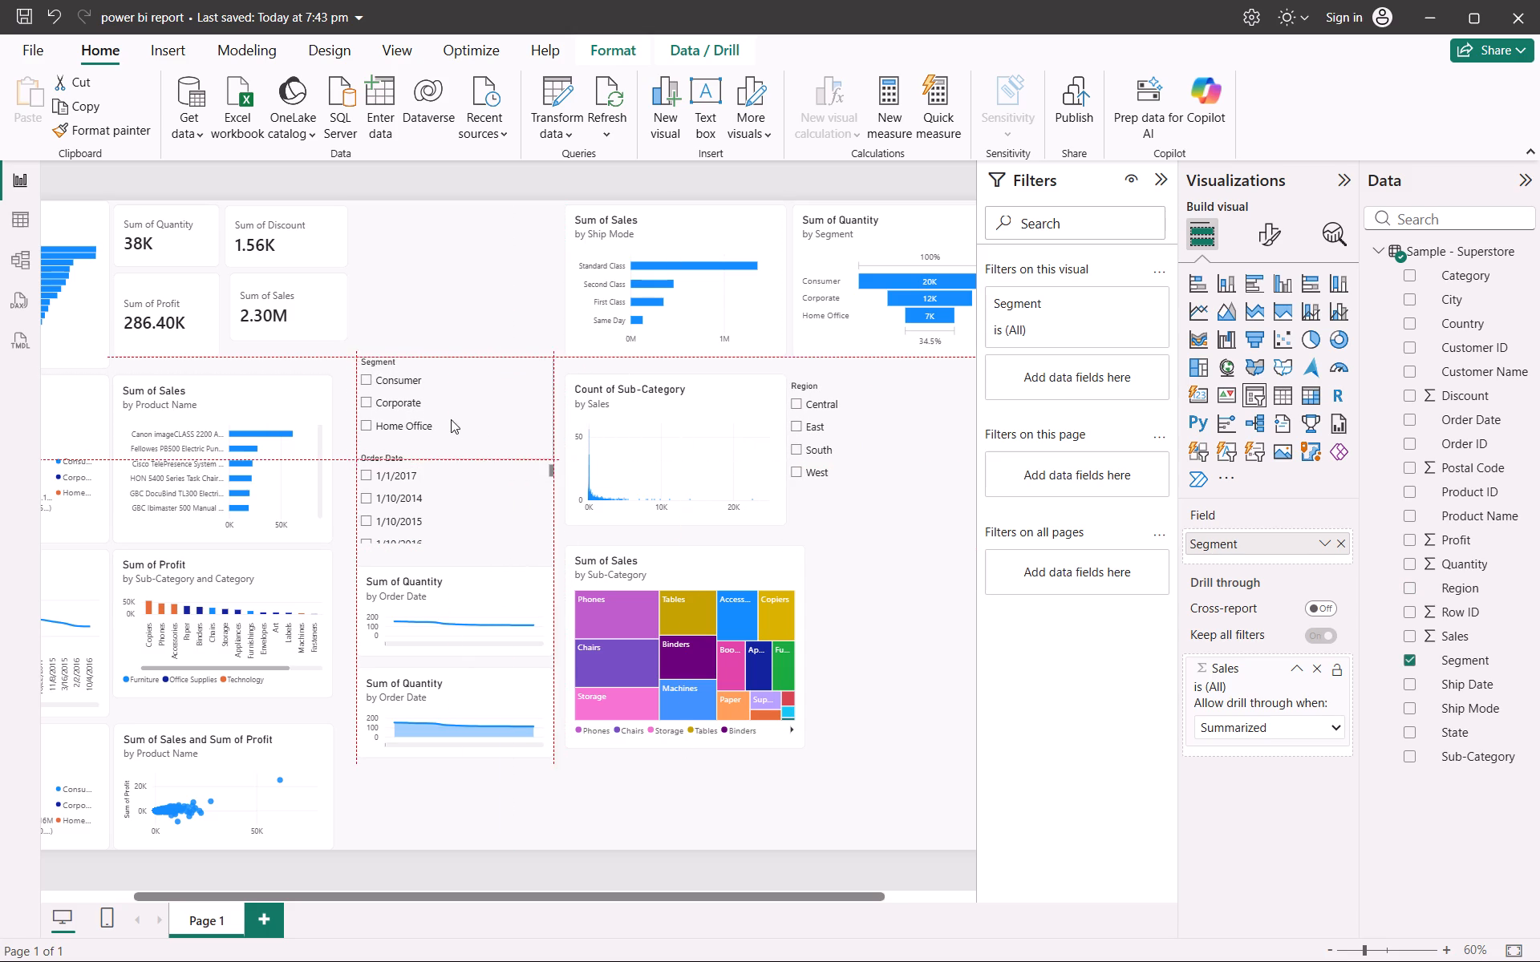
pyautogui.click(414, 268)
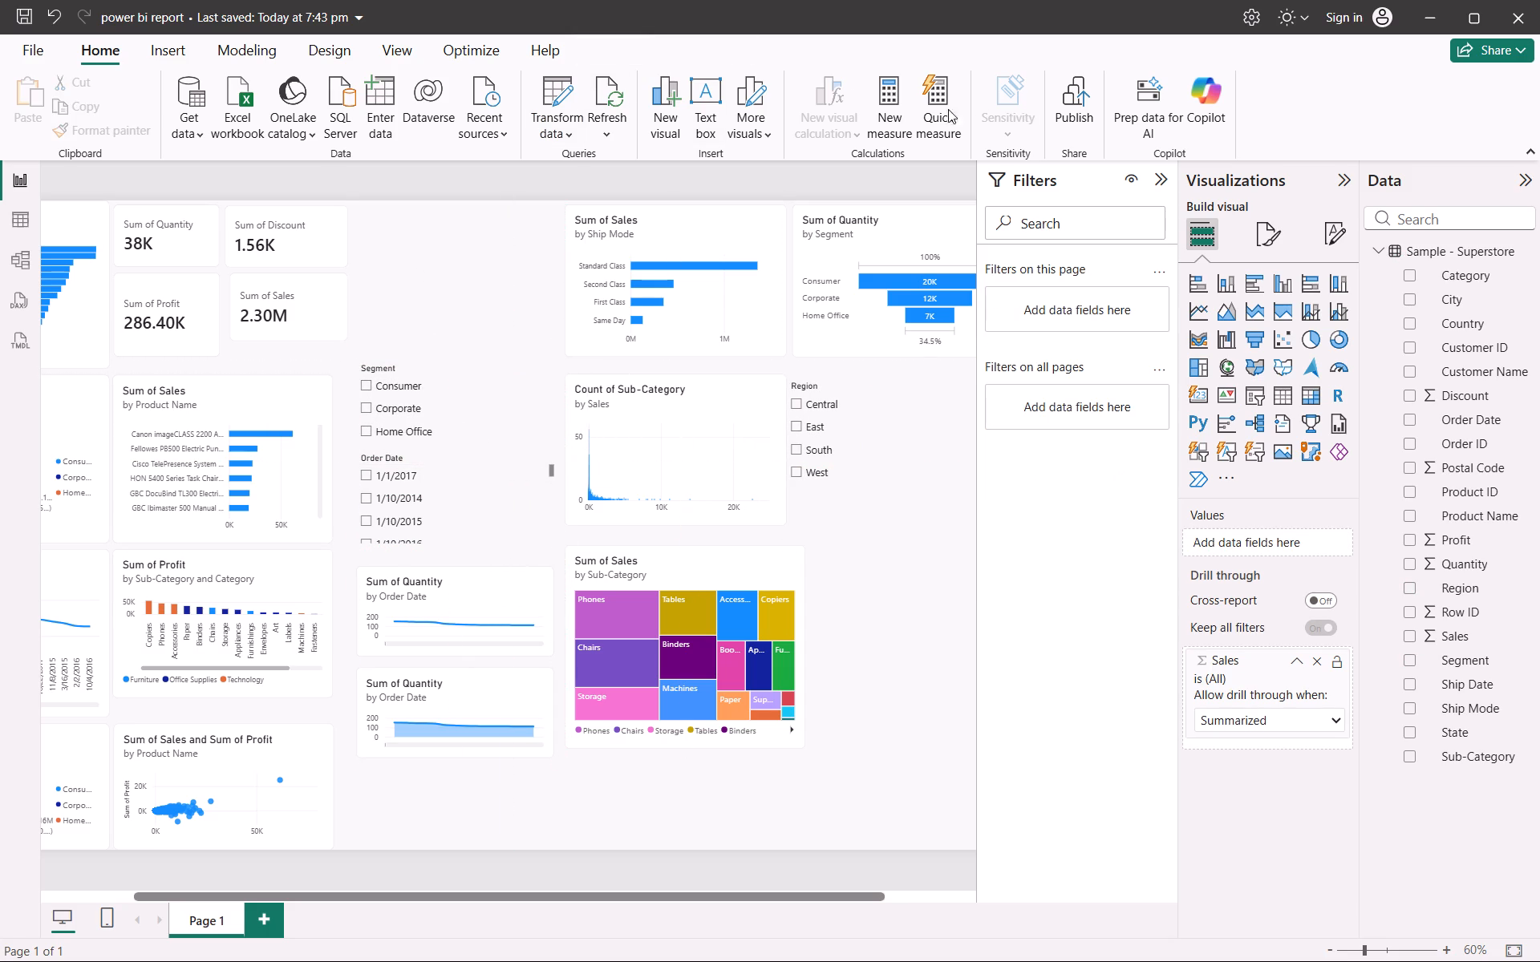
# Insert a text box and try to move it into the empty space above the Segment slicer.
pyautogui.click(711, 101)
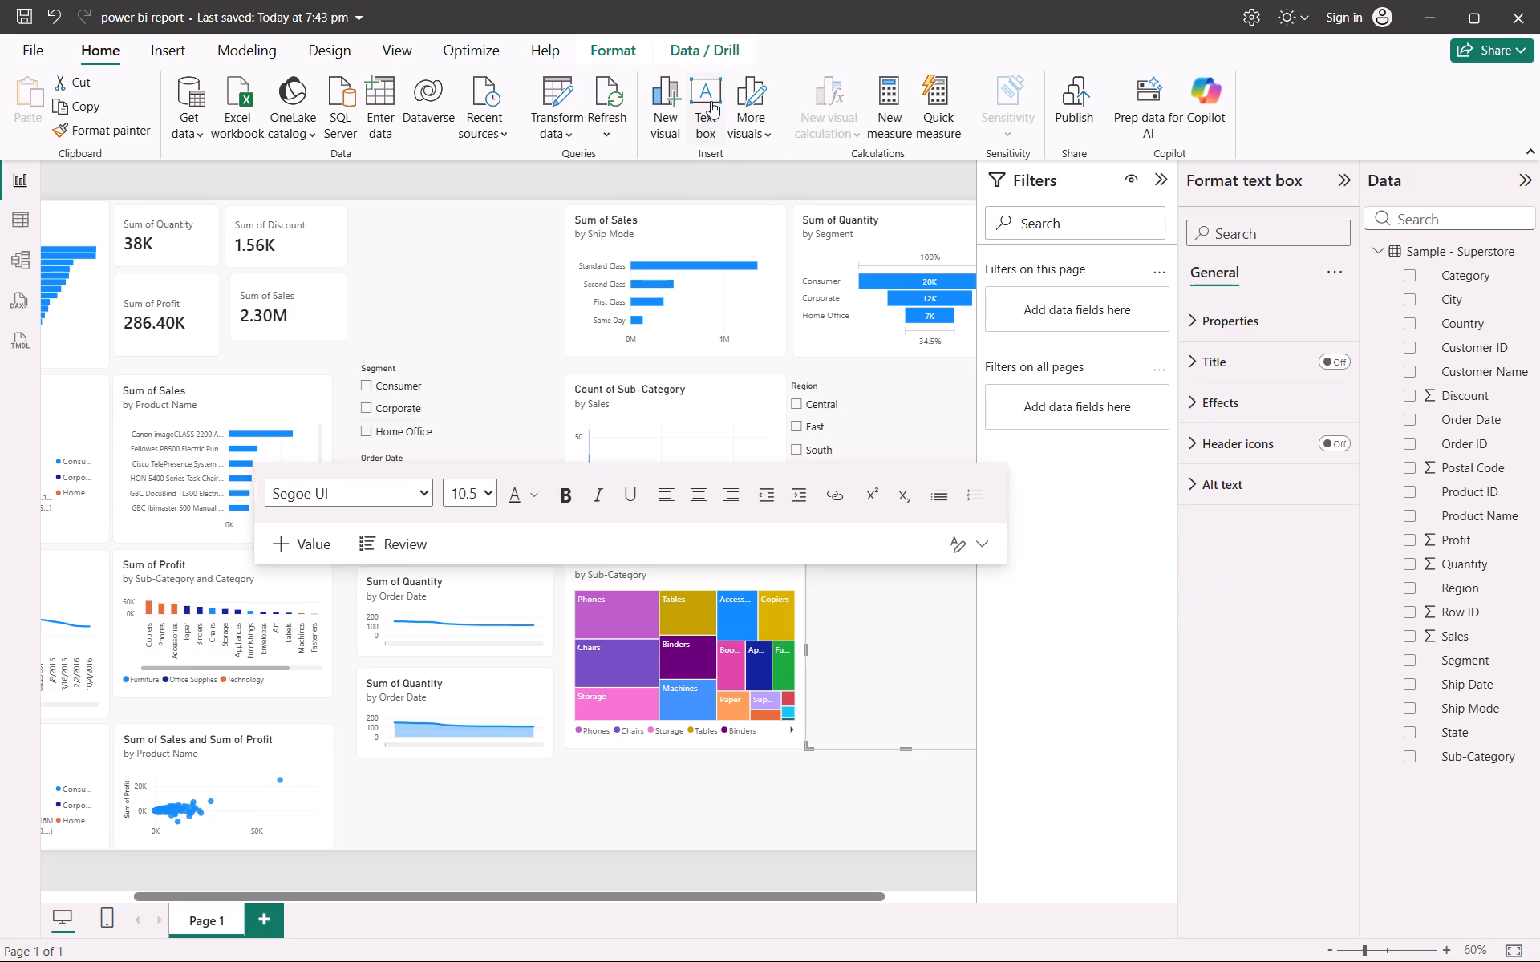
pyautogui.moveTo(867, 587); pyautogui.dragTo(756, 554)
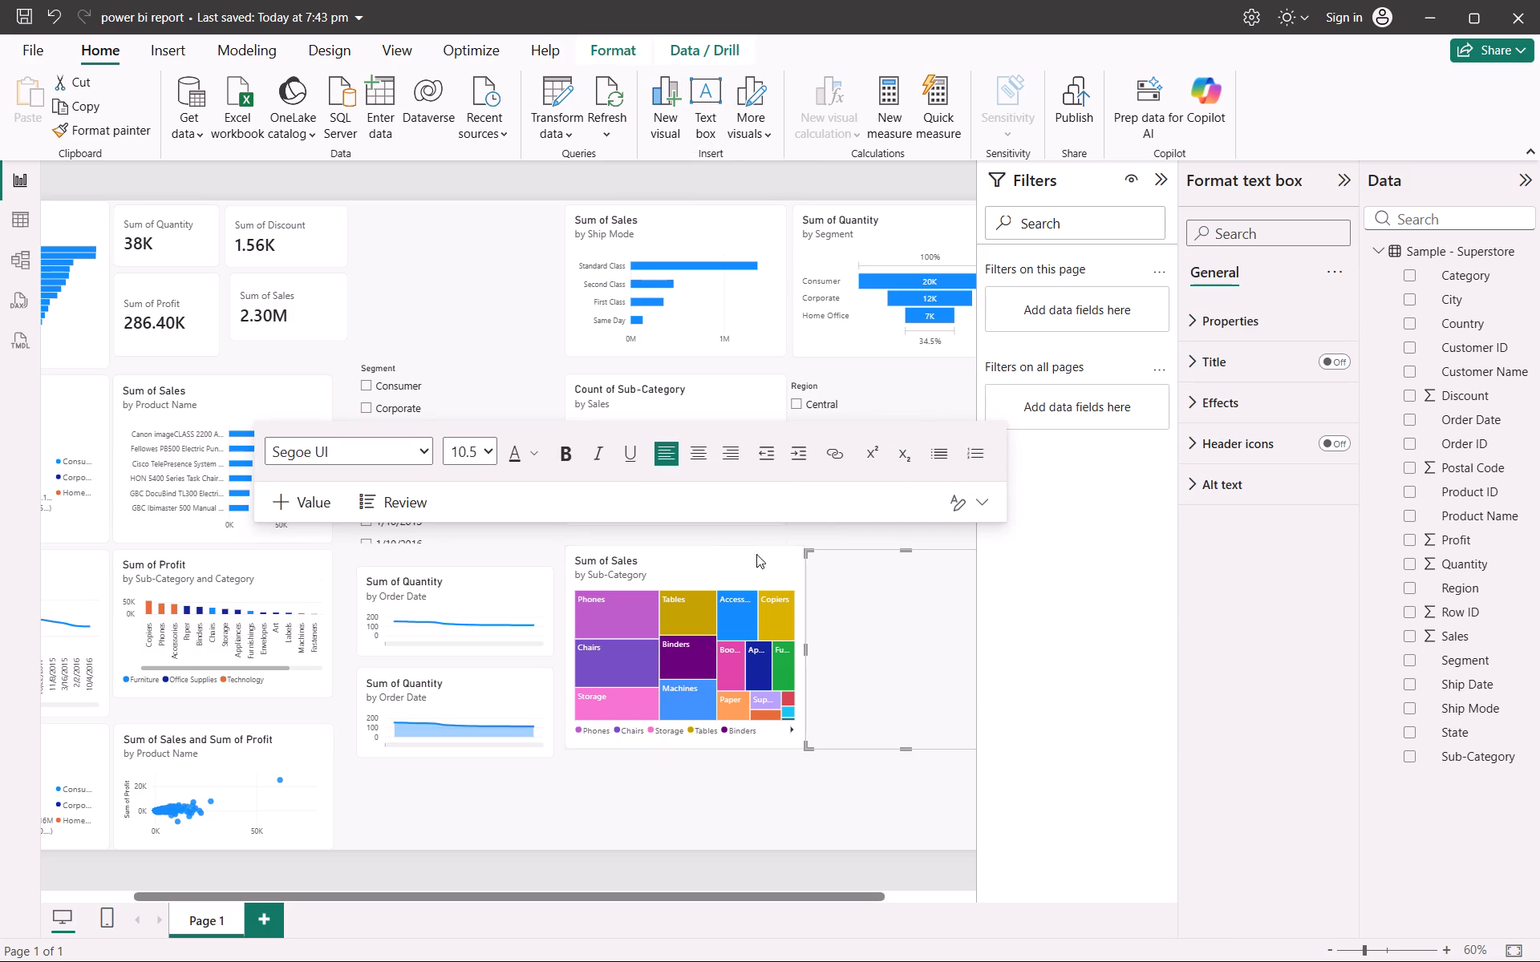
pyautogui.moveTo(756, 554); pyautogui.dragTo(456, 287)
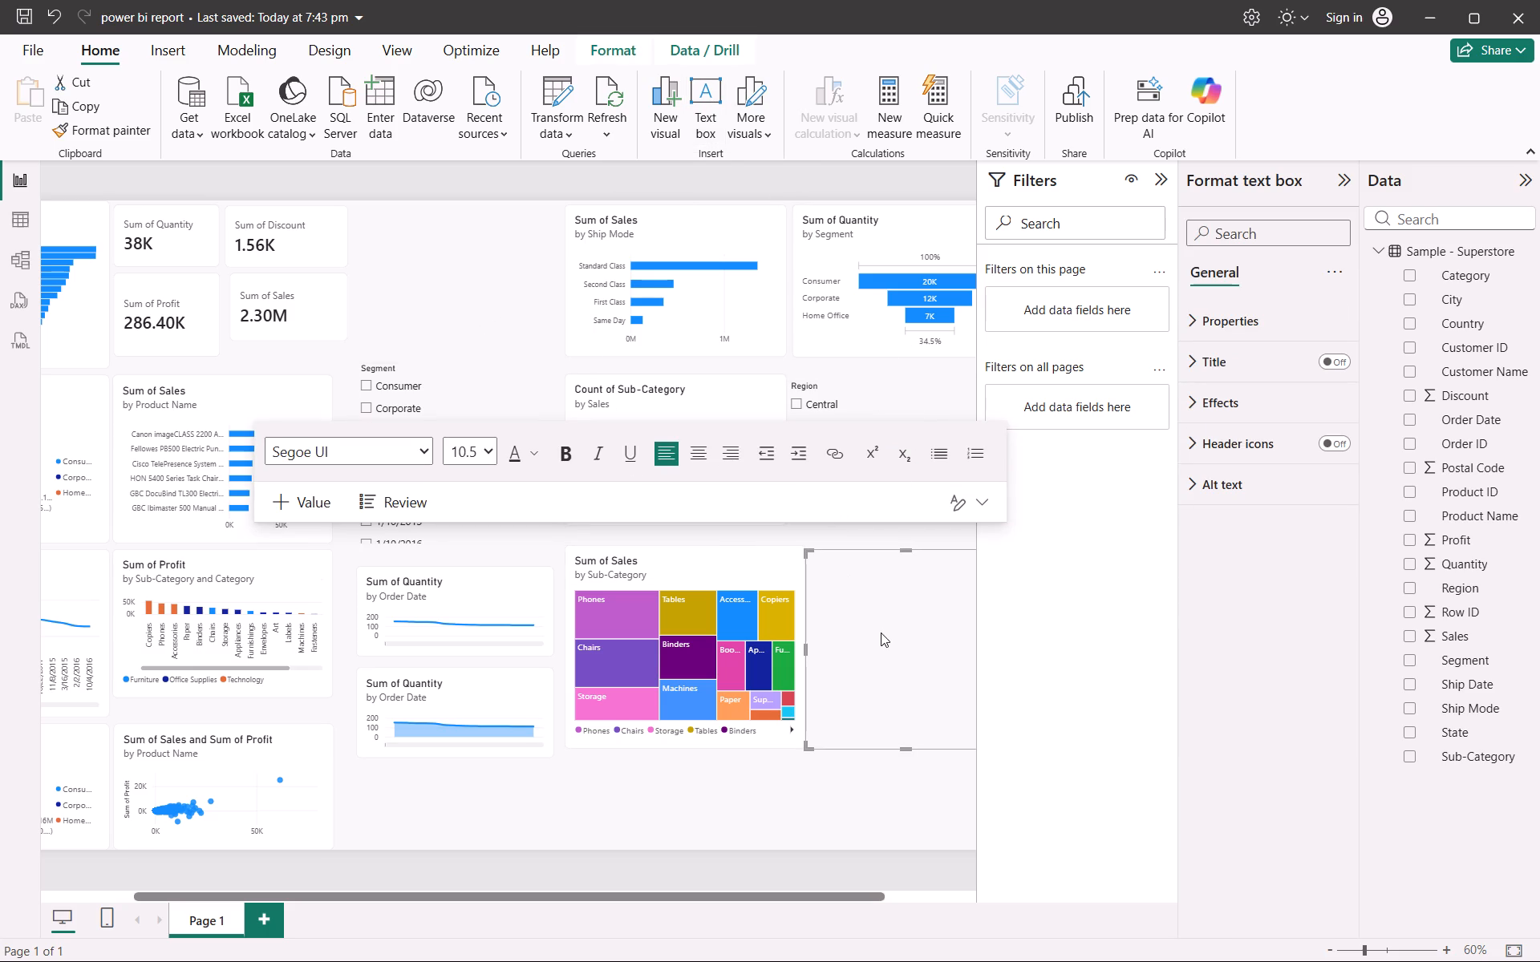
pyautogui.click(881, 633)
pyautogui.moveTo(813, 560); pyautogui.dragTo(823, 570)
pyautogui.moveTo(823, 570); pyautogui.dragTo(1136, 450)
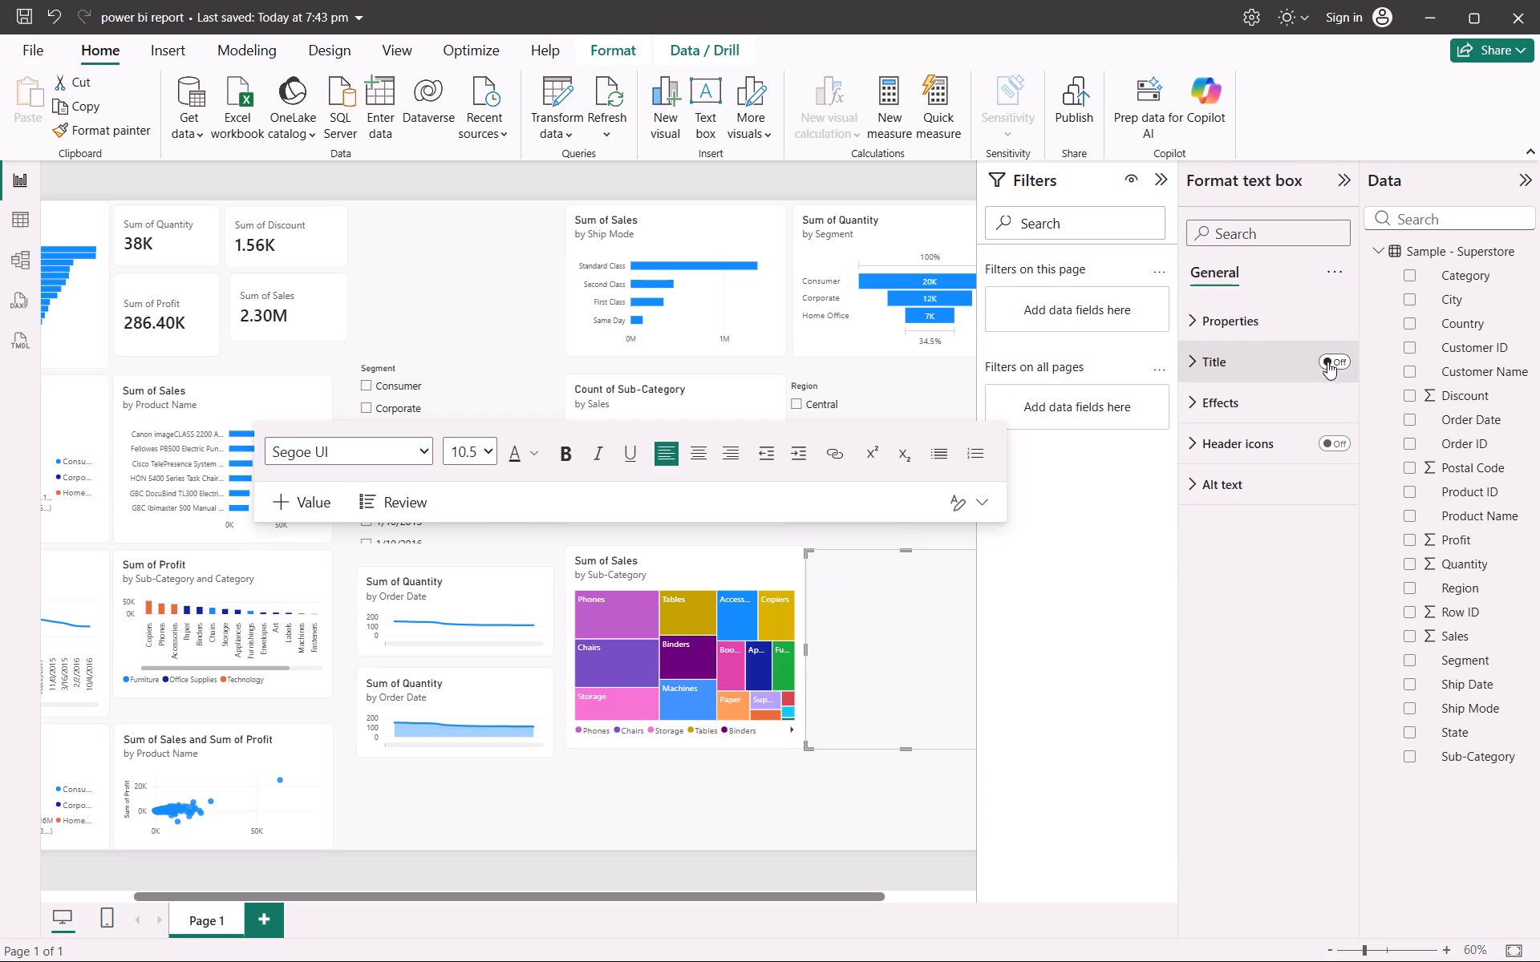
# Turn on the text box's title and set its text to SUPERSTORE SALES DASHBOARD.
pyautogui.click(1250, 366)
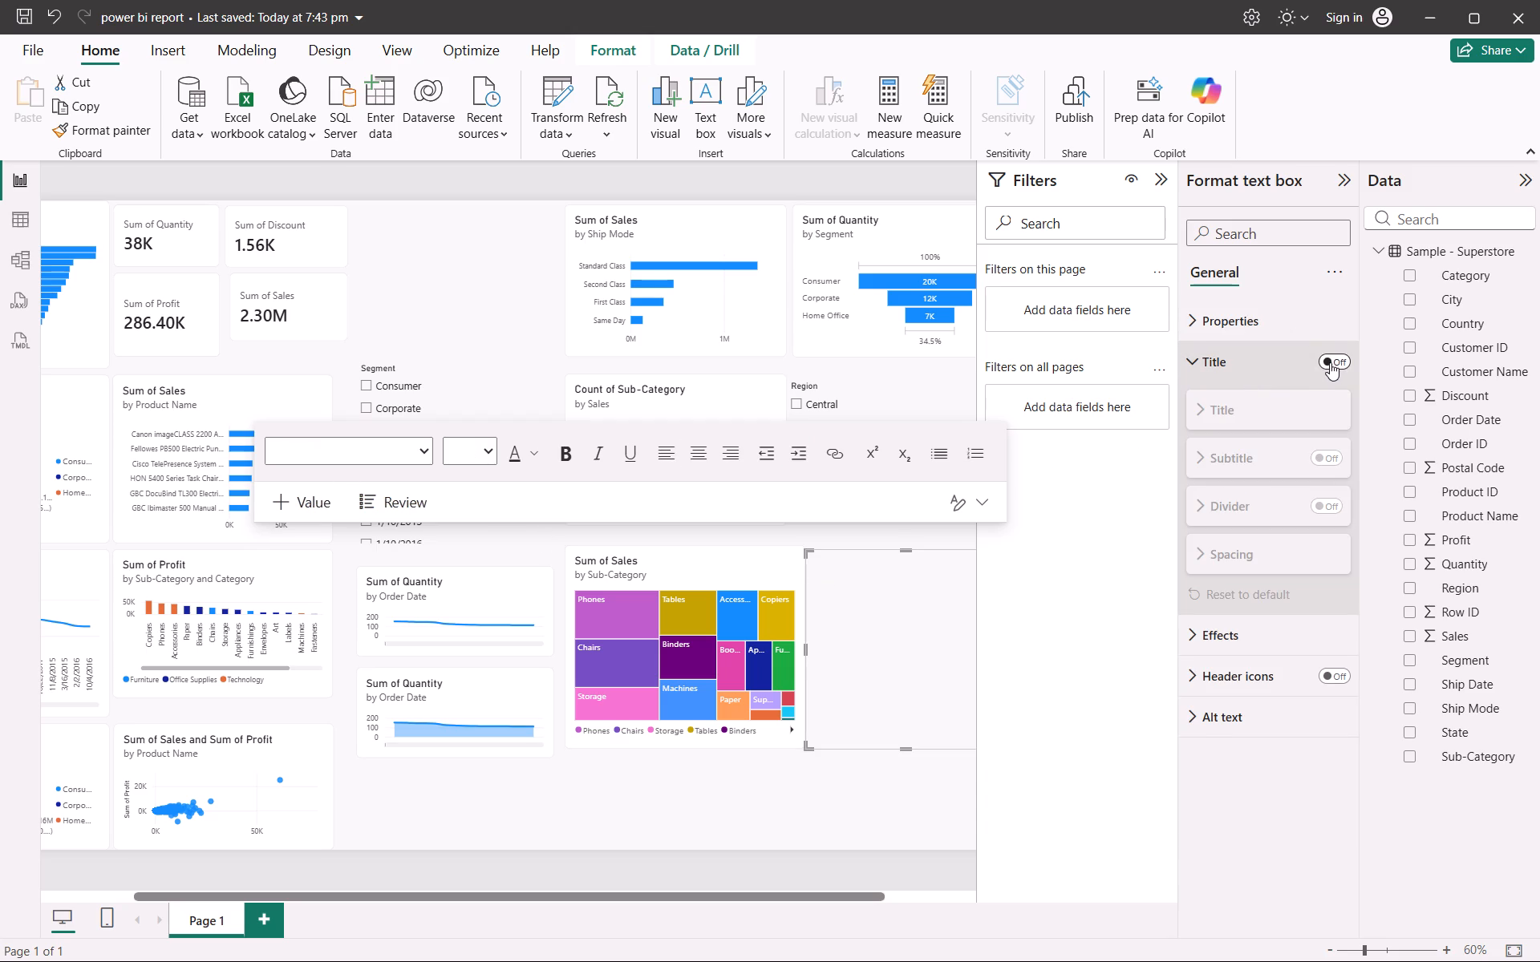
pyautogui.click(1330, 362)
pyautogui.click(1244, 468)
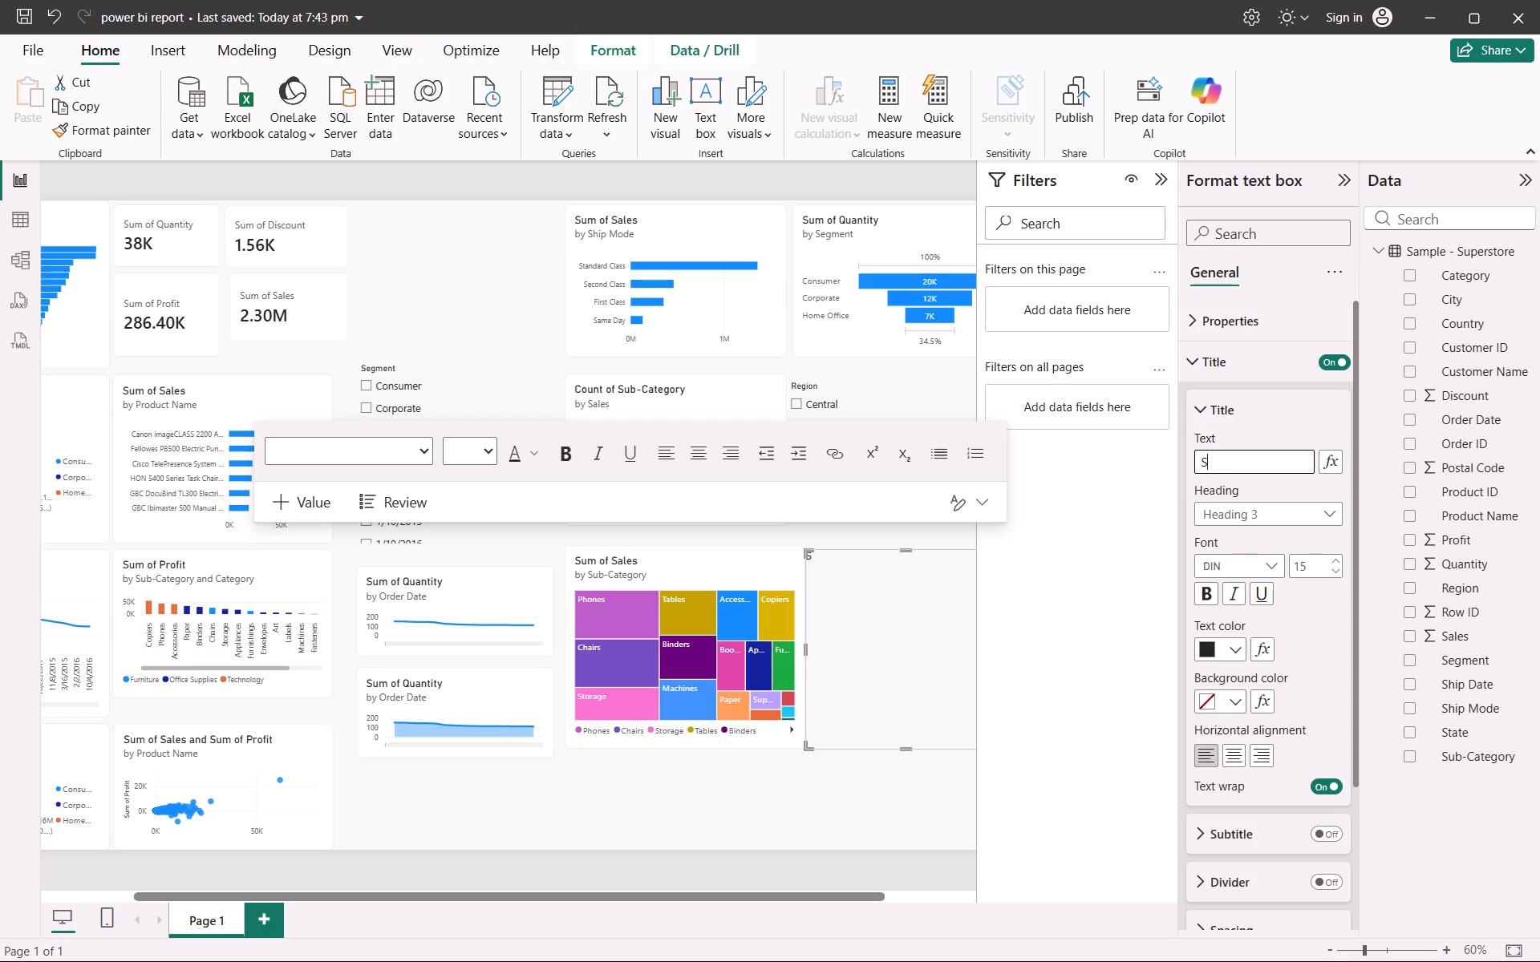
pyautogui.write('UPER SA')
pyautogui.press('BackSpace')
pyautogui.press('BackSpace')
pyautogui.press('BackSpace')
pyautogui.write('STORE SALES DASHB')
pyautogui.press('o')
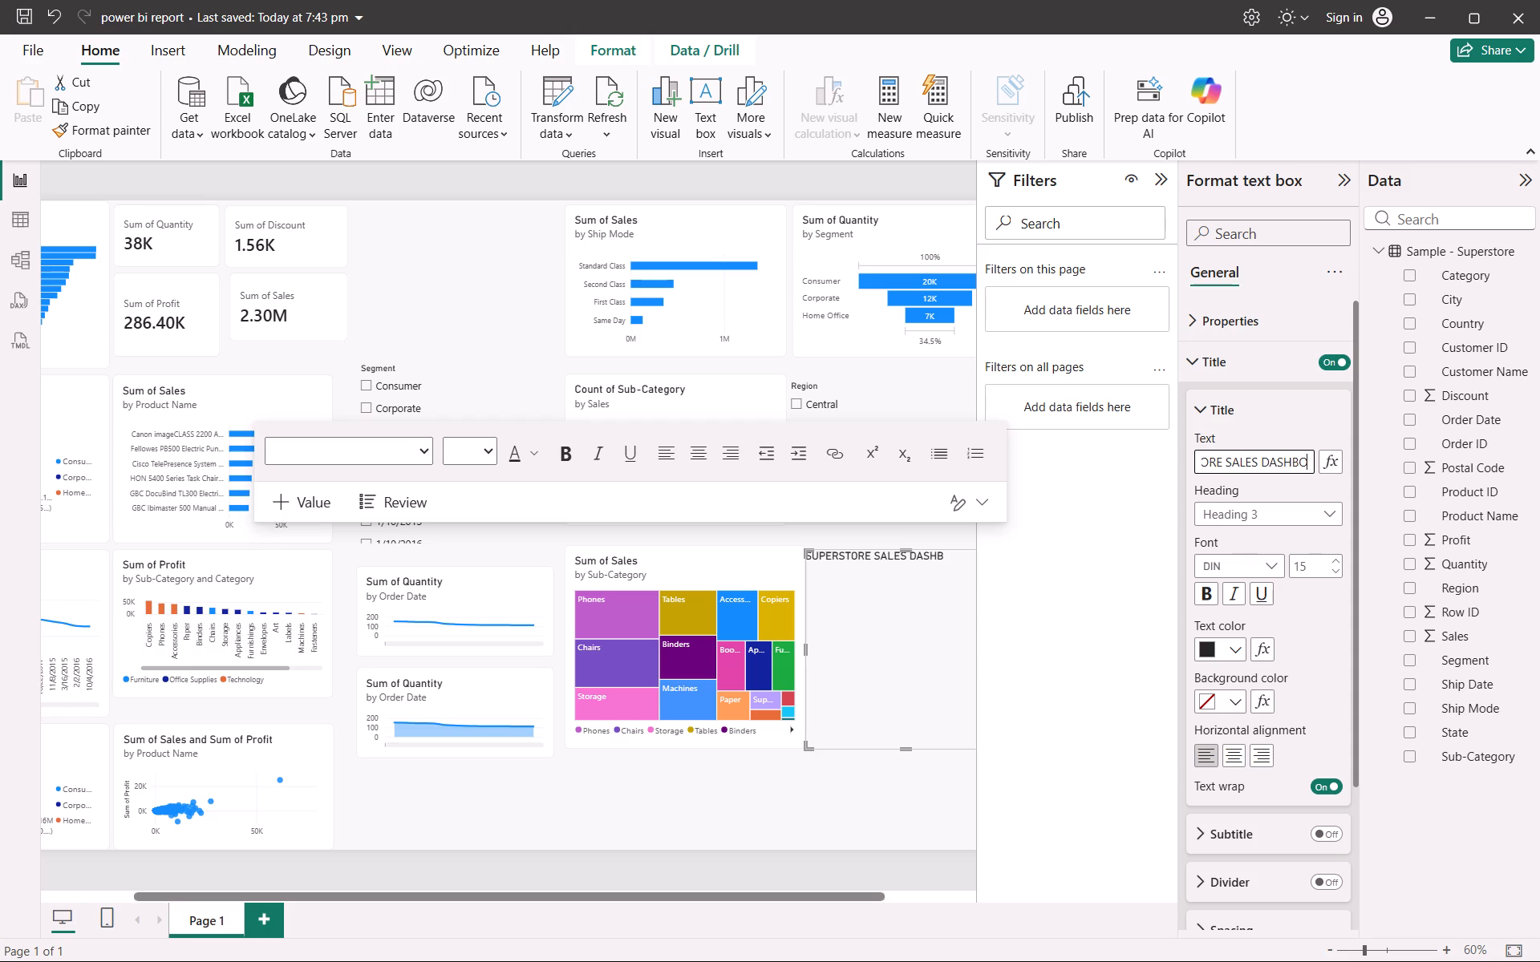
pyautogui.write('ARD')
pyautogui.press('Return')
pyautogui.click(1144, 623)
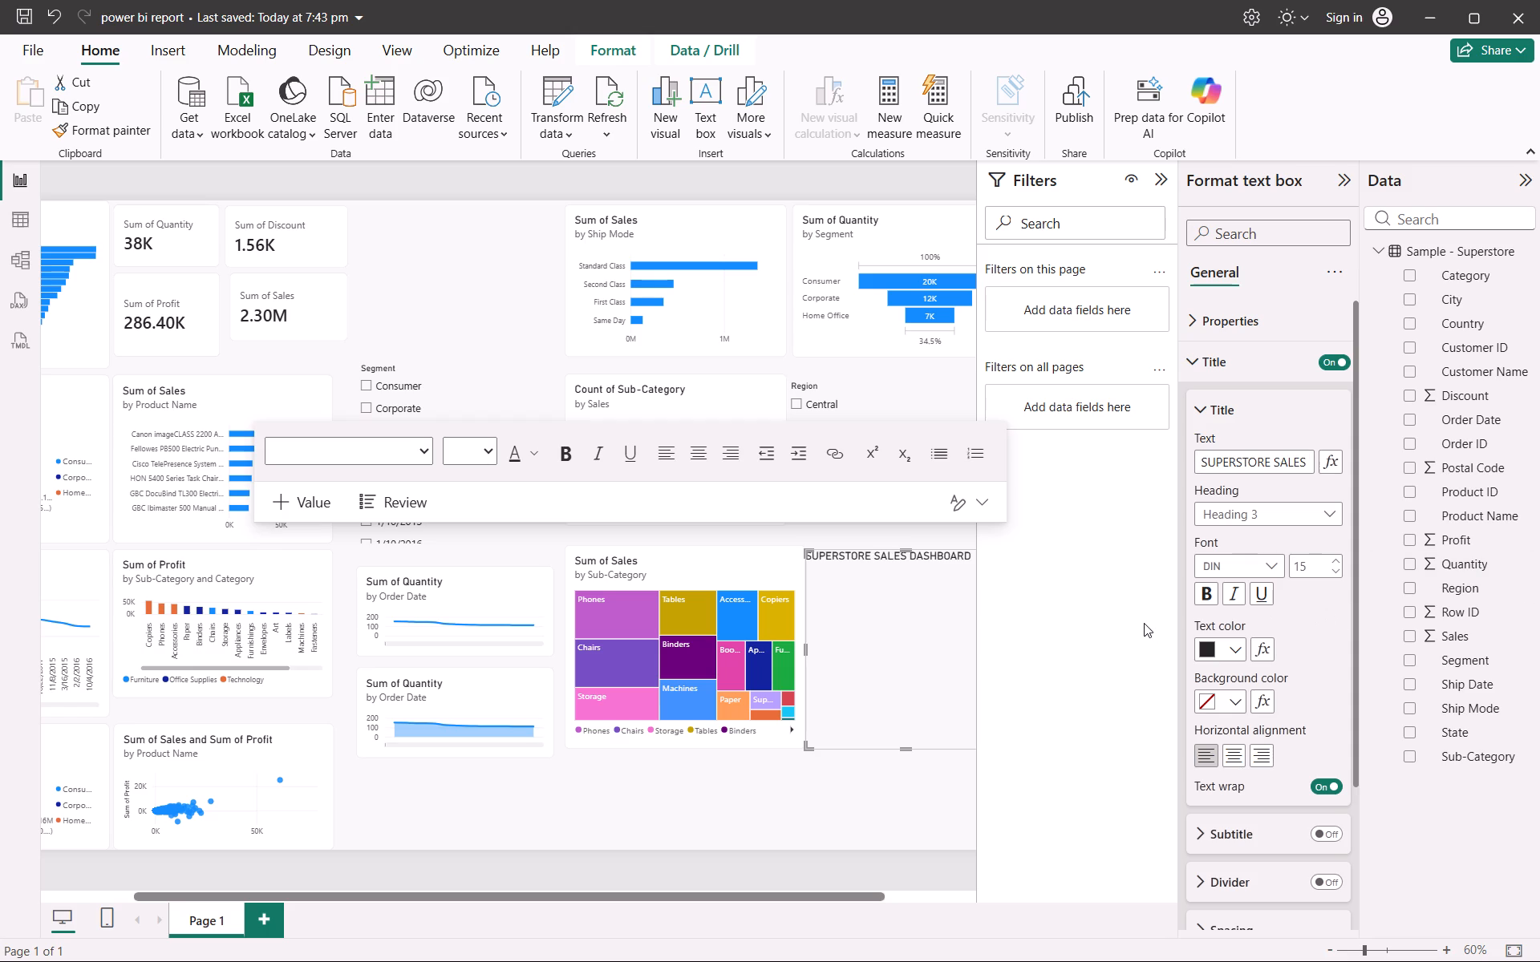
# Shrink the SUPERSTORE SALES DASHBOARD text box beside the treemap to a short box about as wide as its title.
pyautogui.moveTo(814, 591); pyautogui.dragTo(758, 769)
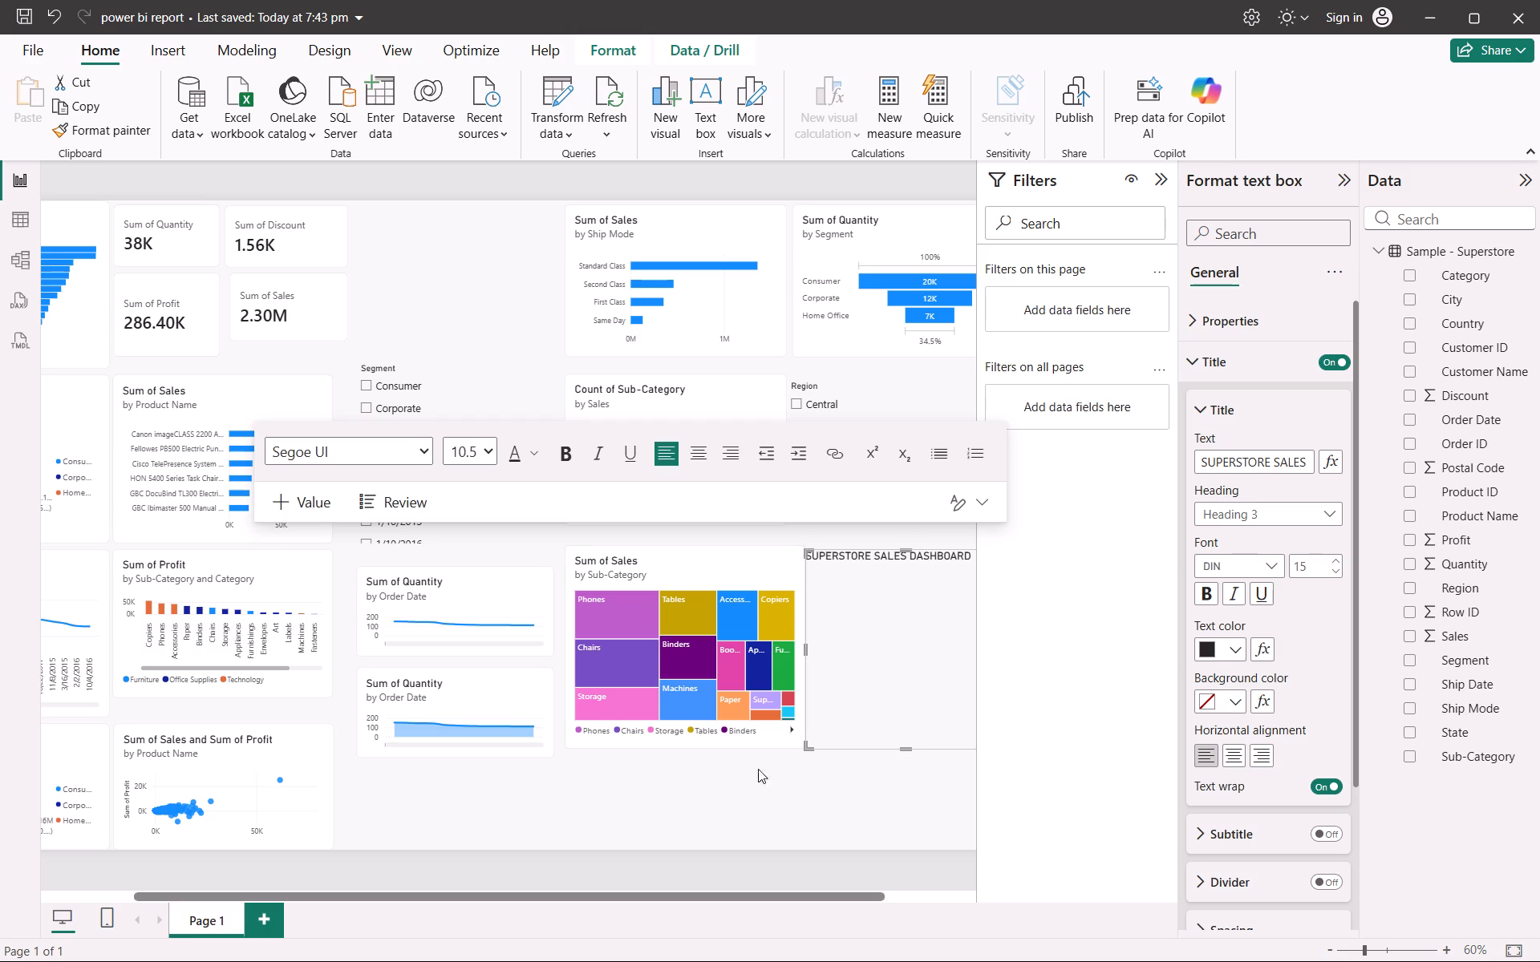
pyautogui.moveTo(758, 769); pyautogui.dragTo(713, 809)
pyautogui.click(713, 809)
pyautogui.click(885, 614)
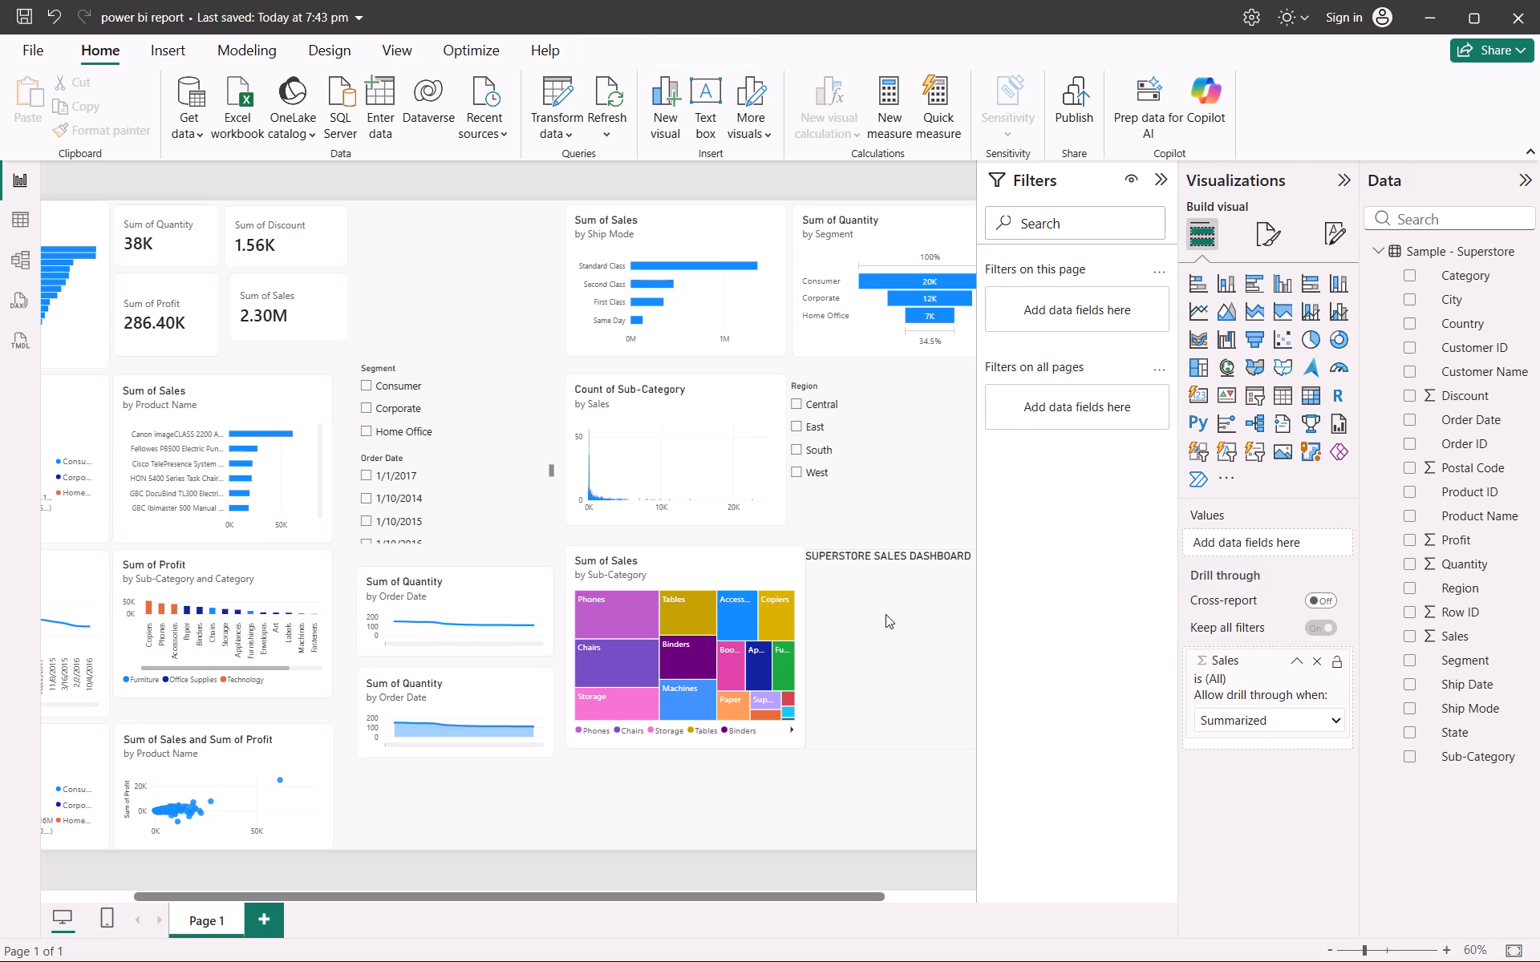
pyautogui.moveTo(885, 614); pyautogui.dragTo(849, 716)
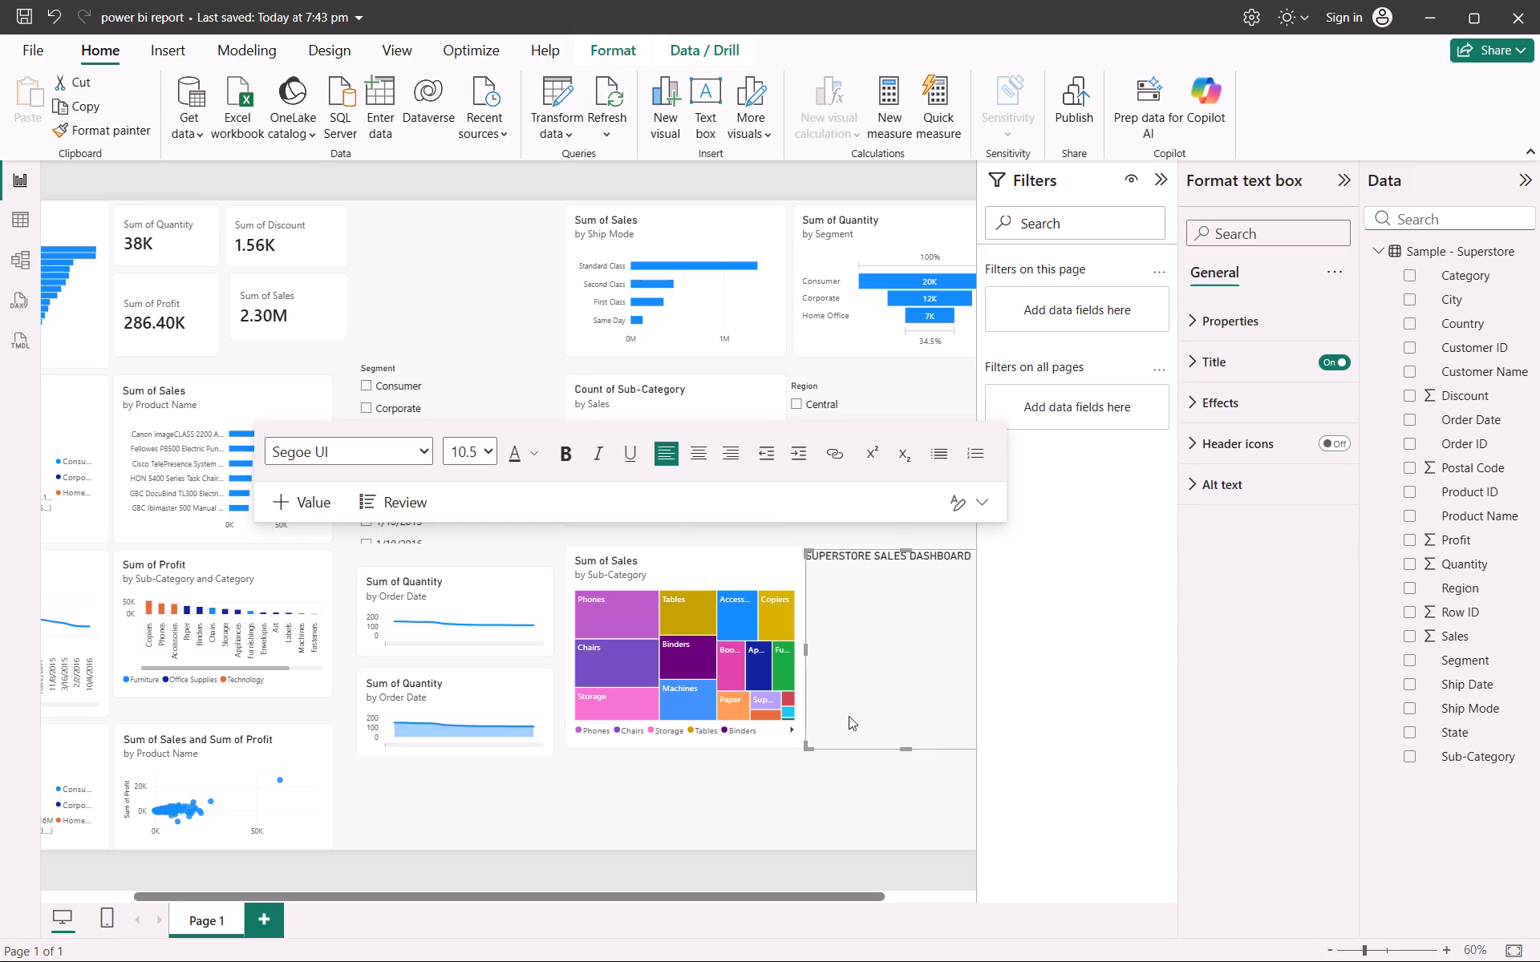
pyautogui.moveTo(849, 716); pyautogui.dragTo(808, 747)
pyautogui.moveTo(808, 747); pyautogui.dragTo(808, 612)
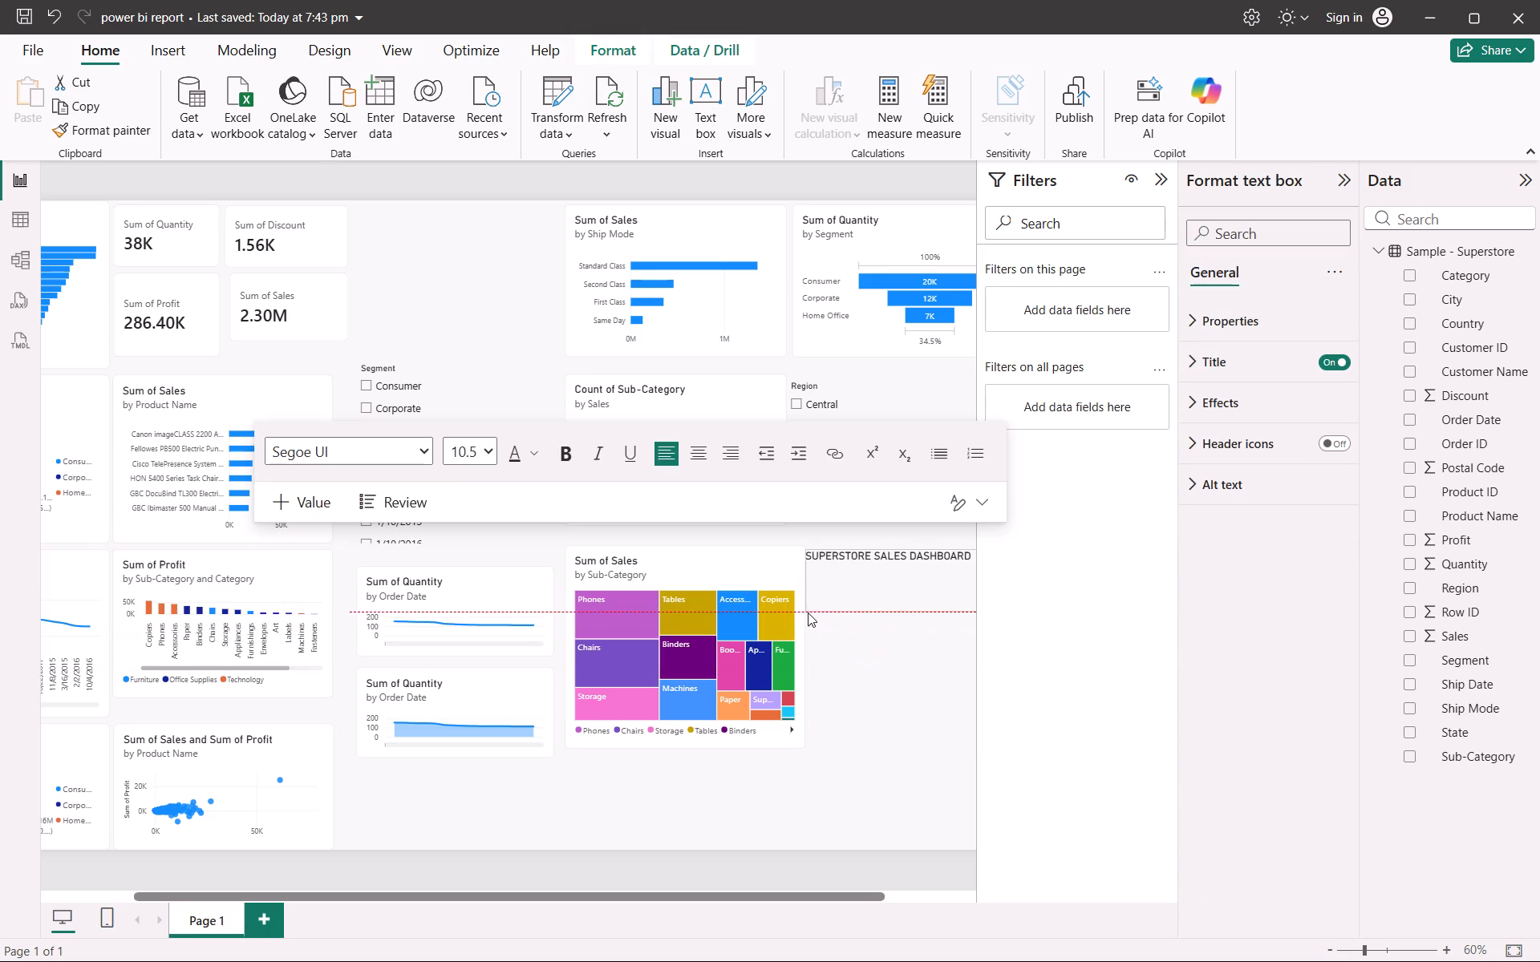
pyautogui.moveTo(808, 612); pyautogui.dragTo(806, 611)
pyautogui.moveTo(828, 572); pyautogui.dragTo(808, 556)
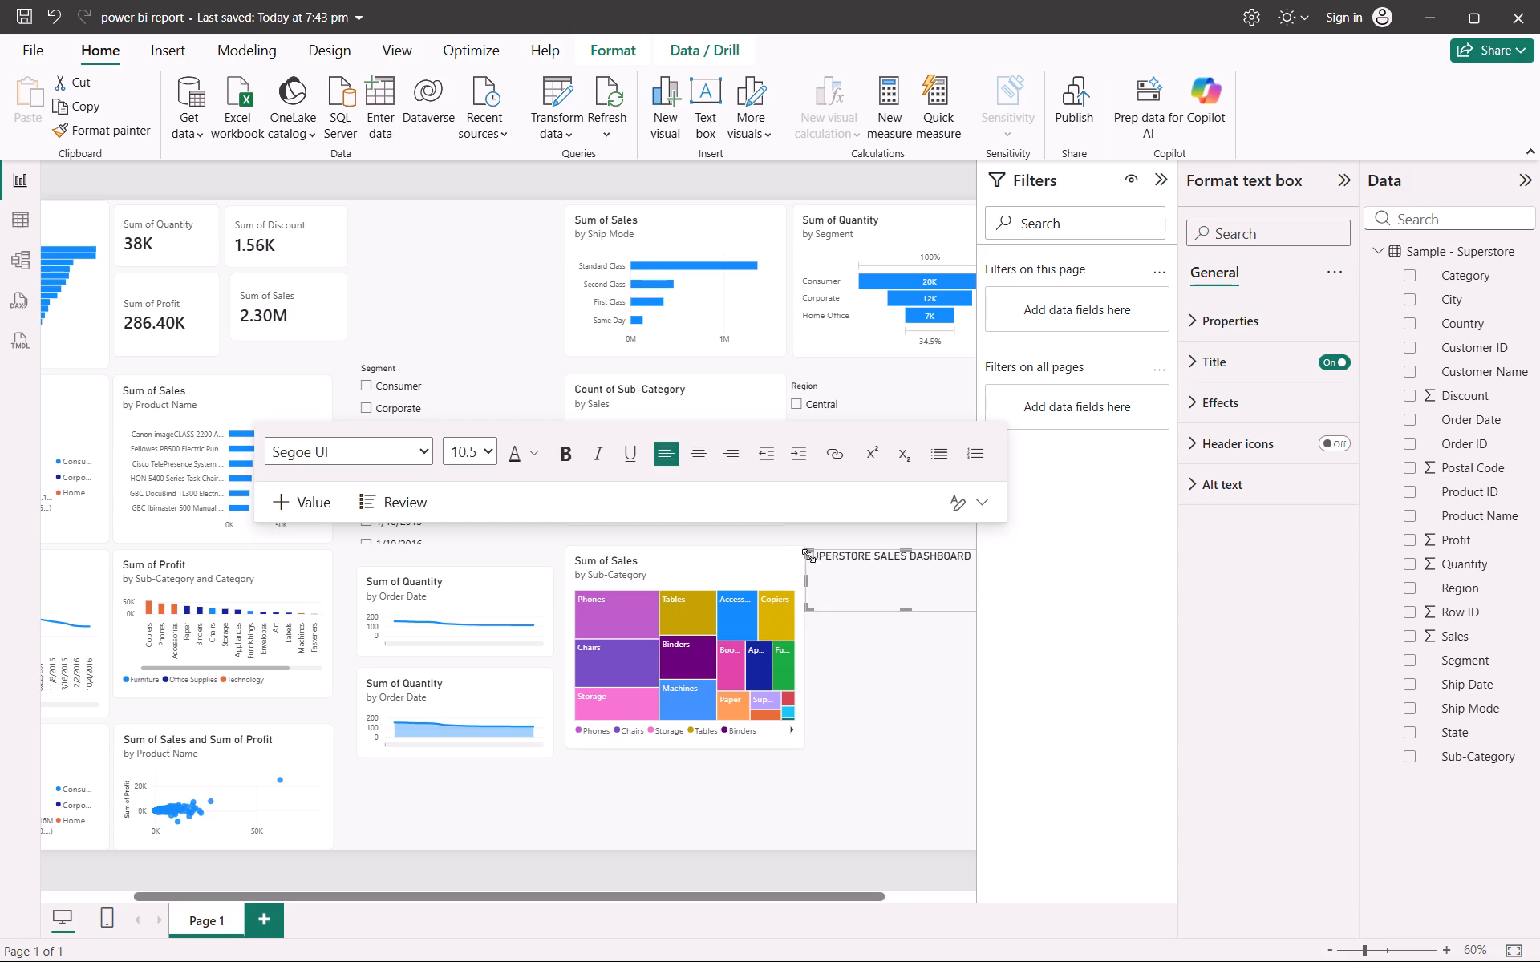
pyautogui.moveTo(808, 556); pyautogui.dragTo(806, 556)
pyautogui.hscroll(-2, 924, 609)
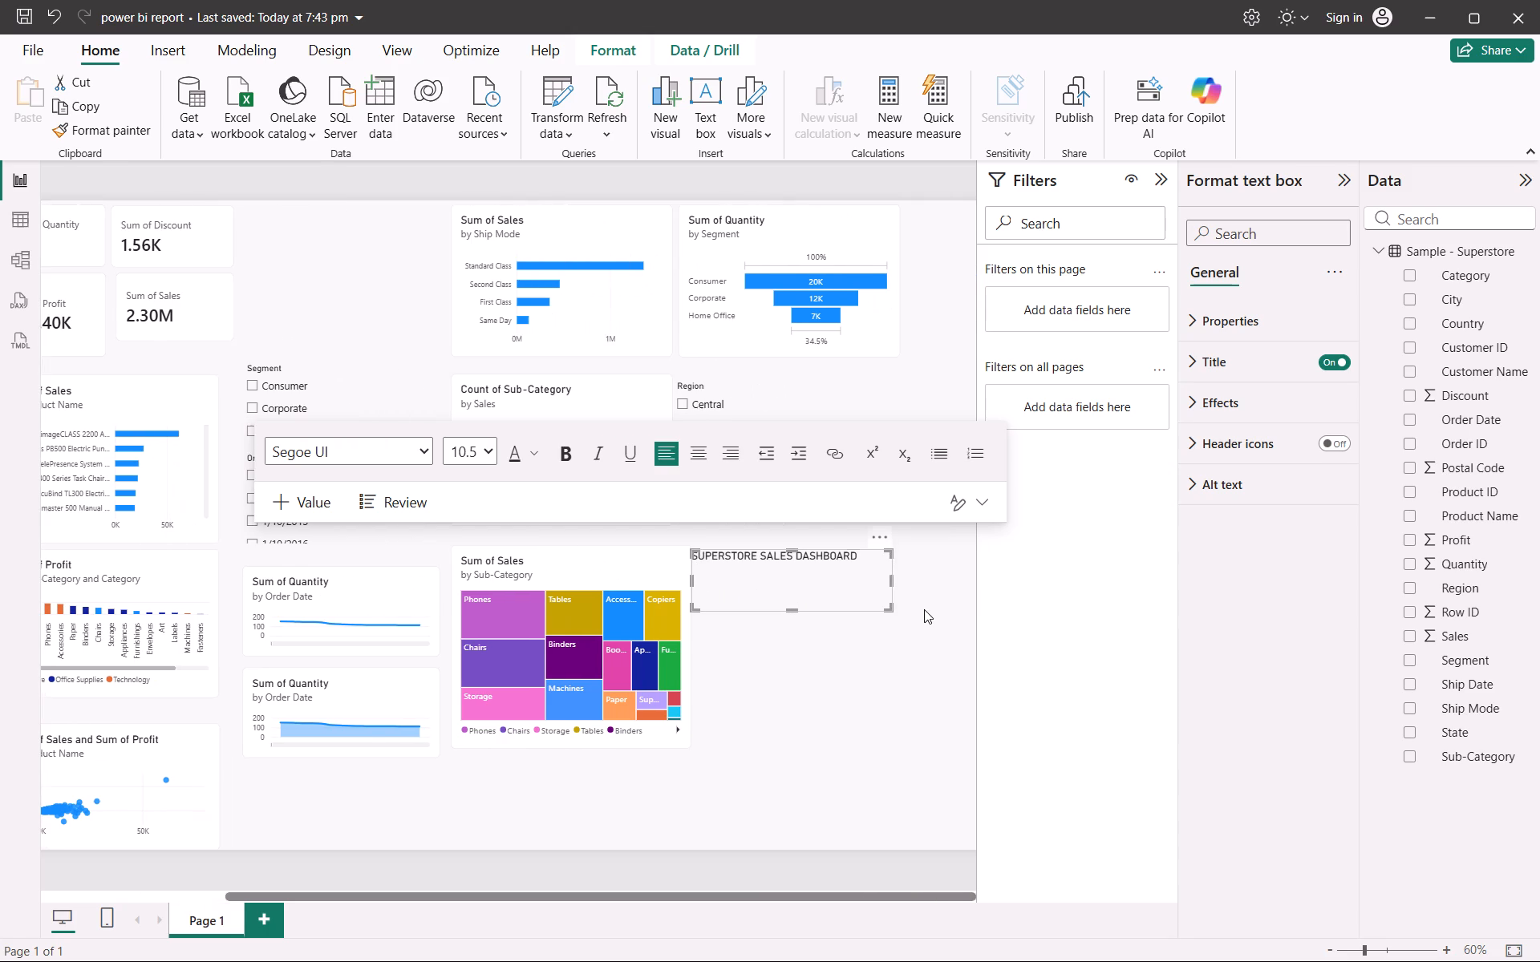
pyautogui.moveTo(890, 582); pyautogui.dragTo(857, 575)
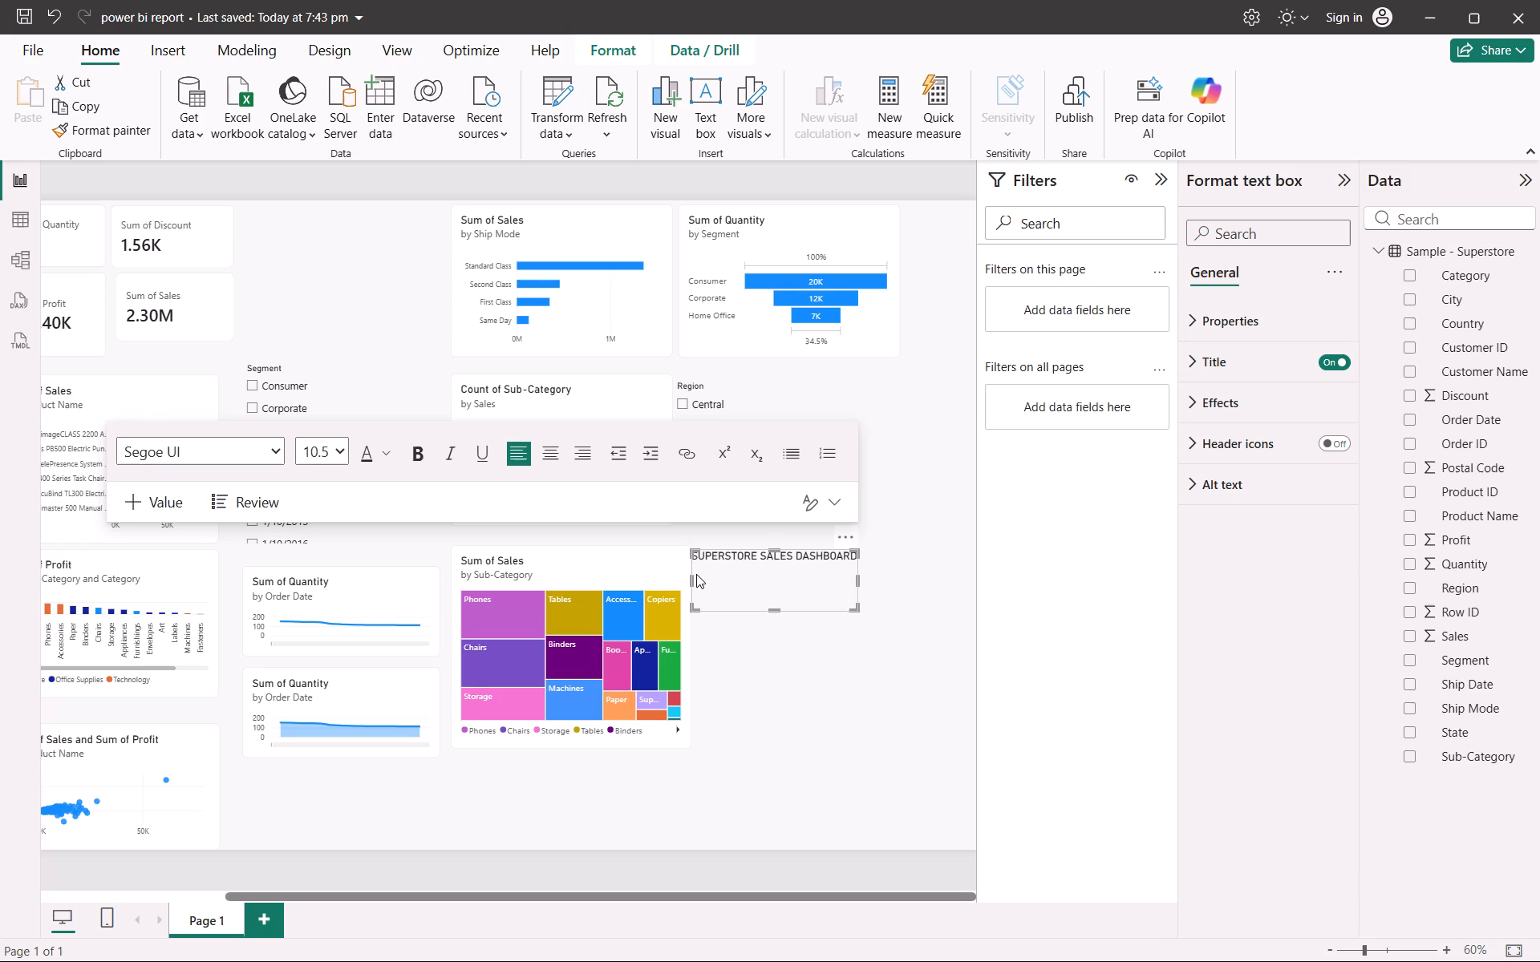
# Resize the title text box edge by edge until it sits compactly in the empty space above the Segment slicer.
pyautogui.moveTo(696, 574); pyautogui.dragTo(394, 320)
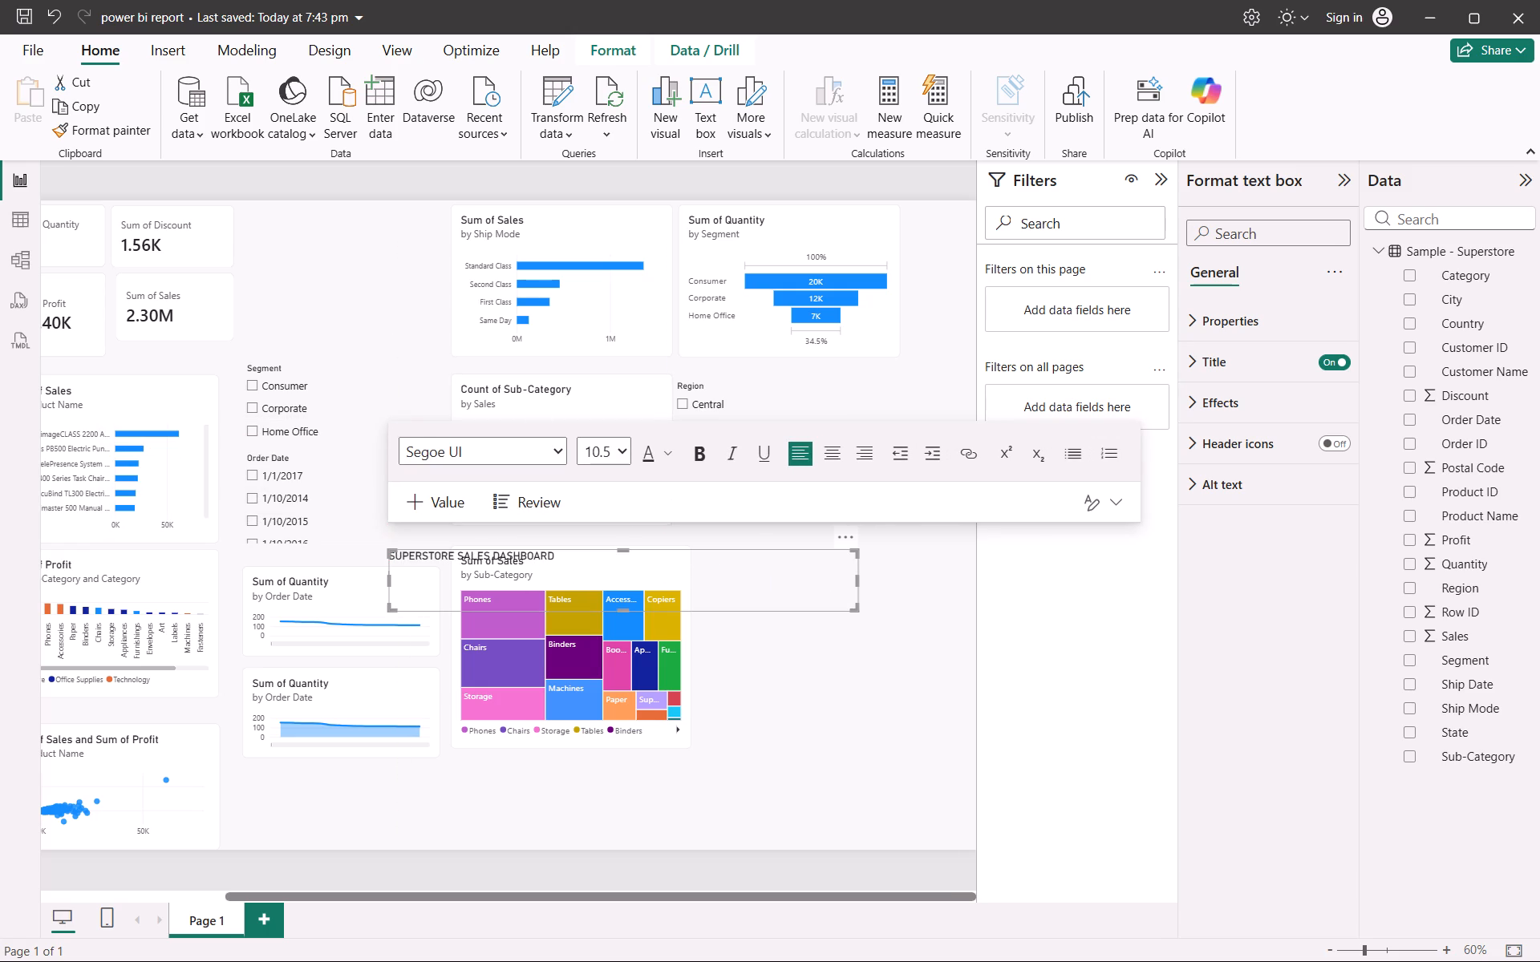
pyautogui.moveTo(790, 589); pyautogui.dragTo(379, 321)
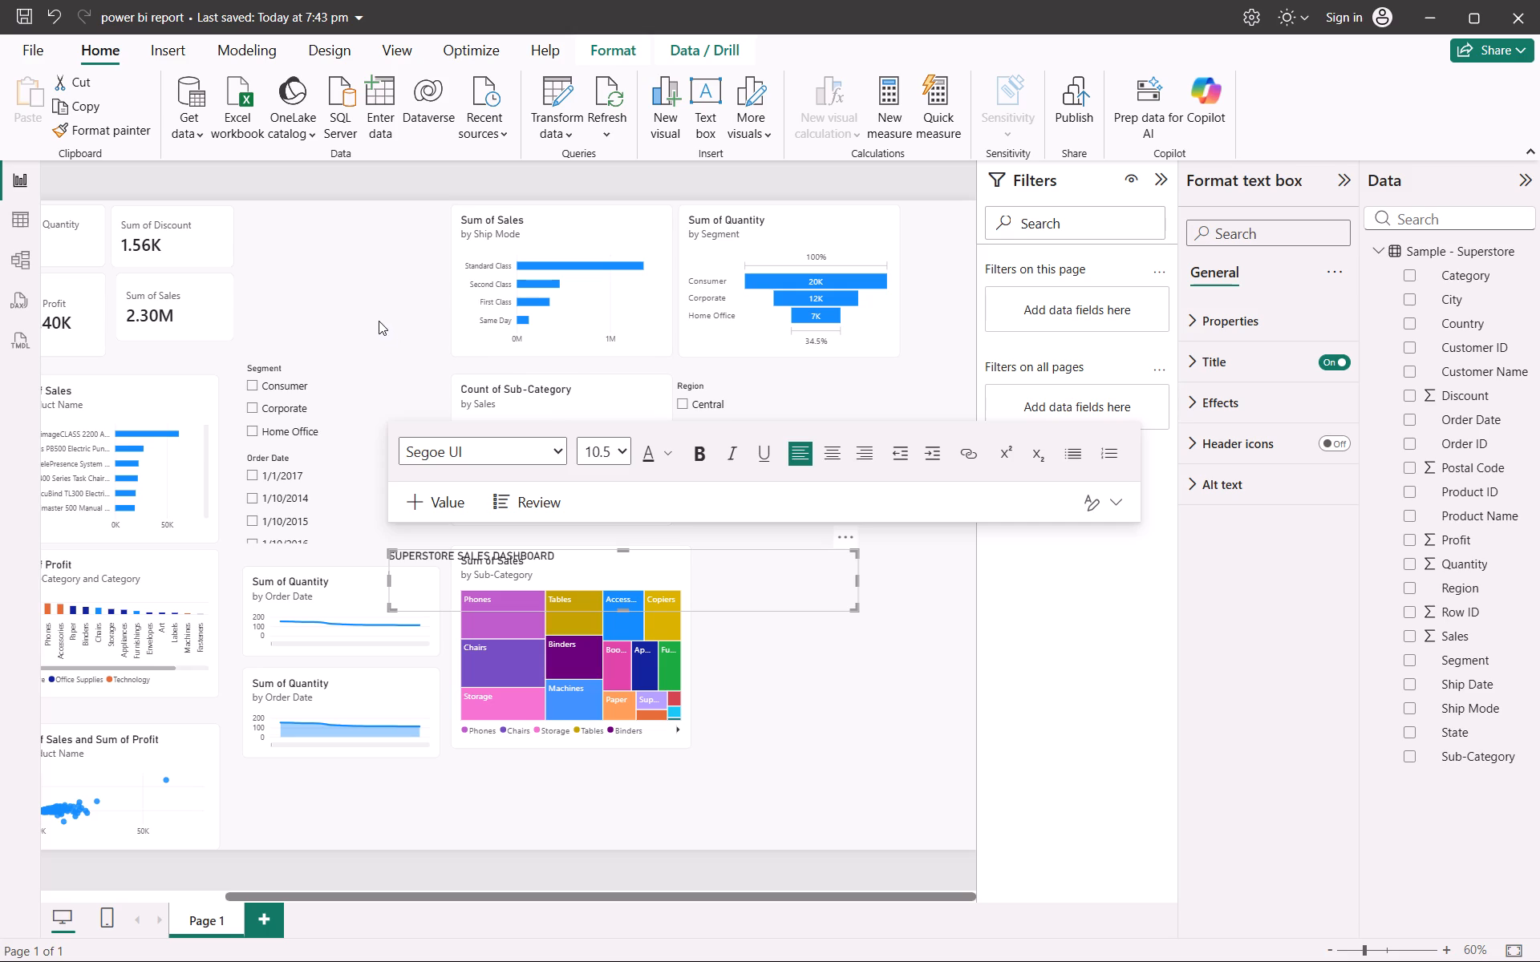
pyautogui.moveTo(854, 583); pyautogui.dragTo(790, 583)
pyautogui.moveTo(790, 583); pyautogui.dragTo(537, 578)
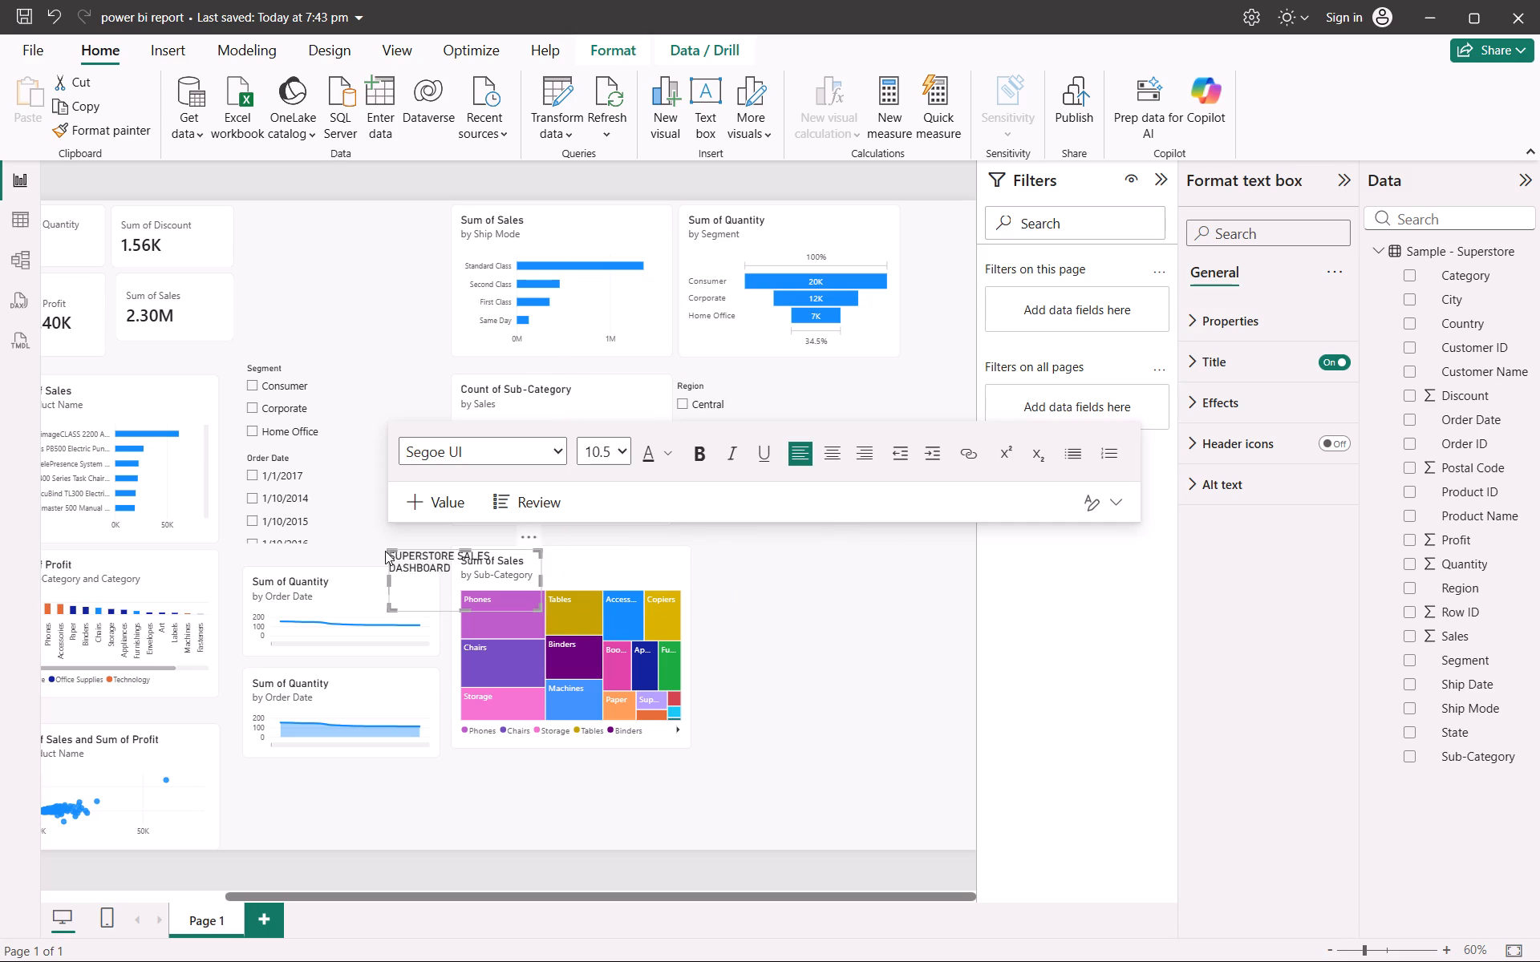
pyautogui.moveTo(391, 550); pyautogui.dragTo(266, 248)
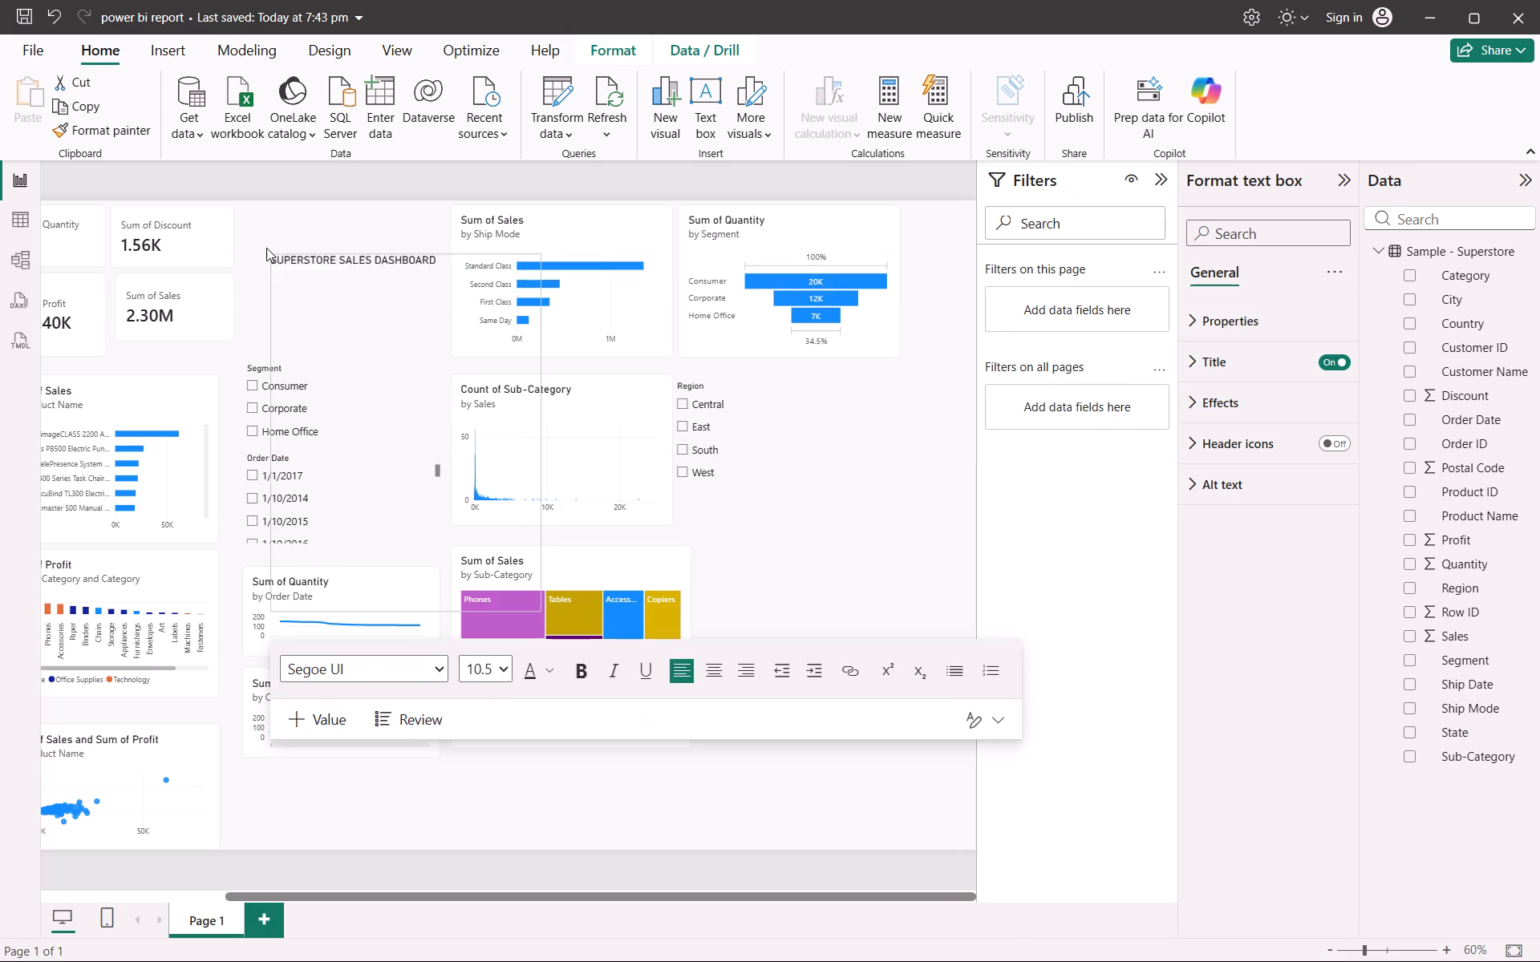
pyautogui.moveTo(266, 248); pyautogui.dragTo(243, 224)
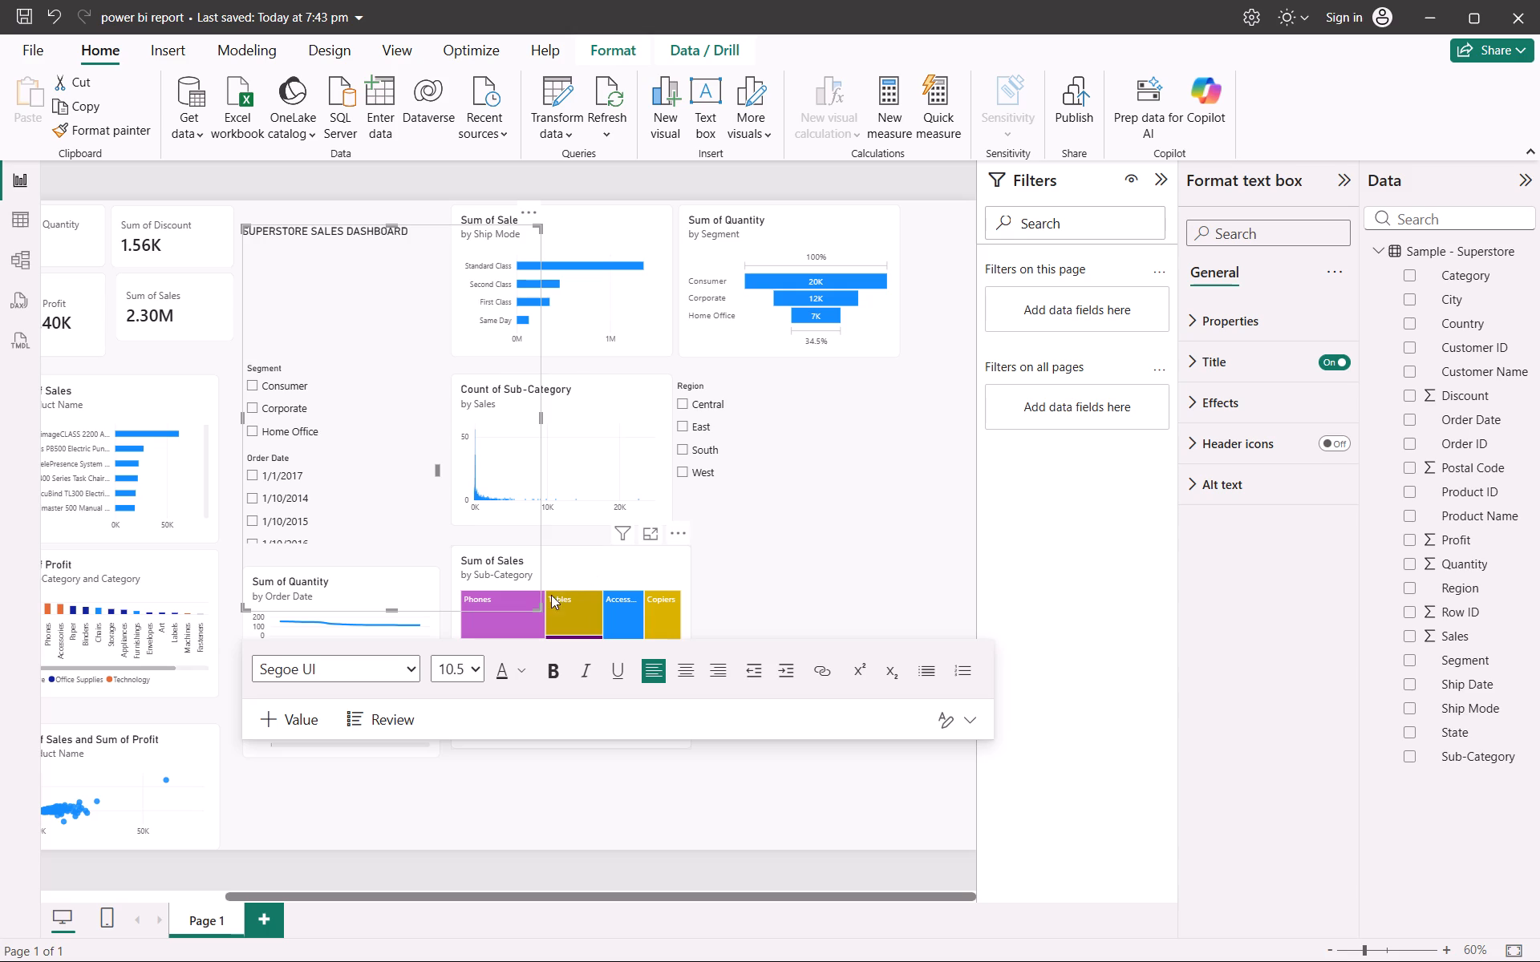
pyautogui.moveTo(541, 607); pyautogui.dragTo(428, 390)
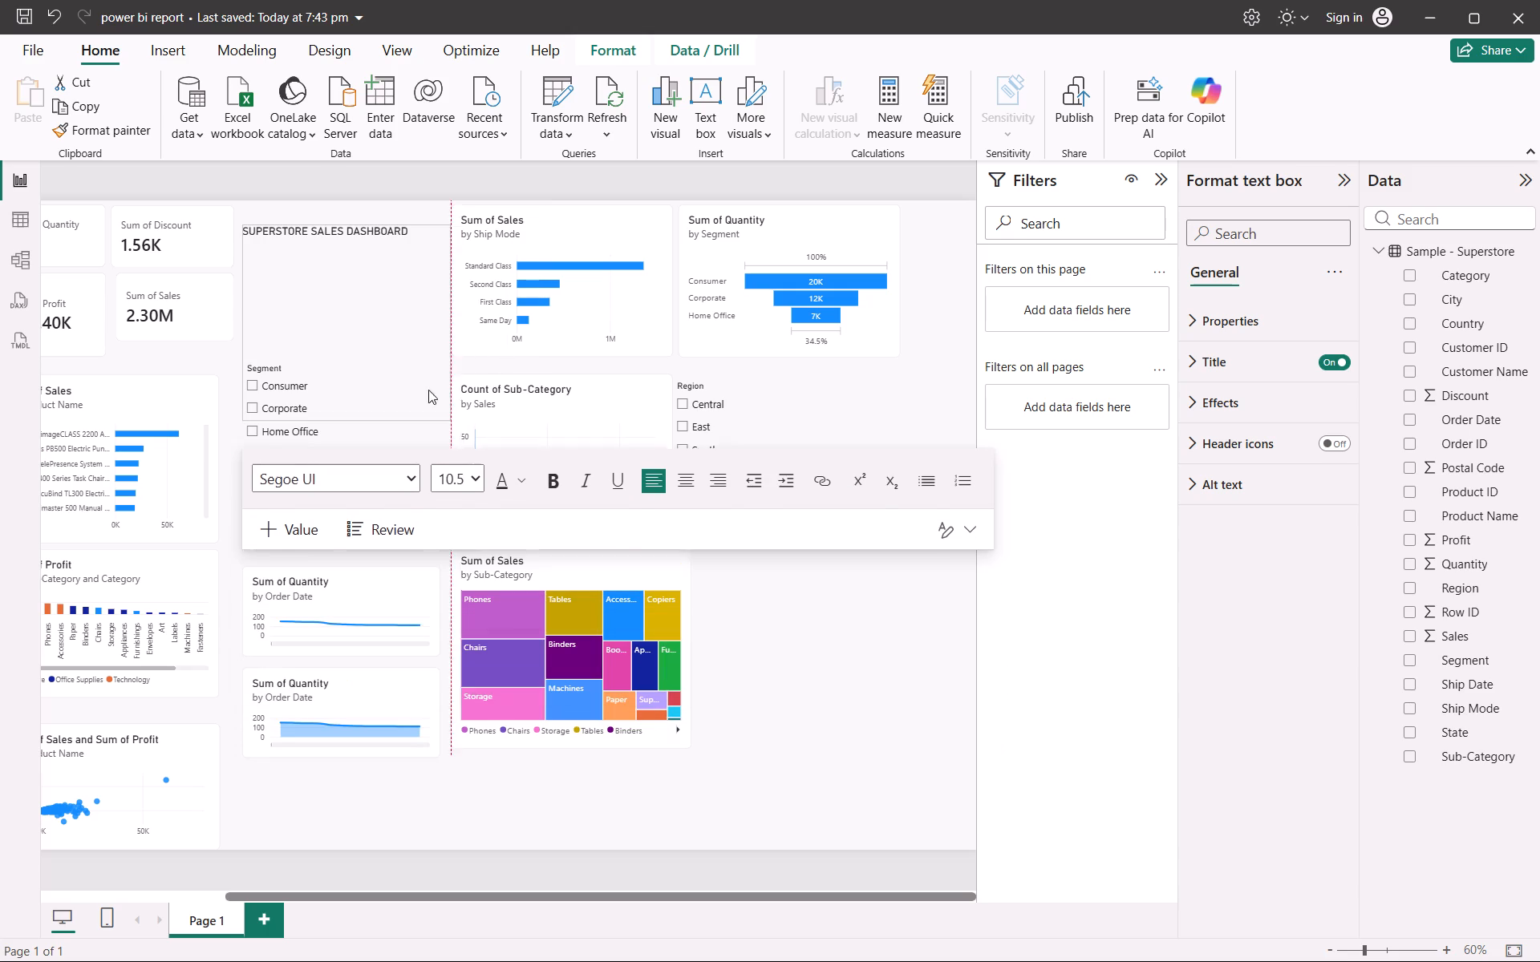
pyautogui.moveTo(428, 390); pyautogui.dragTo(418, 293)
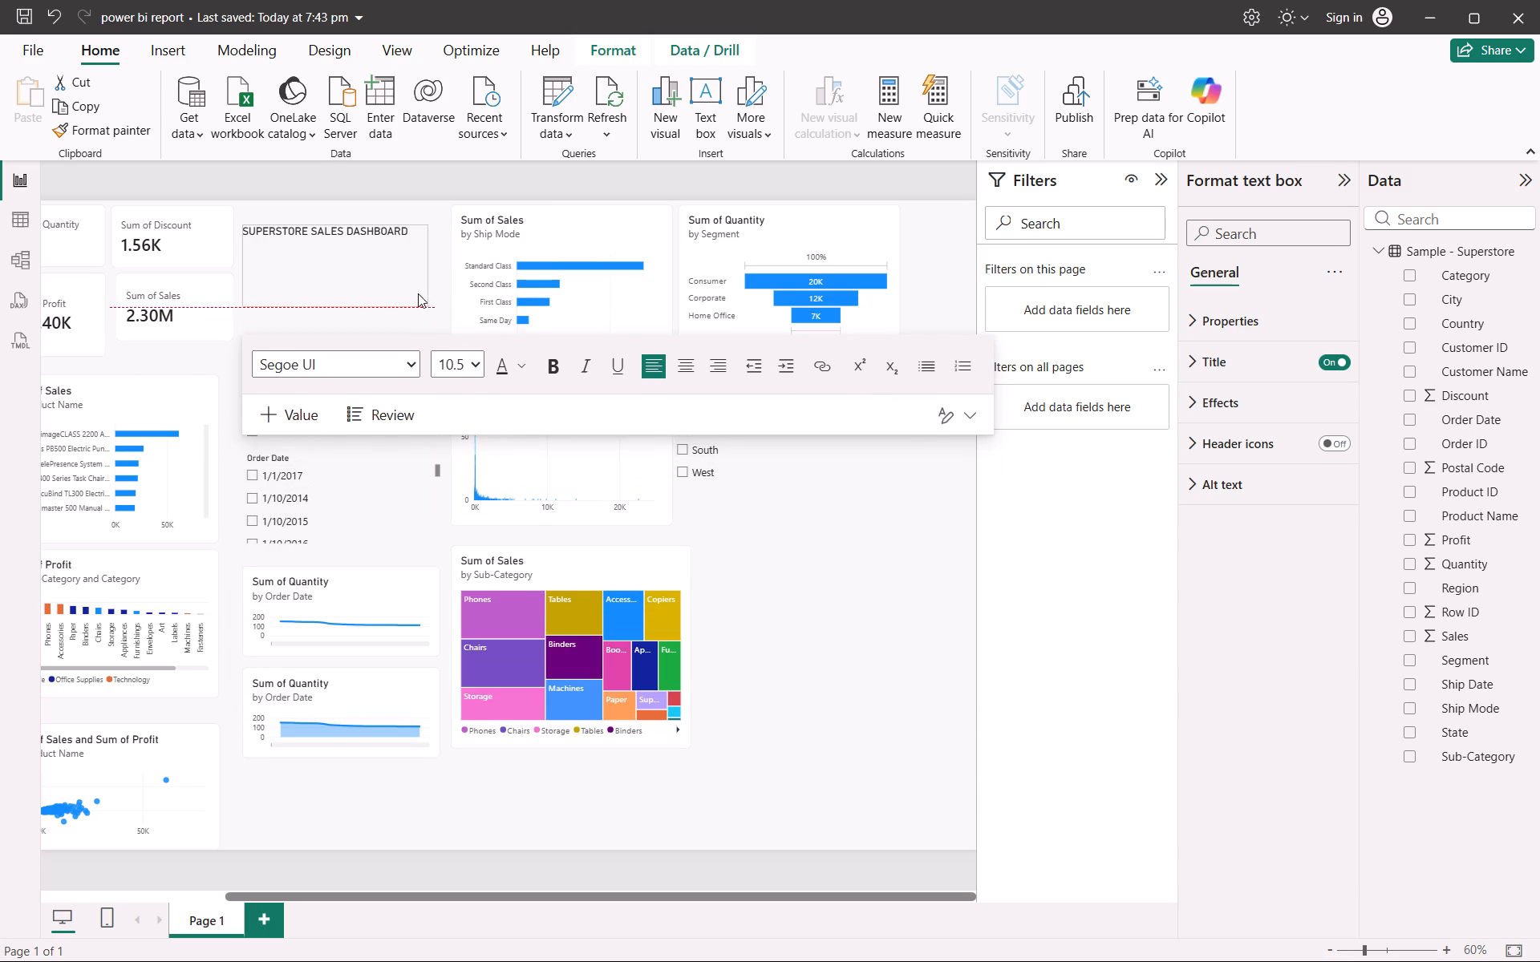
pyautogui.moveTo(418, 293); pyautogui.dragTo(428, 273)
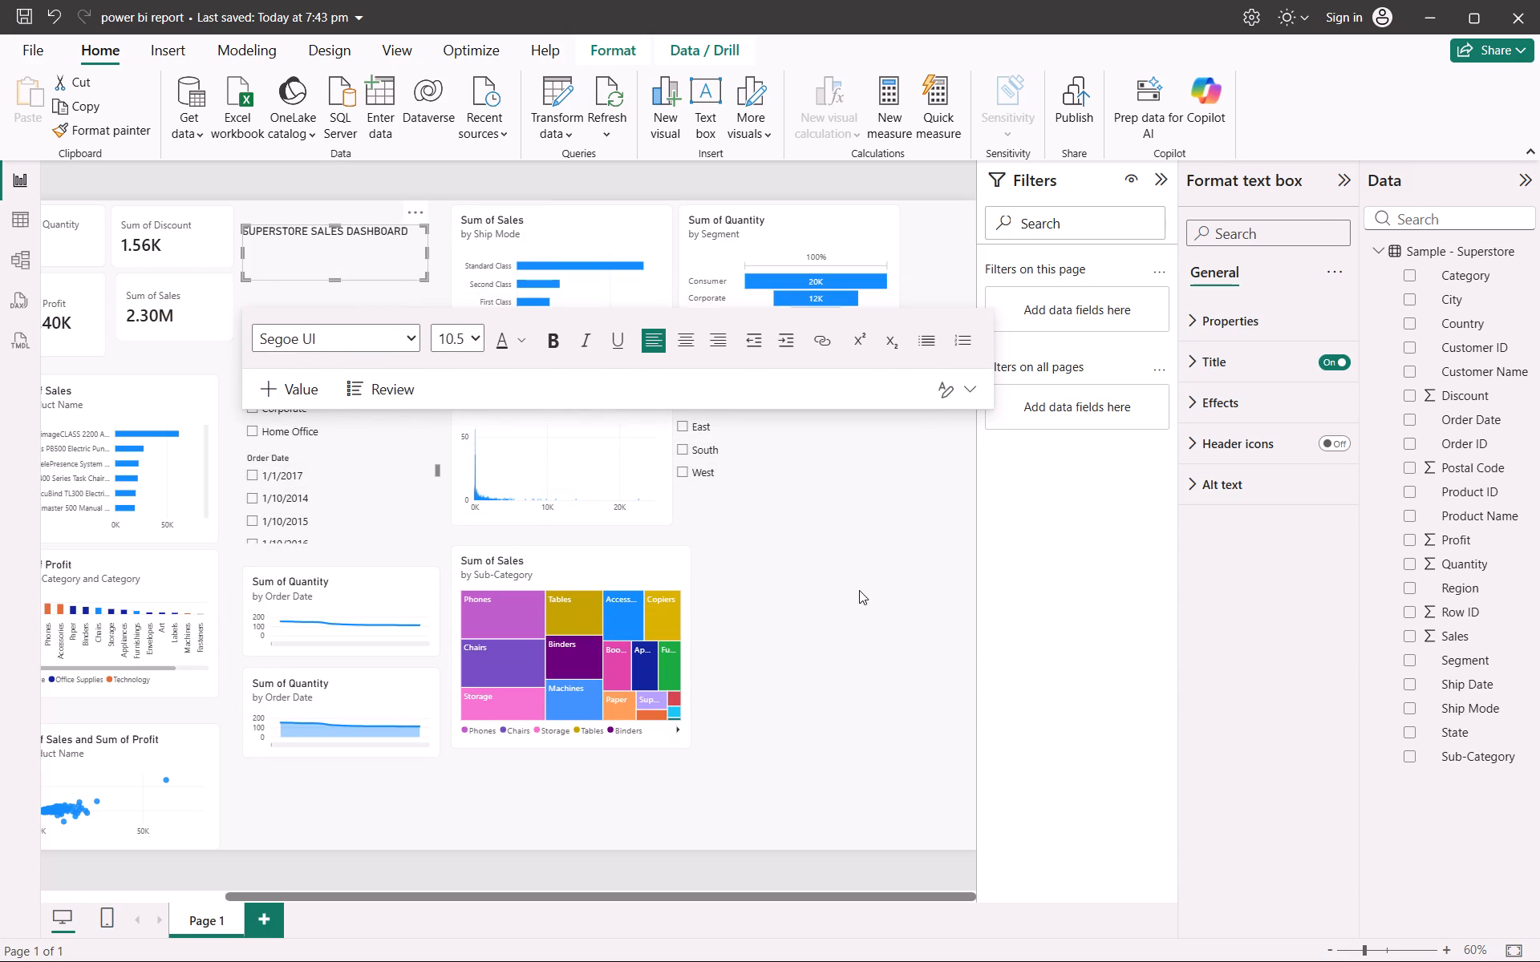
pyautogui.click(861, 593)
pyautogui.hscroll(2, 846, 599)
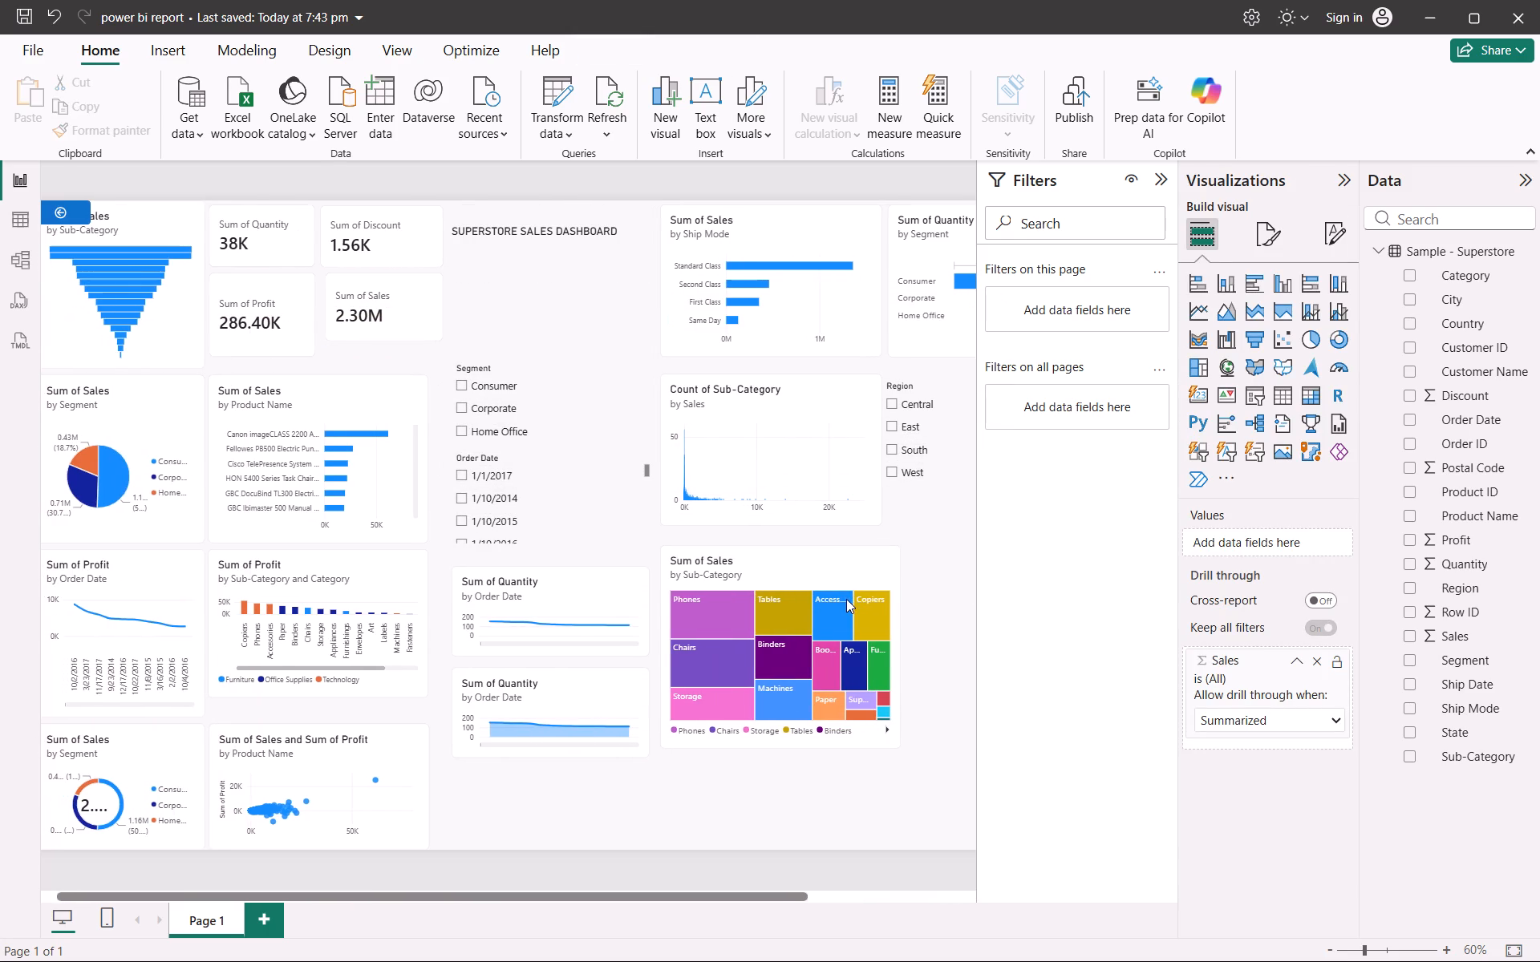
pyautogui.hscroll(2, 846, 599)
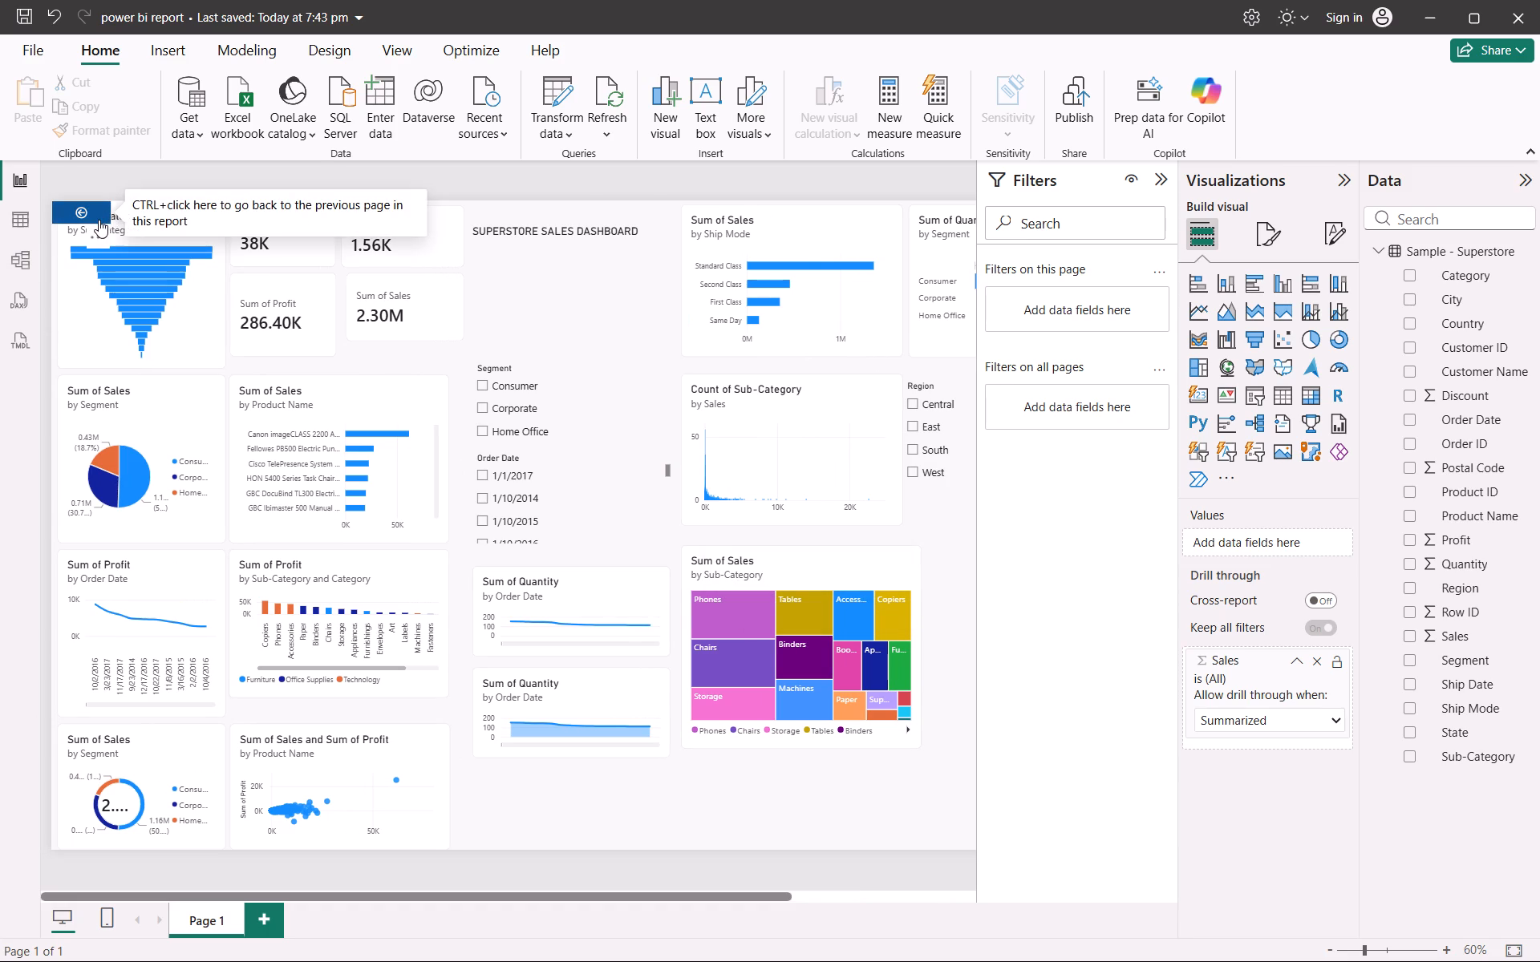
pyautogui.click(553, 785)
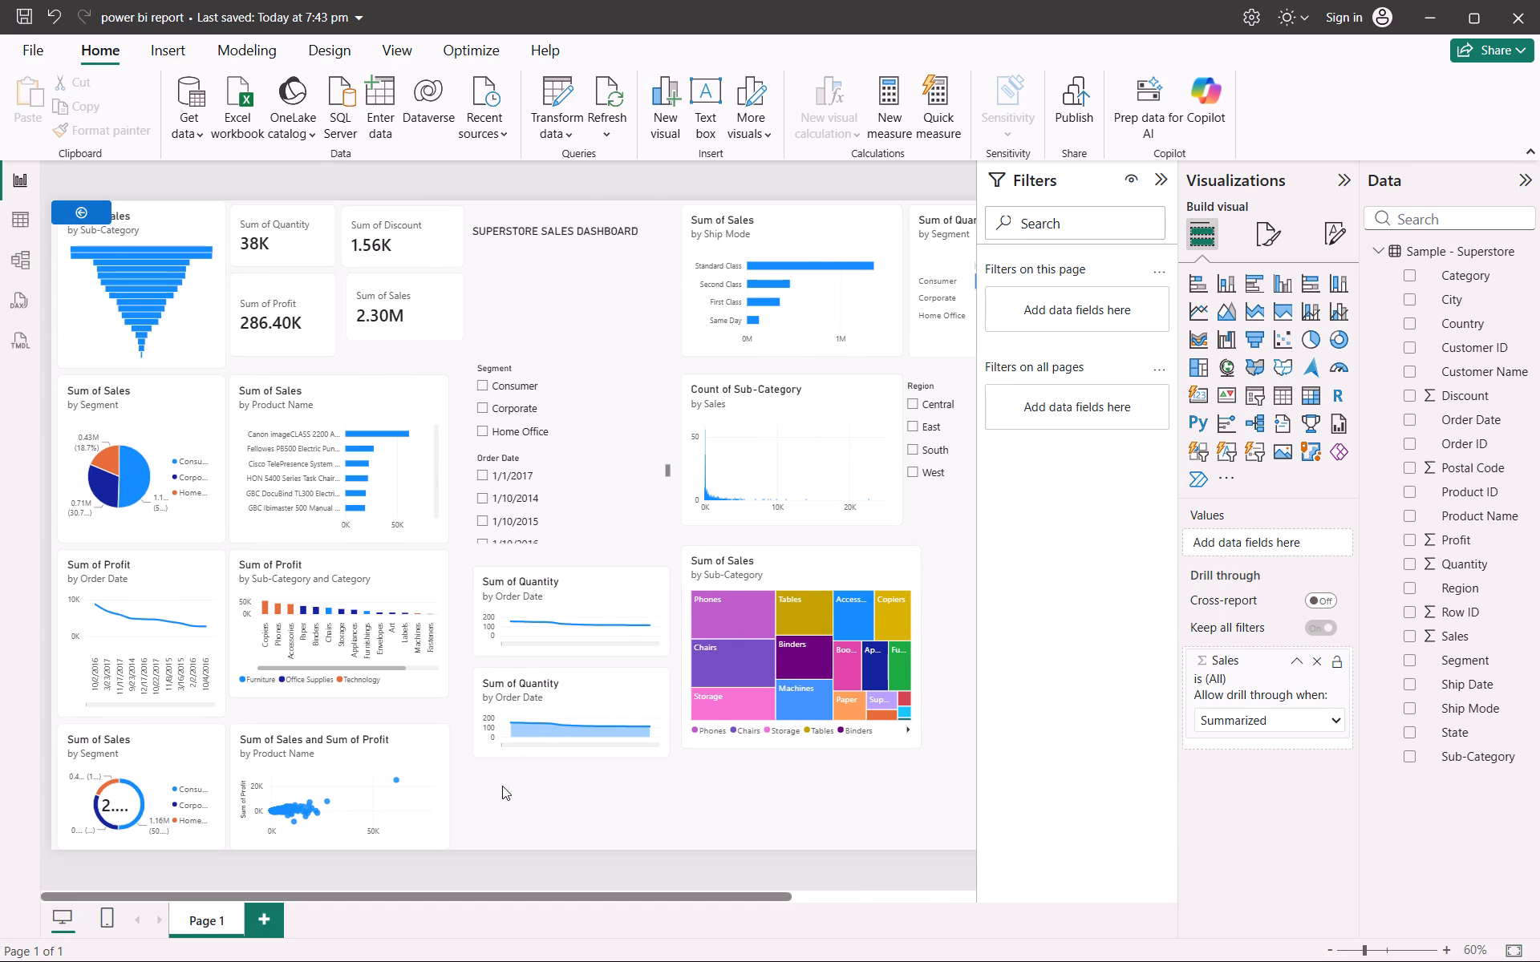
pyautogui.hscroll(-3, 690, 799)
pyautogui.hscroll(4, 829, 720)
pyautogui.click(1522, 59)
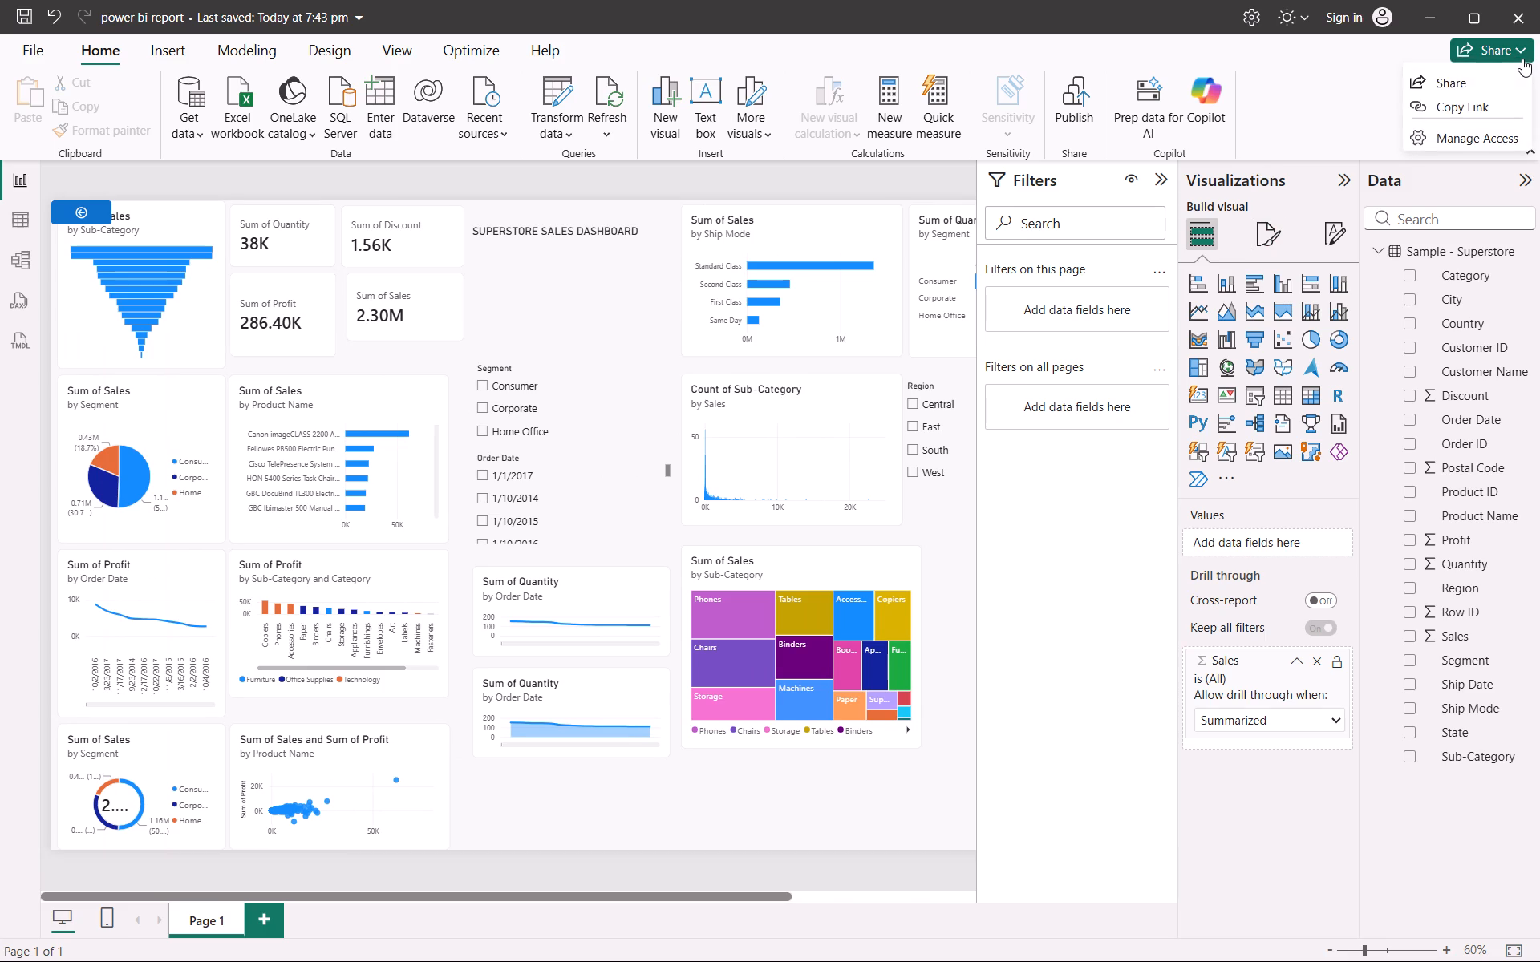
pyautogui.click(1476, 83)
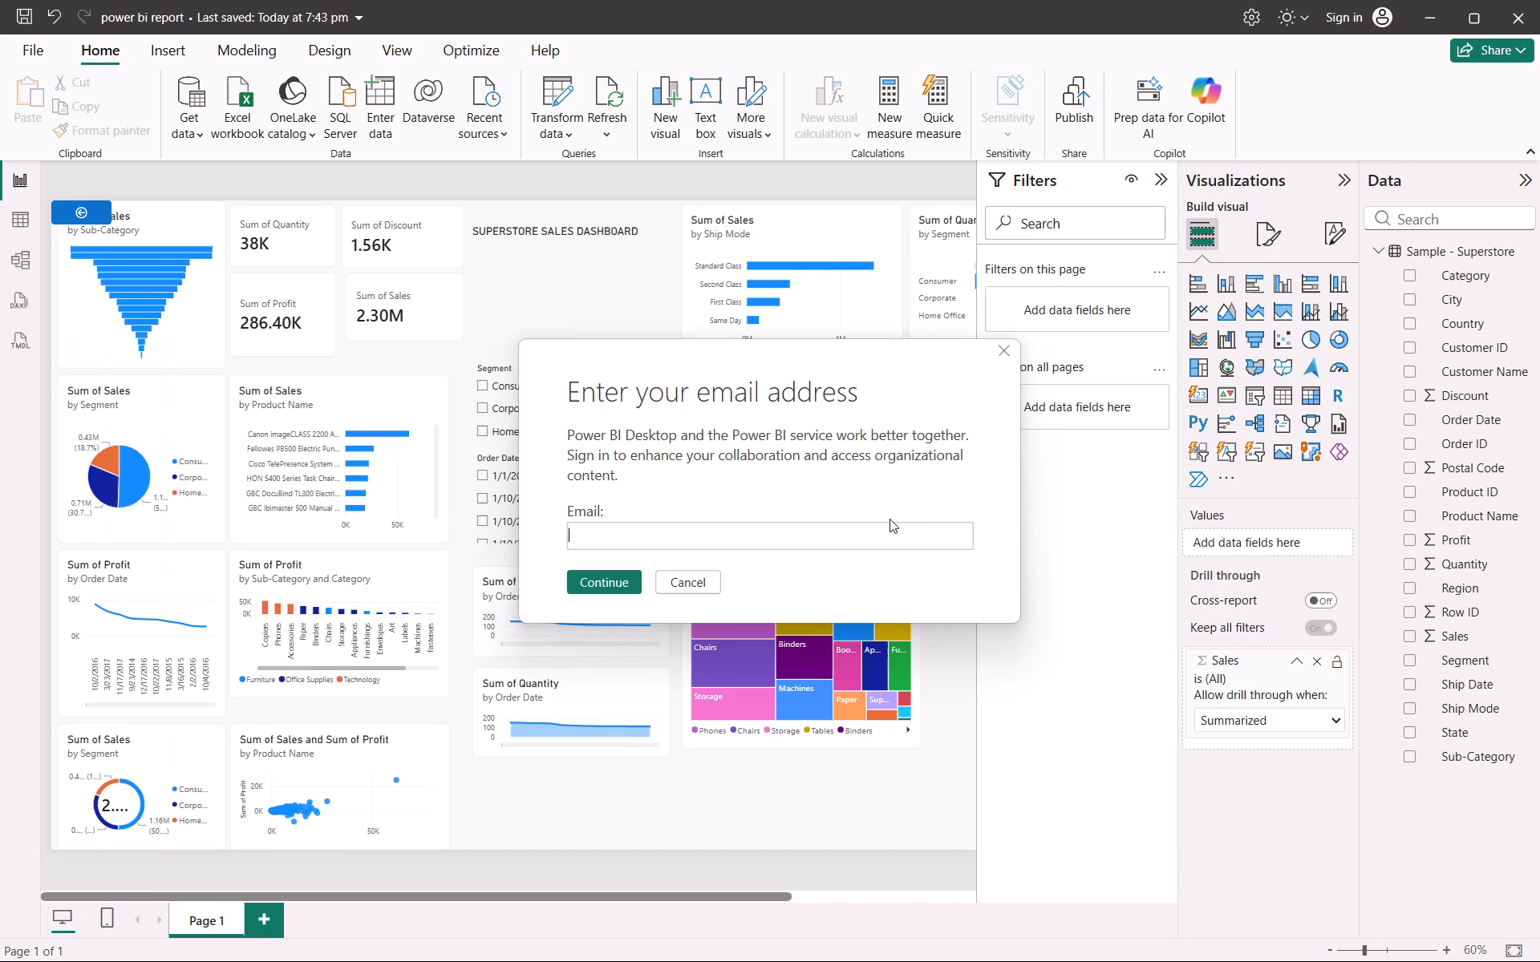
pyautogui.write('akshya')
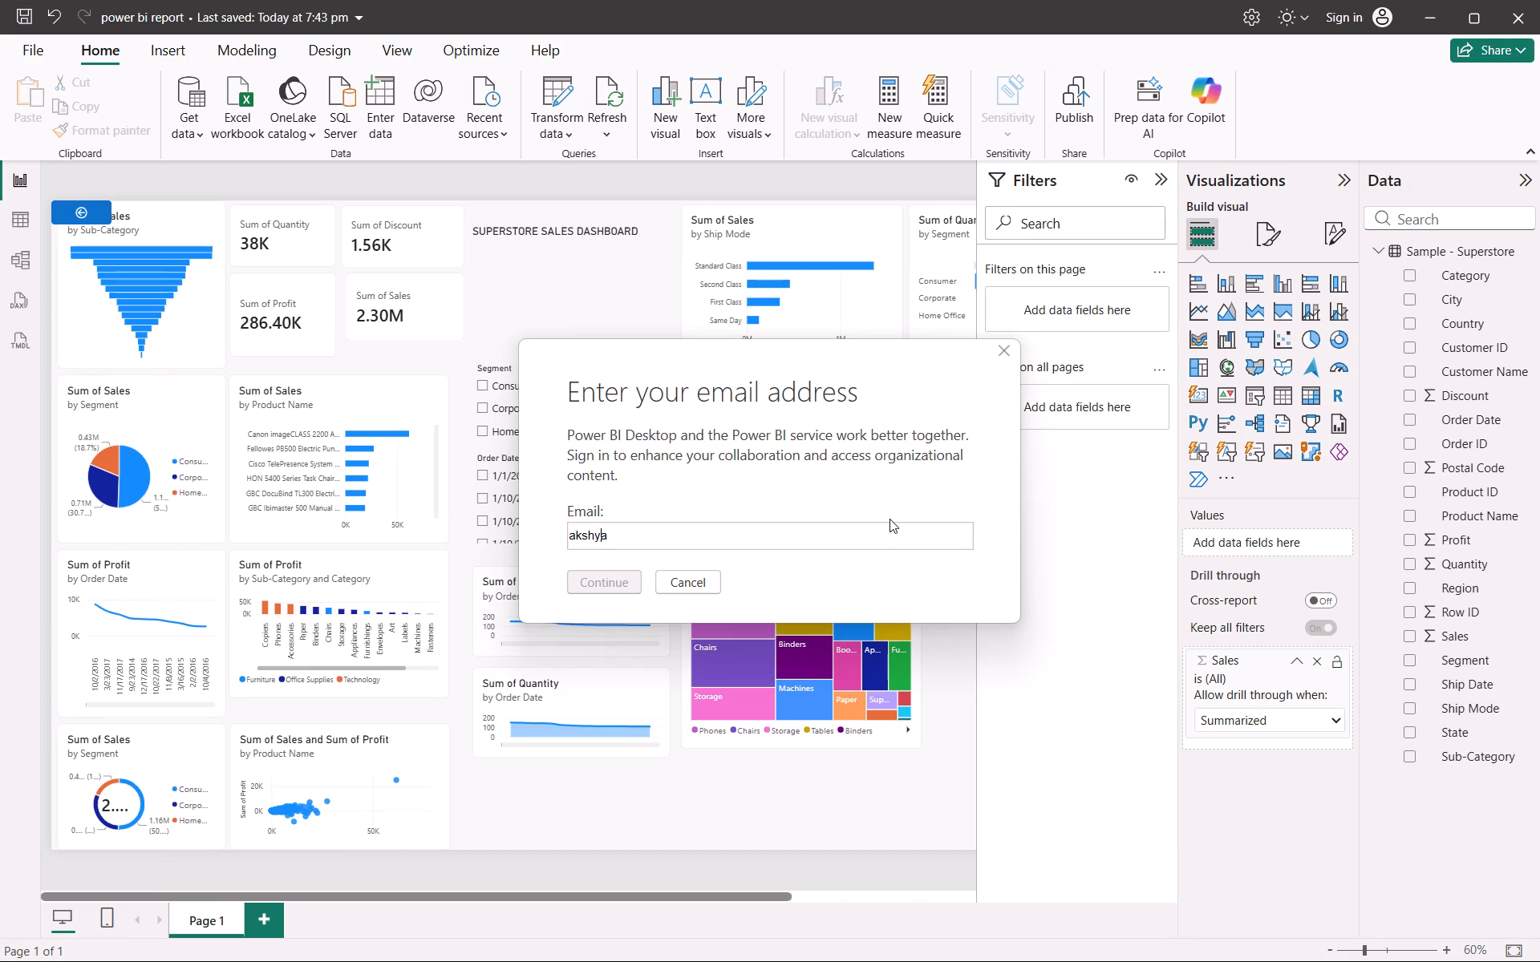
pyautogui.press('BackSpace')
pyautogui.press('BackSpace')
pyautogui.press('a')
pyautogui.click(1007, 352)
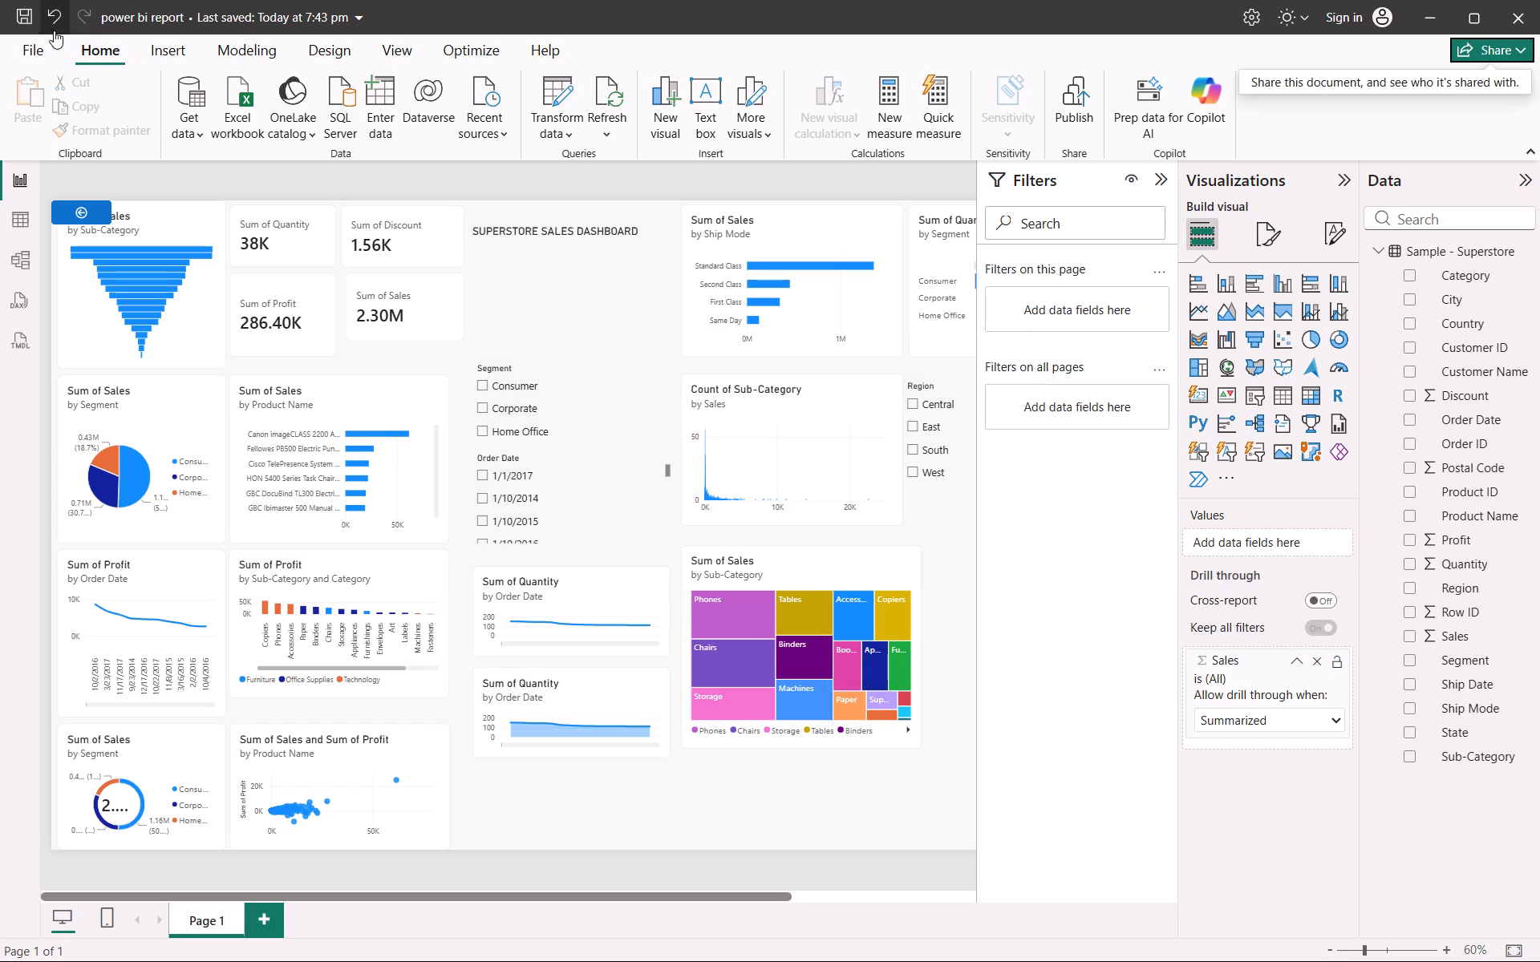
# Save a copy of the report to the Desktop folder as power bi report smartstore.
pyautogui.click(29, 48)
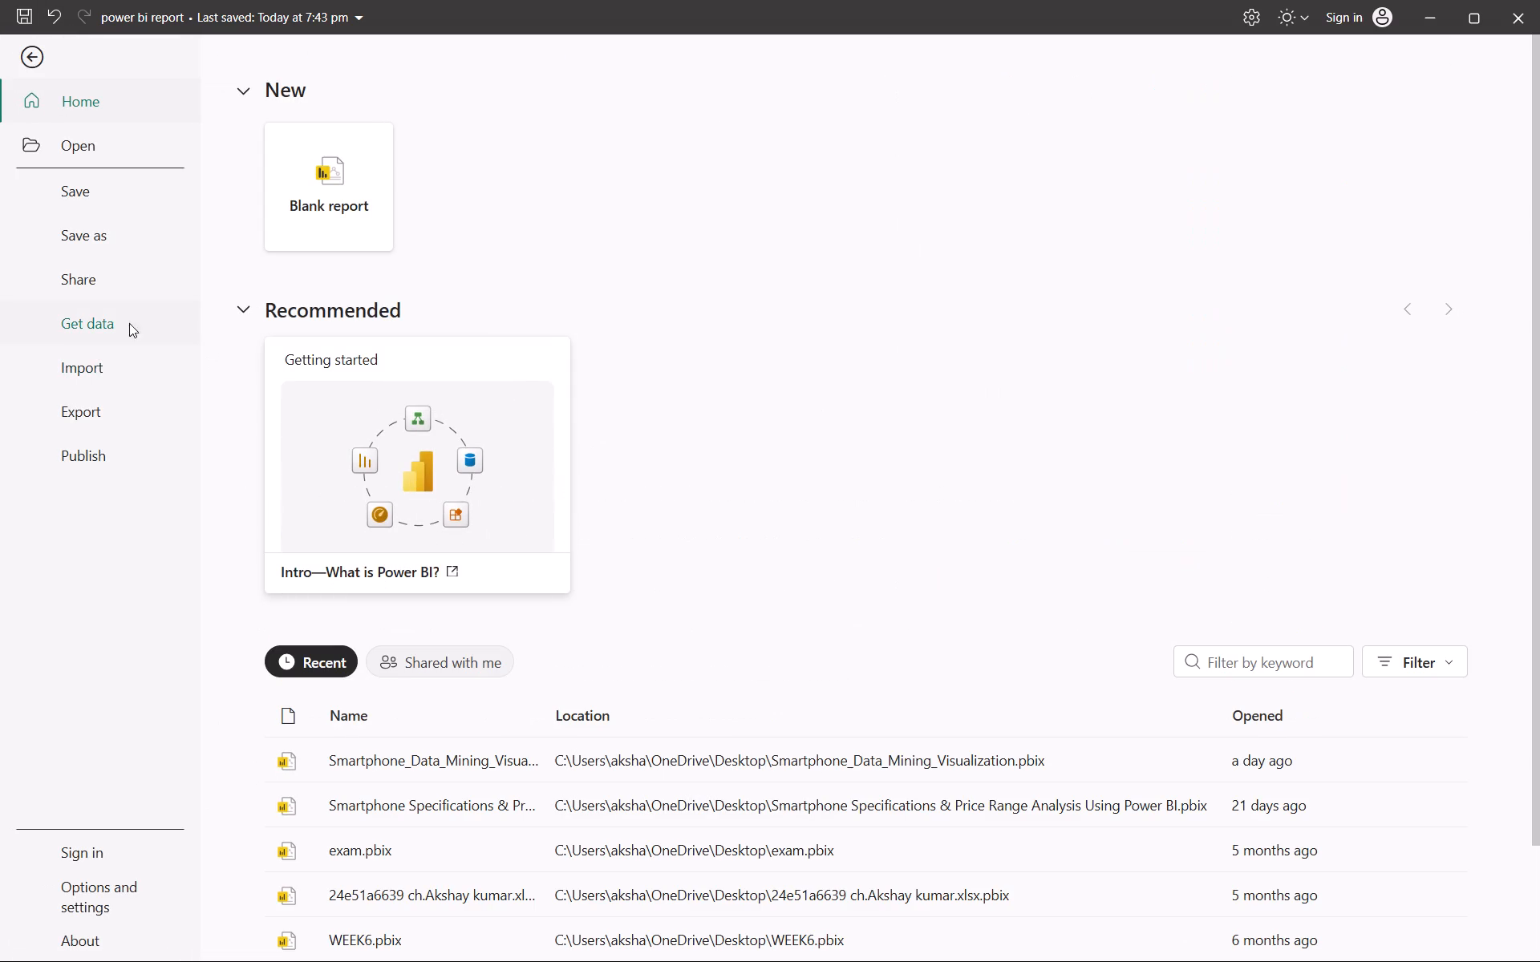
pyautogui.click(96, 232)
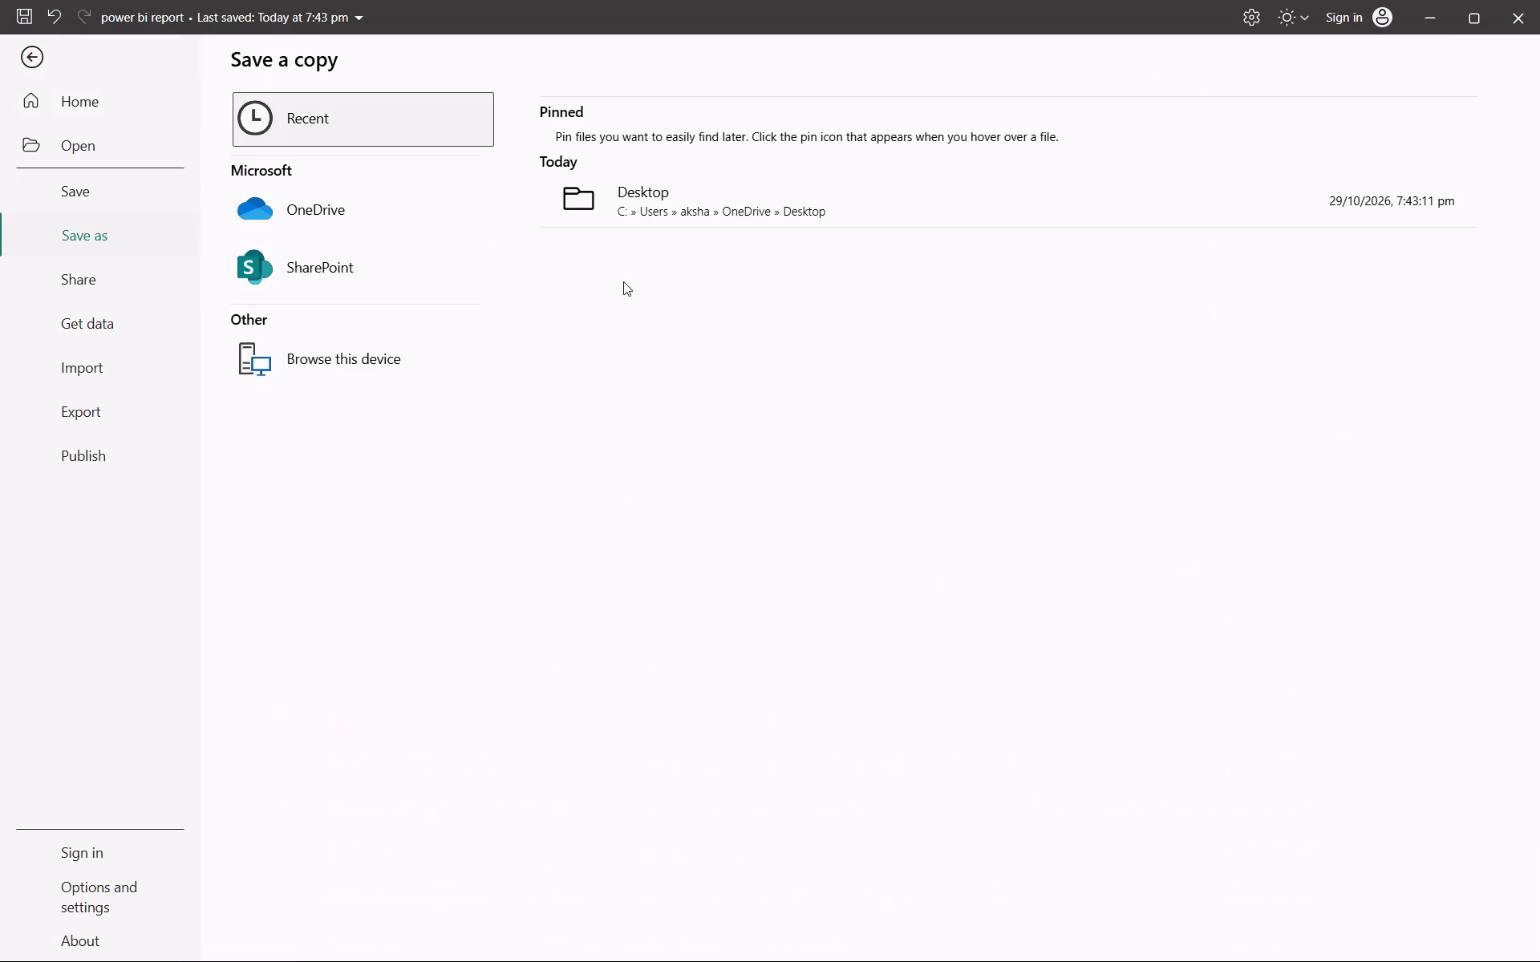
pyautogui.click(679, 209)
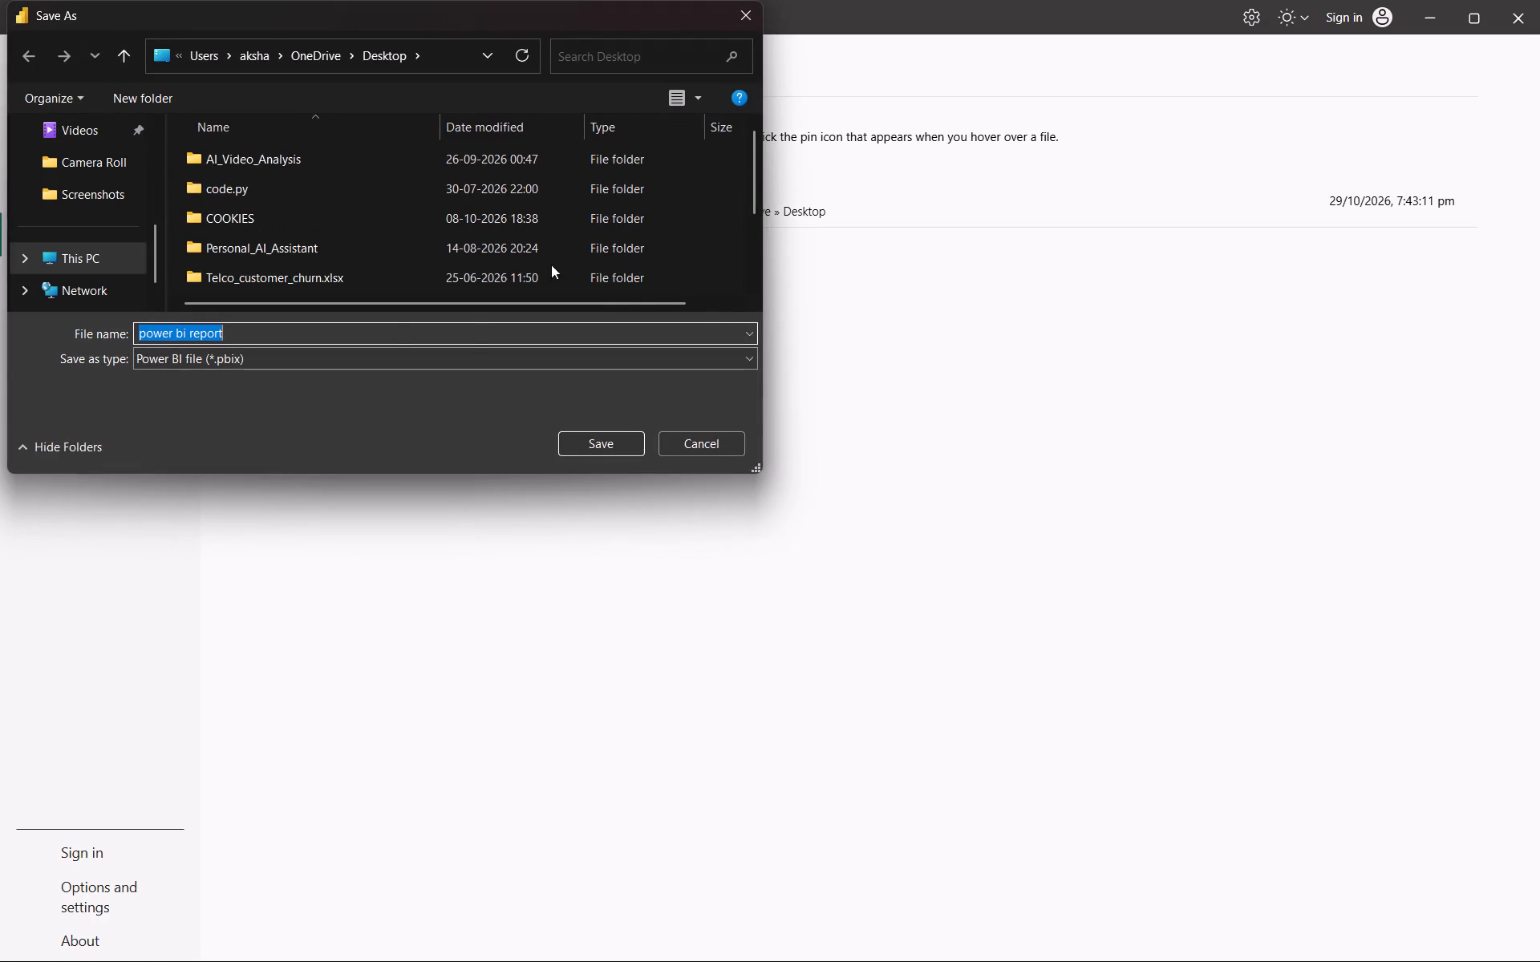
pyautogui.click(372, 334)
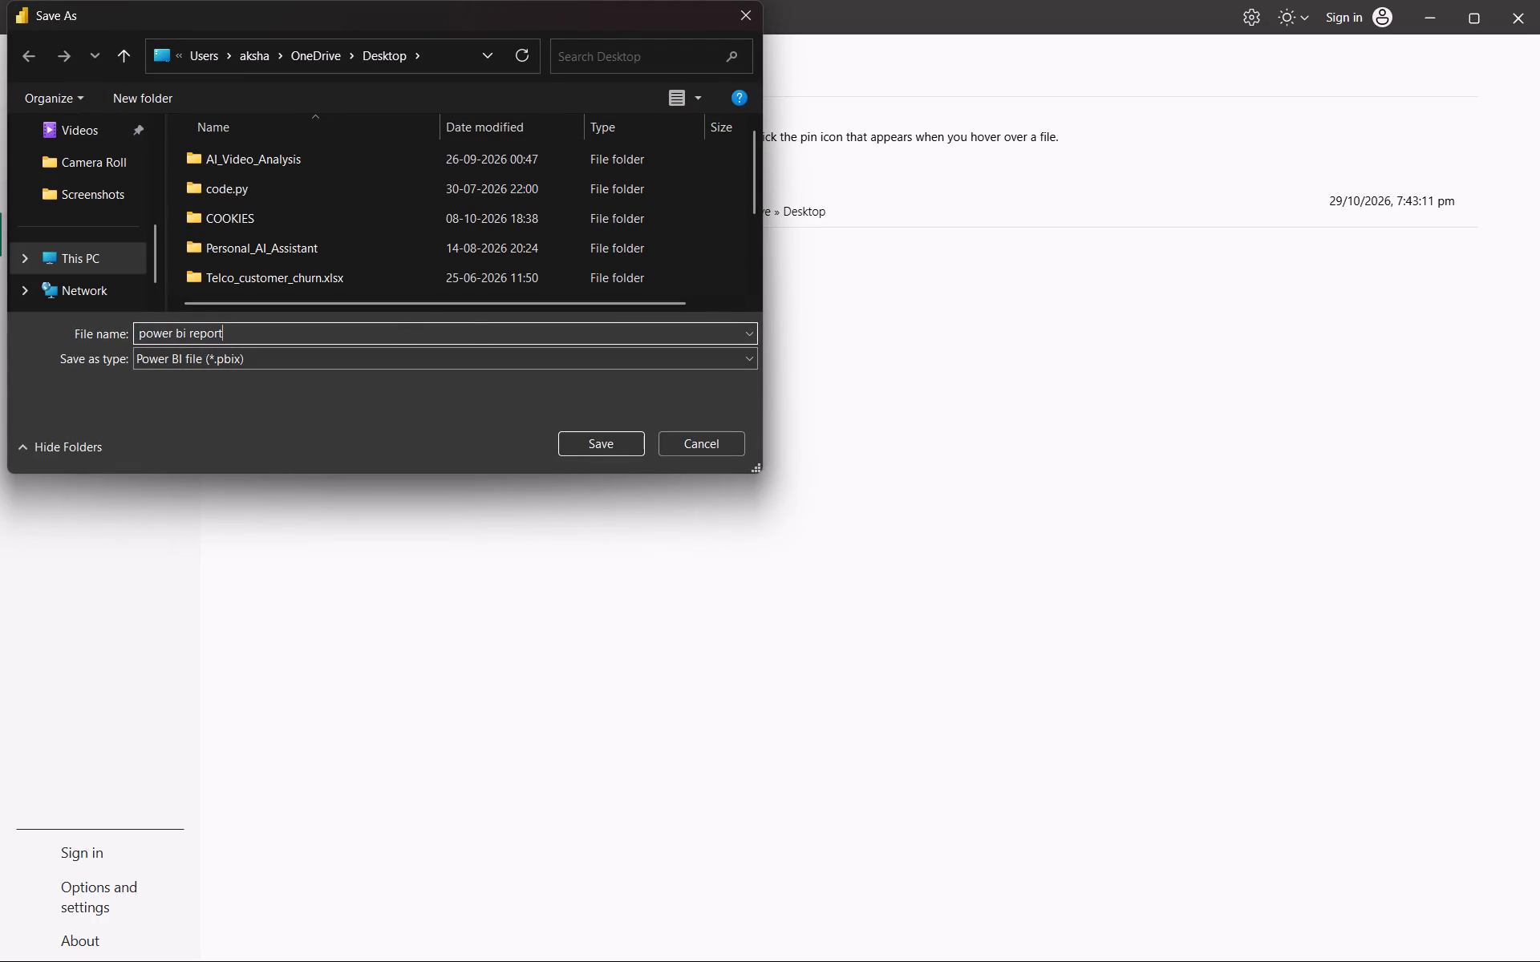
pyautogui.press('space')
pyautogui.write('smartstore')
pyautogui.click(583, 440)
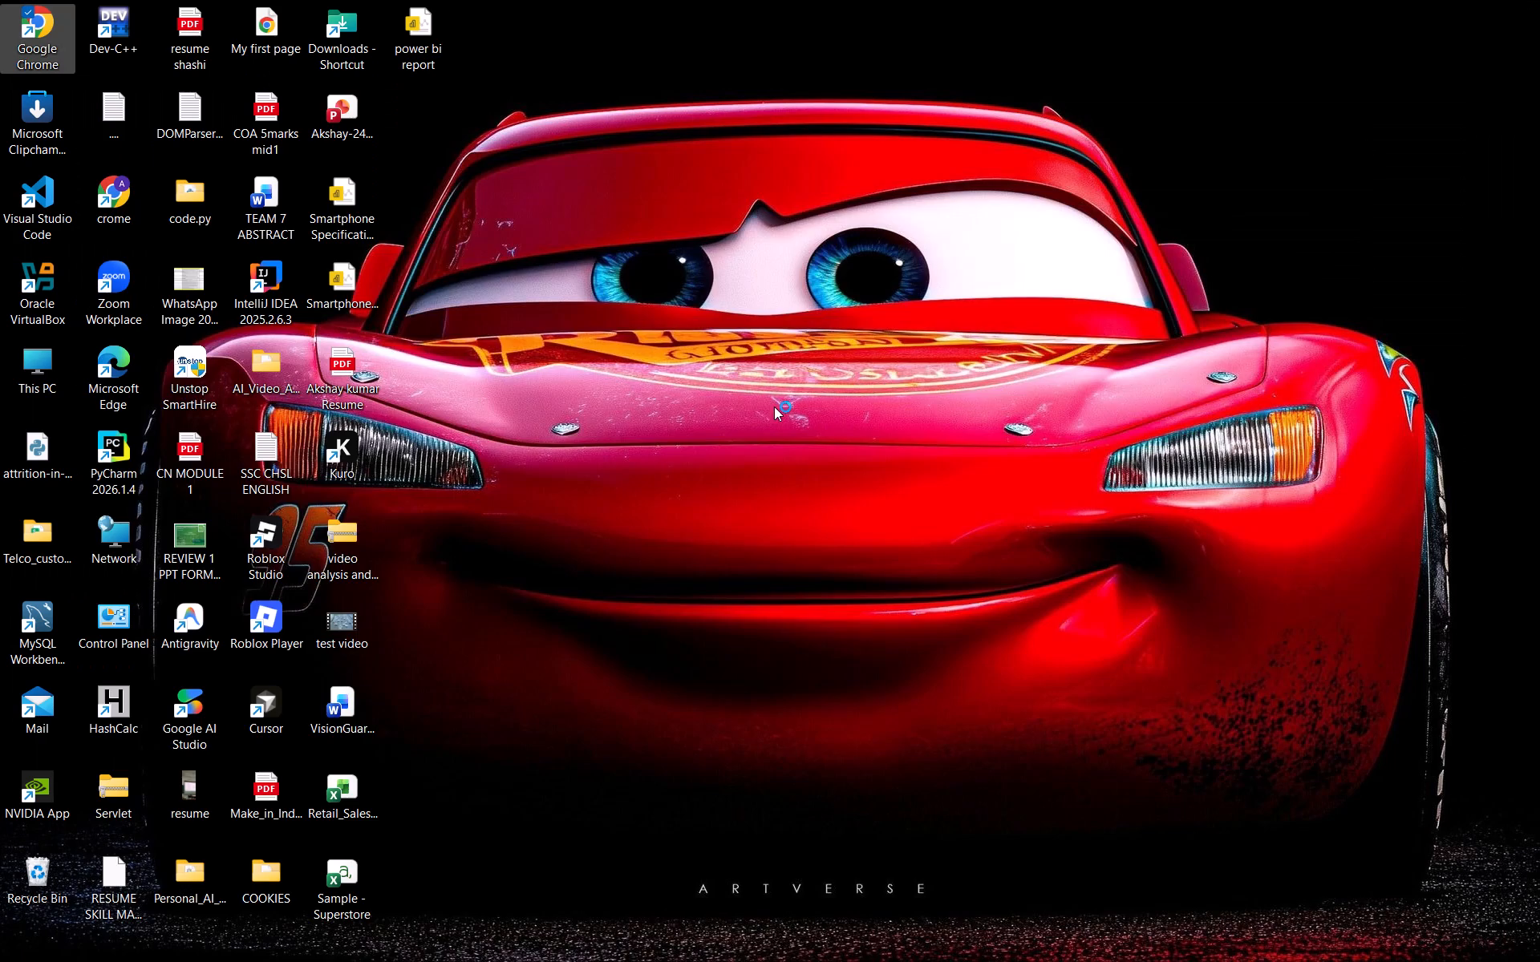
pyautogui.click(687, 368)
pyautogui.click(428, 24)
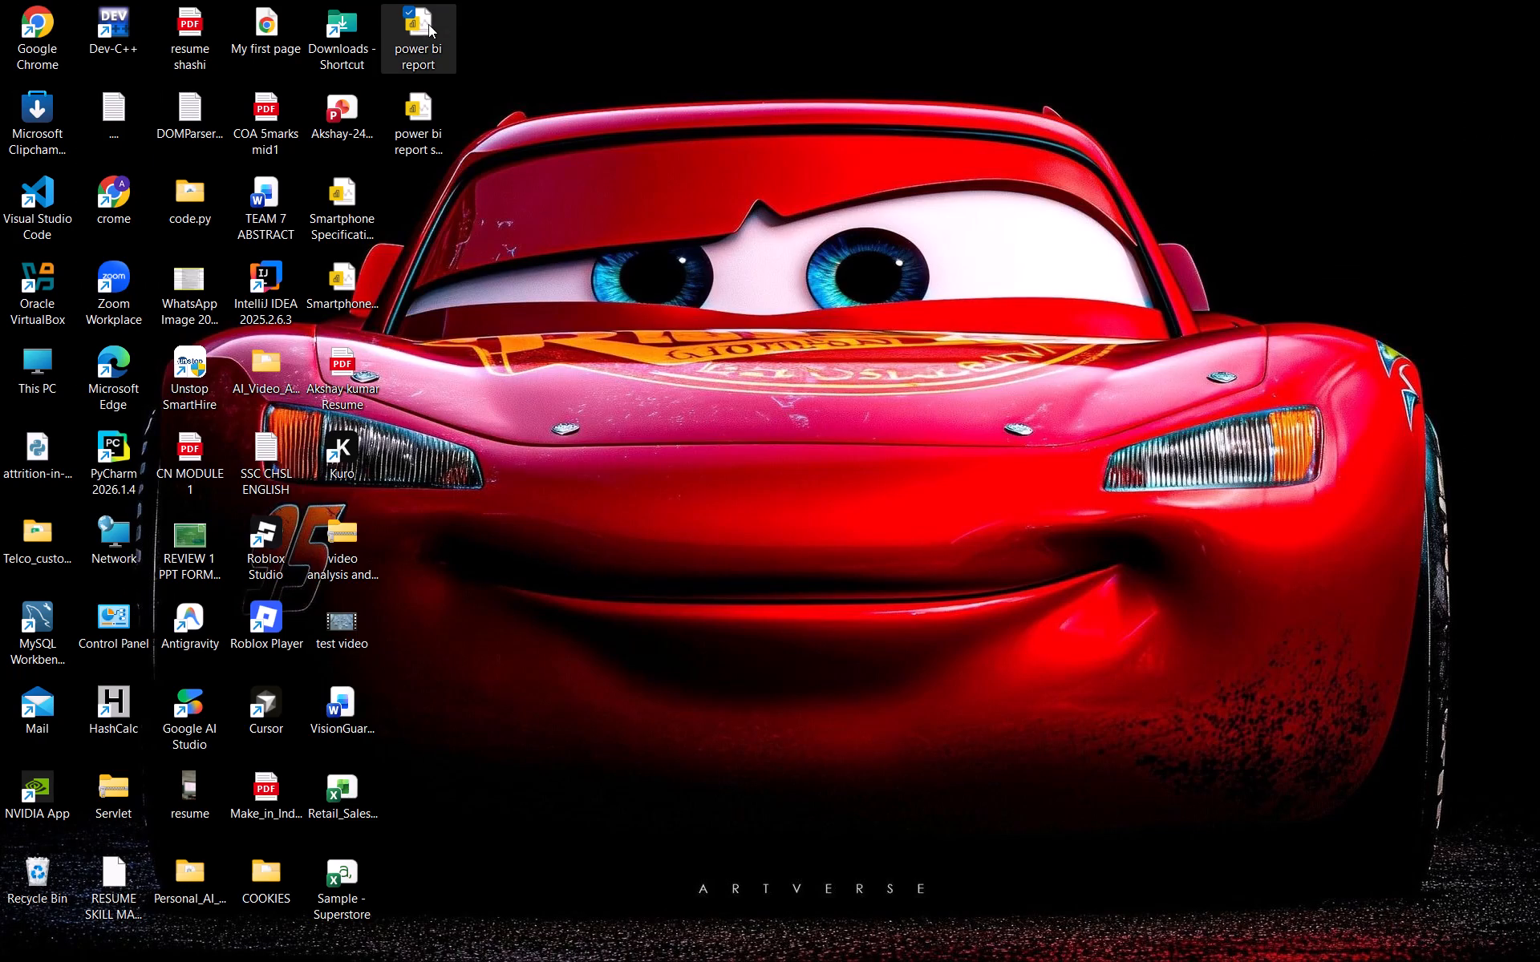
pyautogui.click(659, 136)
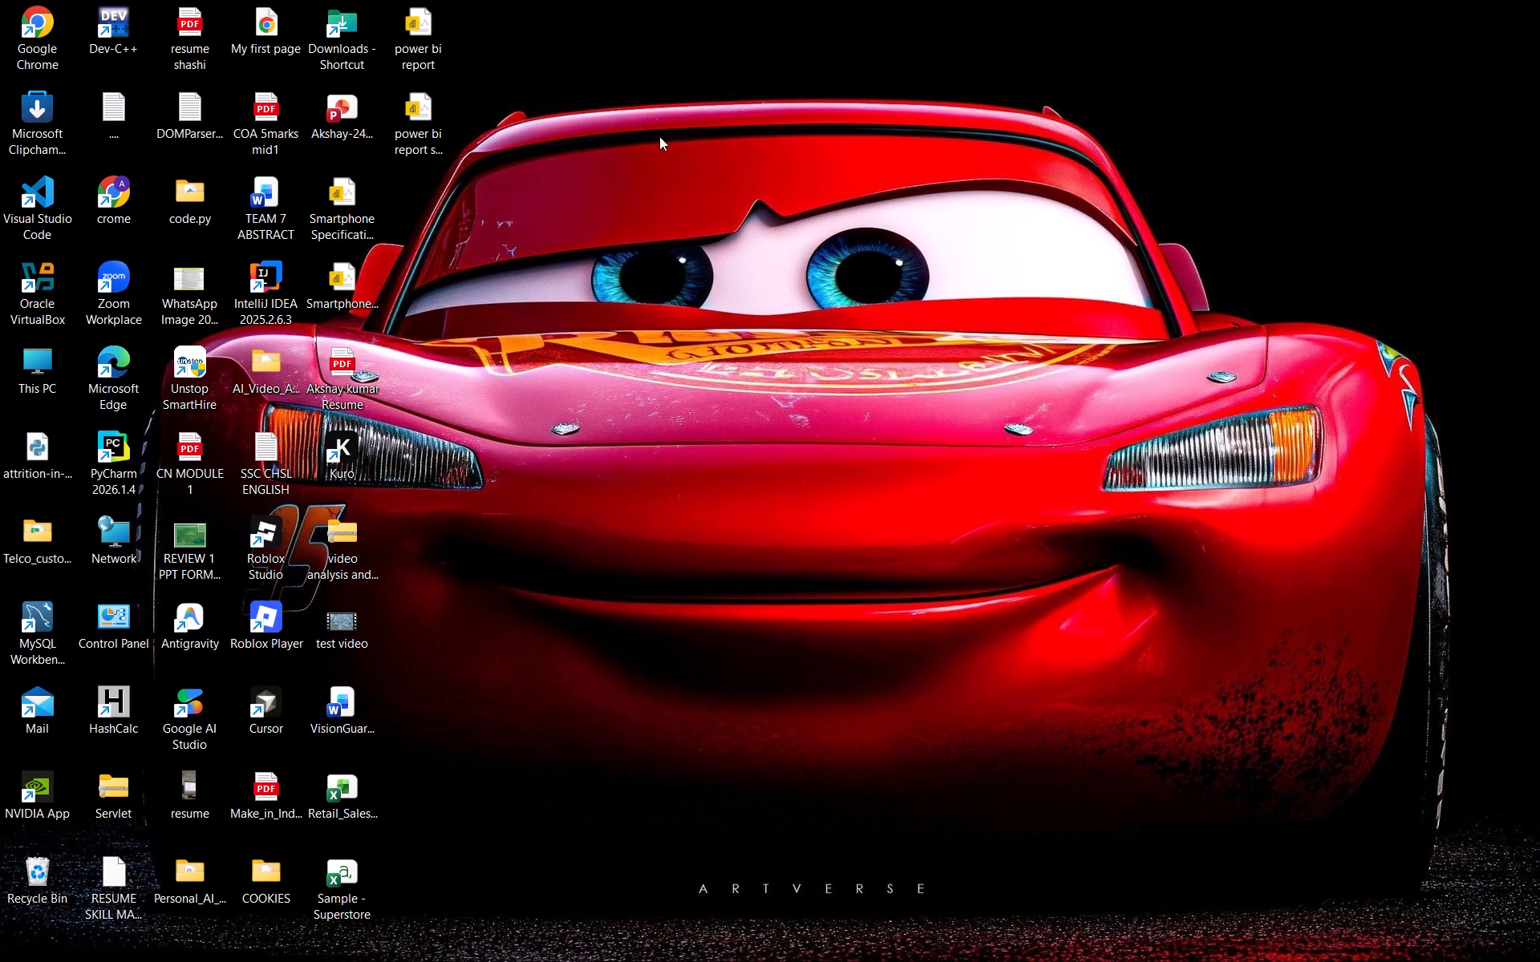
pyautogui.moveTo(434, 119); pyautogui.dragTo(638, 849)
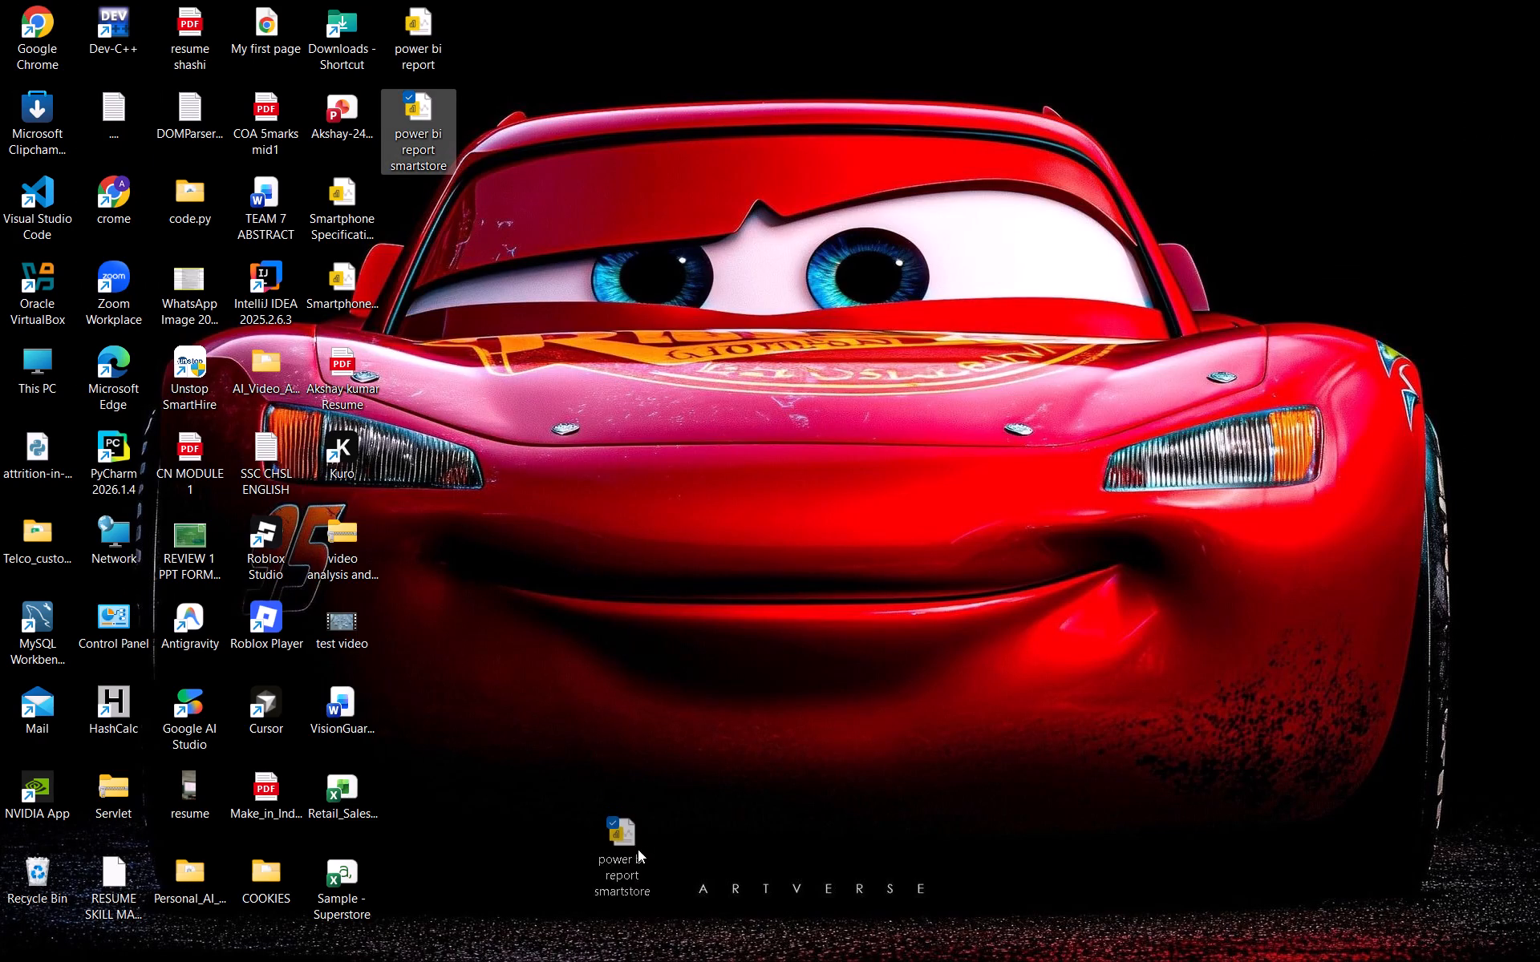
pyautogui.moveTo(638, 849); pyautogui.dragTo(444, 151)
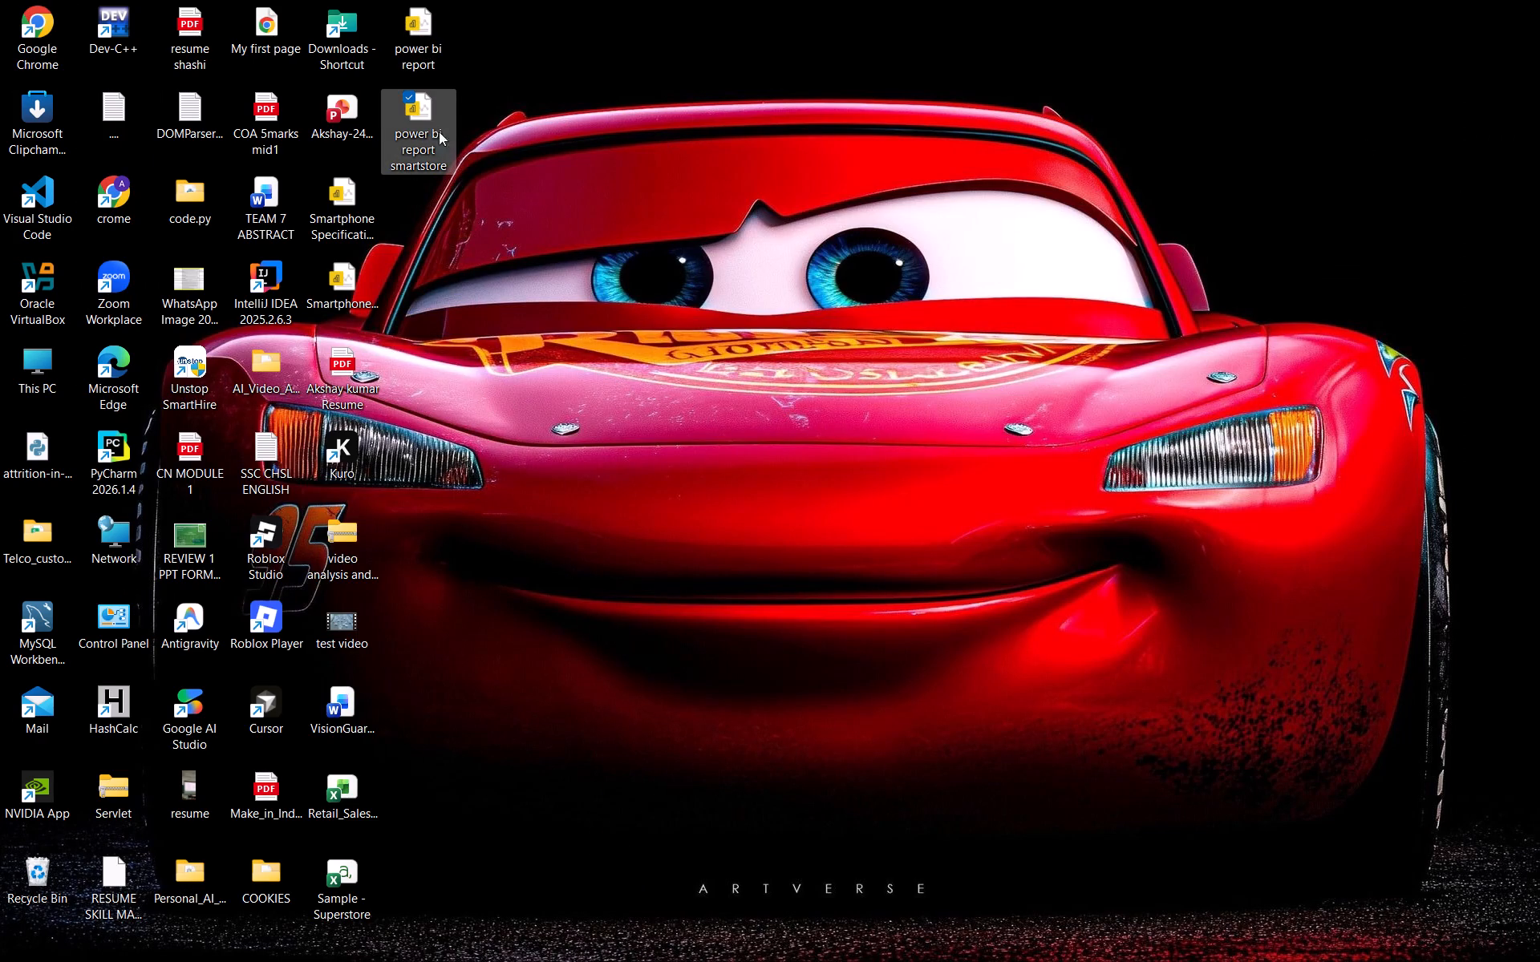
# Open the power bi report smartstore file from the desktop and switch to its newly opened report window.
pyautogui.doubleClick(431, 107)
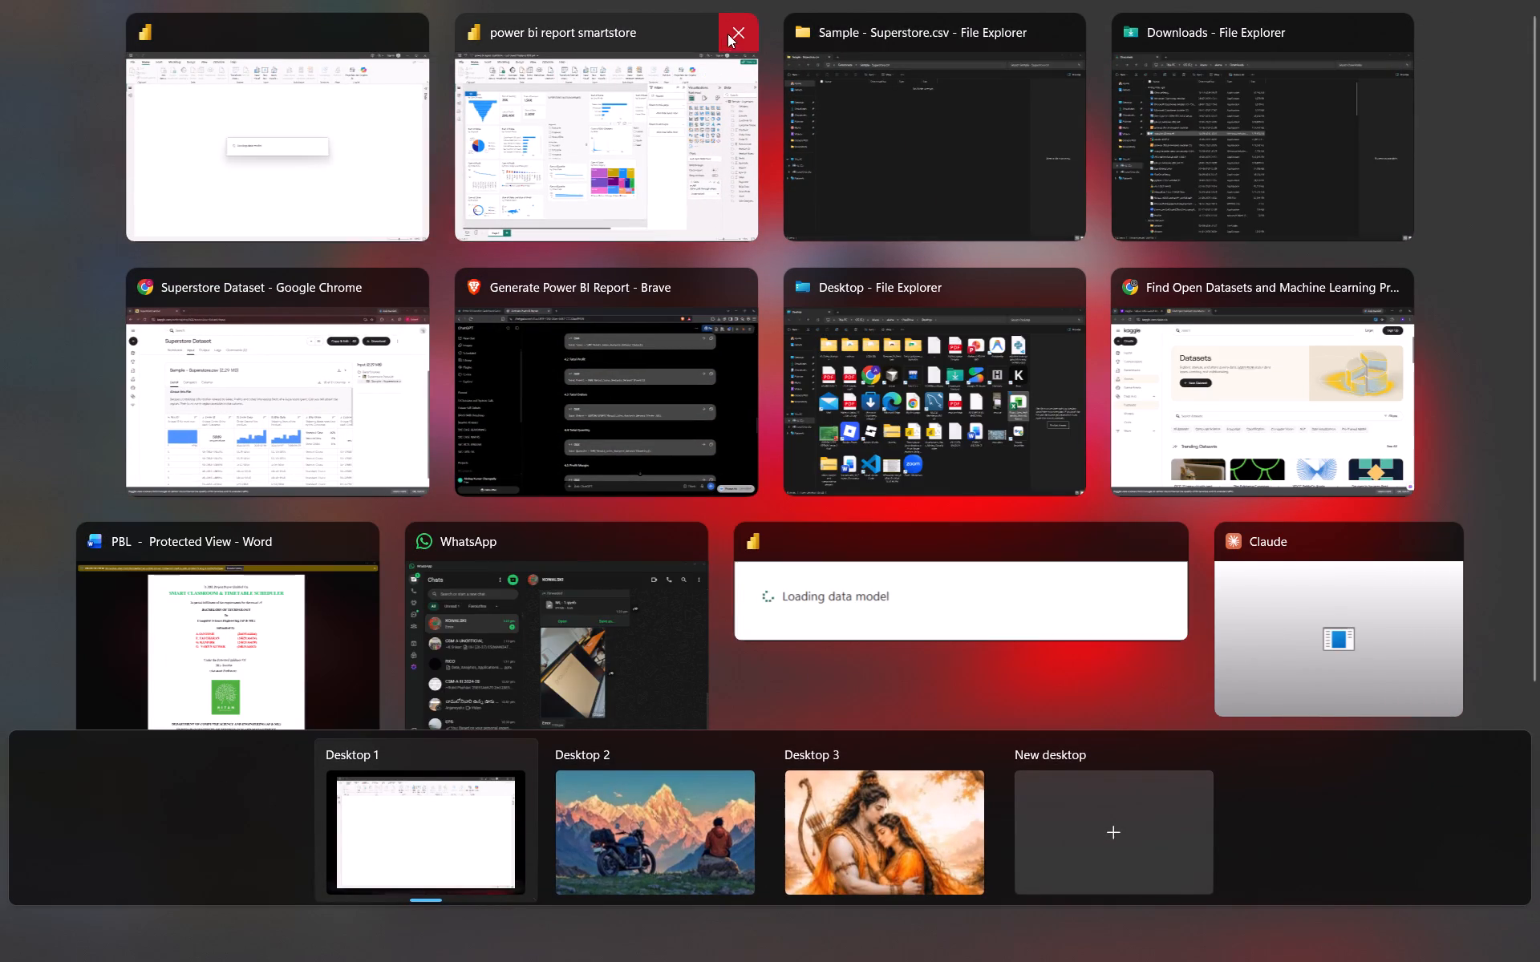
pyautogui.click(297, 148)
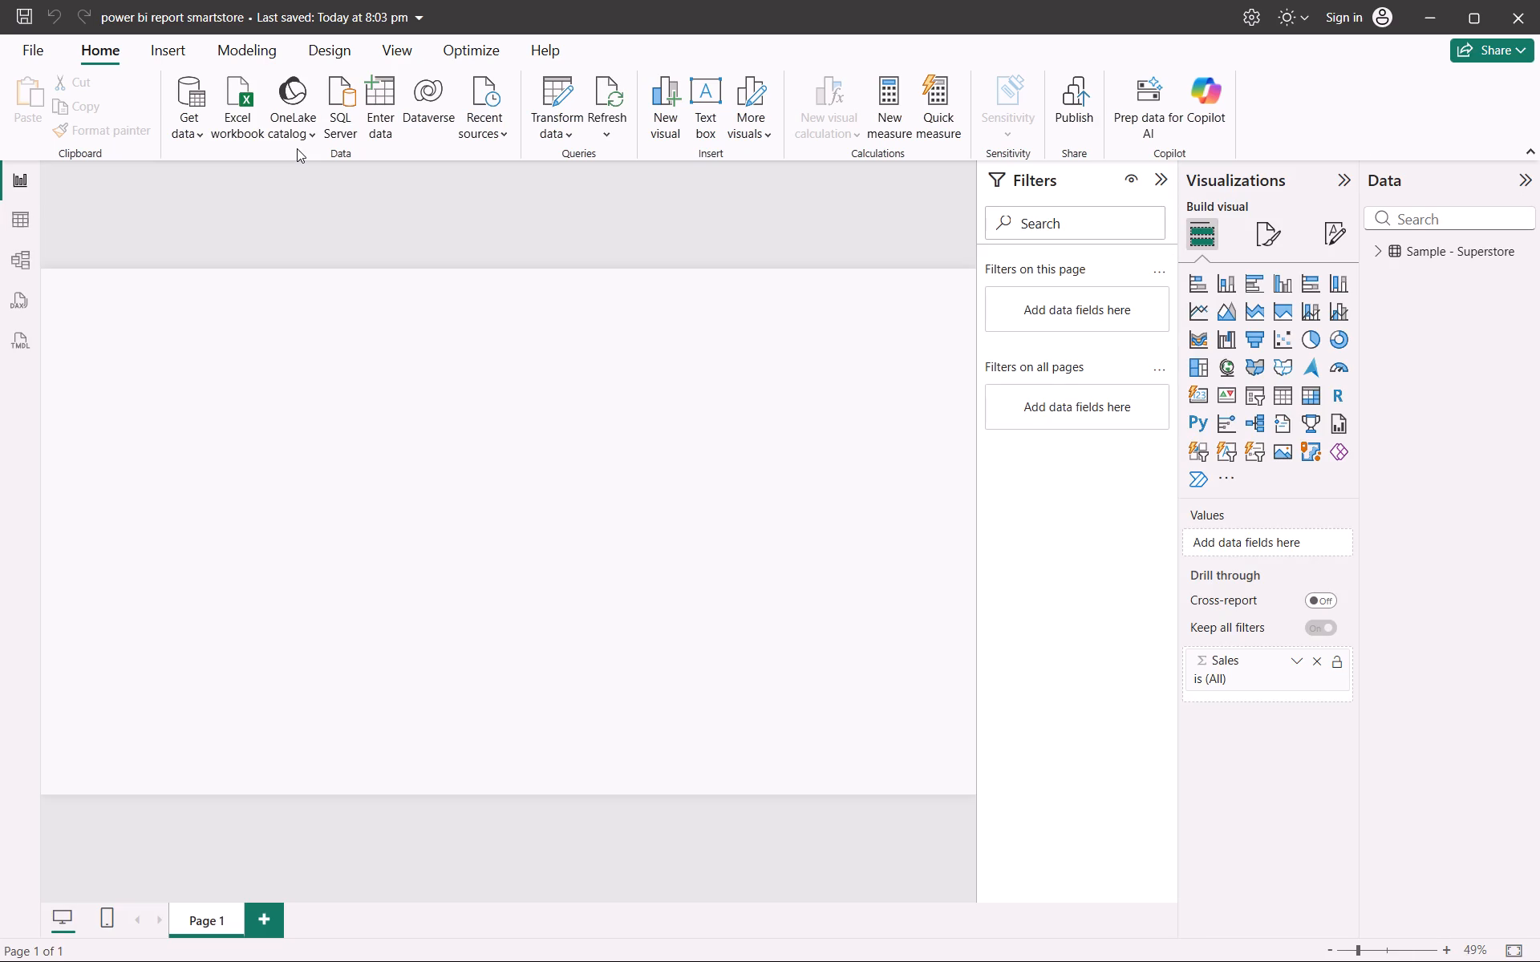
# Close the newly opened power bi report smartstore window once its visuals have loaded.
pyautogui.hscroll(1, 436, 426)
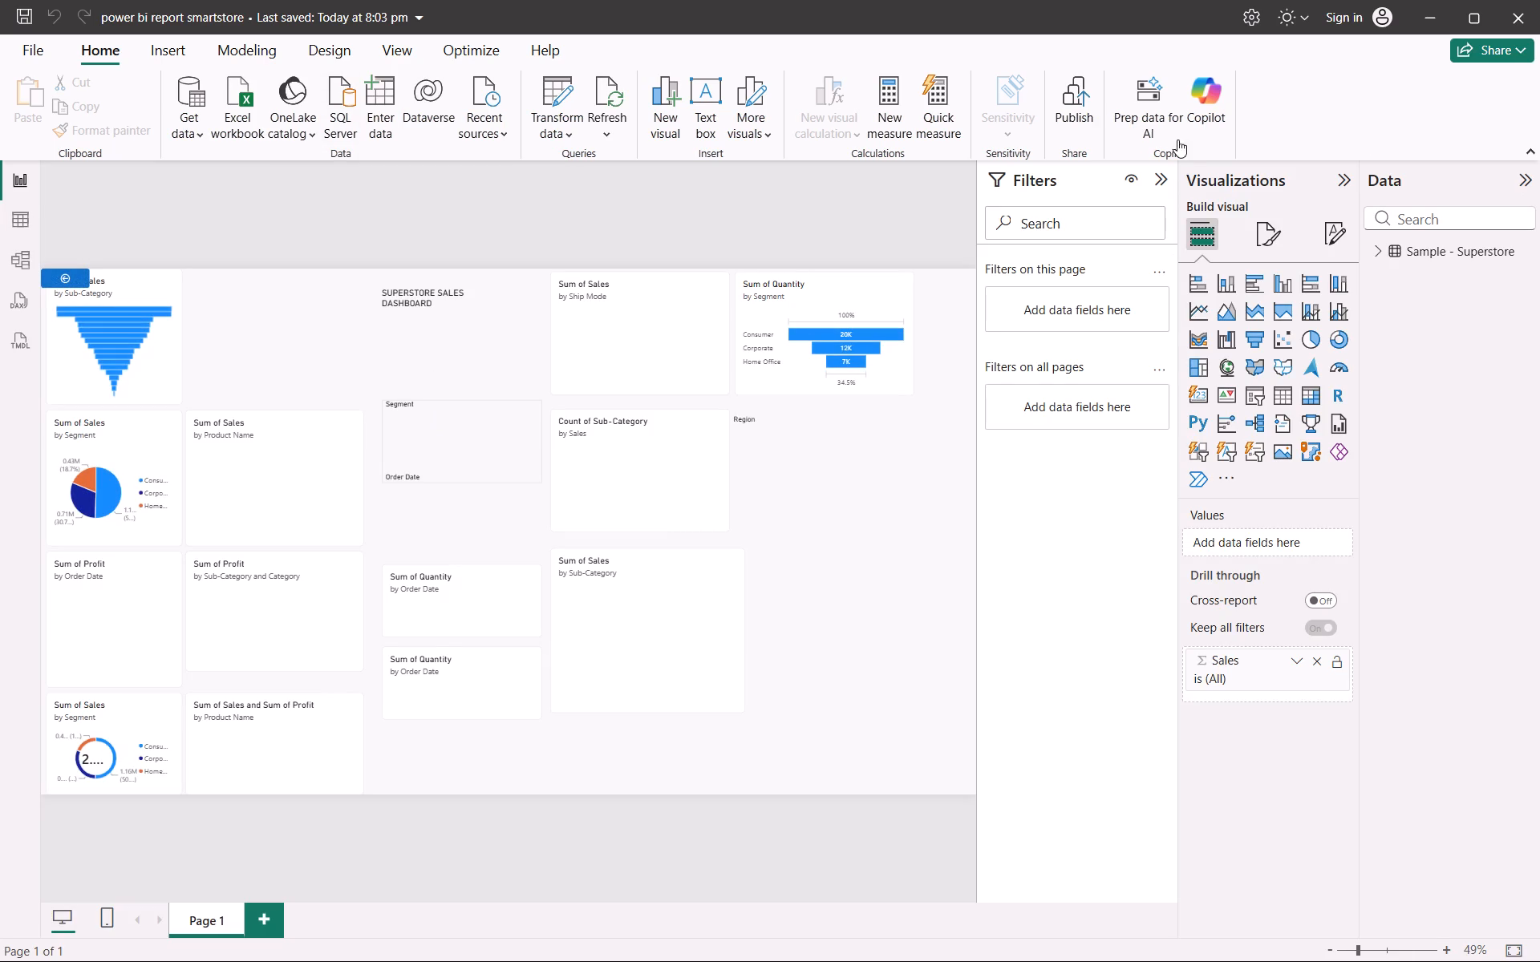
pyautogui.click(1522, 18)
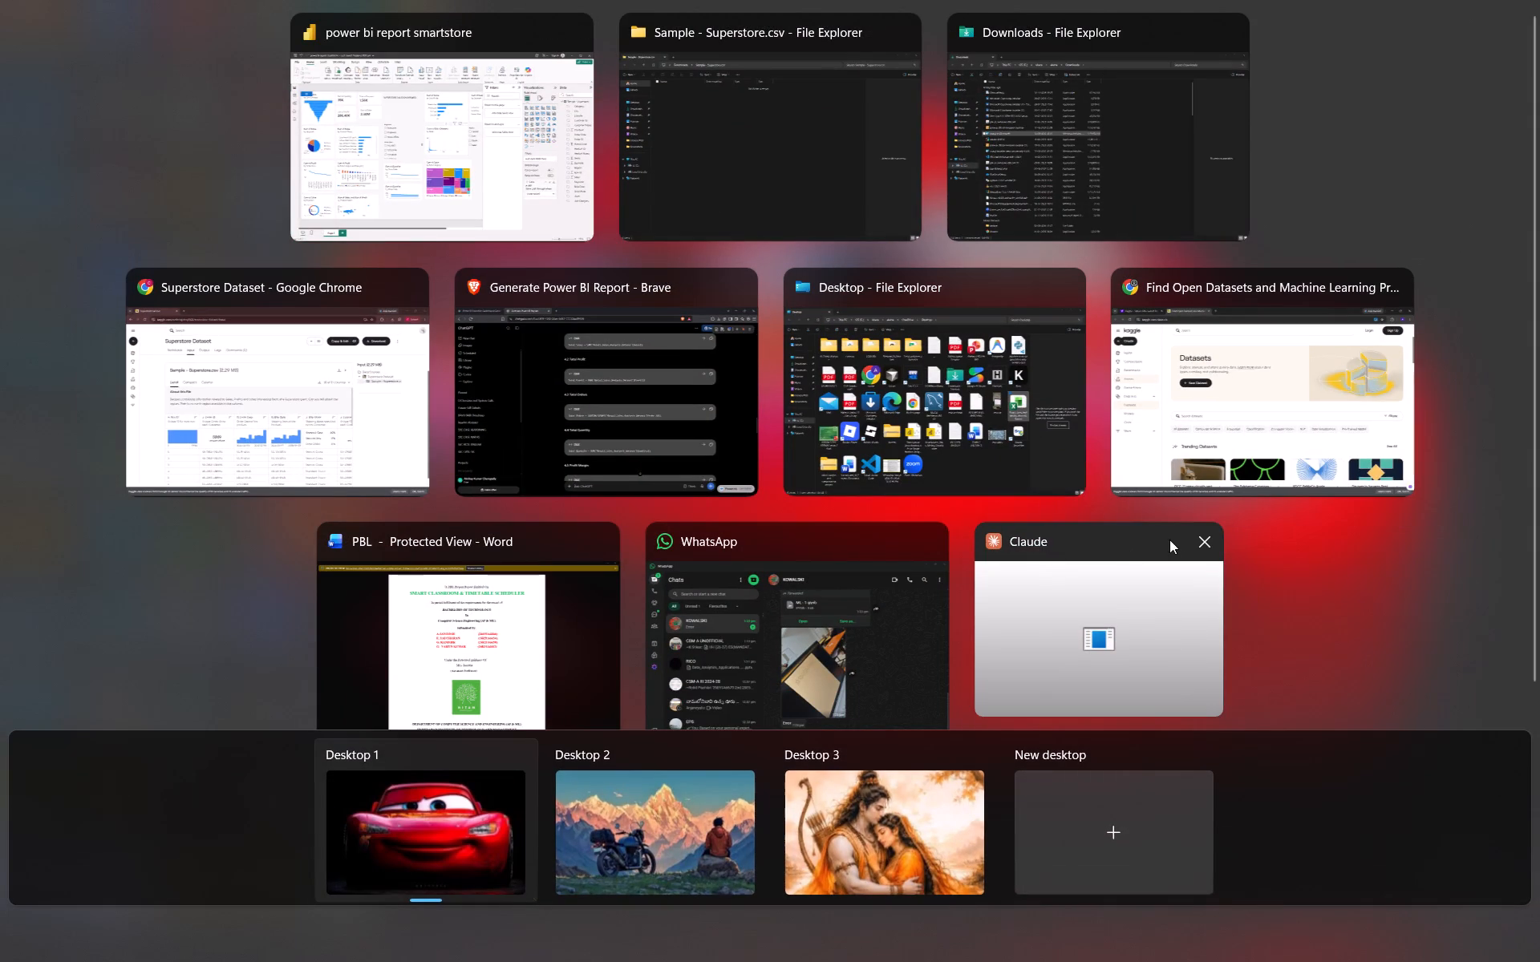
# From the overview of open windows, close Claude, WhatsApp, the PBL Word document, and every File Explorer and Chrome window.
pyautogui.click(1199, 540)
pyautogui.click(1075, 558)
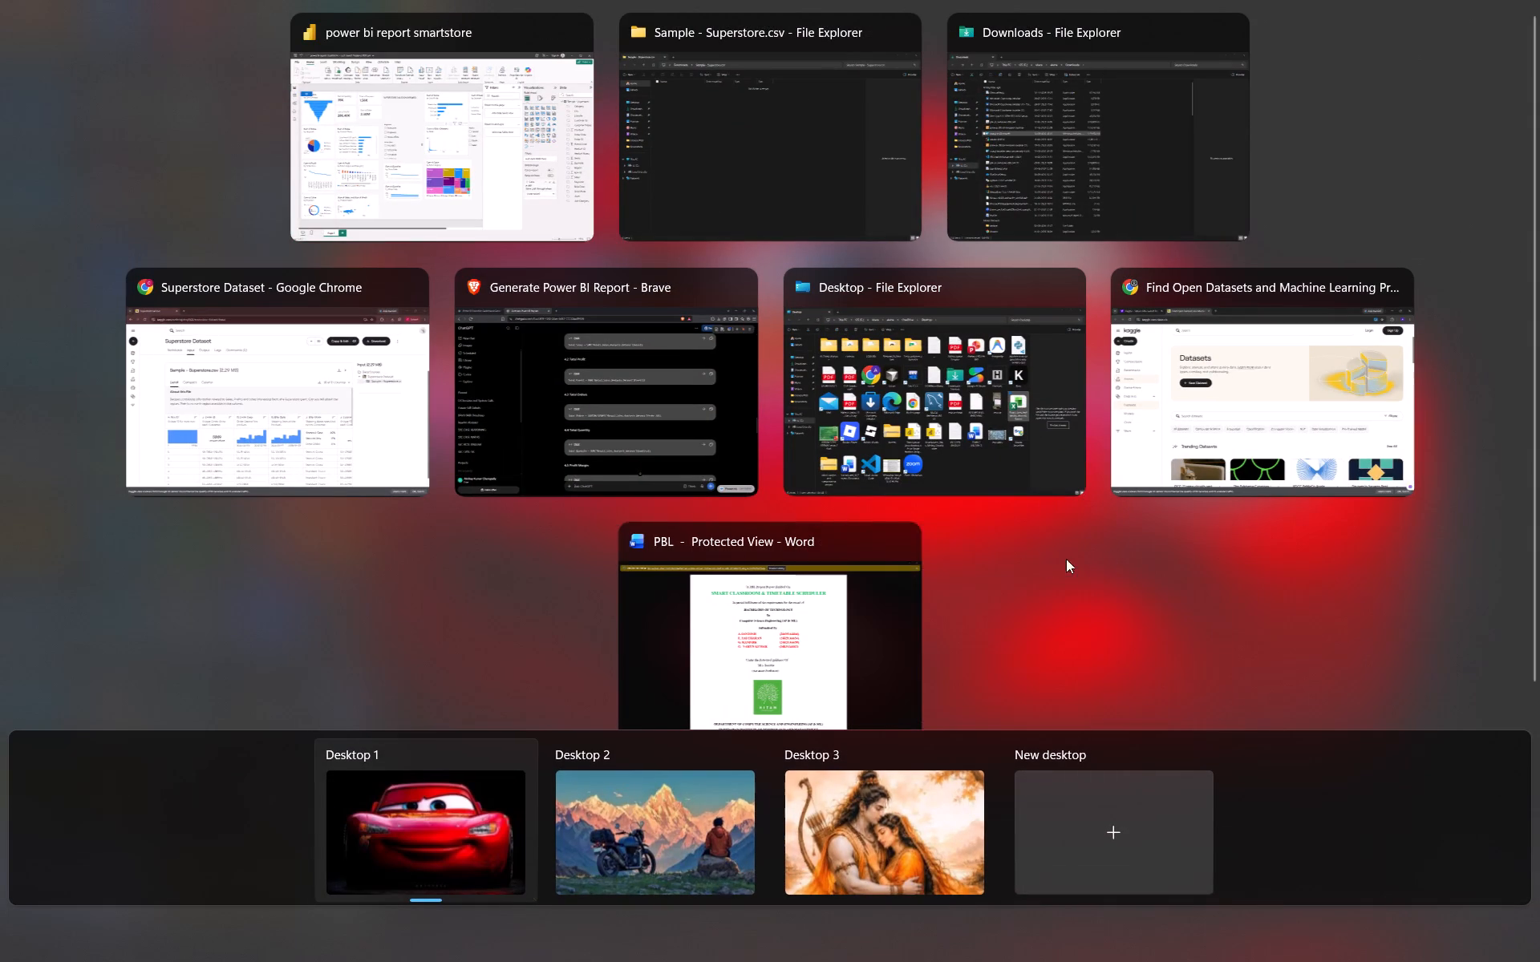
pyautogui.click(910, 546)
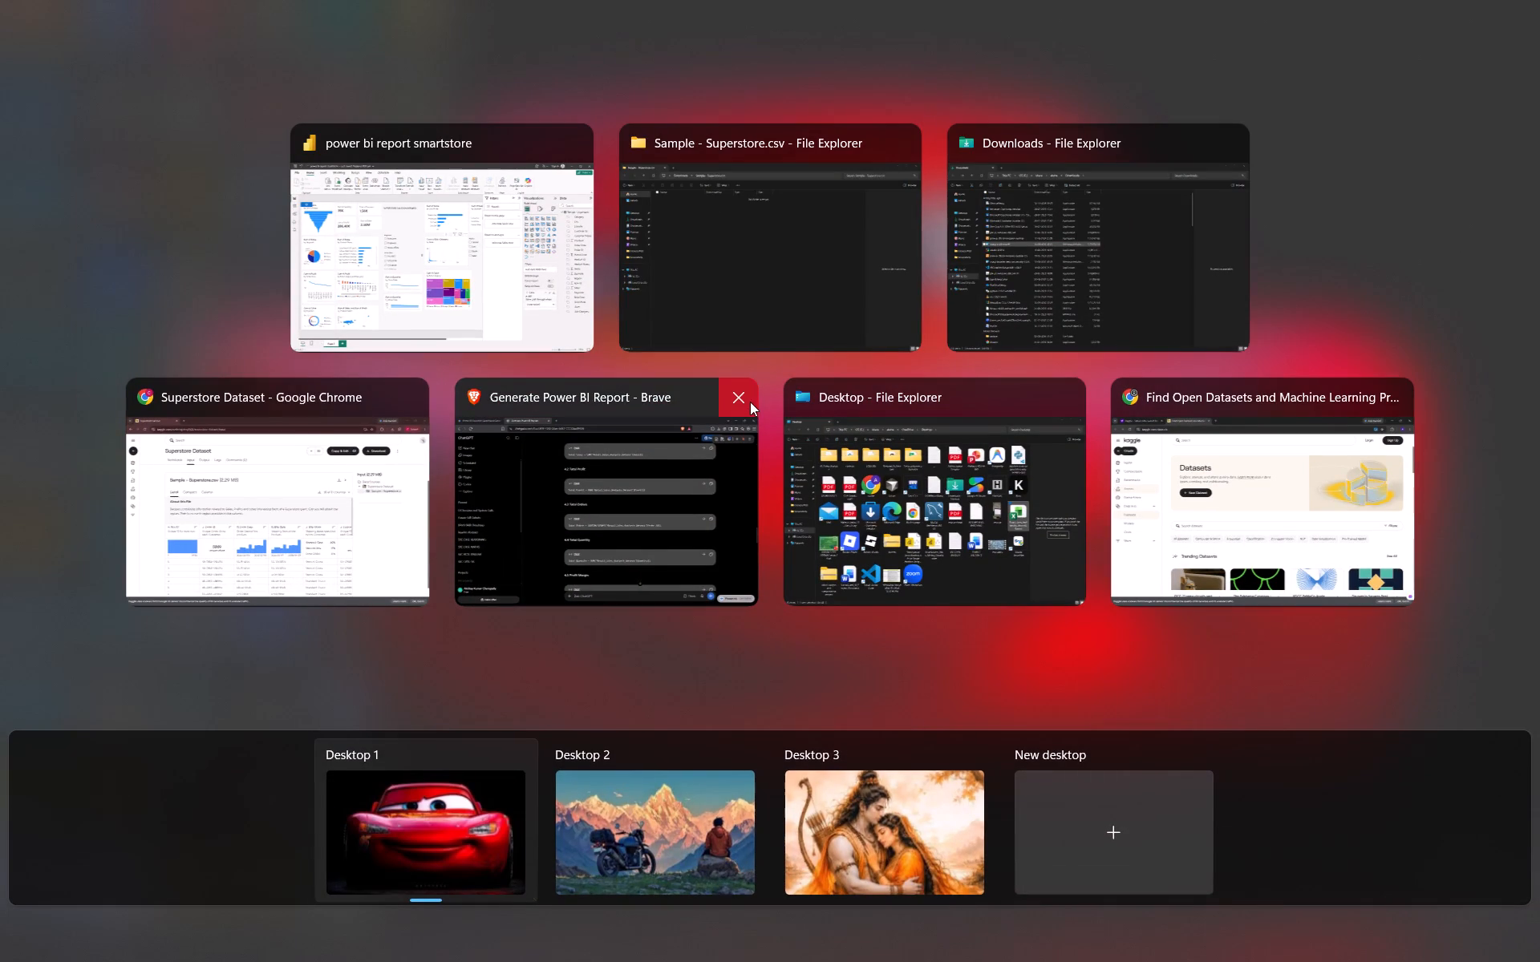
pyautogui.click(751, 402)
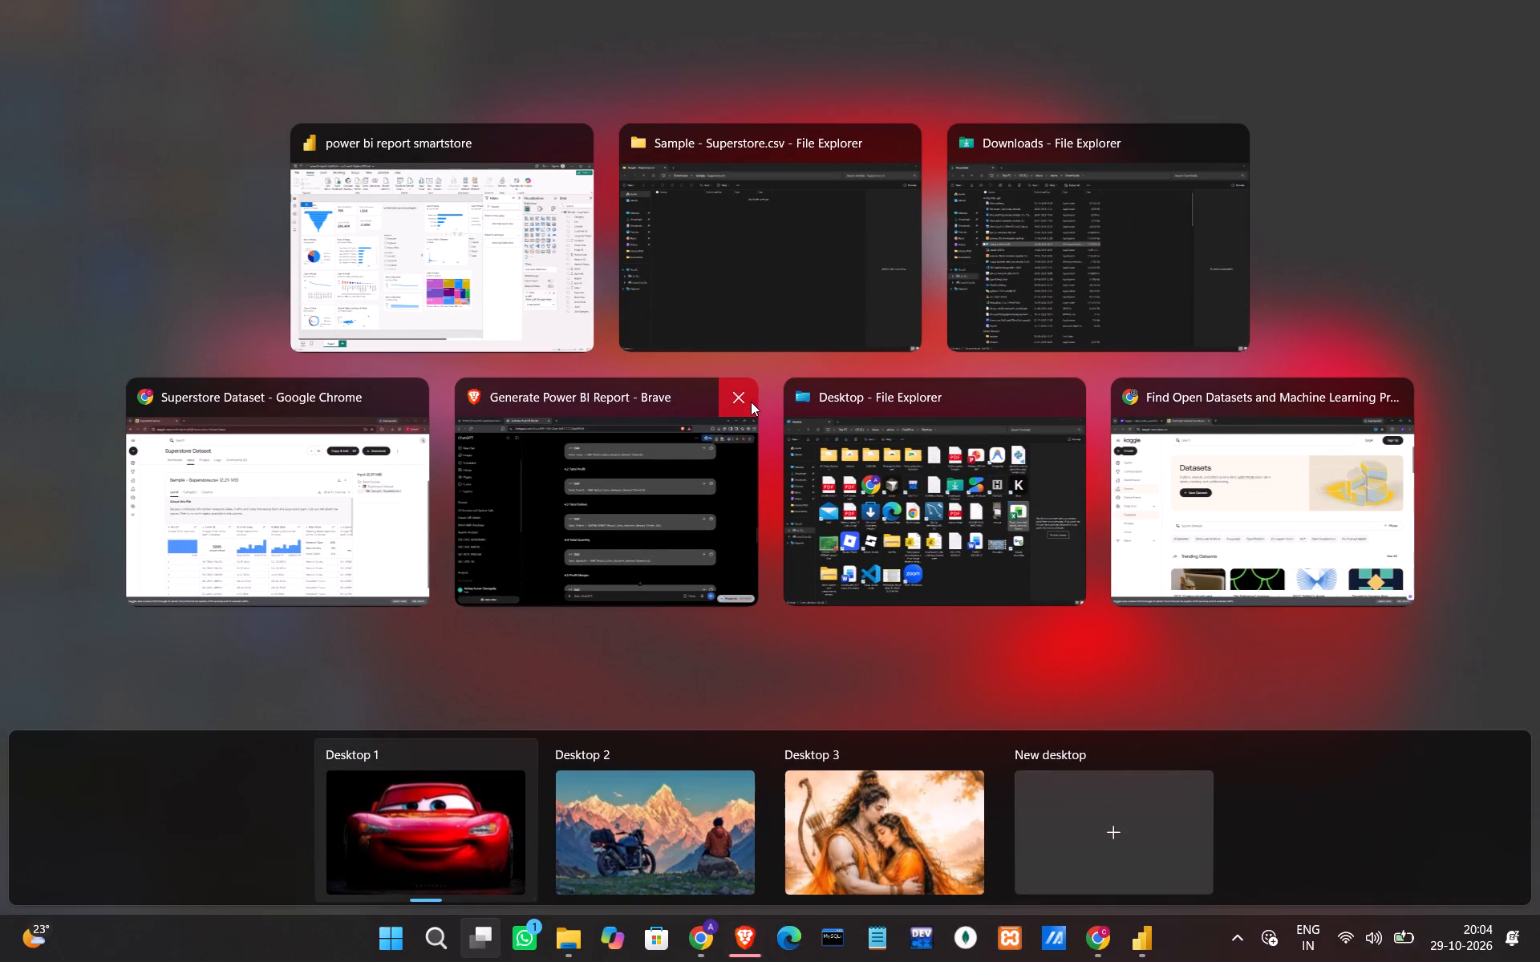
pyautogui.click(1066, 390)
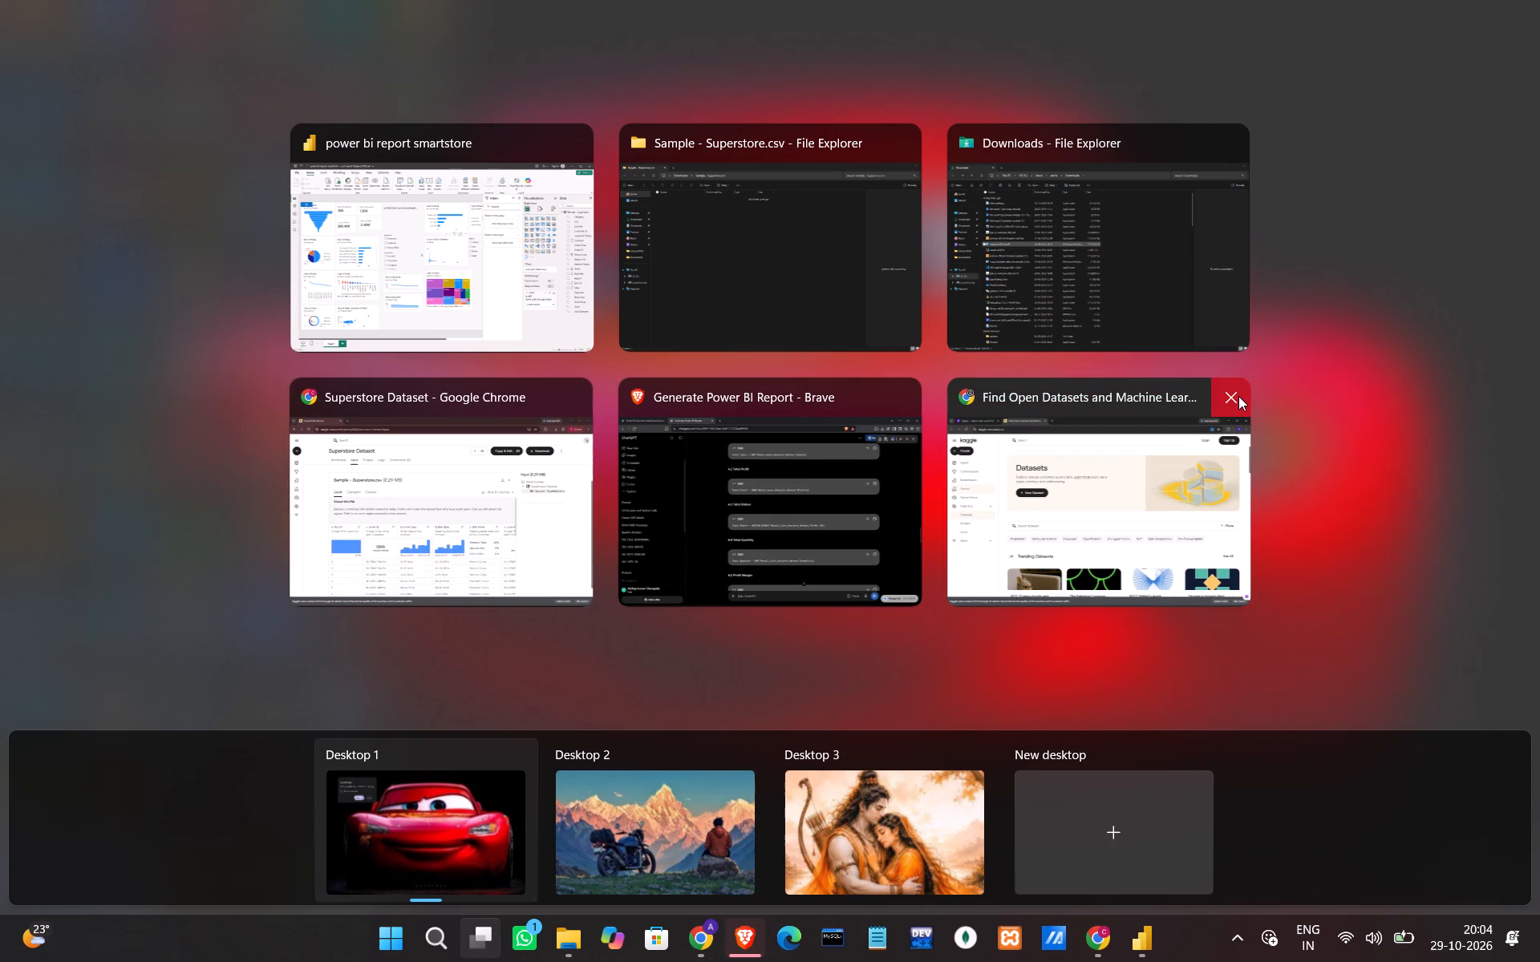
pyautogui.click(1238, 396)
pyautogui.click(1230, 141)
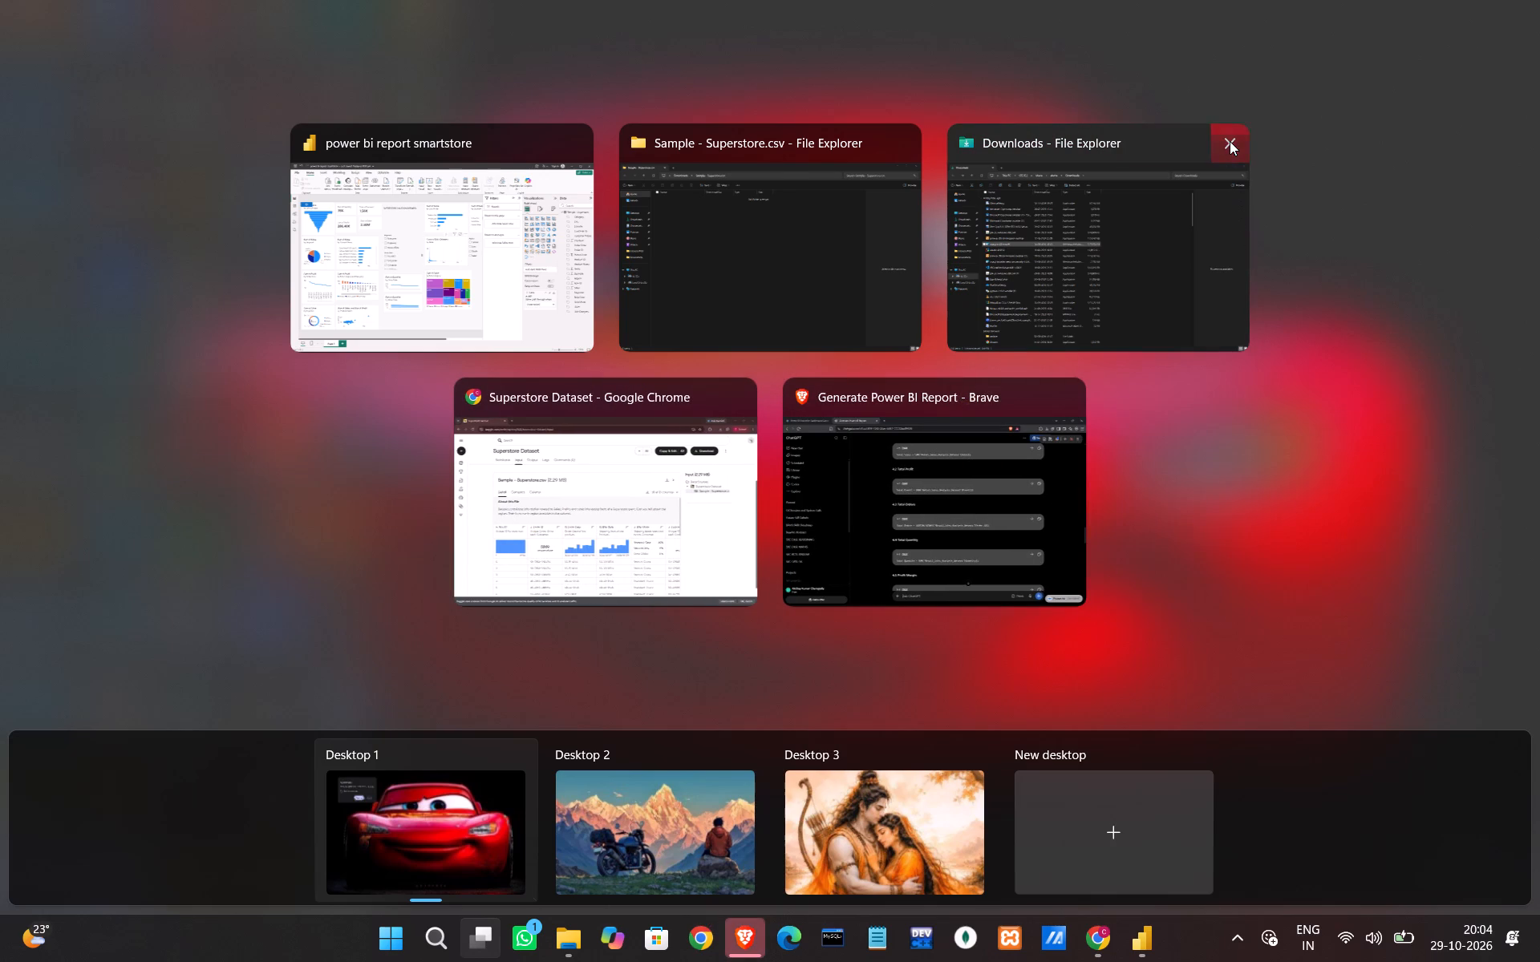
pyautogui.click(1068, 144)
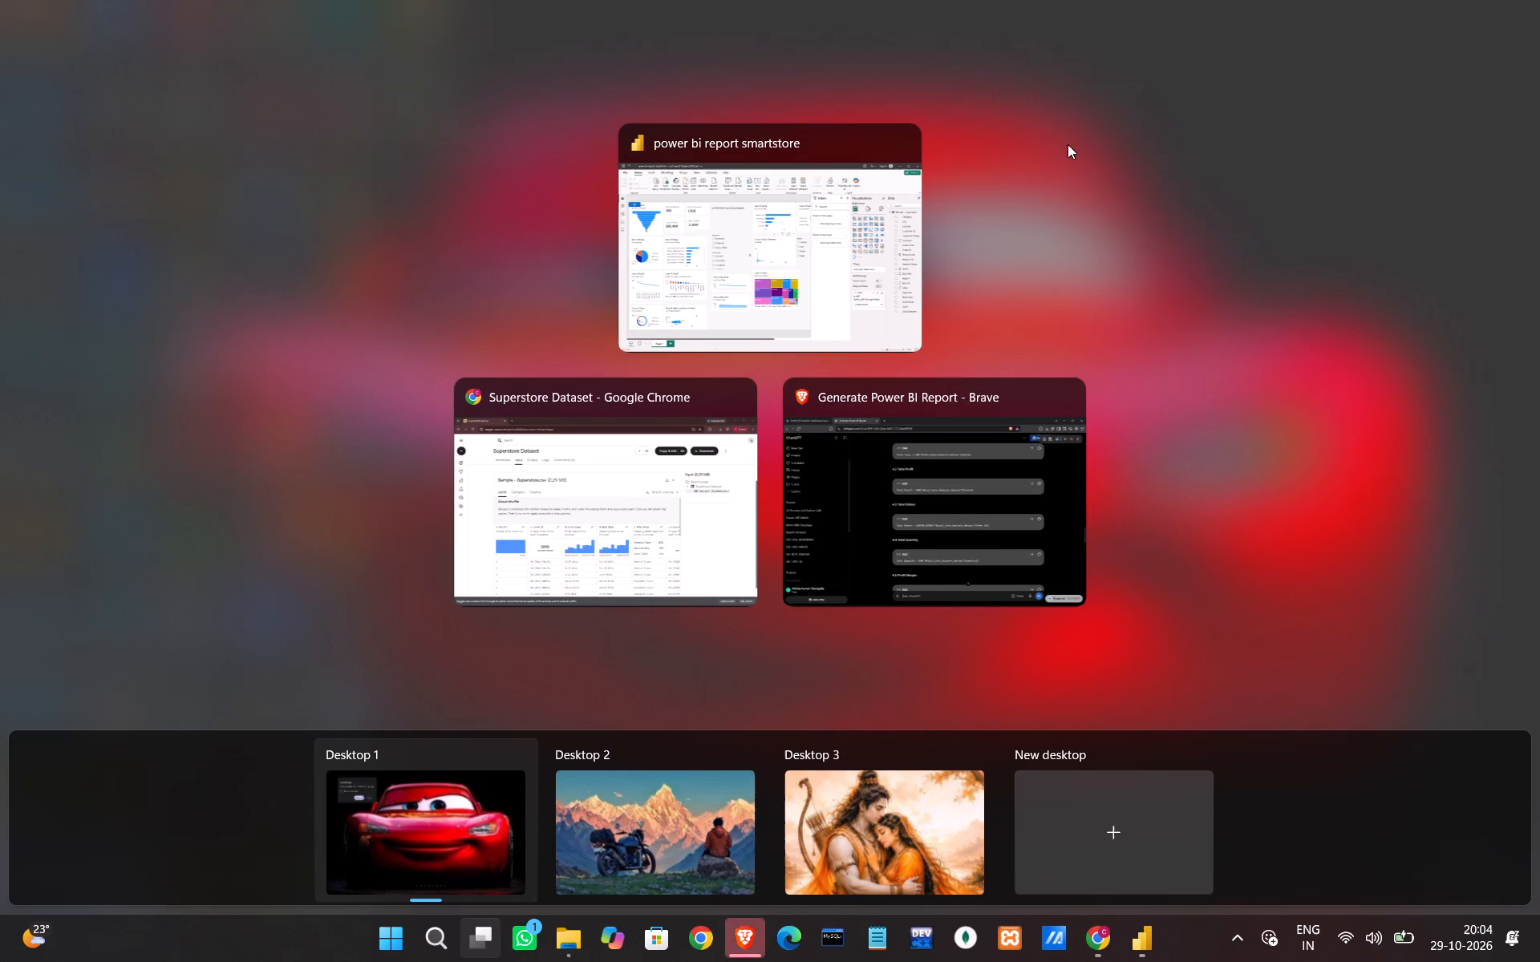
pyautogui.click(733, 404)
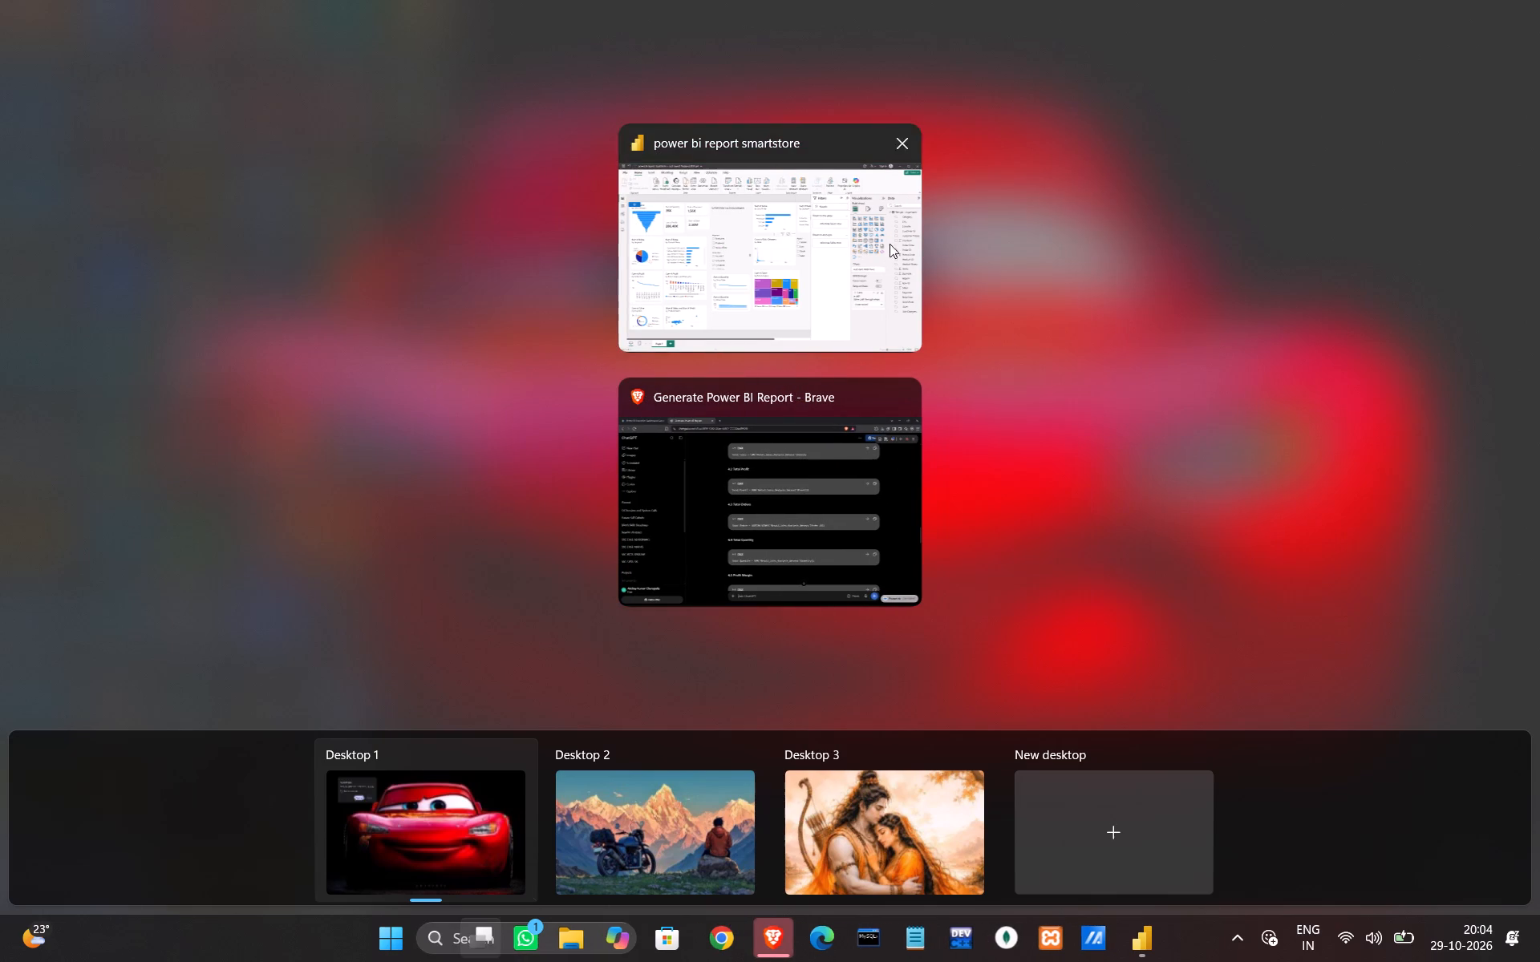
# Close the remaining power bi report smartstore window from the overview.
pyautogui.click(902, 132)
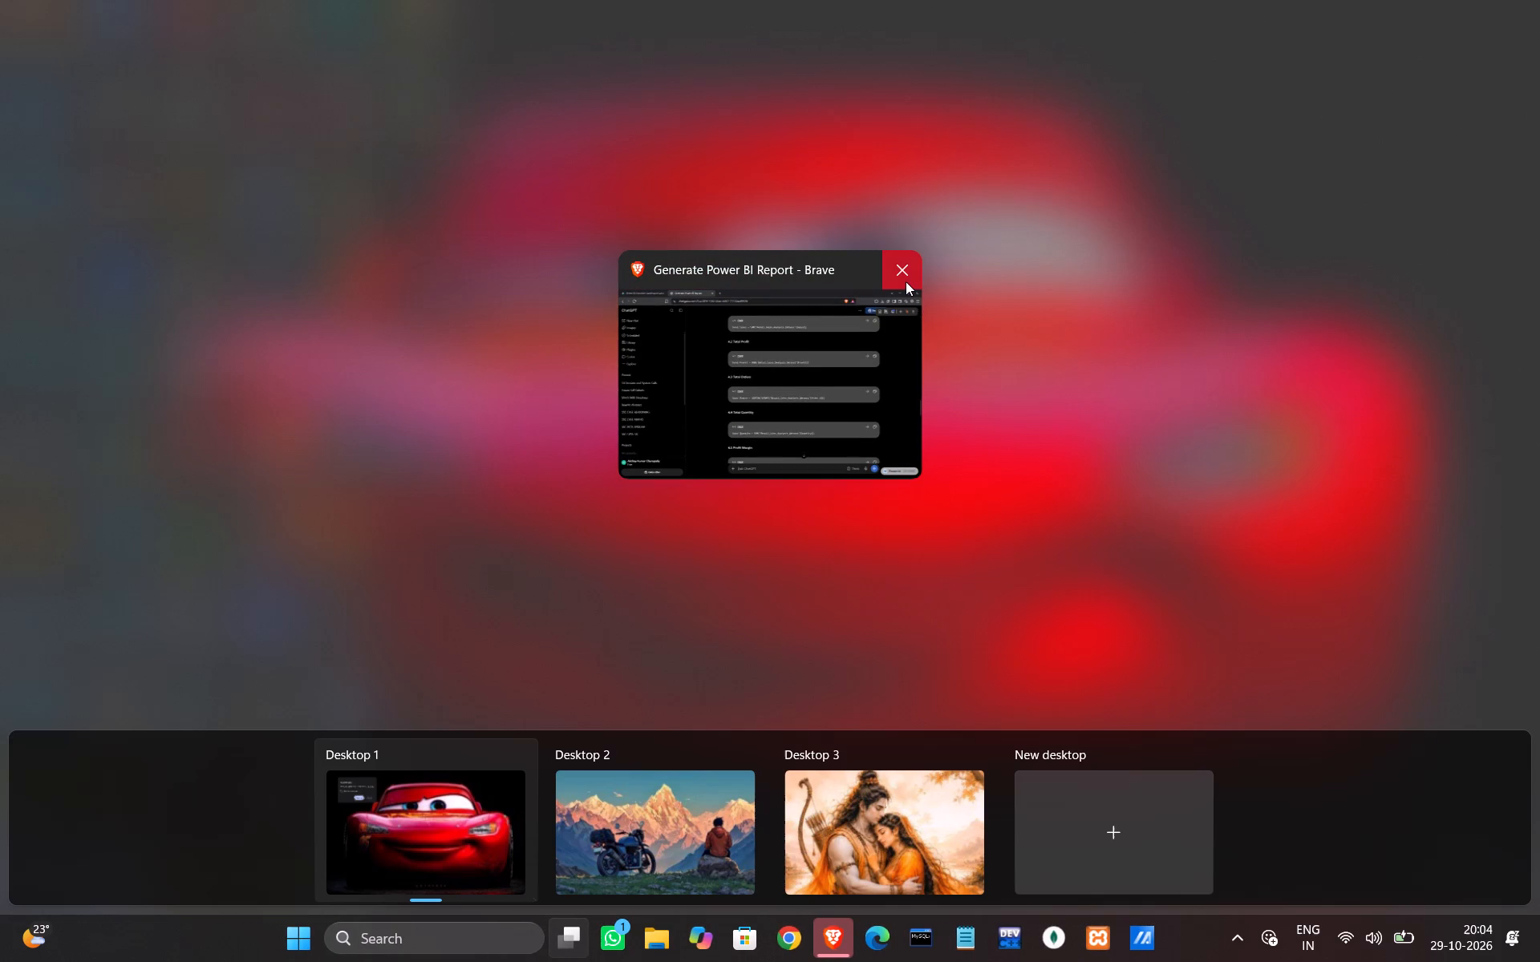
# Close the Brave window holding the Generate Power BI Report conversation.
pyautogui.click(906, 281)
pyautogui.click(845, 350)
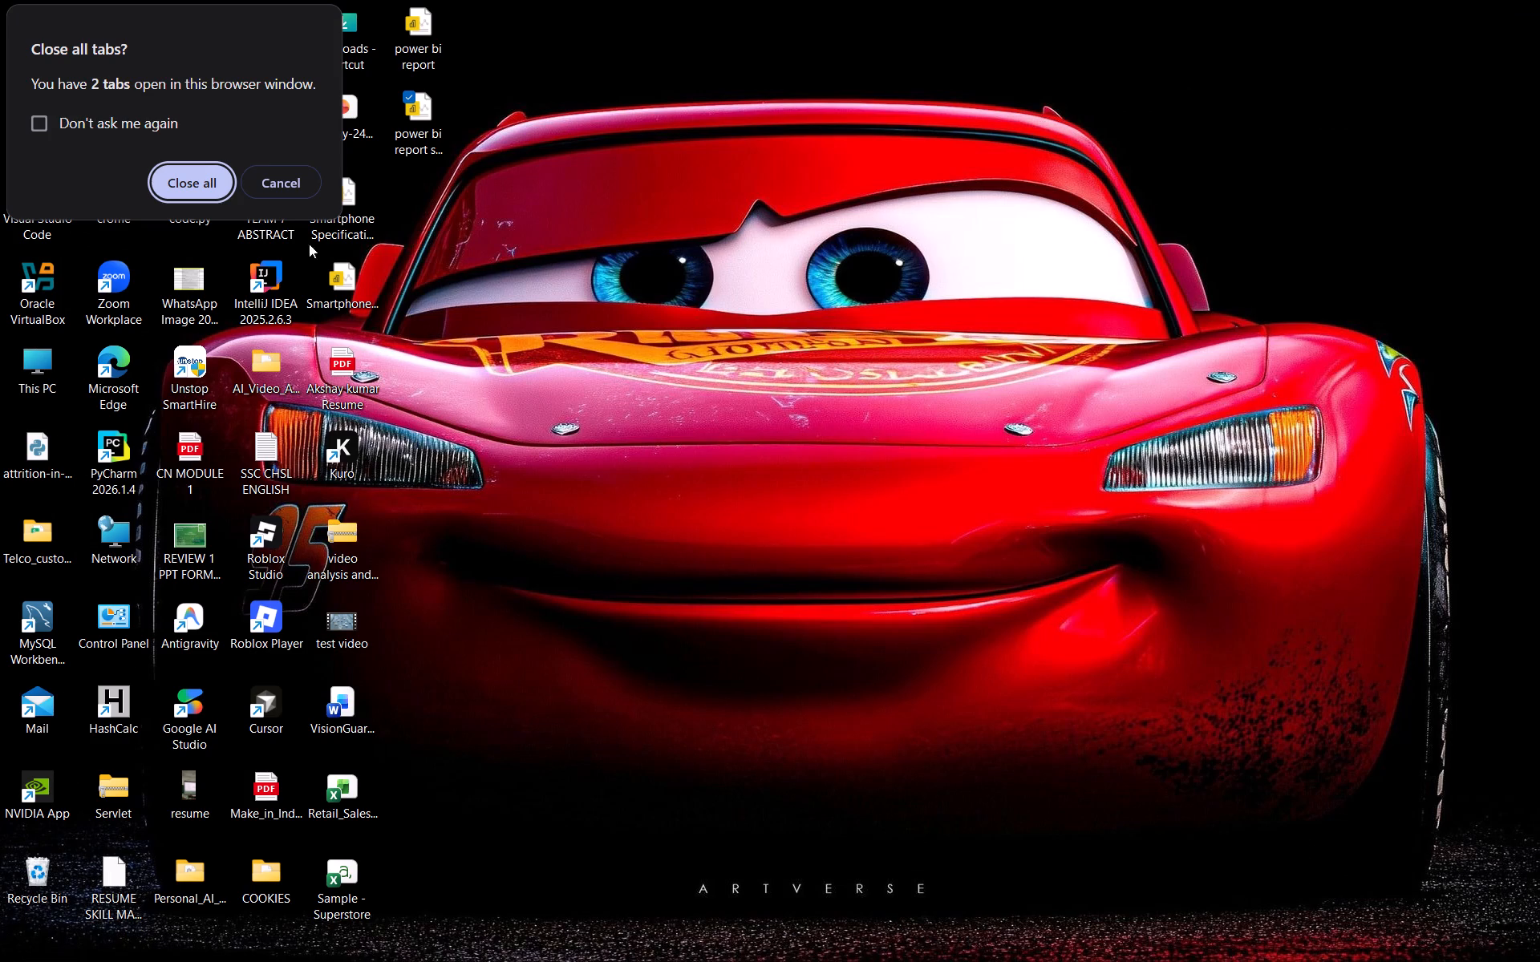
# Confirm closing all tabs of the Brave browser window.
pyautogui.click(226, 195)
# Move the power bi report smartstore file to an empty spot in the desktop's top row, apart from the other icons.
pyautogui.moveTo(432, 117); pyautogui.dragTo(614, 956)
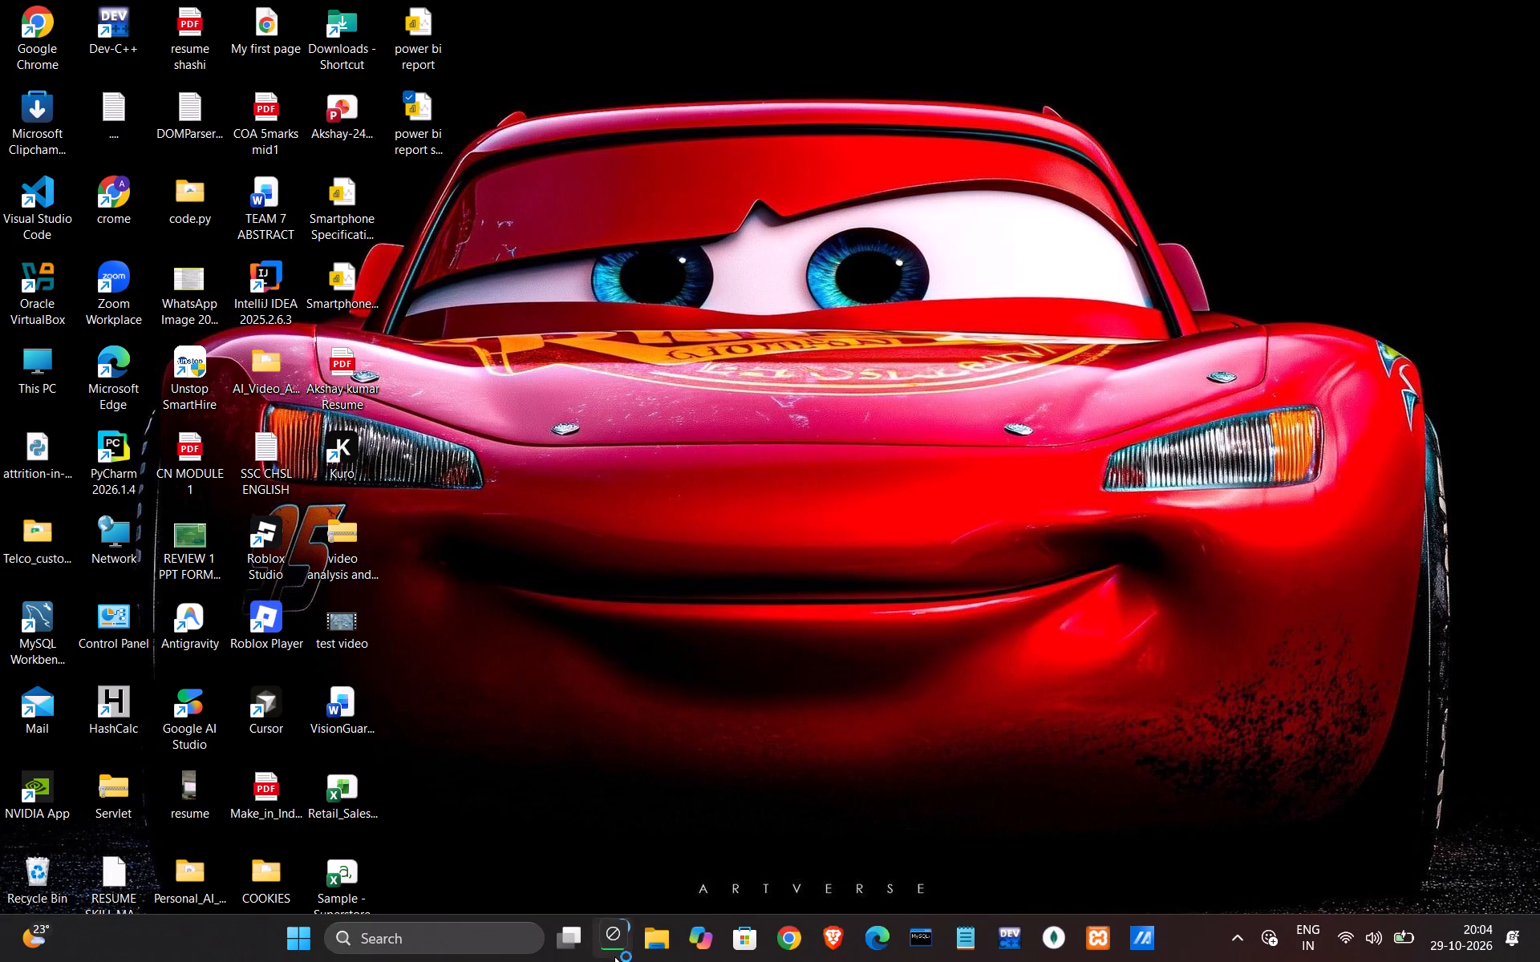
pyautogui.moveTo(614, 956); pyautogui.dragTo(734, 152)
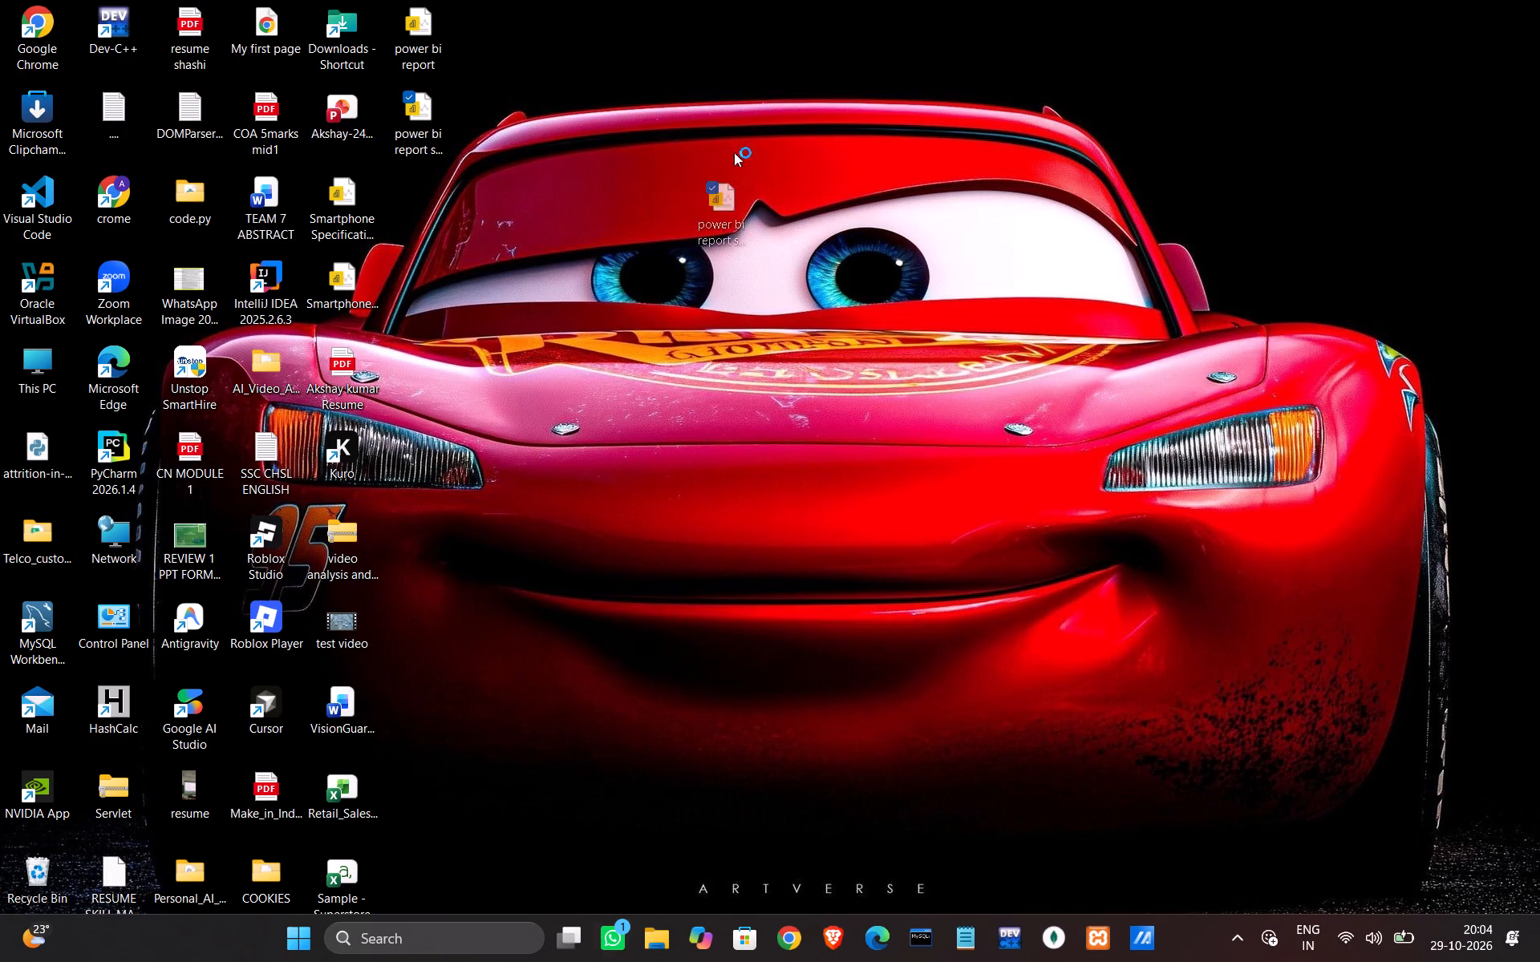
pyautogui.moveTo(734, 152); pyautogui.dragTo(708, 0)
pyautogui.click(659, 867)
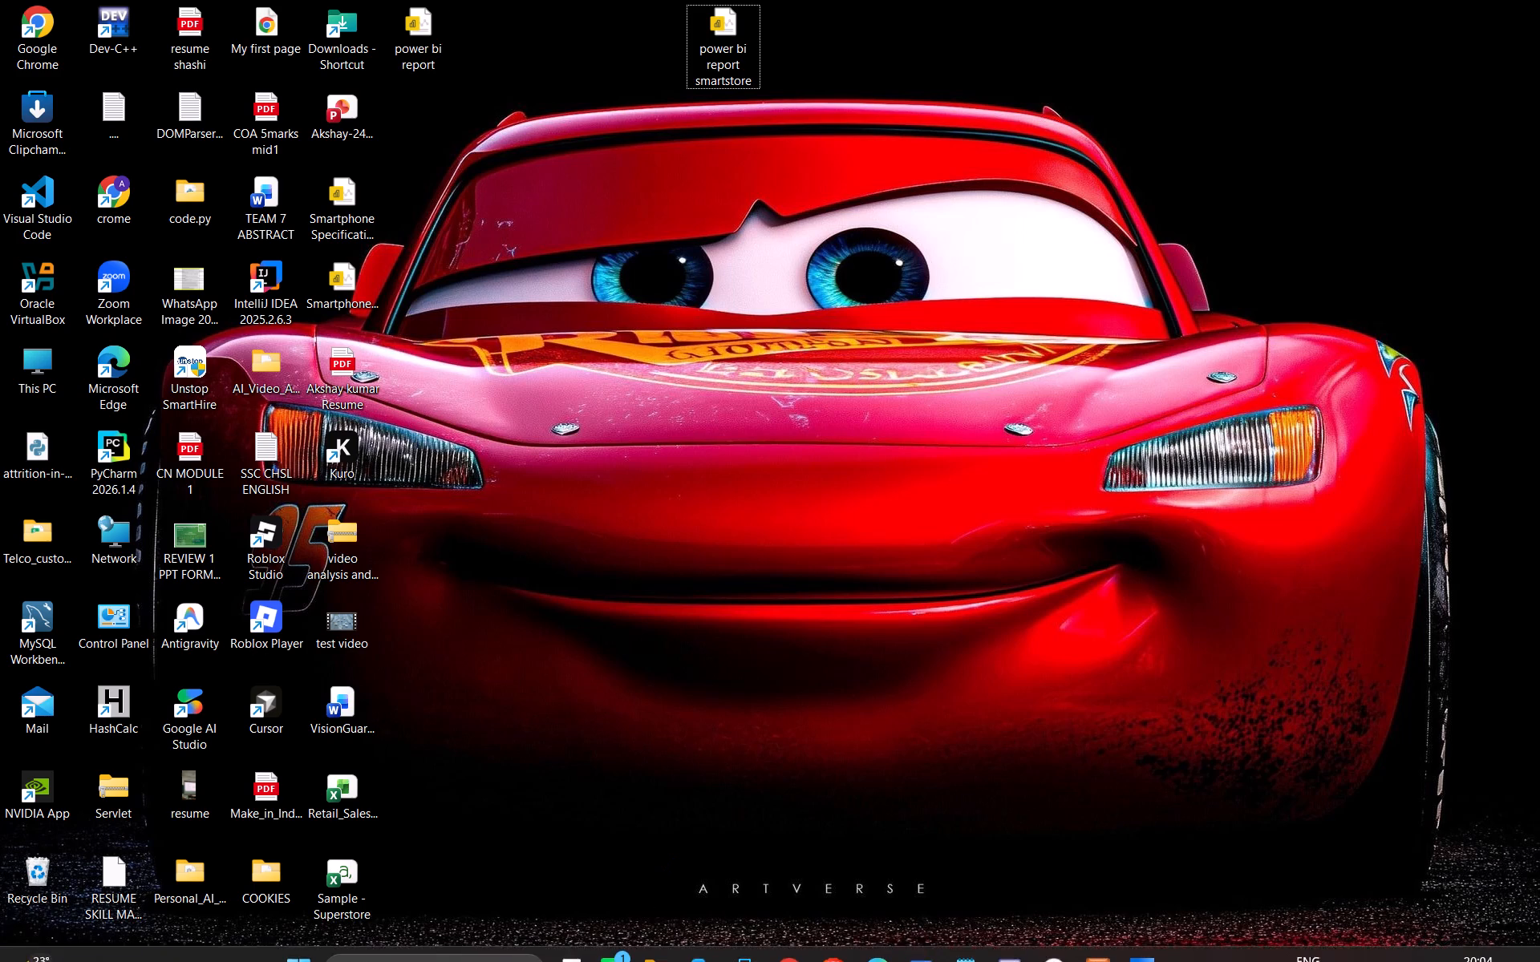
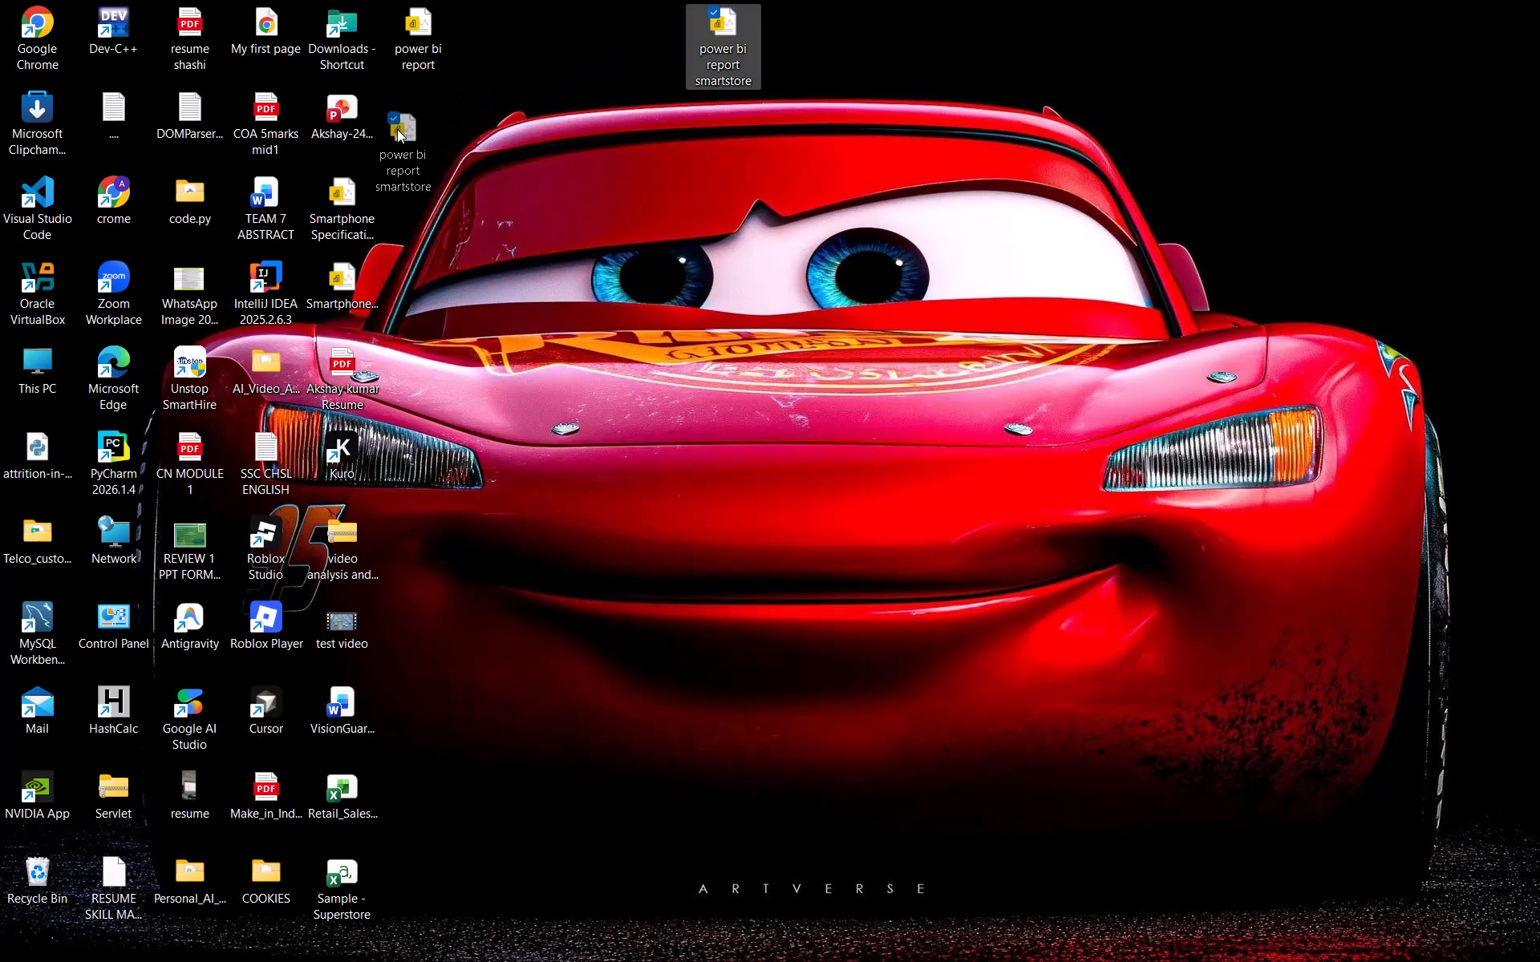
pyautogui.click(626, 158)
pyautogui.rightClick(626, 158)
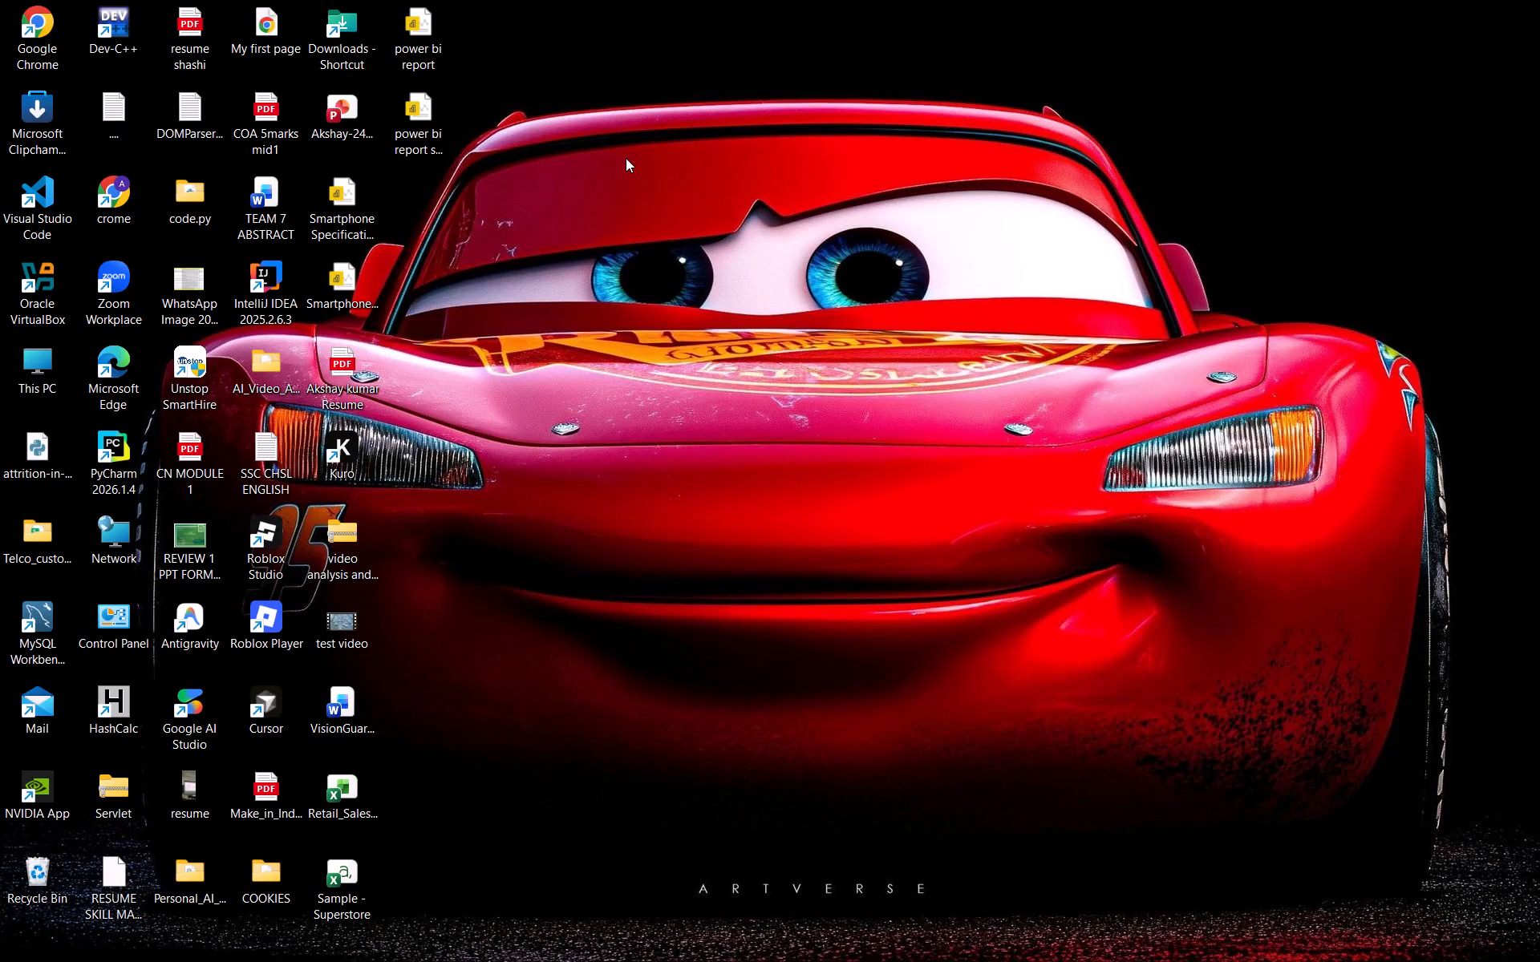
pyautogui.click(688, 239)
# Put the computer into Sleep mode from the desktop's Shut Down Windows dialog.
pyautogui.hotkey('alt', 'F4')
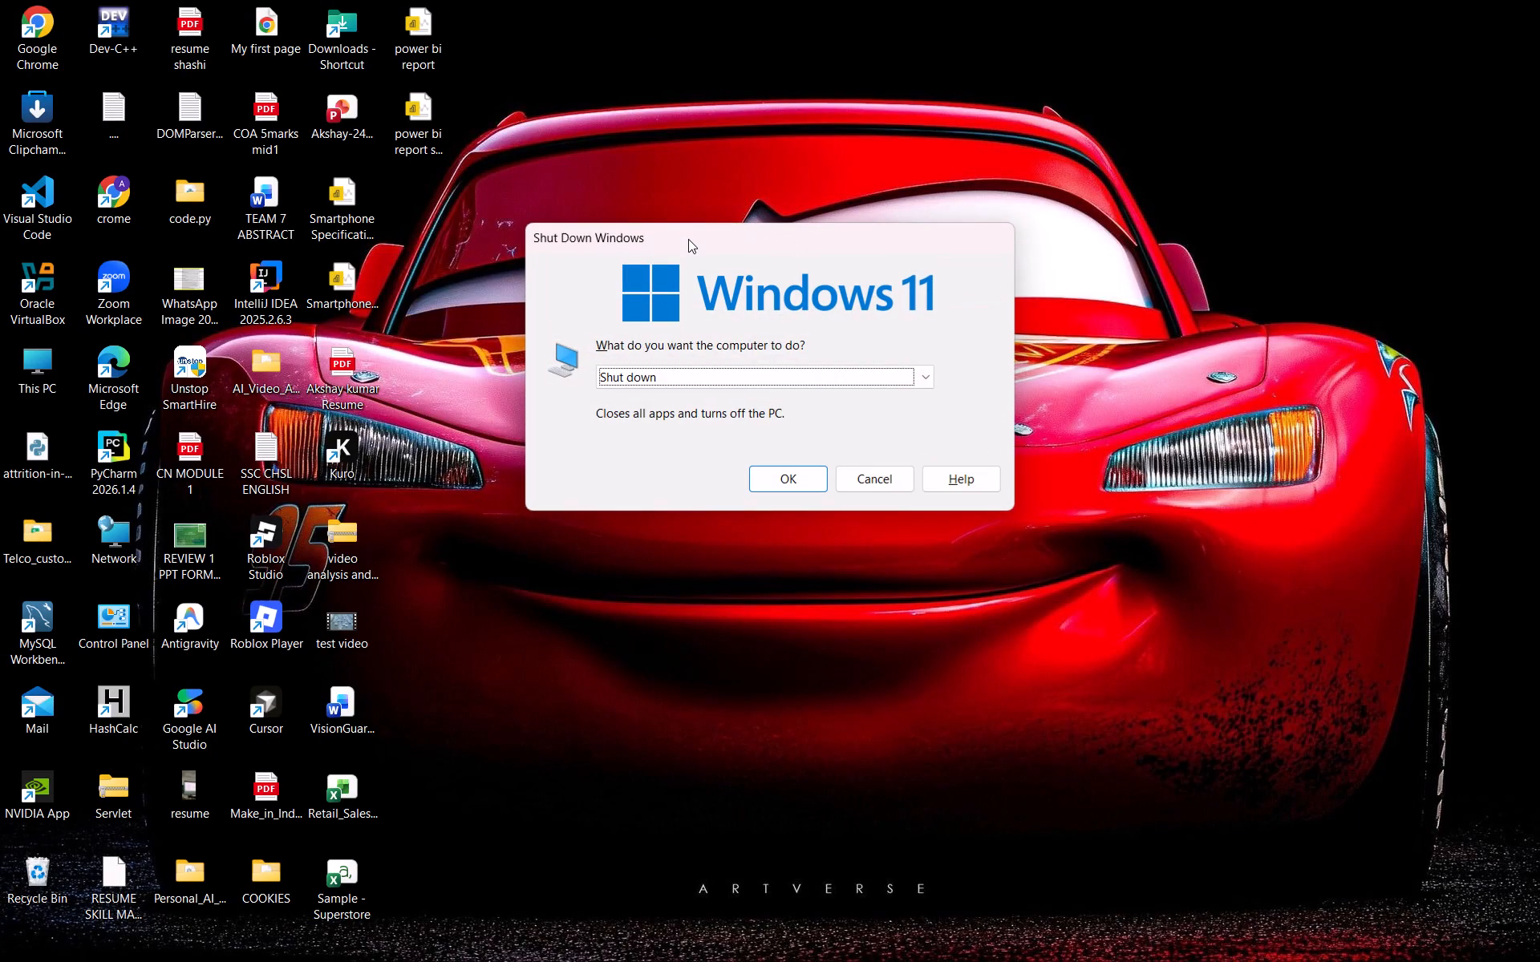
pyautogui.press('Up')
pyautogui.press('Return')
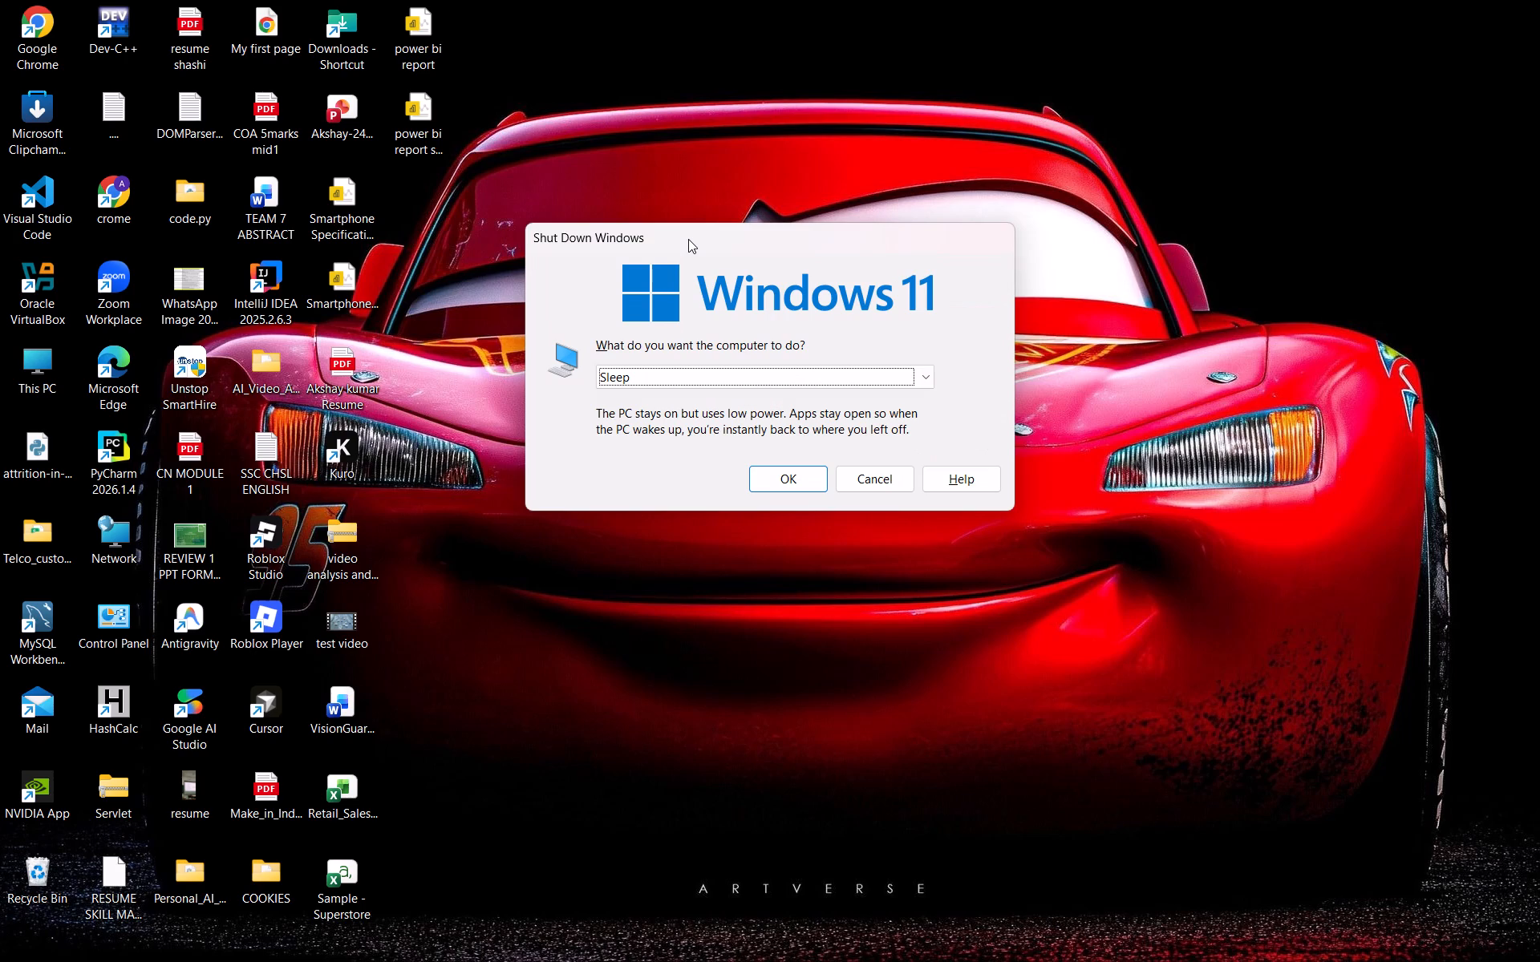